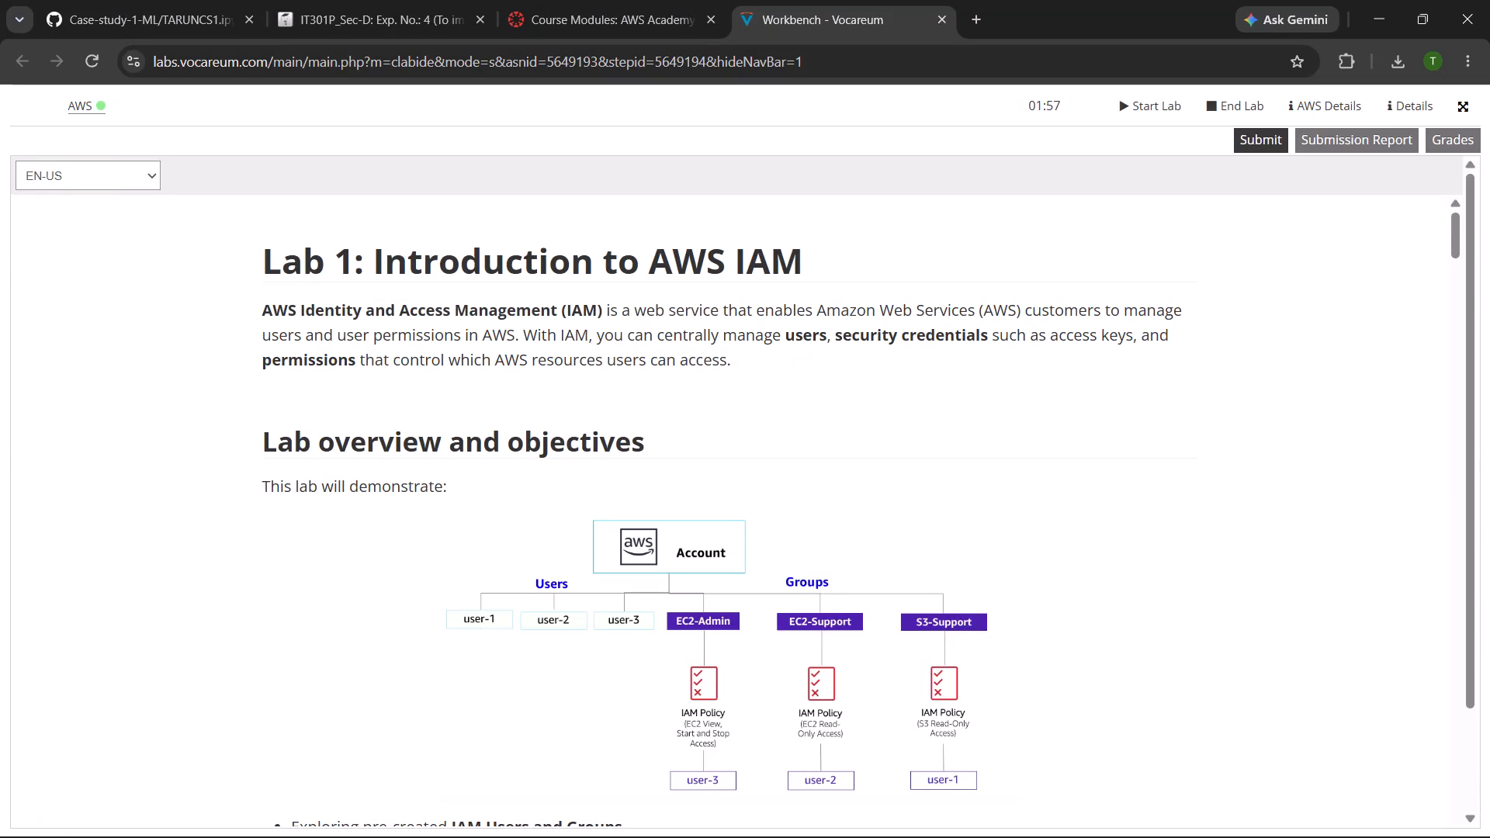
Open the AWS Management Console from the running Lab 1 session.
left_click(86, 113)
left_click_drag(86, 113, 270, 229)
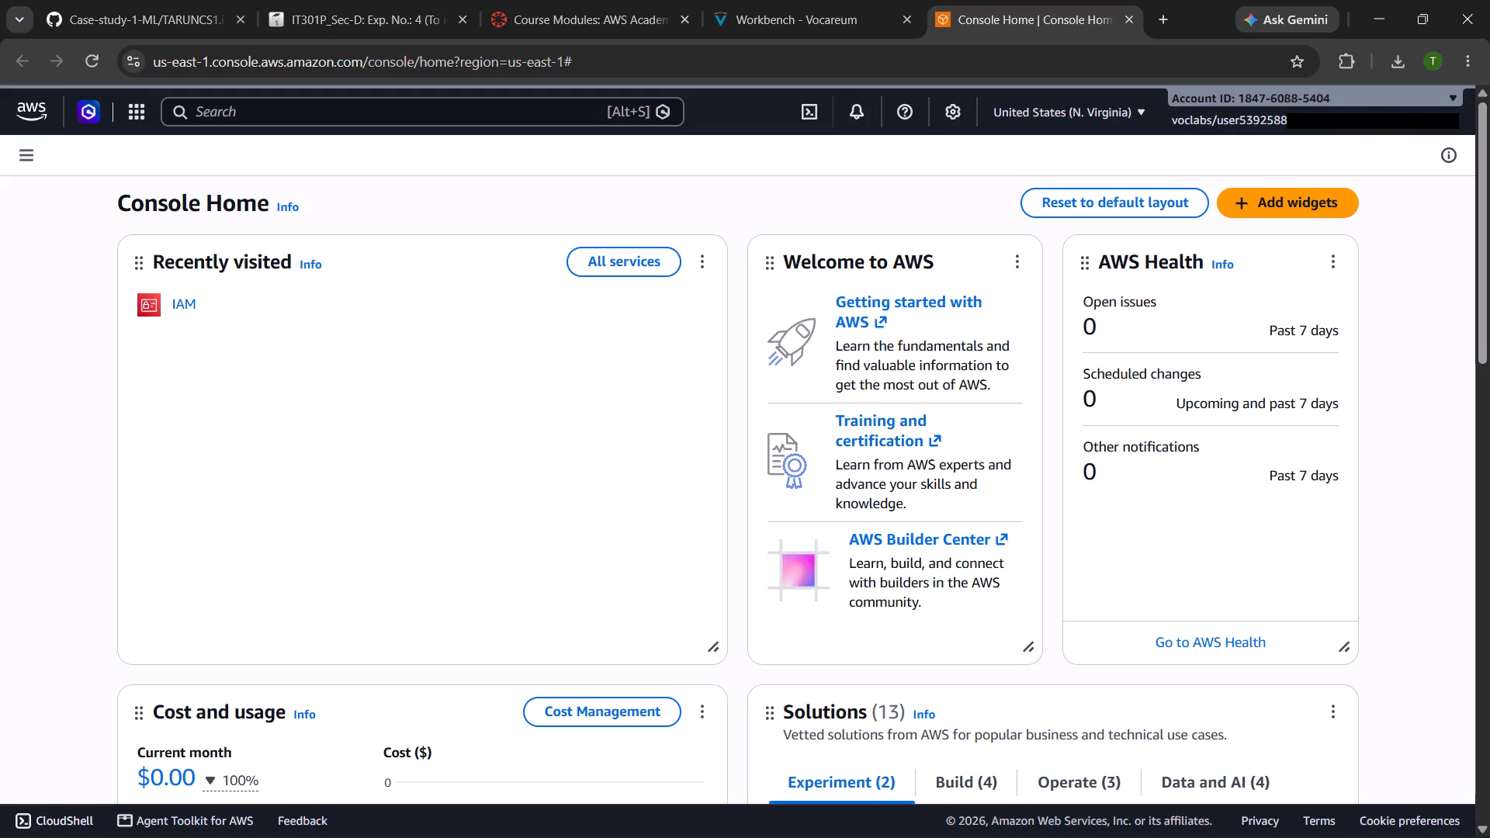
Move the Vocareum lab instructions into their own window and arrange it side by side with the AWS console.
double_click(783, 6)
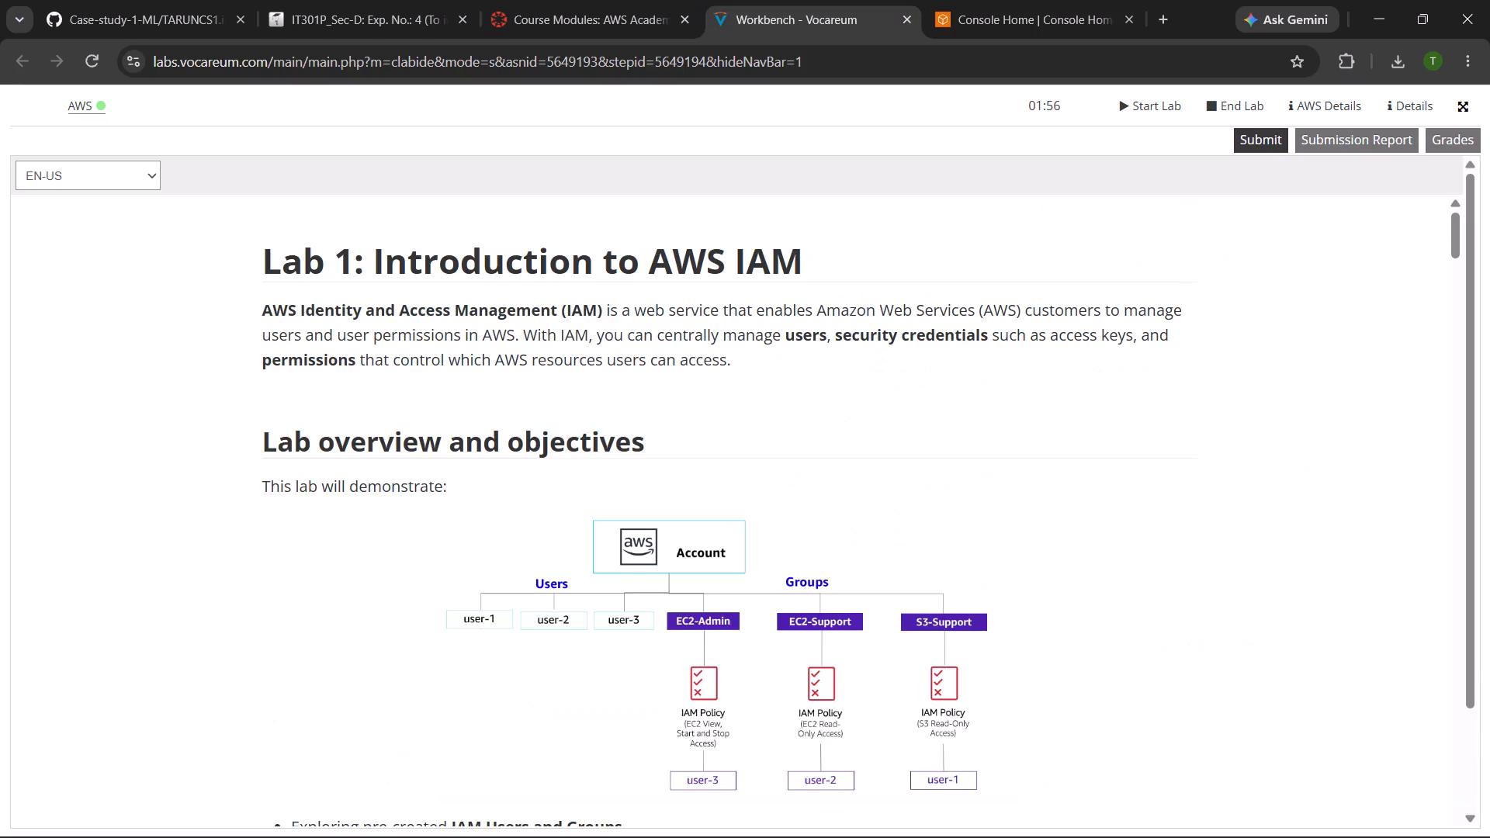
left_click_drag(785, 9, 825, 184)
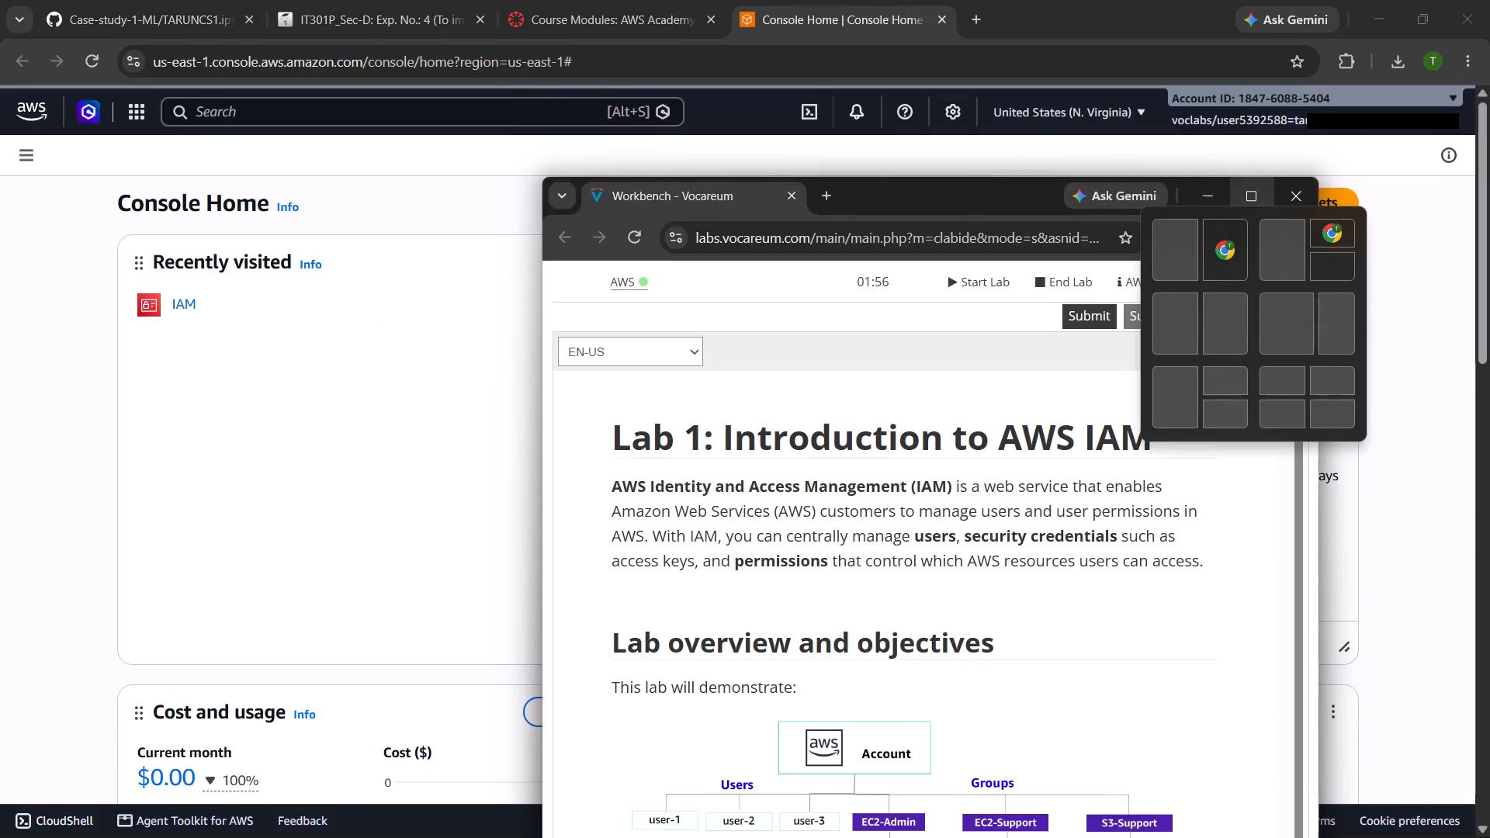
left_click(1205, 242)
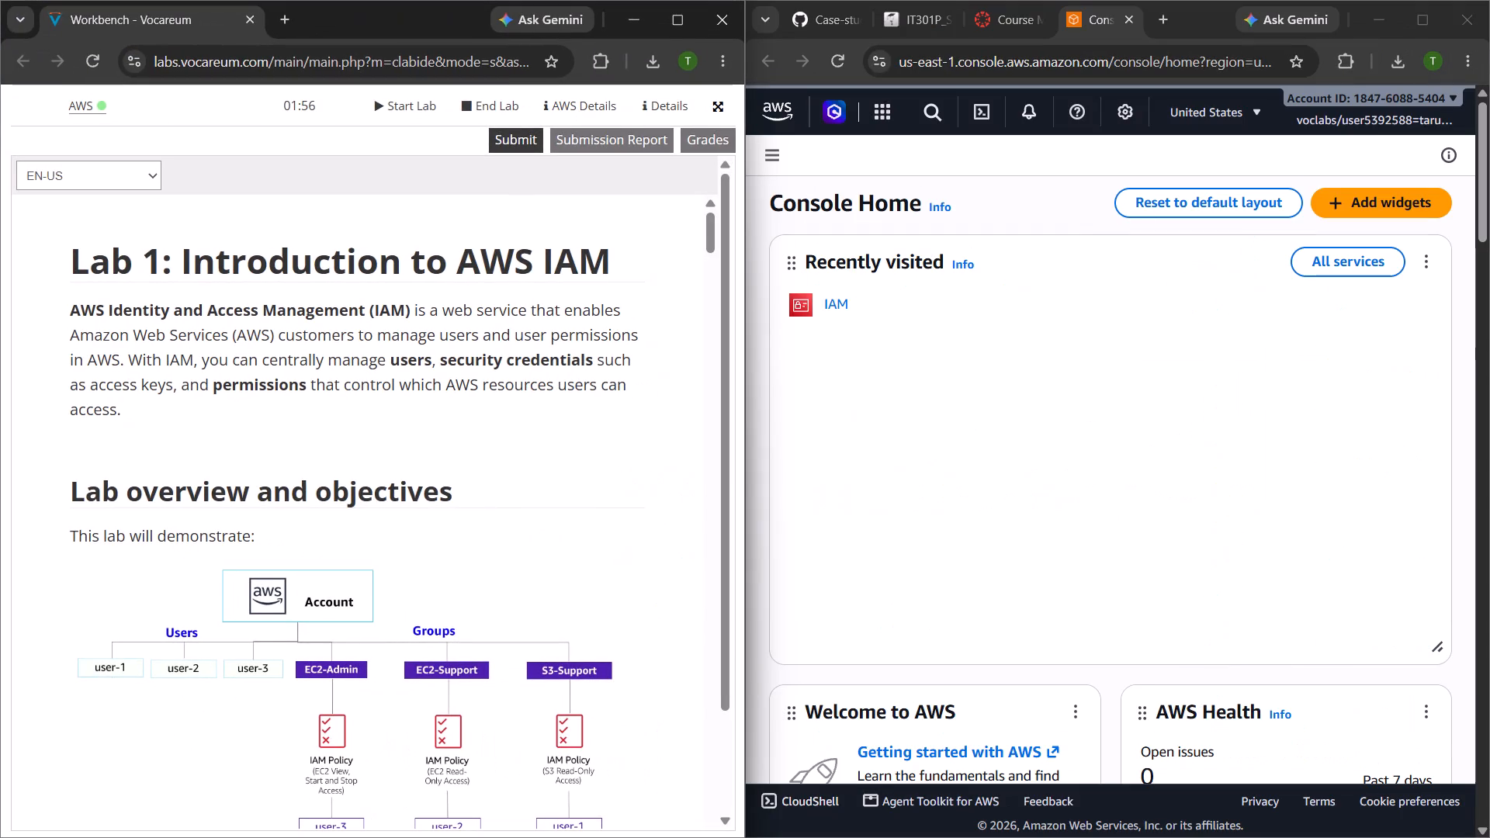
Look through the lab instructions to find the opening steps of Task 1: Explore the Users and Groups.
scroll(383, 462, "down", 8)
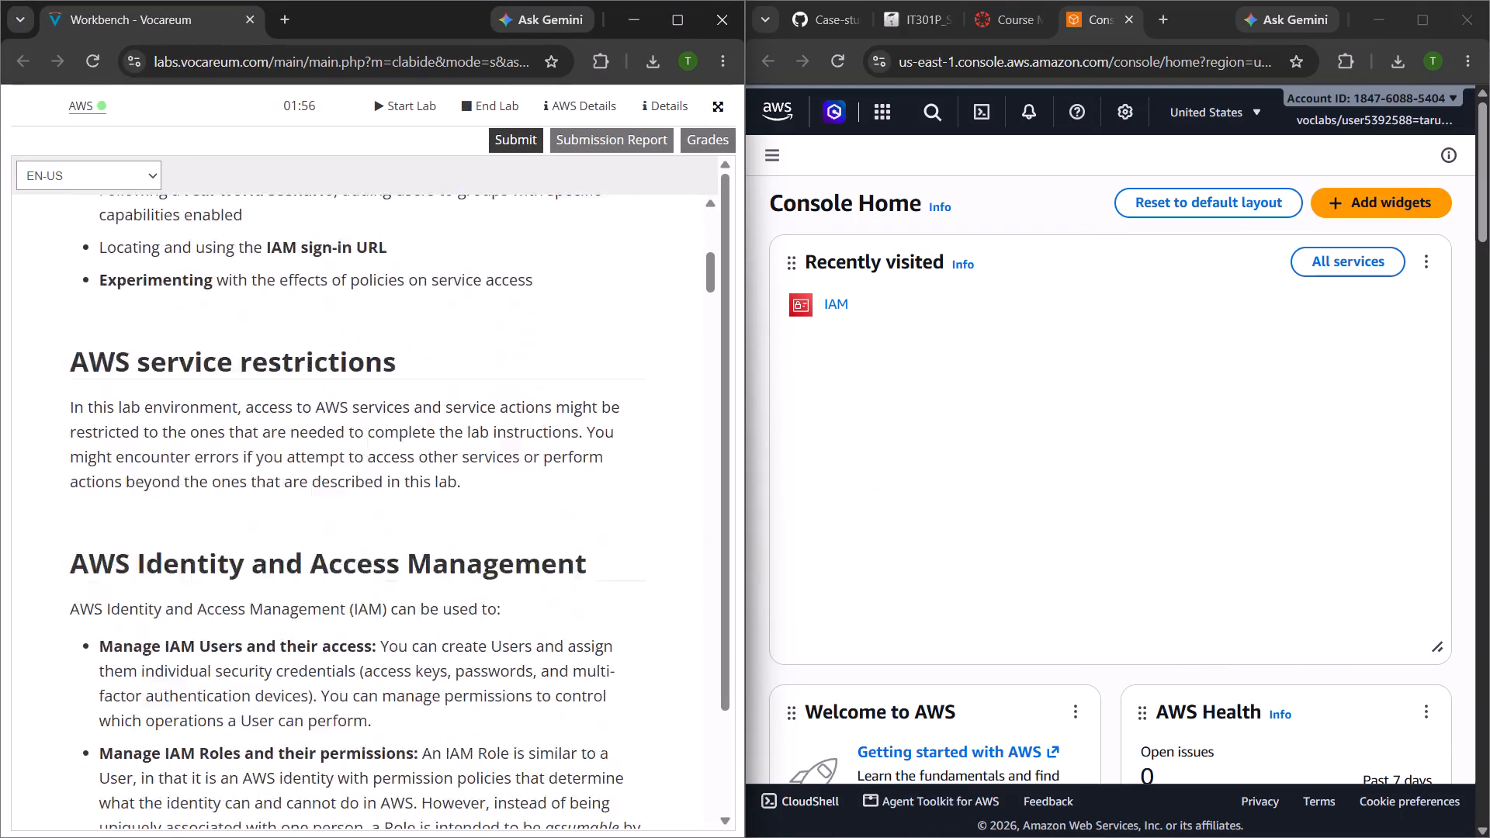
scroll(383, 462, "down", 8)
scroll(383, 462, "up", 2)
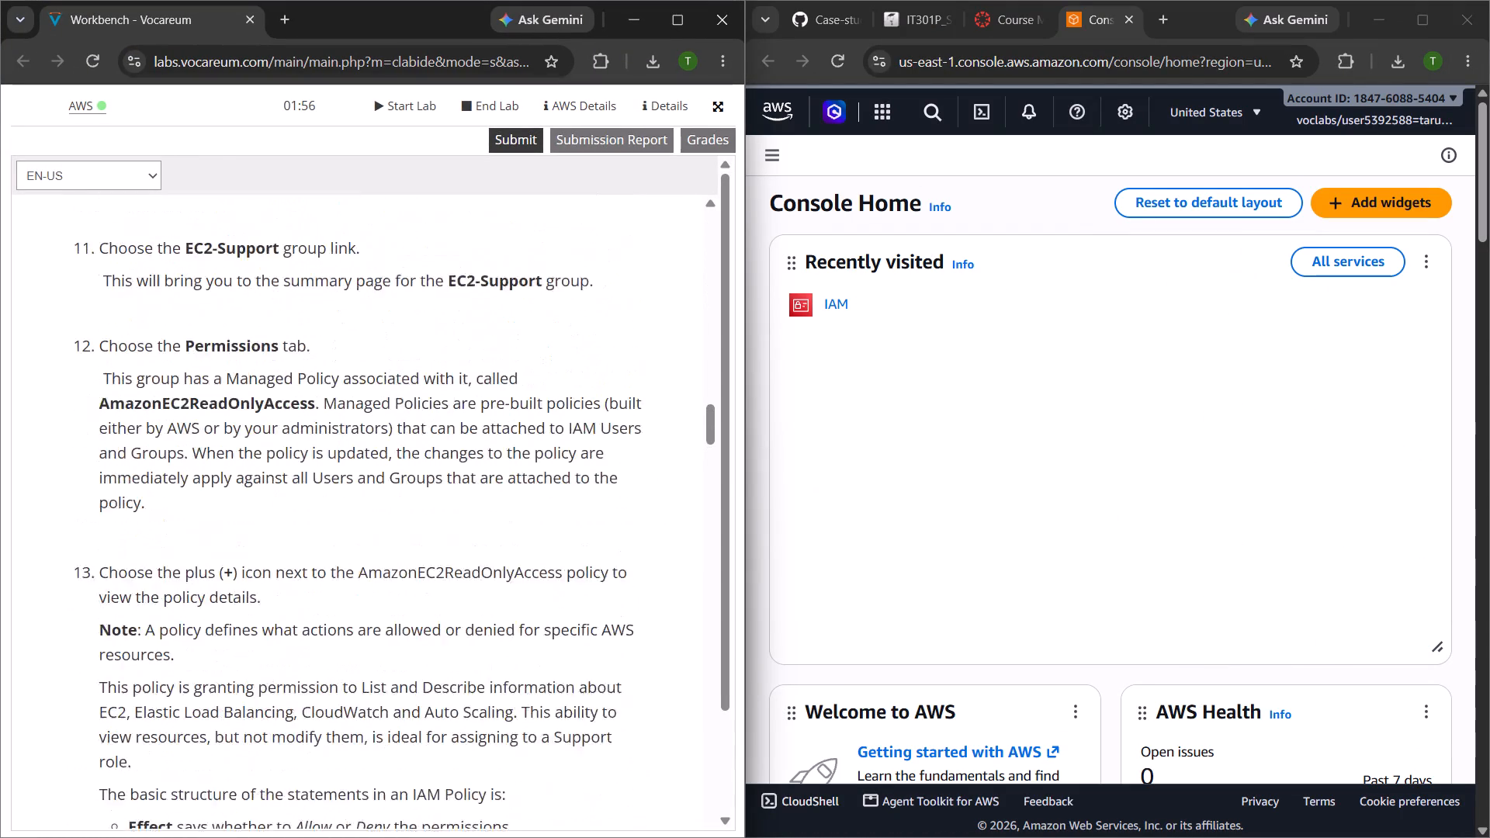
scroll(383, 462, "up", 9)
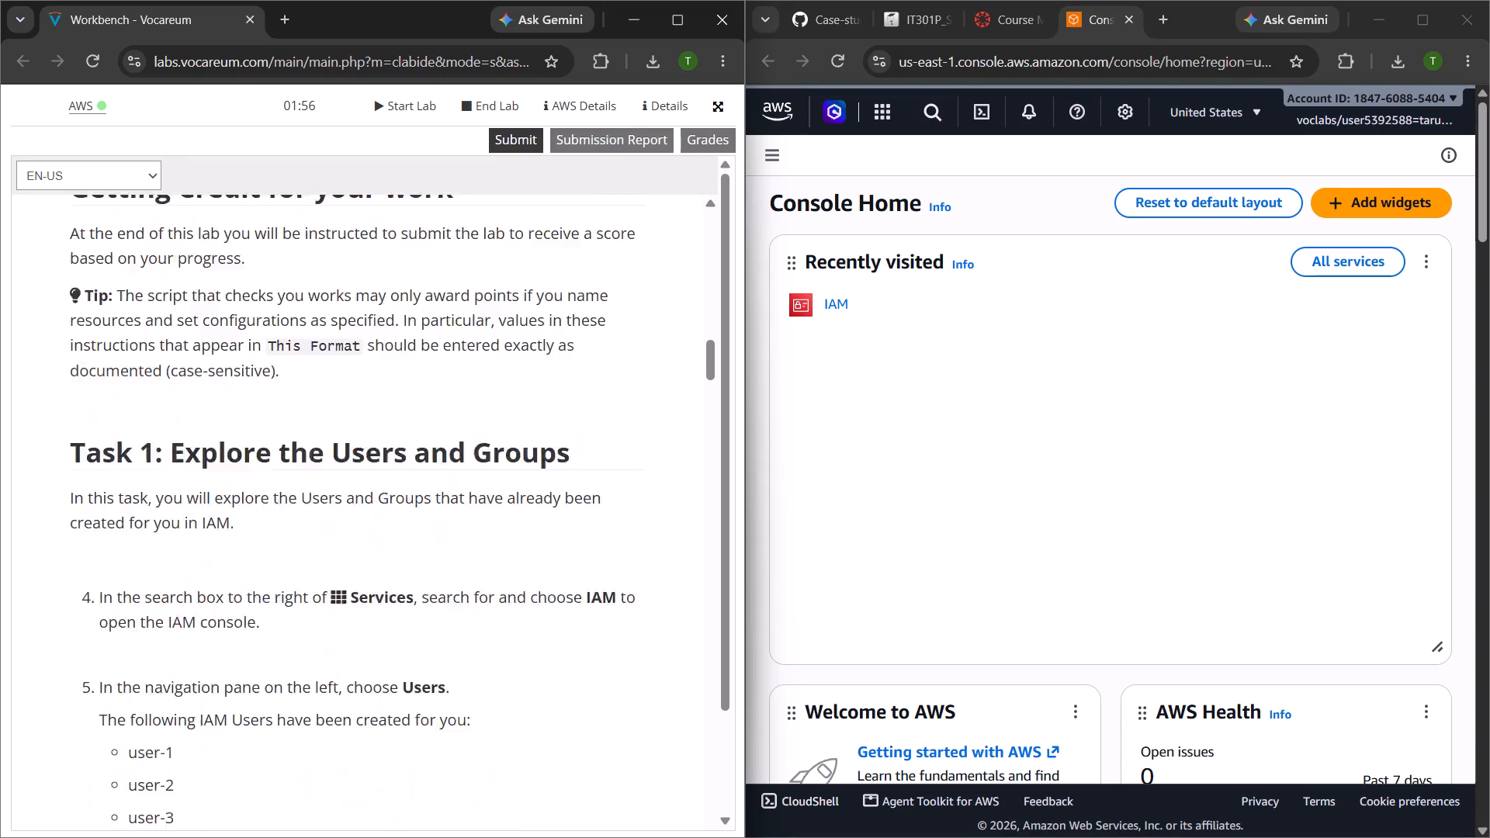
scroll(383, 462, "up", 1)
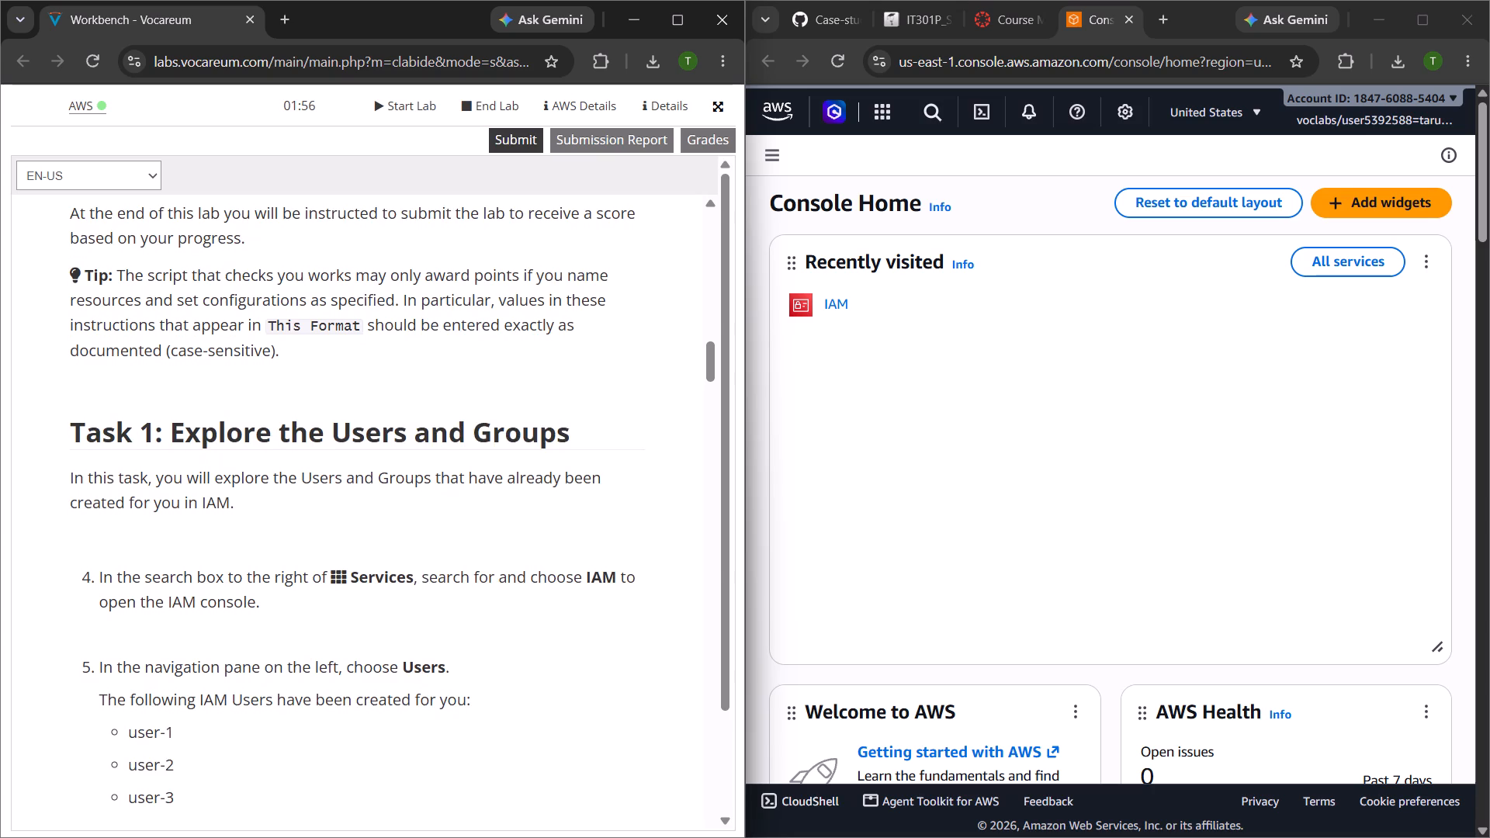
scroll(459, 432, "down", 2)
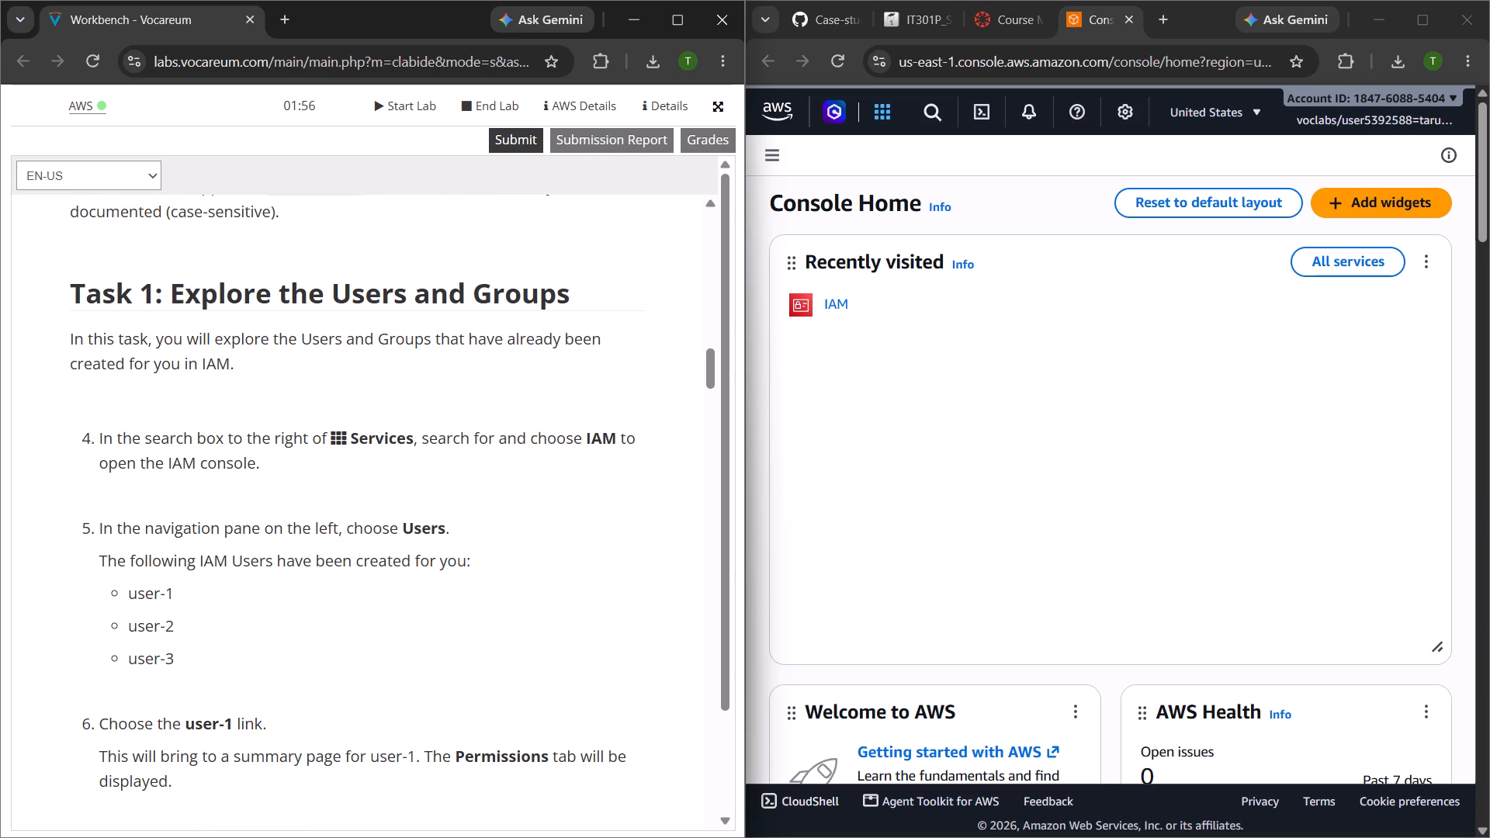
Search the AWS console for IAM and open the IAM service.
left_click(946, 109)
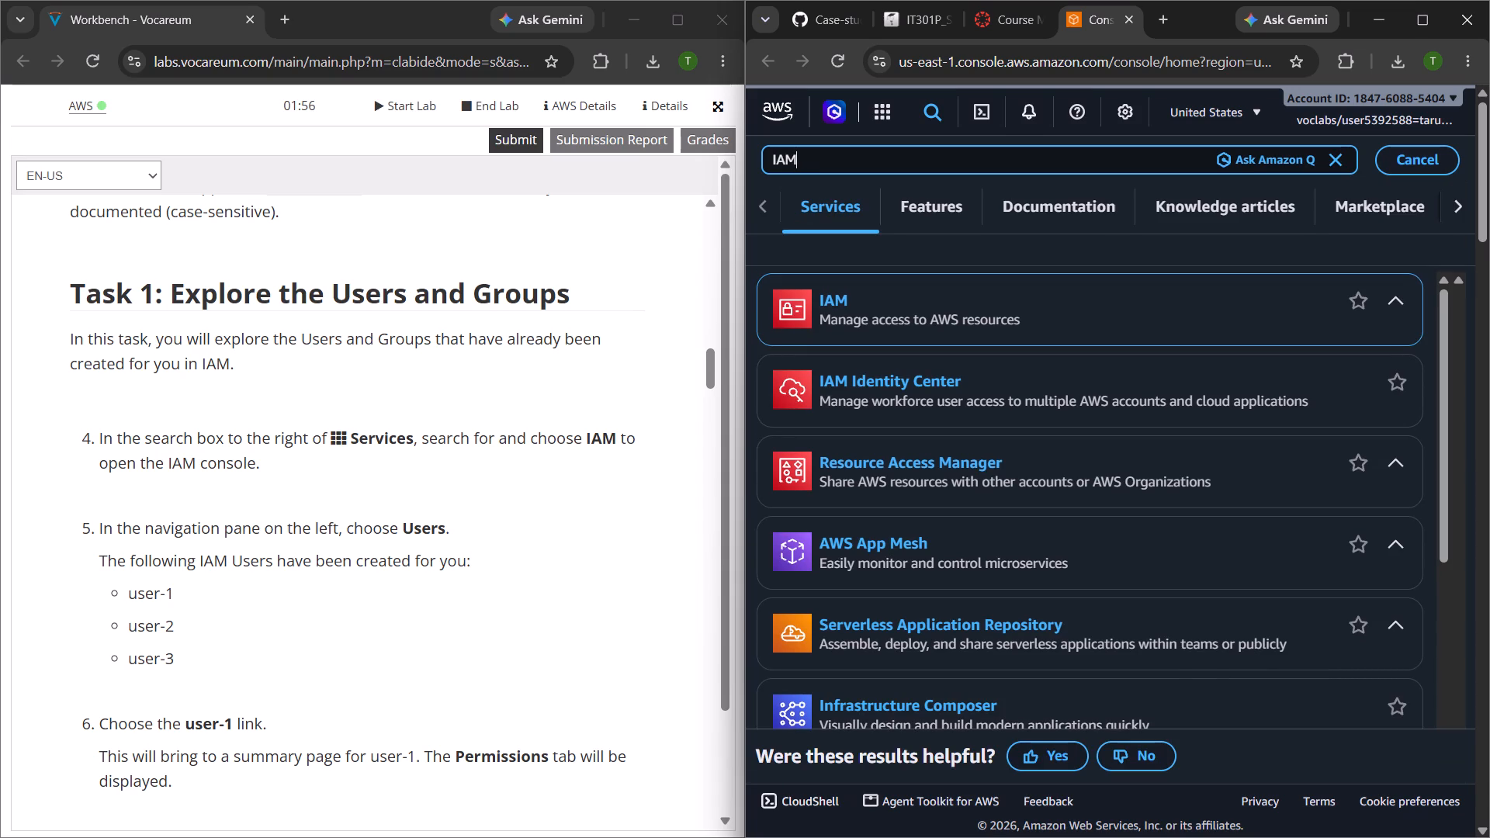
left_click(826, 297)
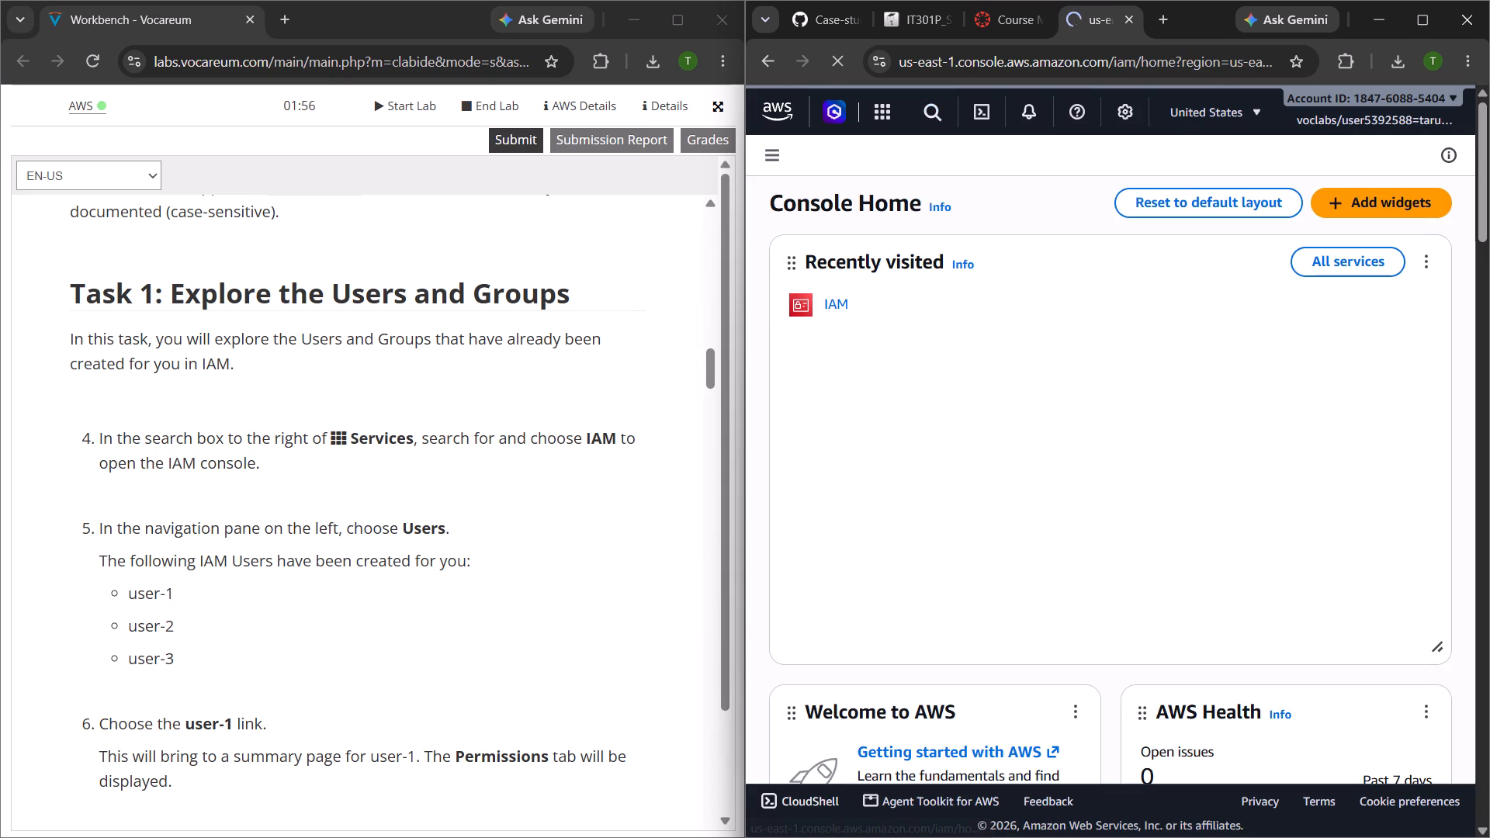
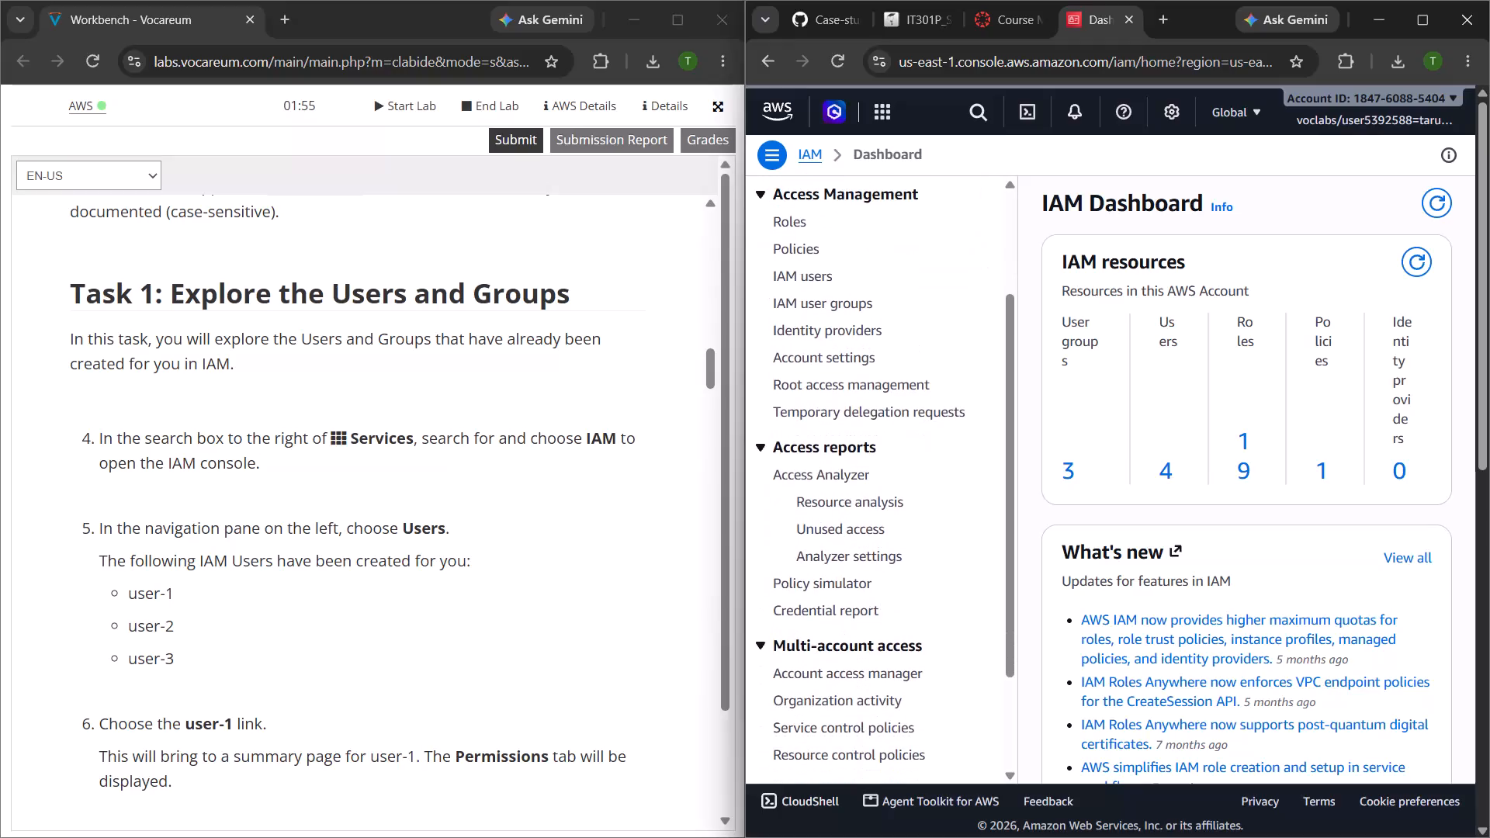
Open the list of IAM users from the IAM resources summary on the dashboard.
scroll(826, 297, "down", 5)
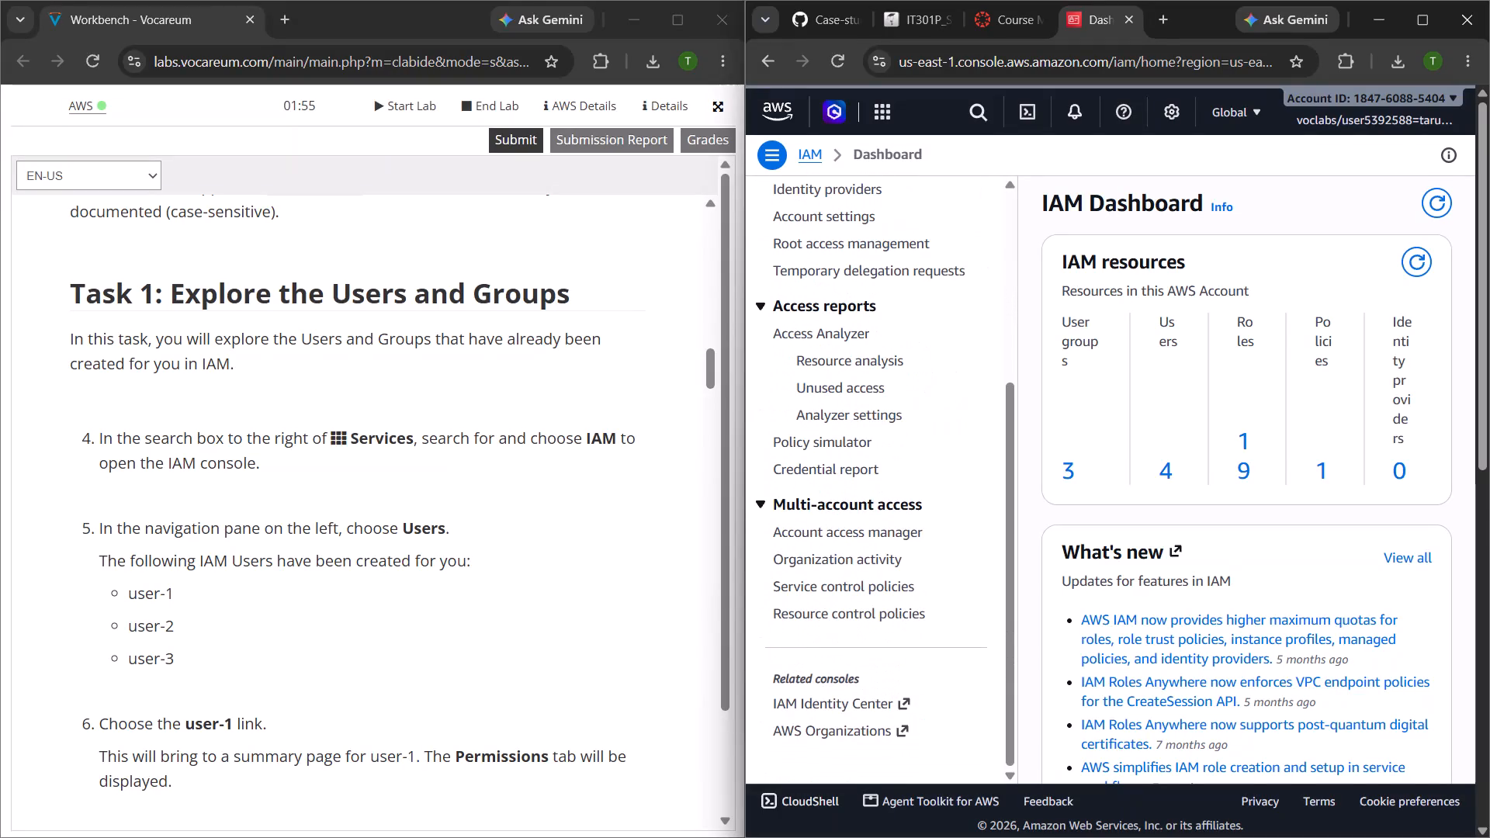
scroll(826, 297, "down", 1)
scroll(826, 297, "up", 6)
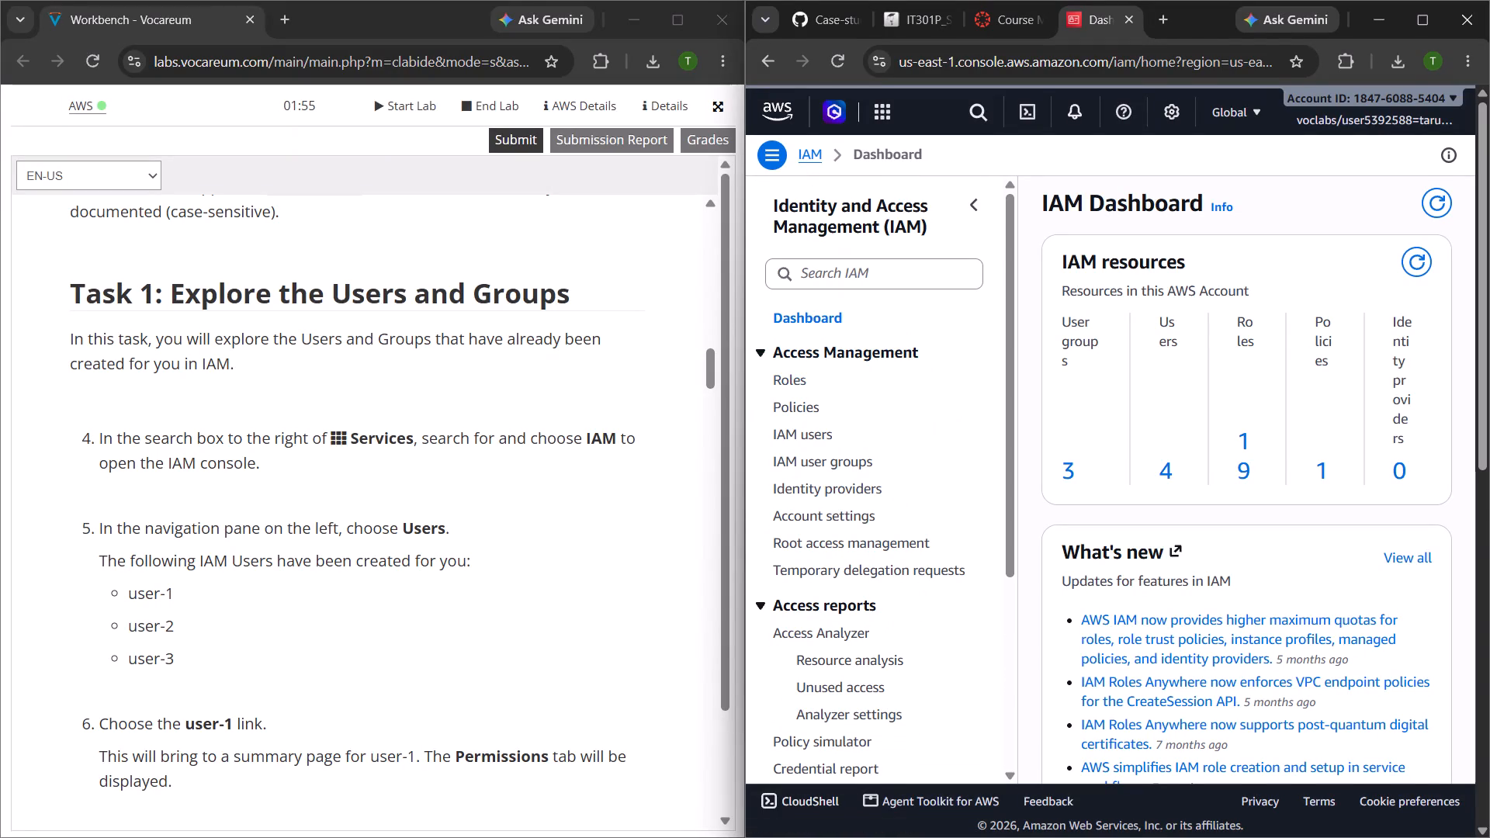
left_click(1164, 324)
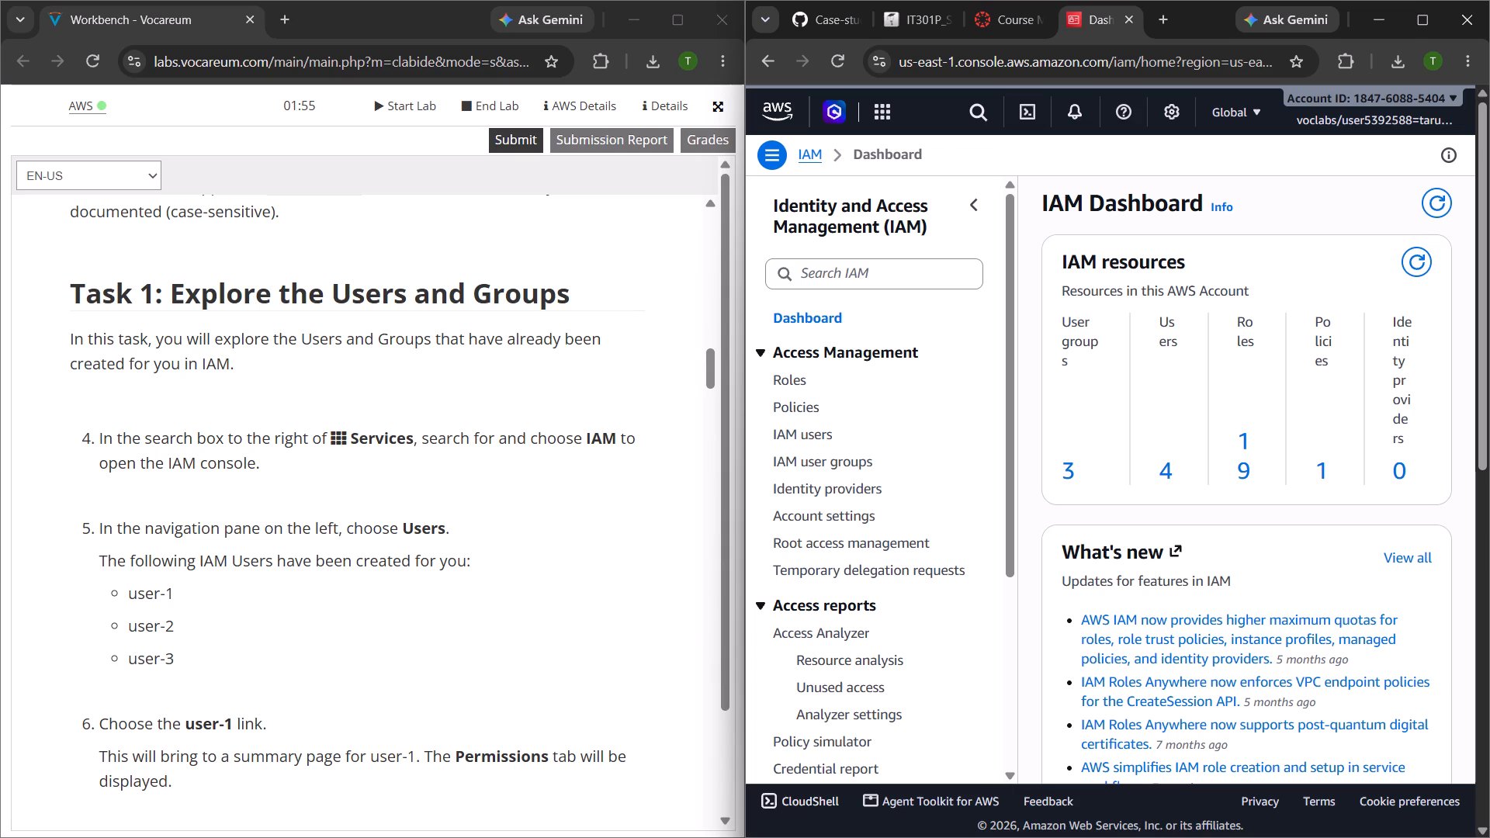
left_click_drag(1164, 324, 1166, 469)
left_click(1166, 469)
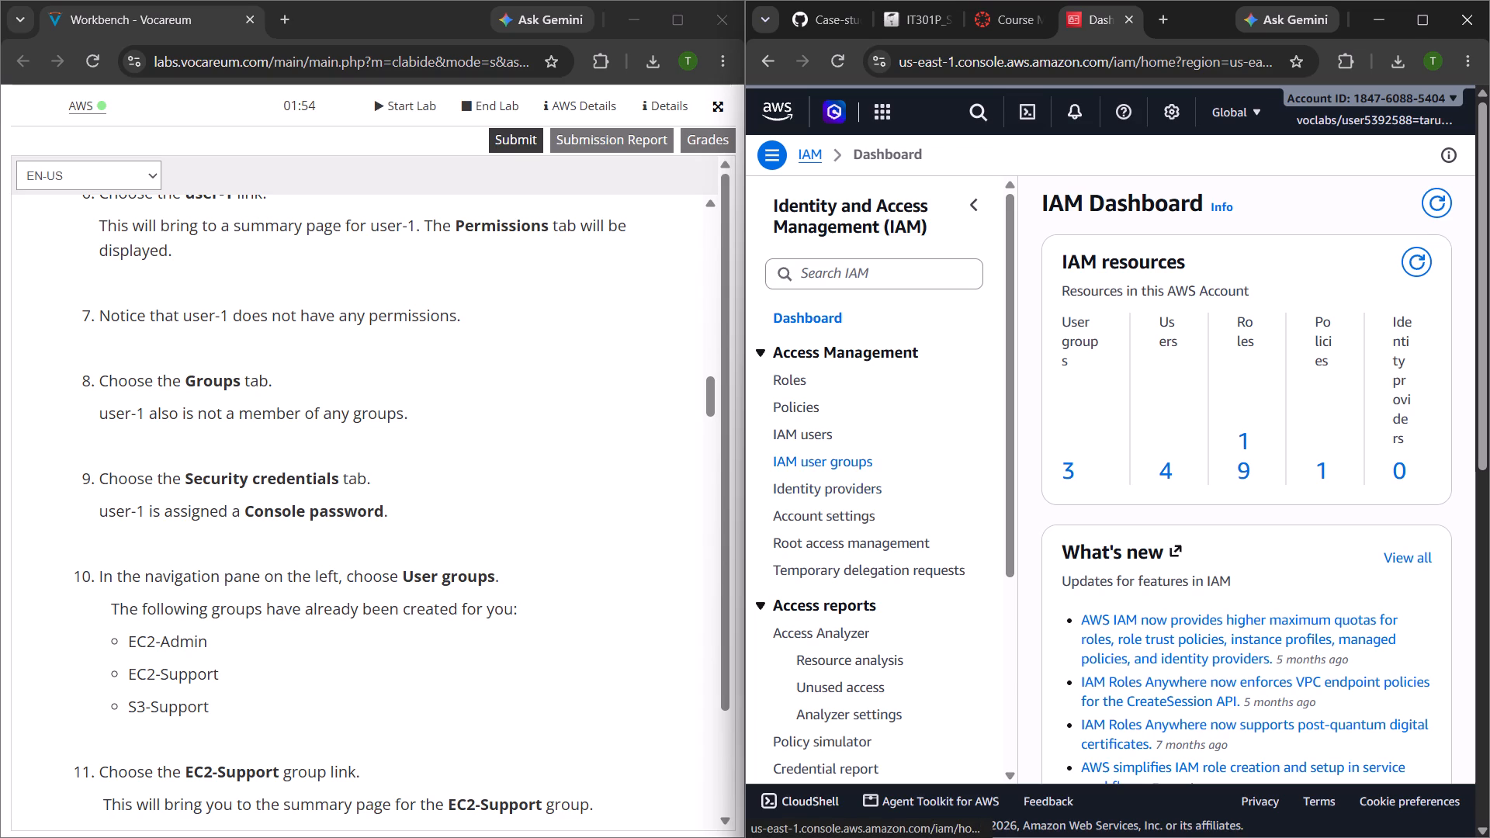
scroll(580, 433, "up", 1)
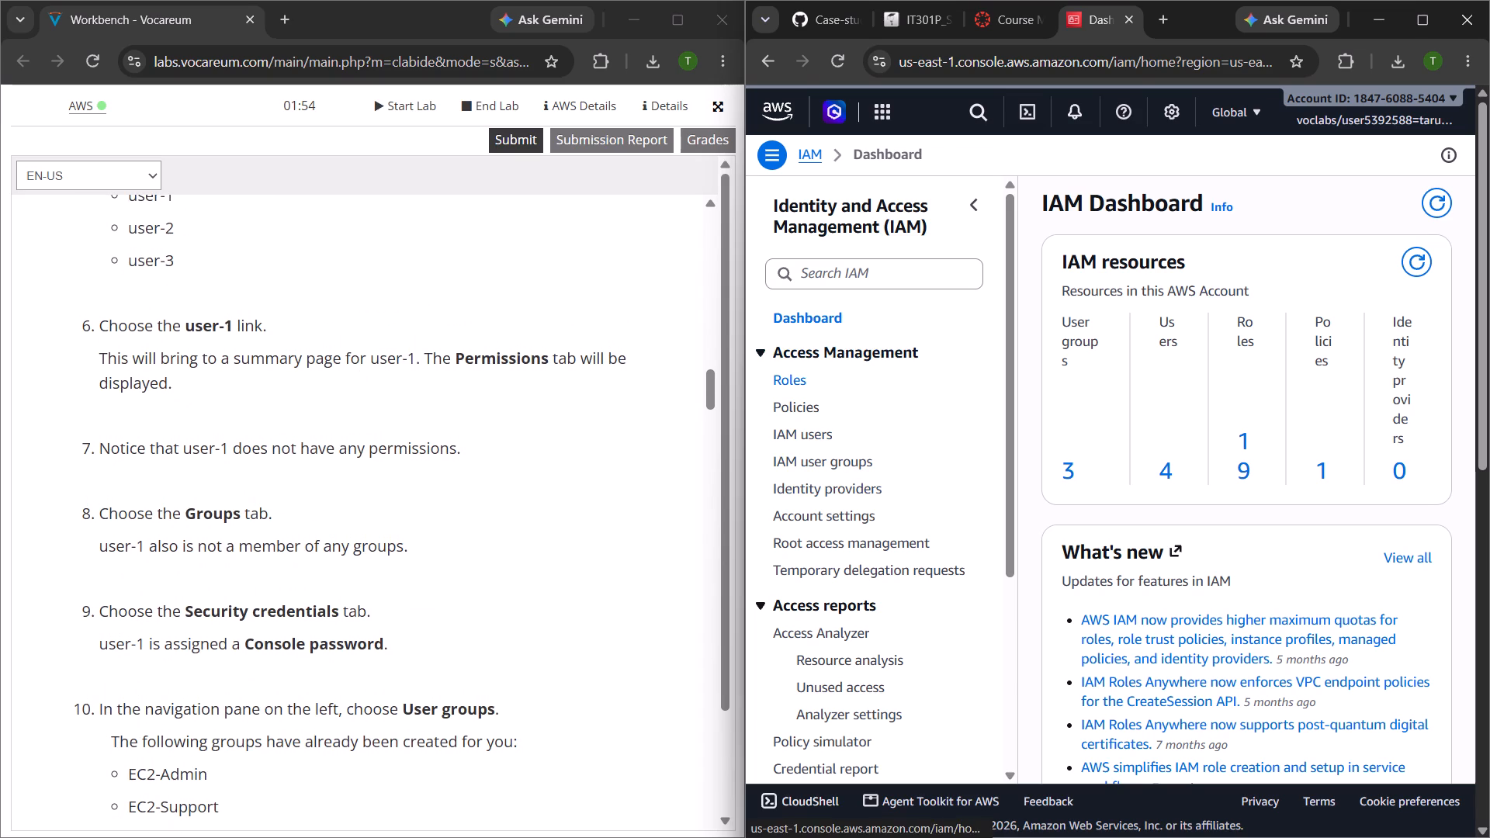
left_click(1166, 475)
scroll(1073, 525, "right", 6)
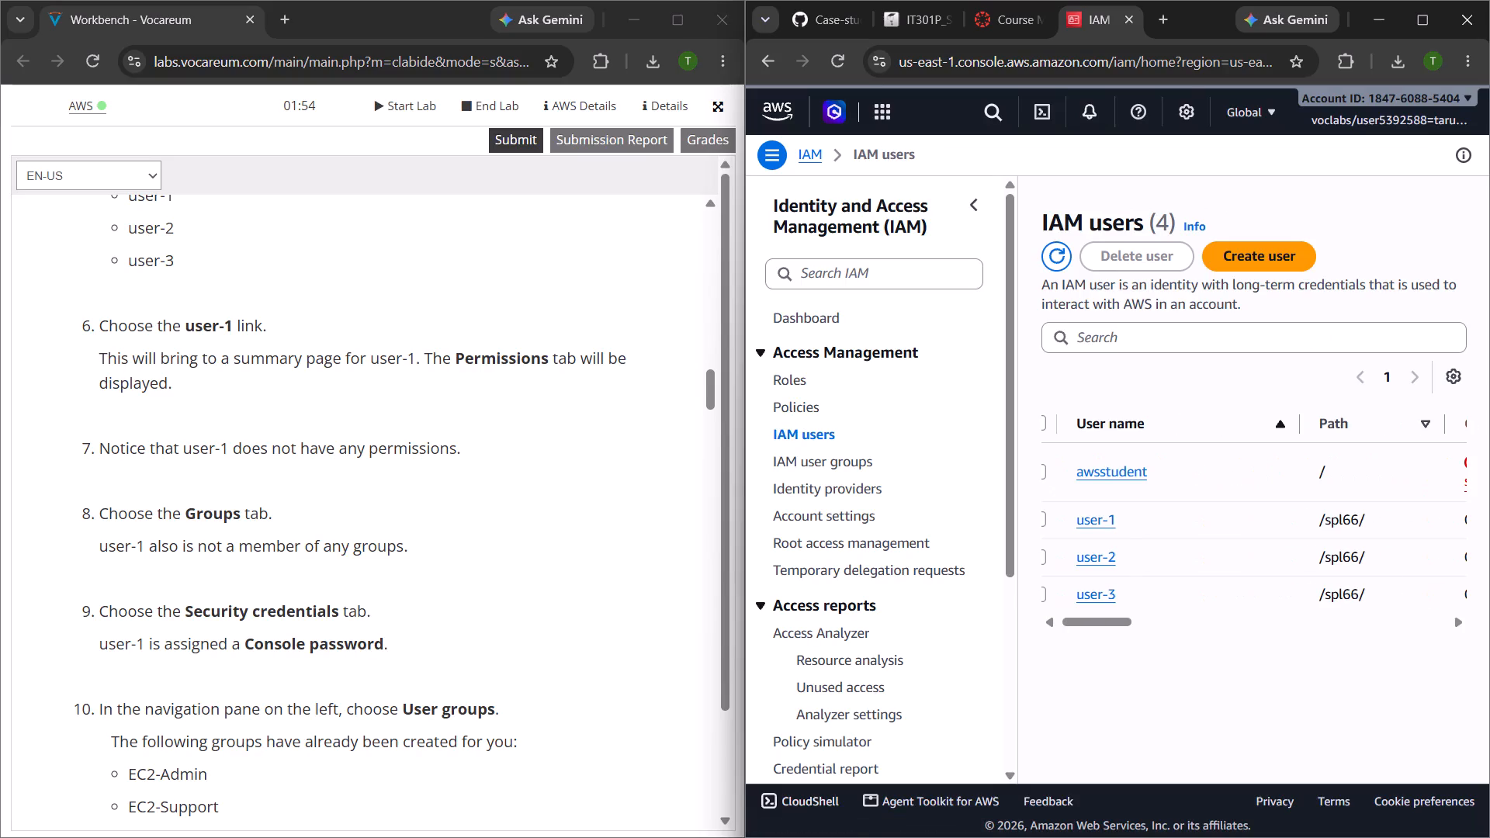
Open user-1 and examine its permissions policies and user group membership.
left_click(1104, 513)
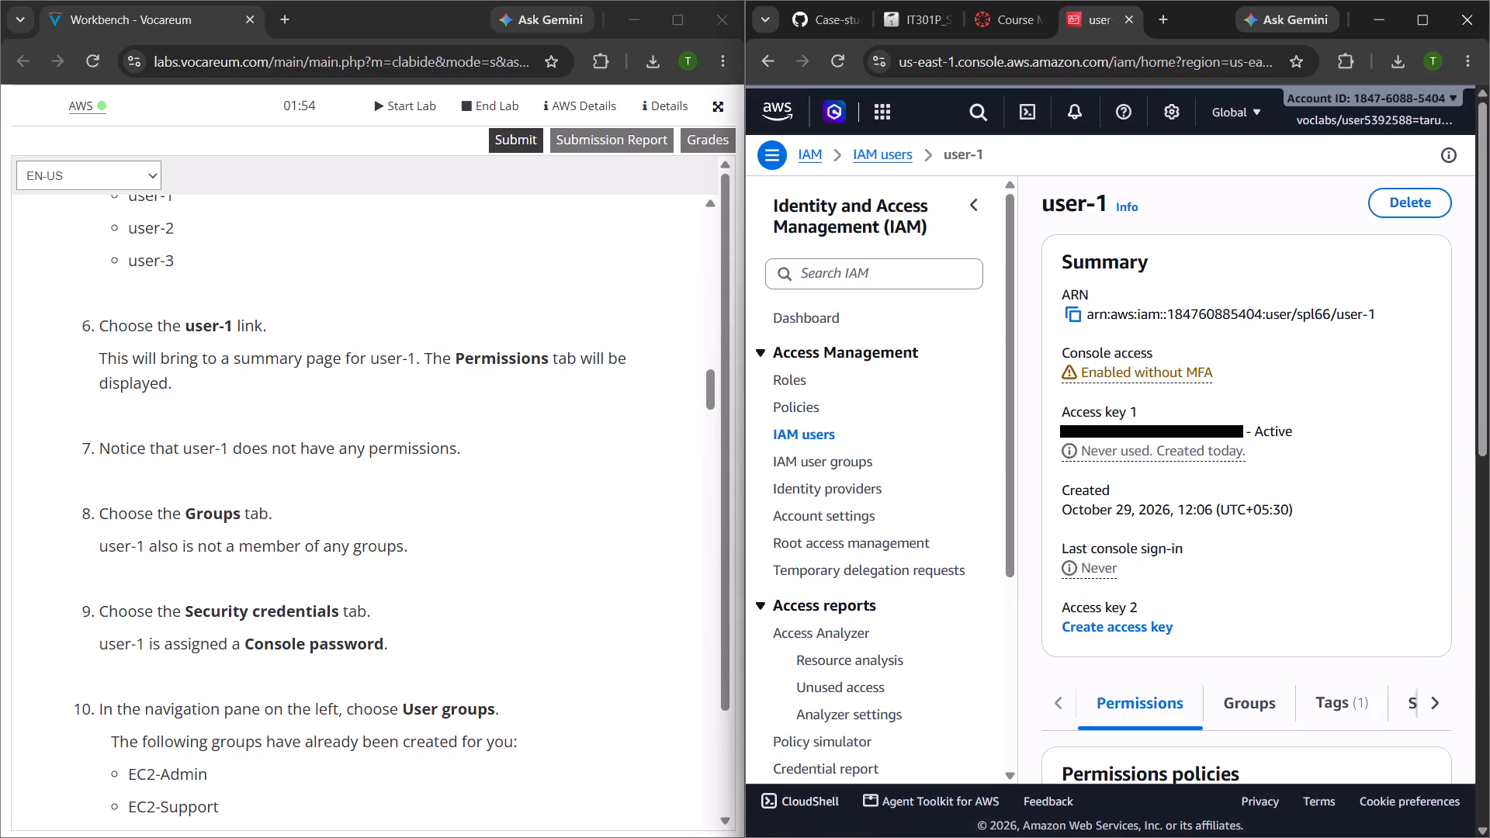
scroll(1127, 429, "down", 1)
left_click(1252, 567)
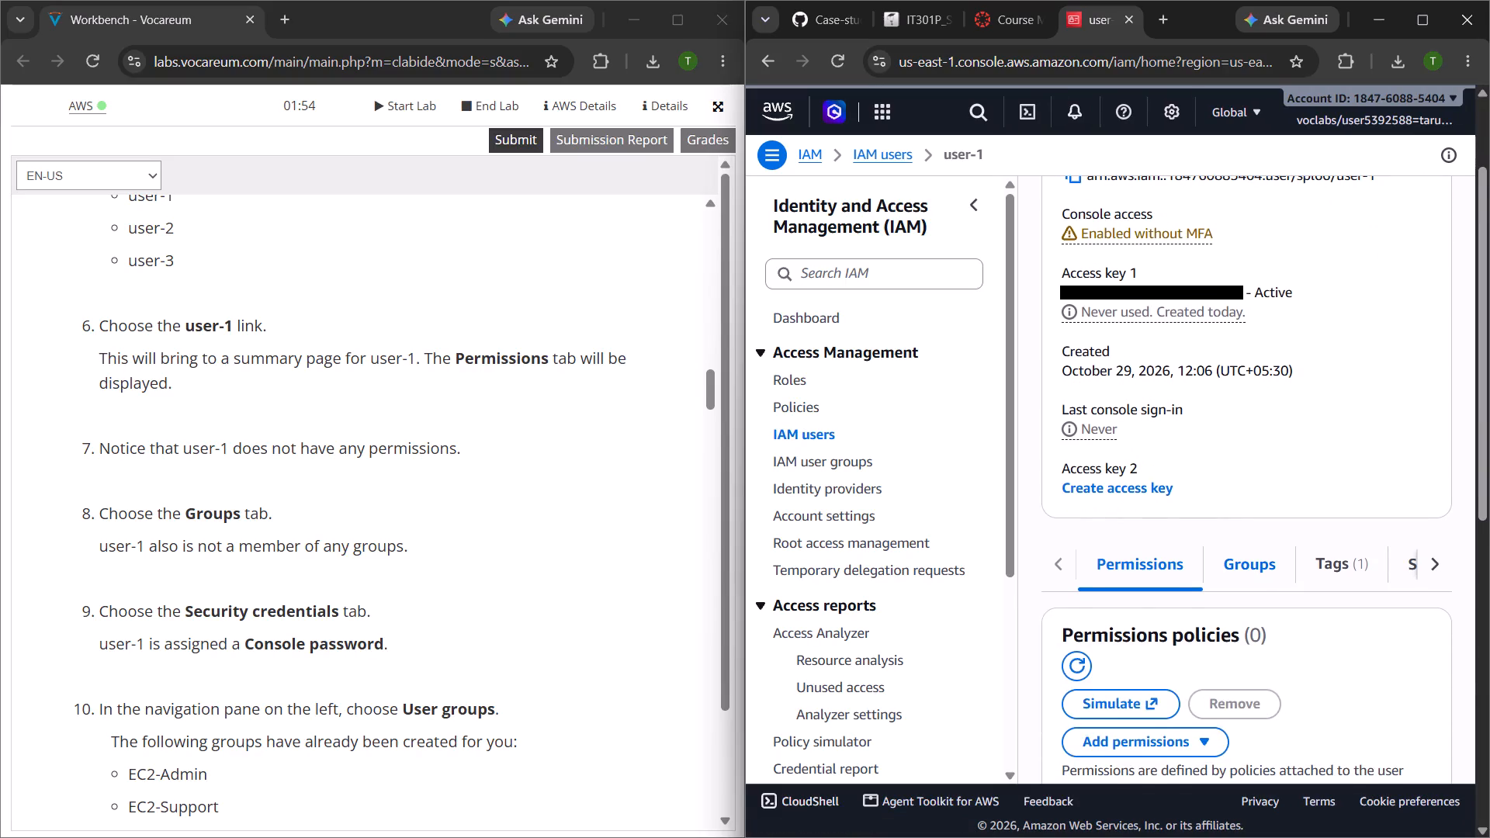
scroll(1104, 565, "down", 4)
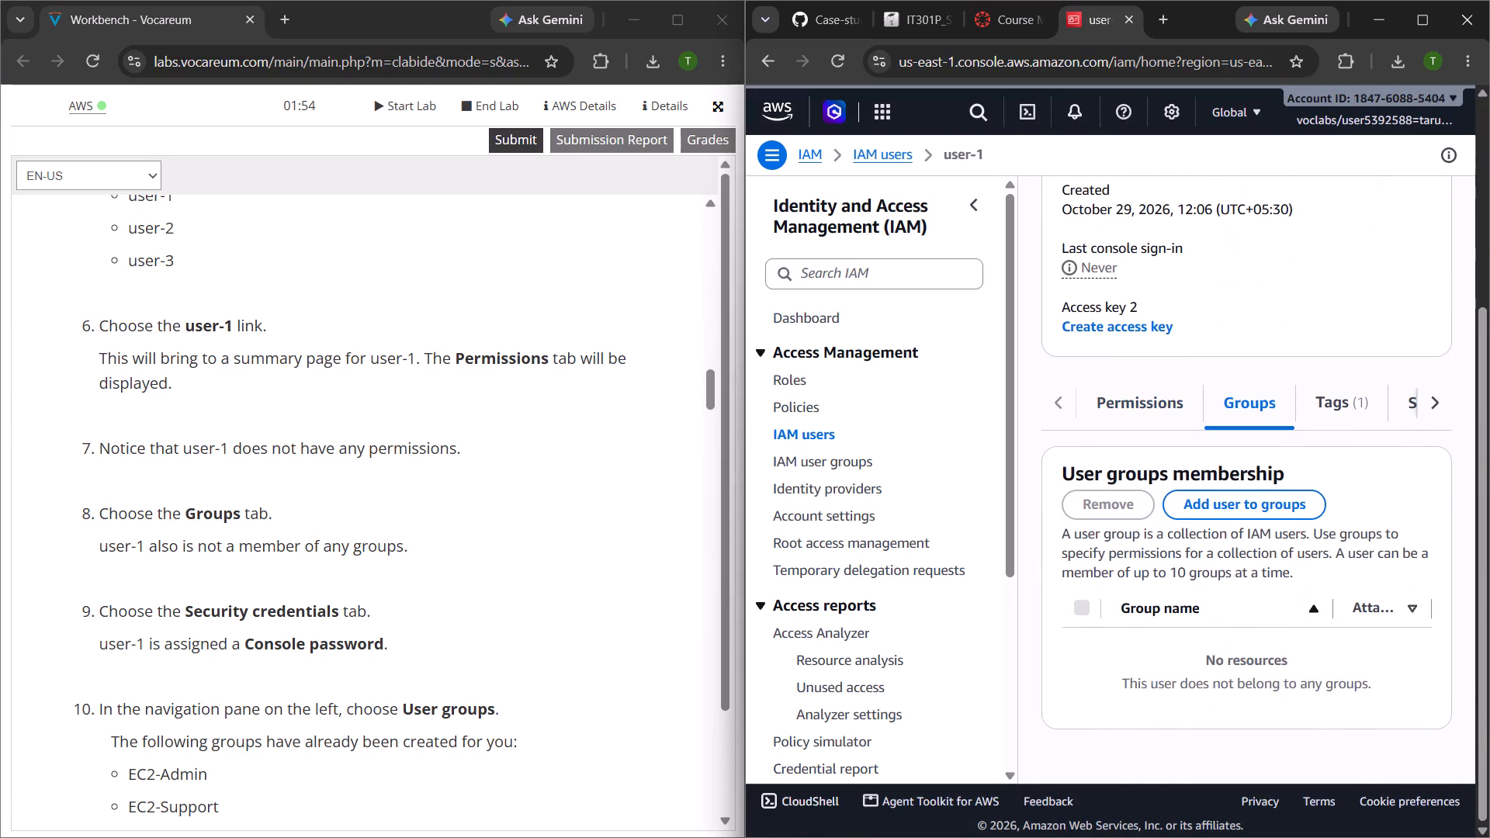
Return to the IAM dashboard and open the list of IAM user groups.
scroll(514, 589, "down", 4)
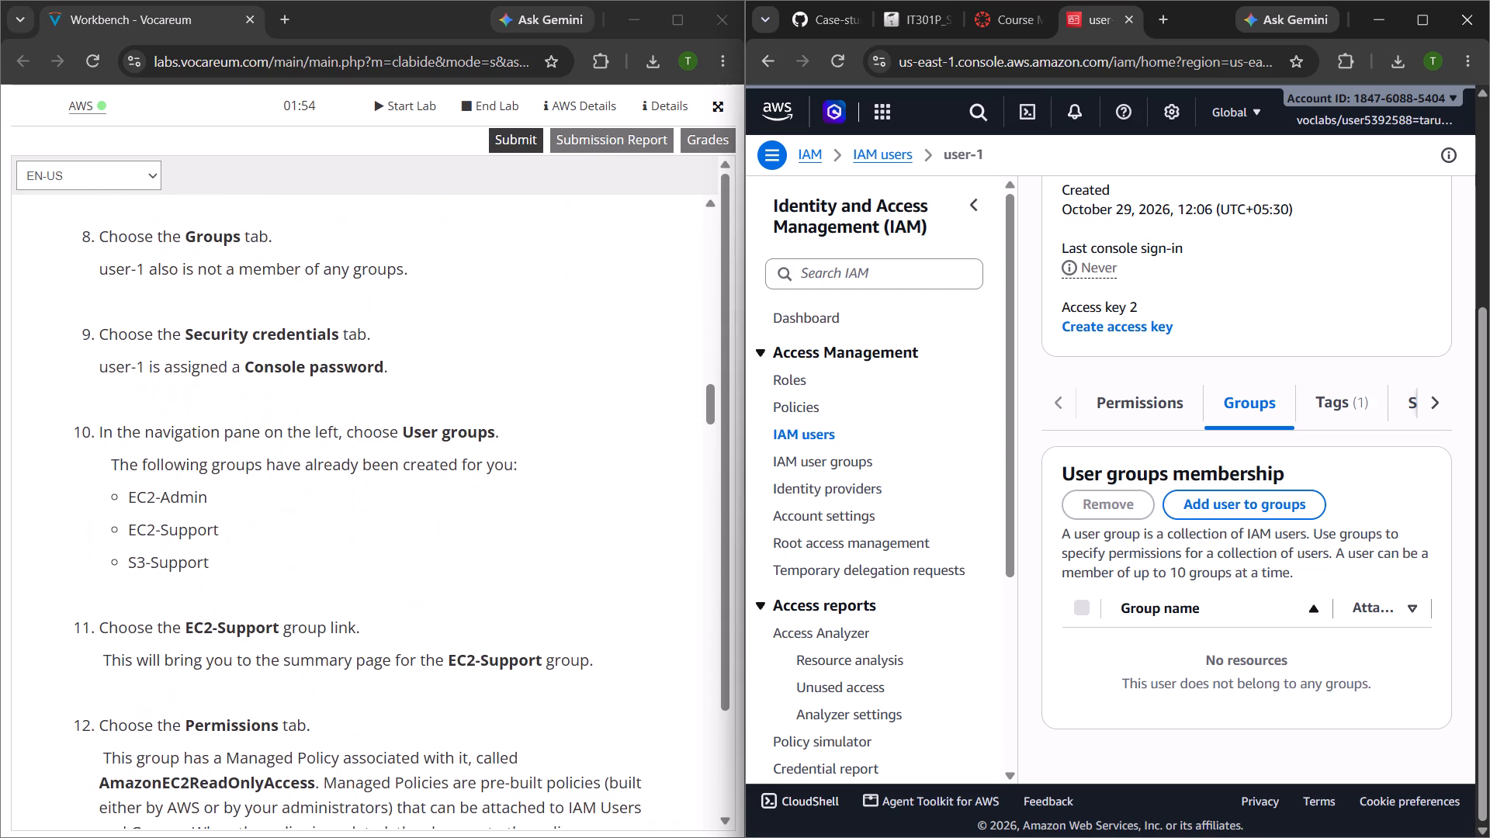
left_click(885, 154)
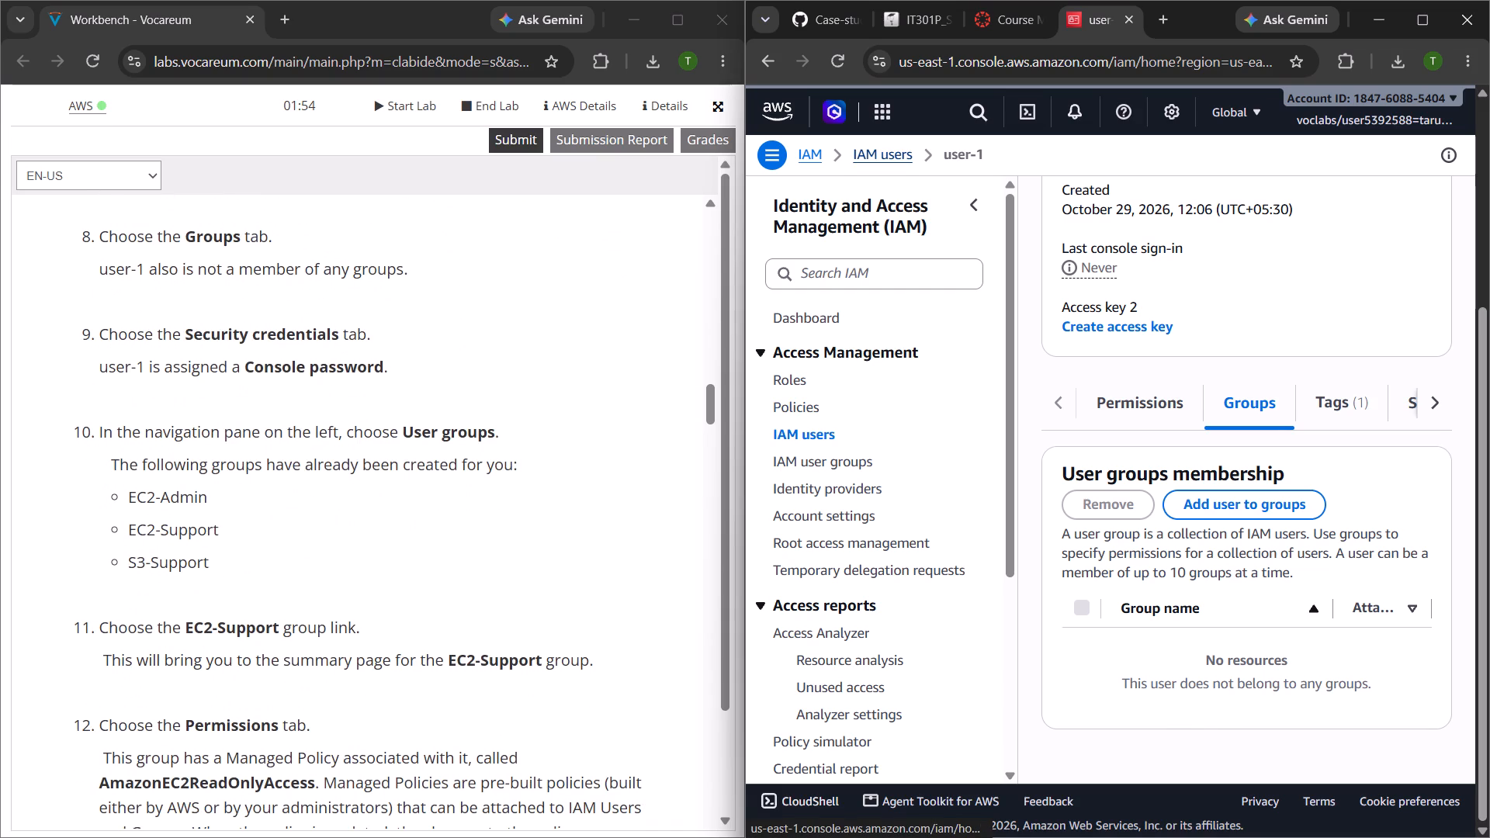
left_click(802, 152)
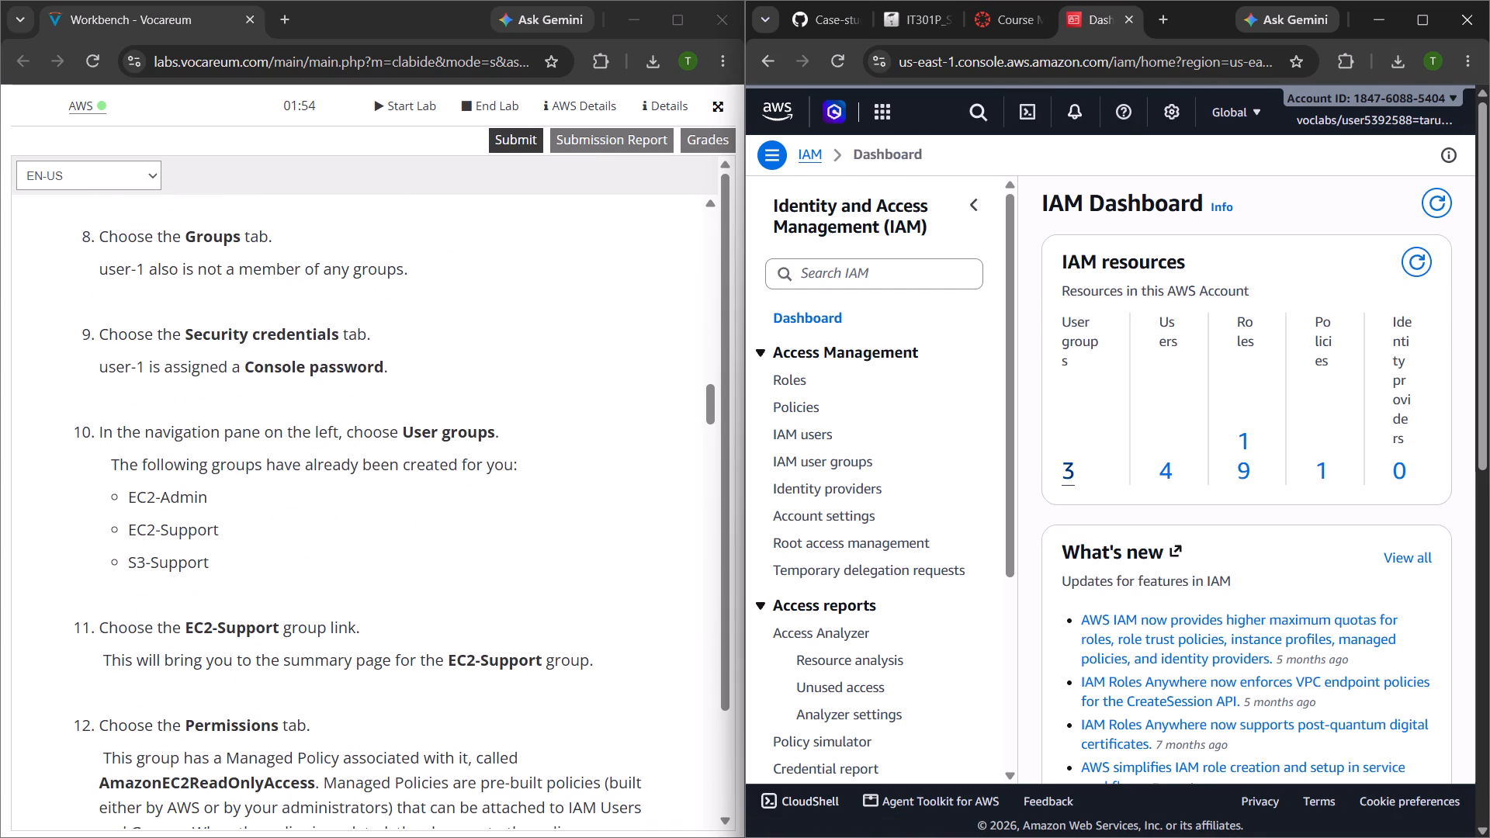
left_click(1069, 462)
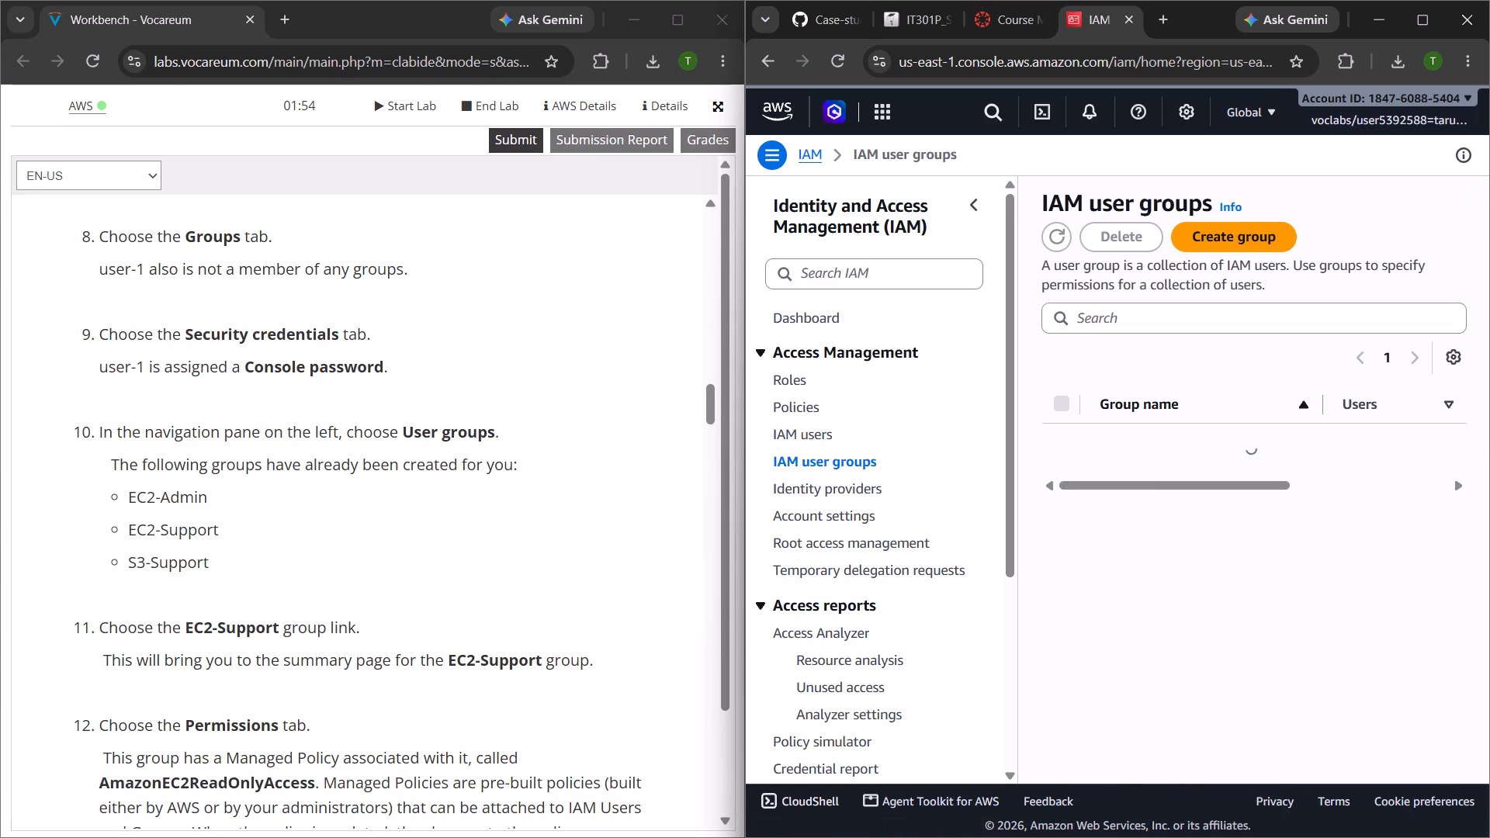
Read the remaining Task 1 instructions on group policies, through the Business Scenario and the start of Task 2: Add Users to Groups.
scroll(411, 518, "down", 4)
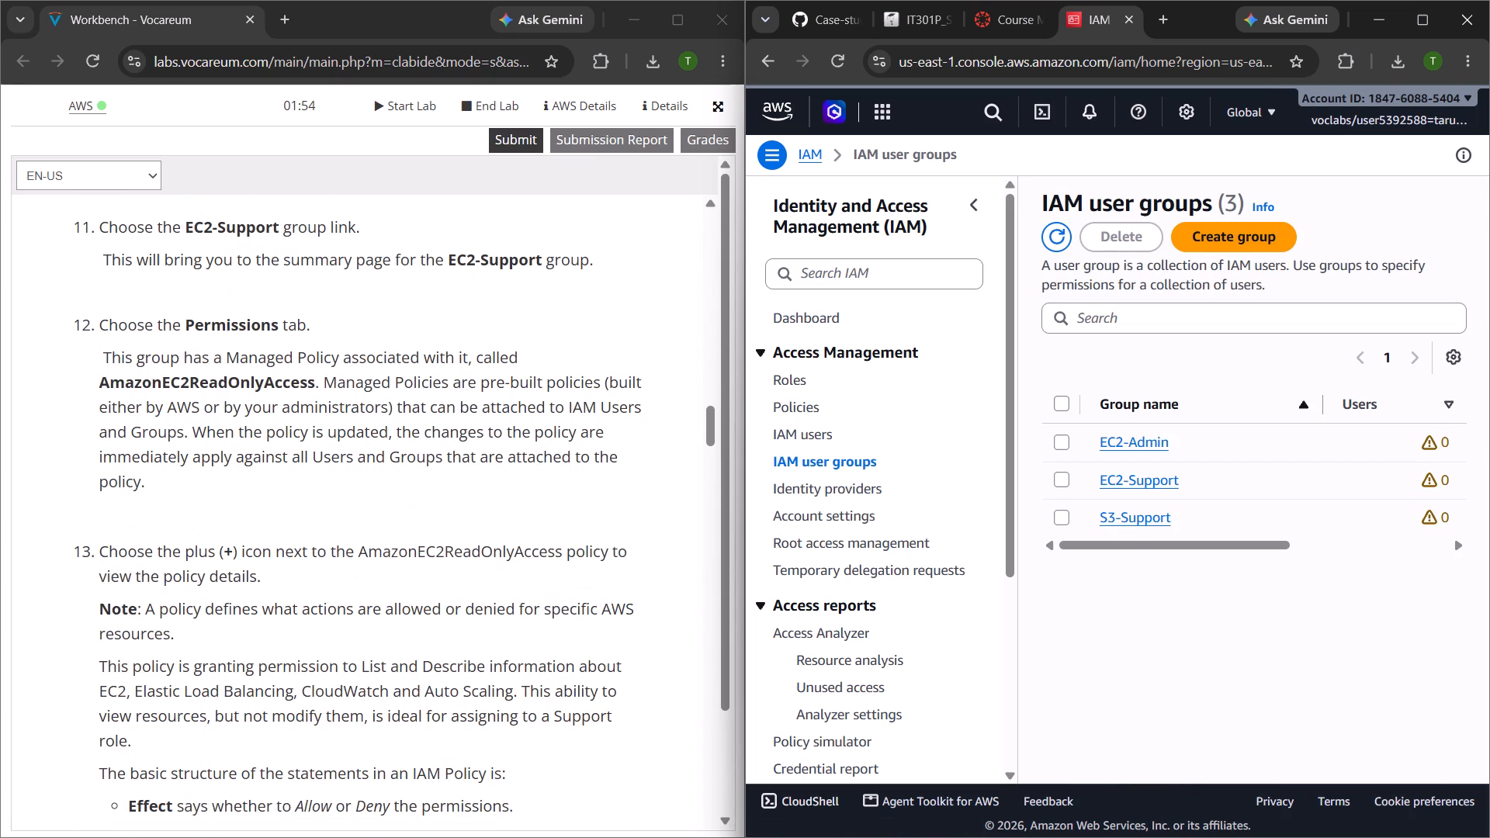
scroll(470, 647, "down", 1)
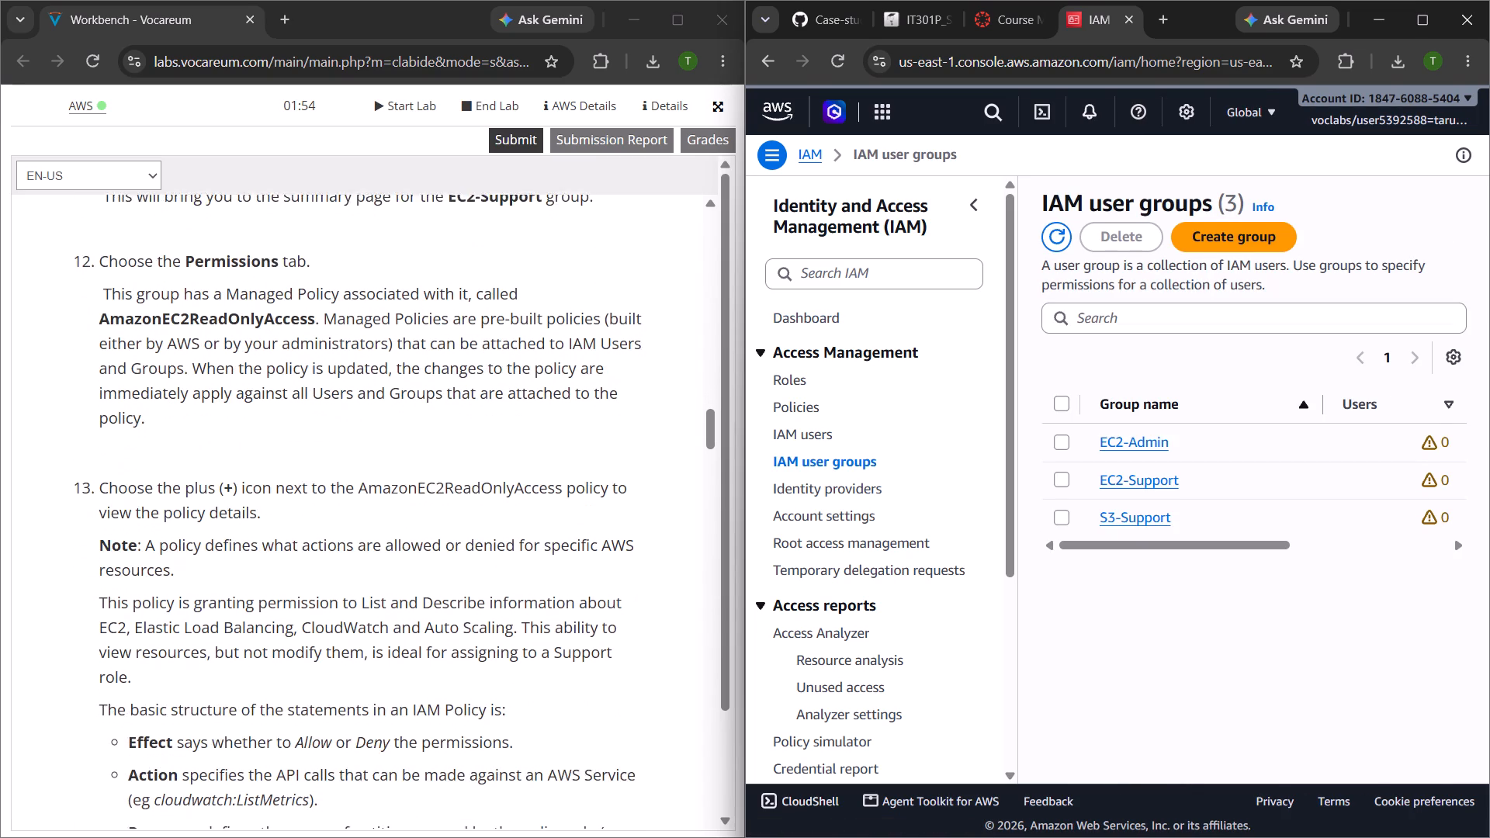
scroll(470, 647, "down", 1)
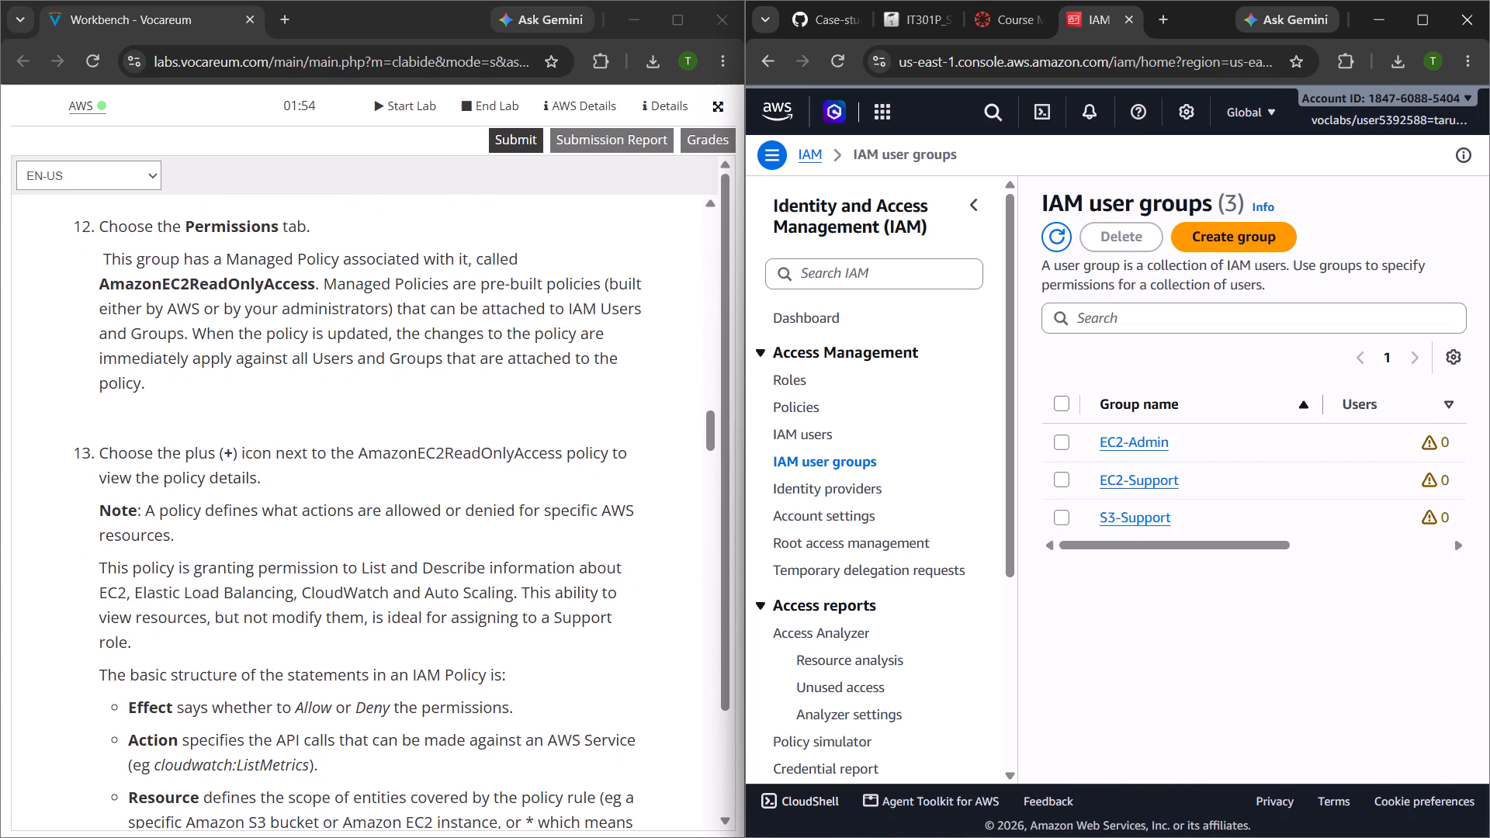
scroll(470, 647, "down", 2)
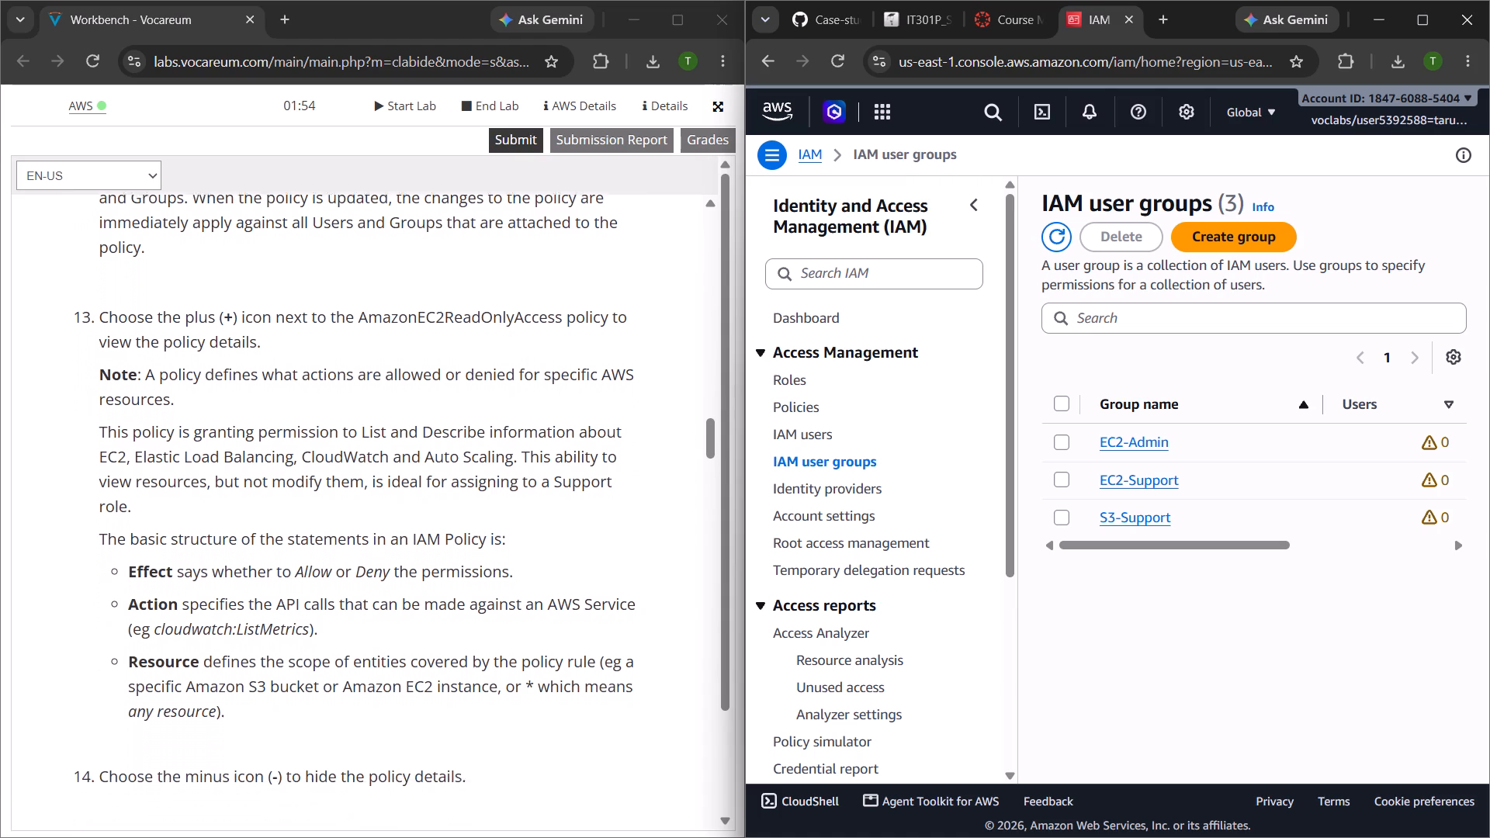
scroll(470, 647, "down", 4)
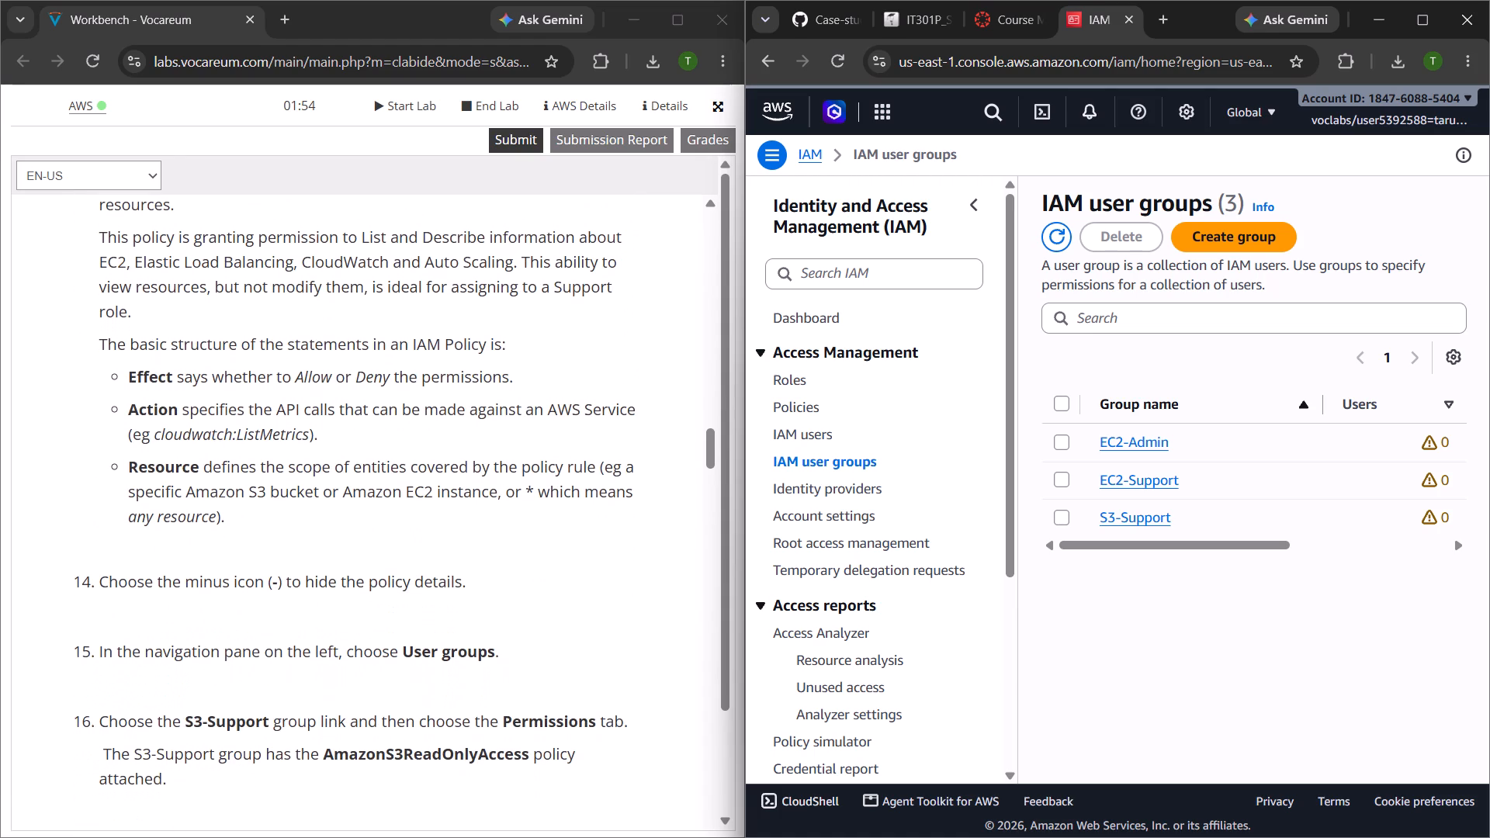
scroll(470, 647, "down", 2)
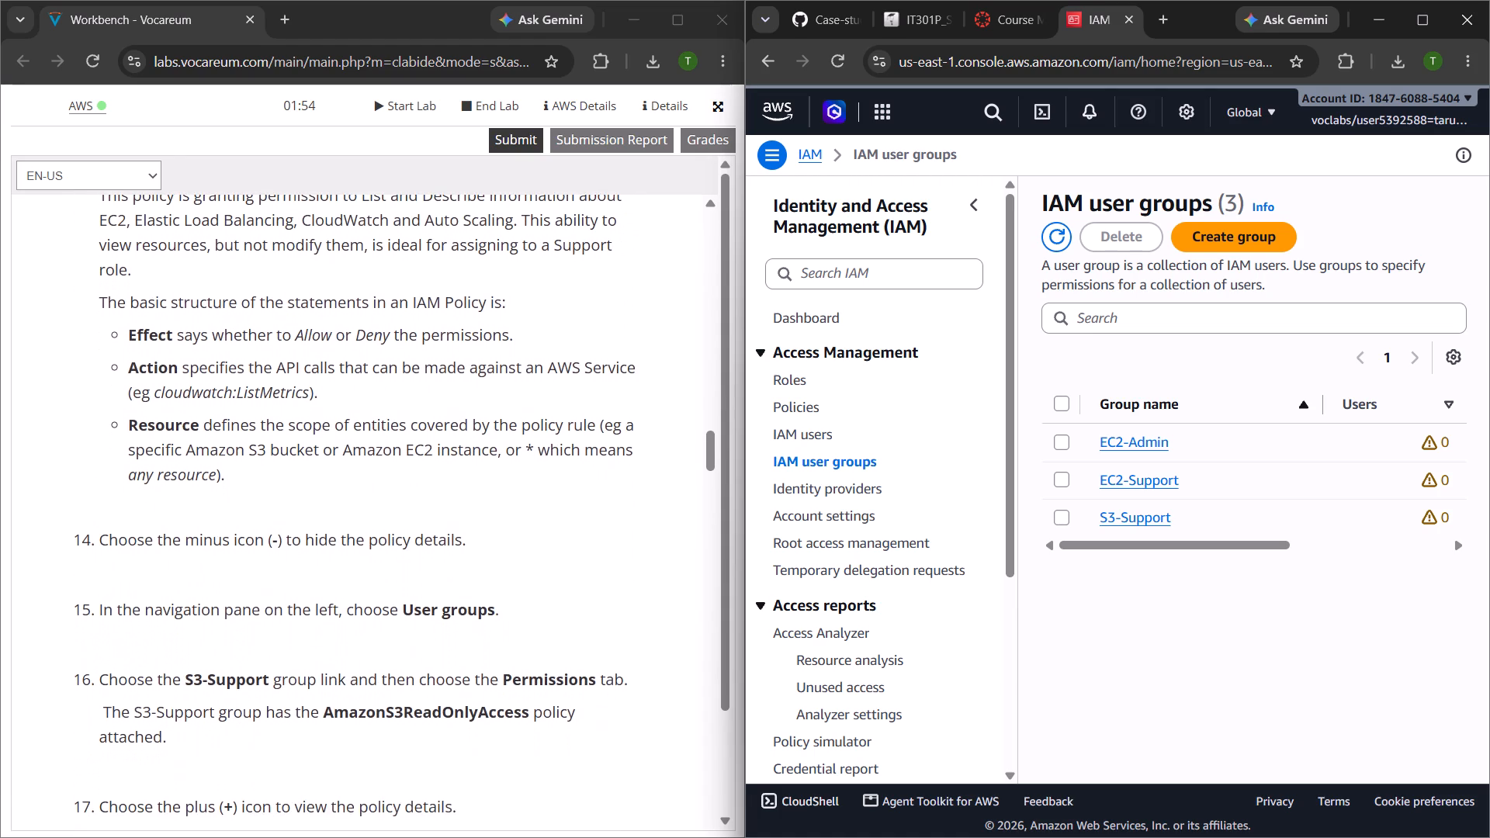
scroll(470, 647, "down", 3)
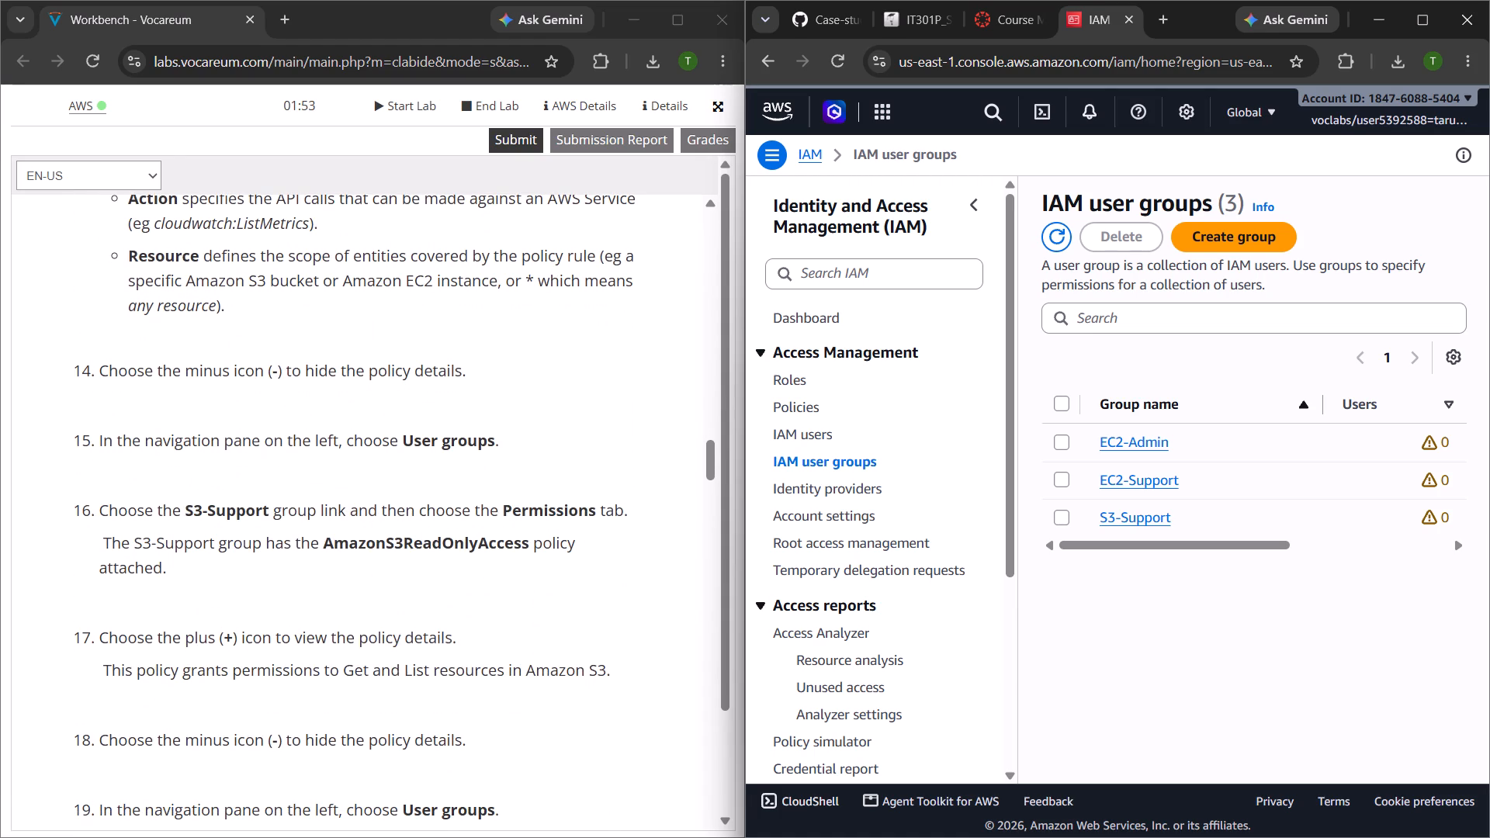
scroll(470, 647, "down", 1)
left_click(470, 647)
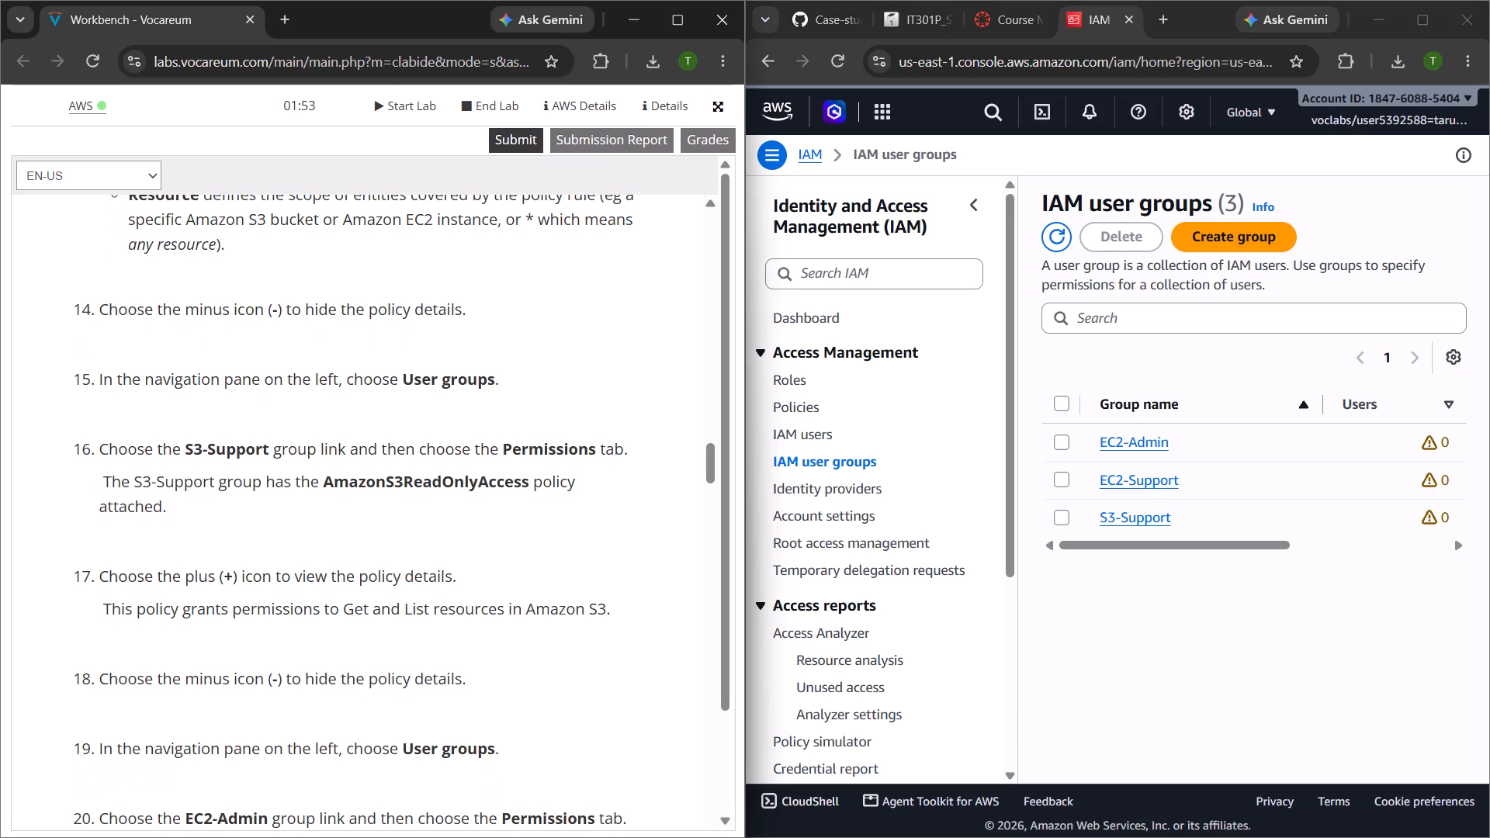
scroll(470, 647, "down", 1)
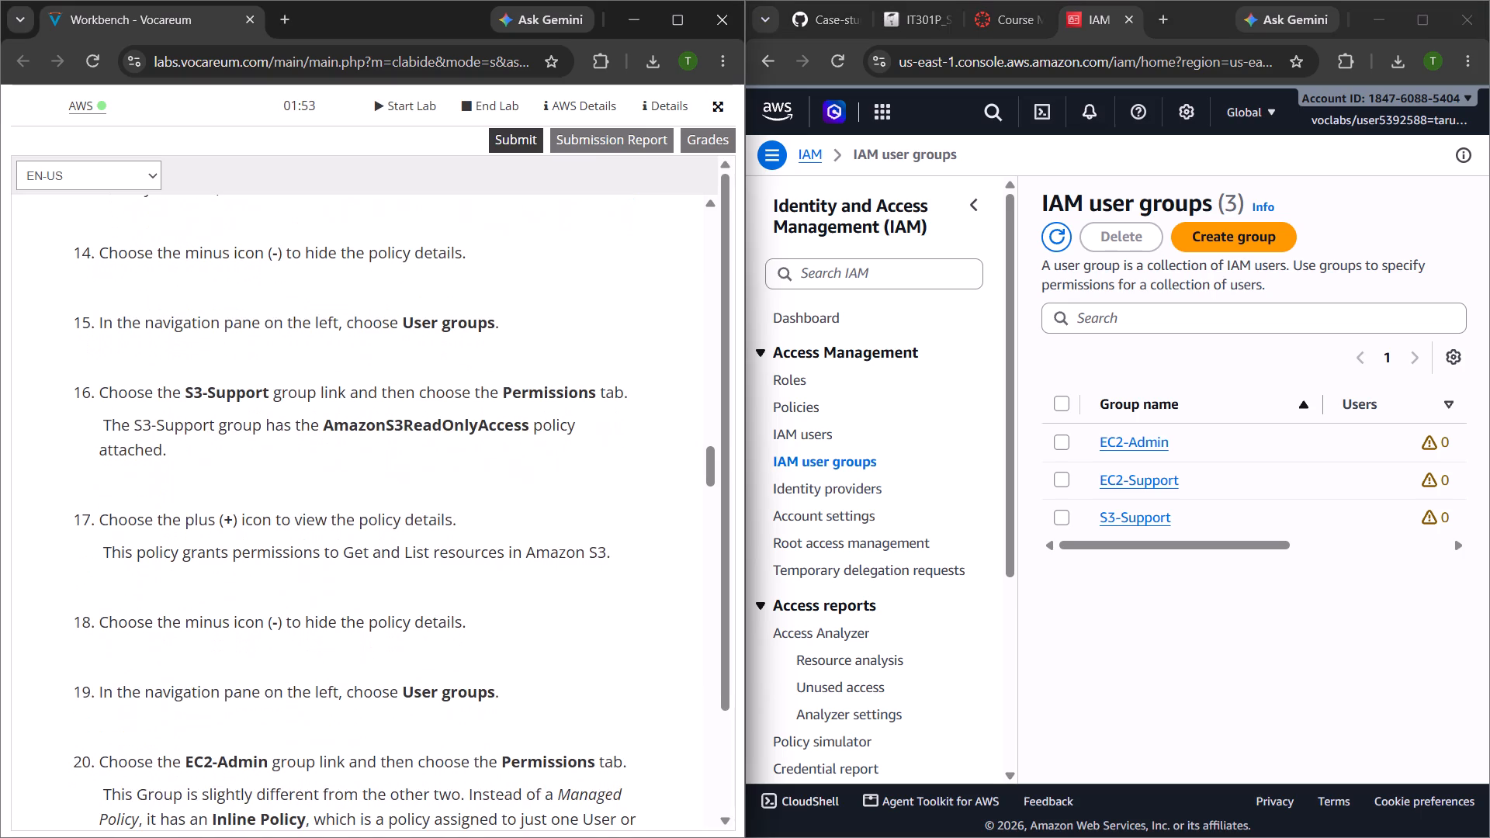
scroll(470, 647, "down", 1)
scroll(604, 559, "down", 1)
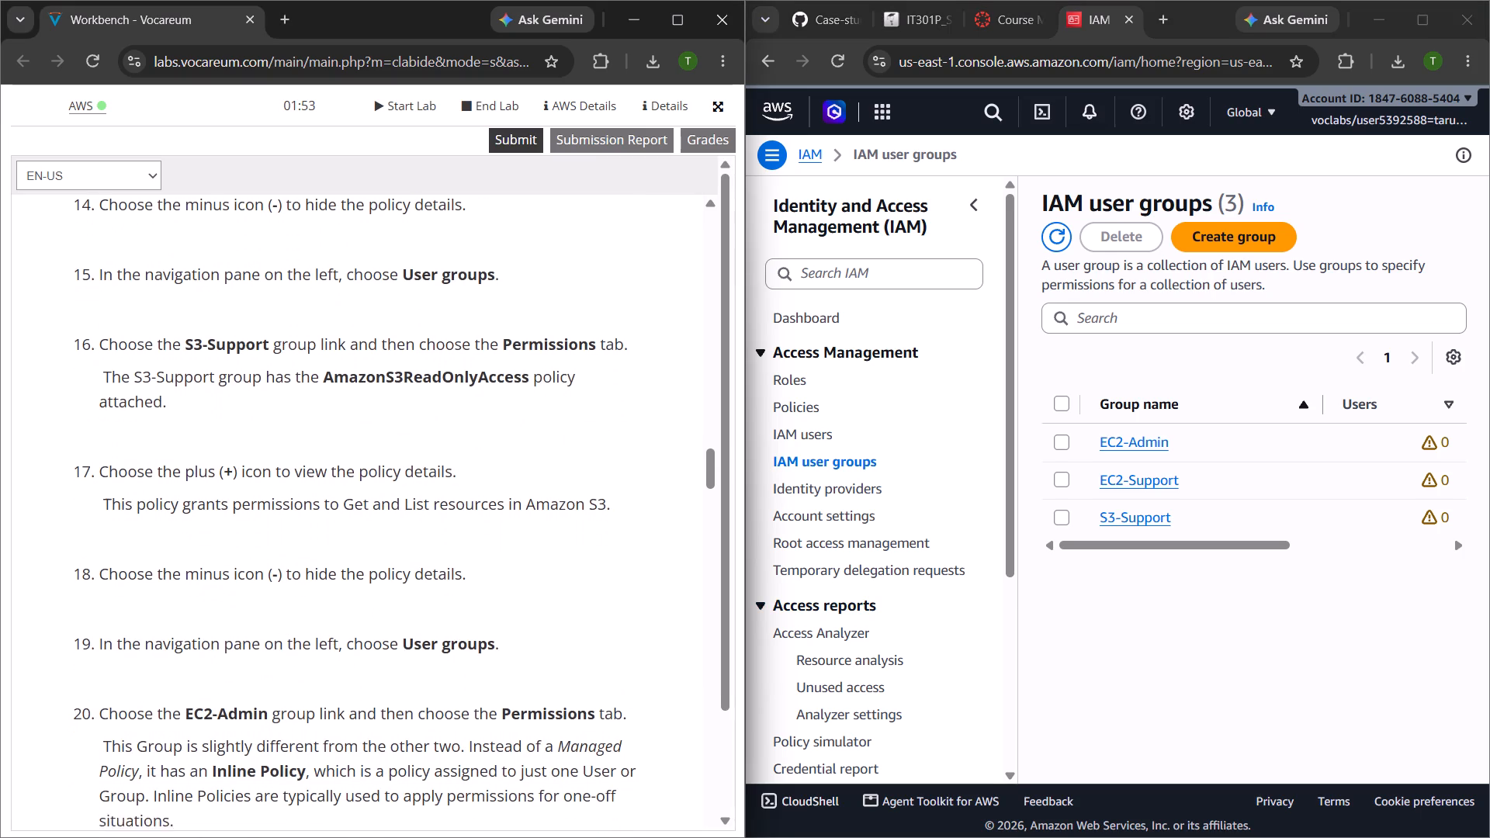
scroll(604, 559, "down", 5)
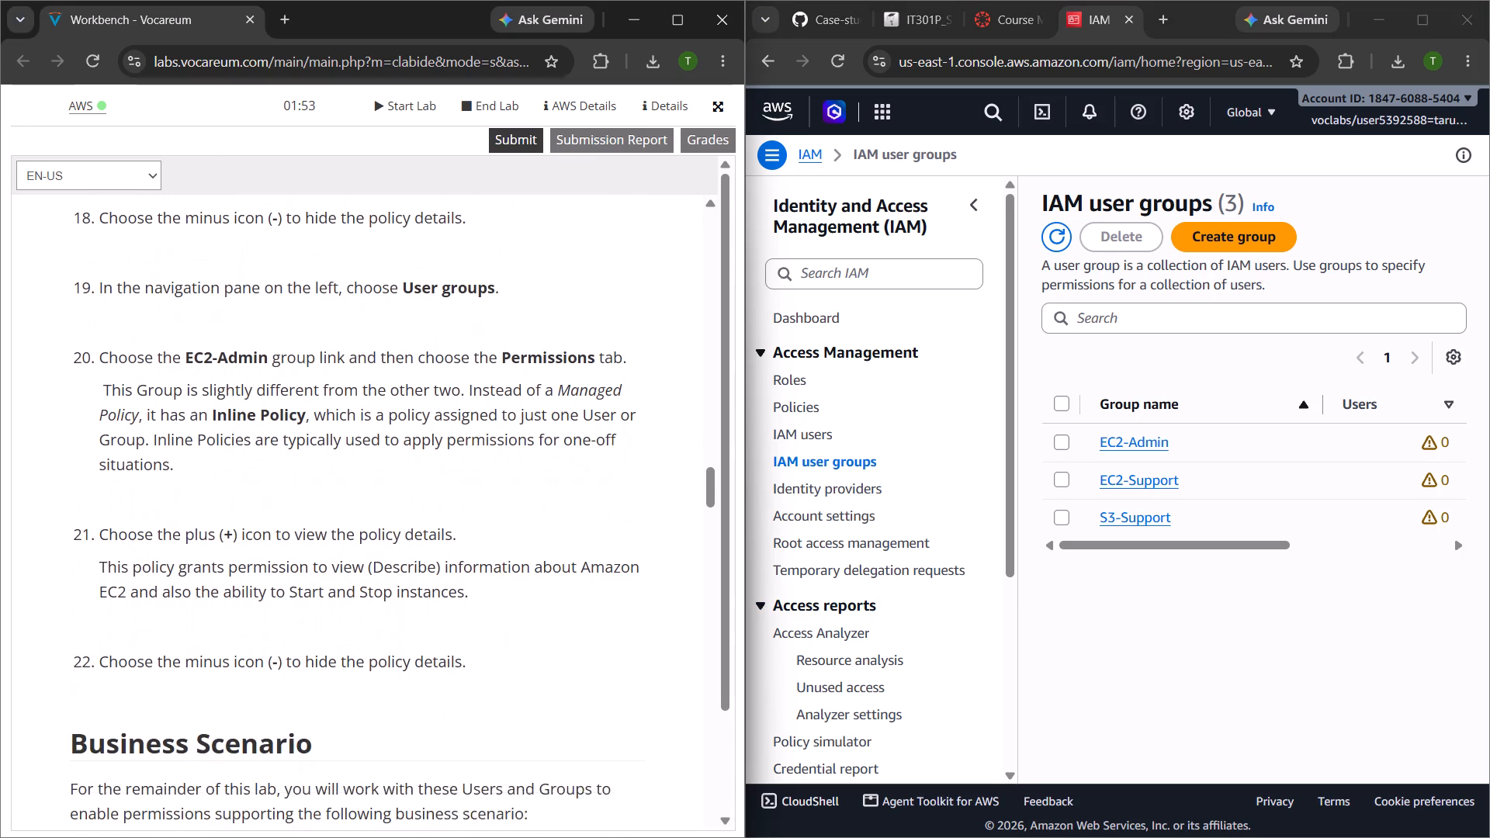
scroll(604, 559, "down", 4)
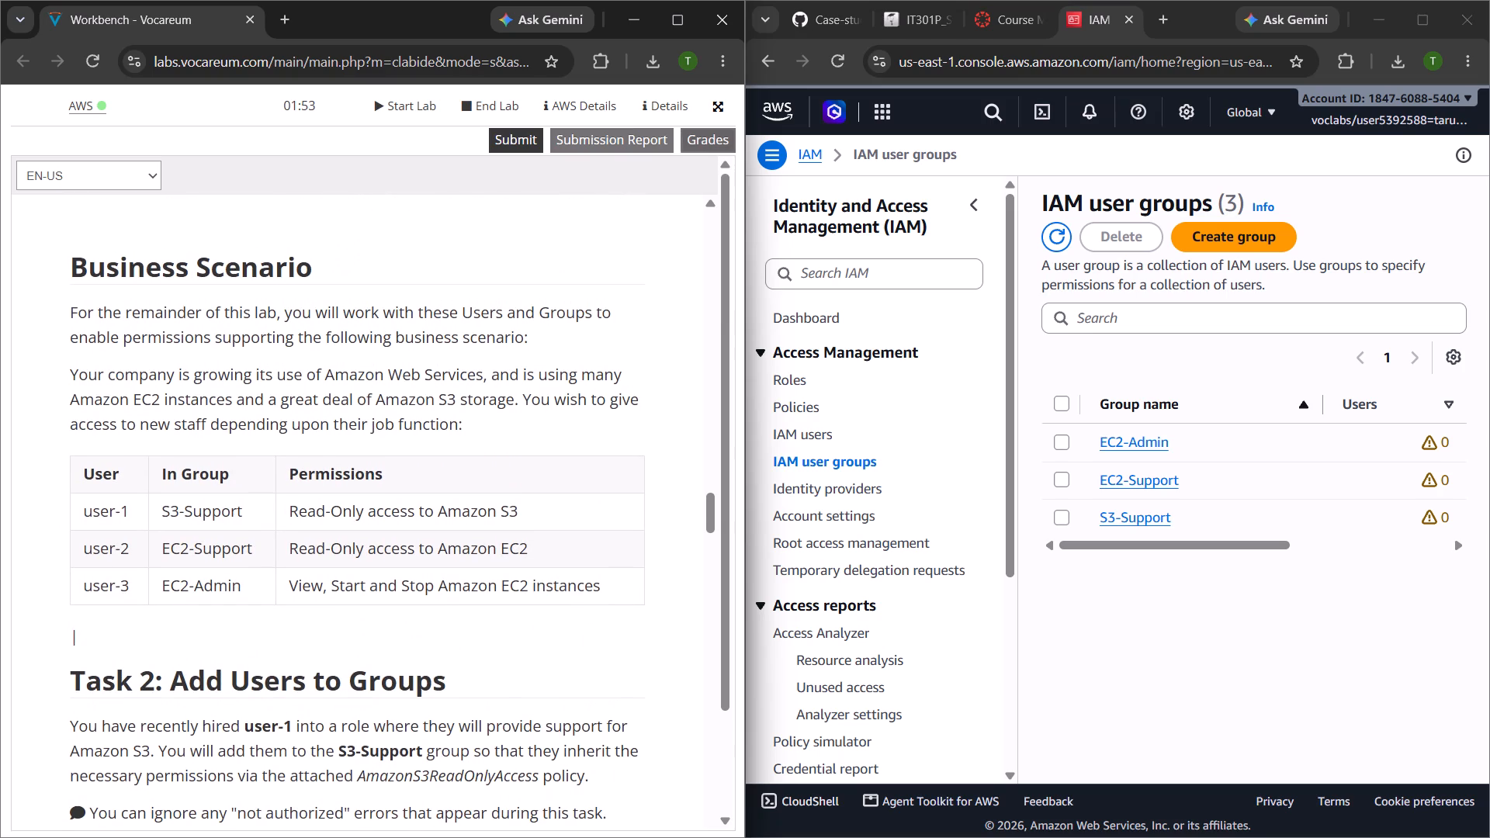
Go back to the beginning of the lab instructions and review the lab overview, objectives and AWS Identity and Access Management sections.
scroll(511, 383, "up", 11)
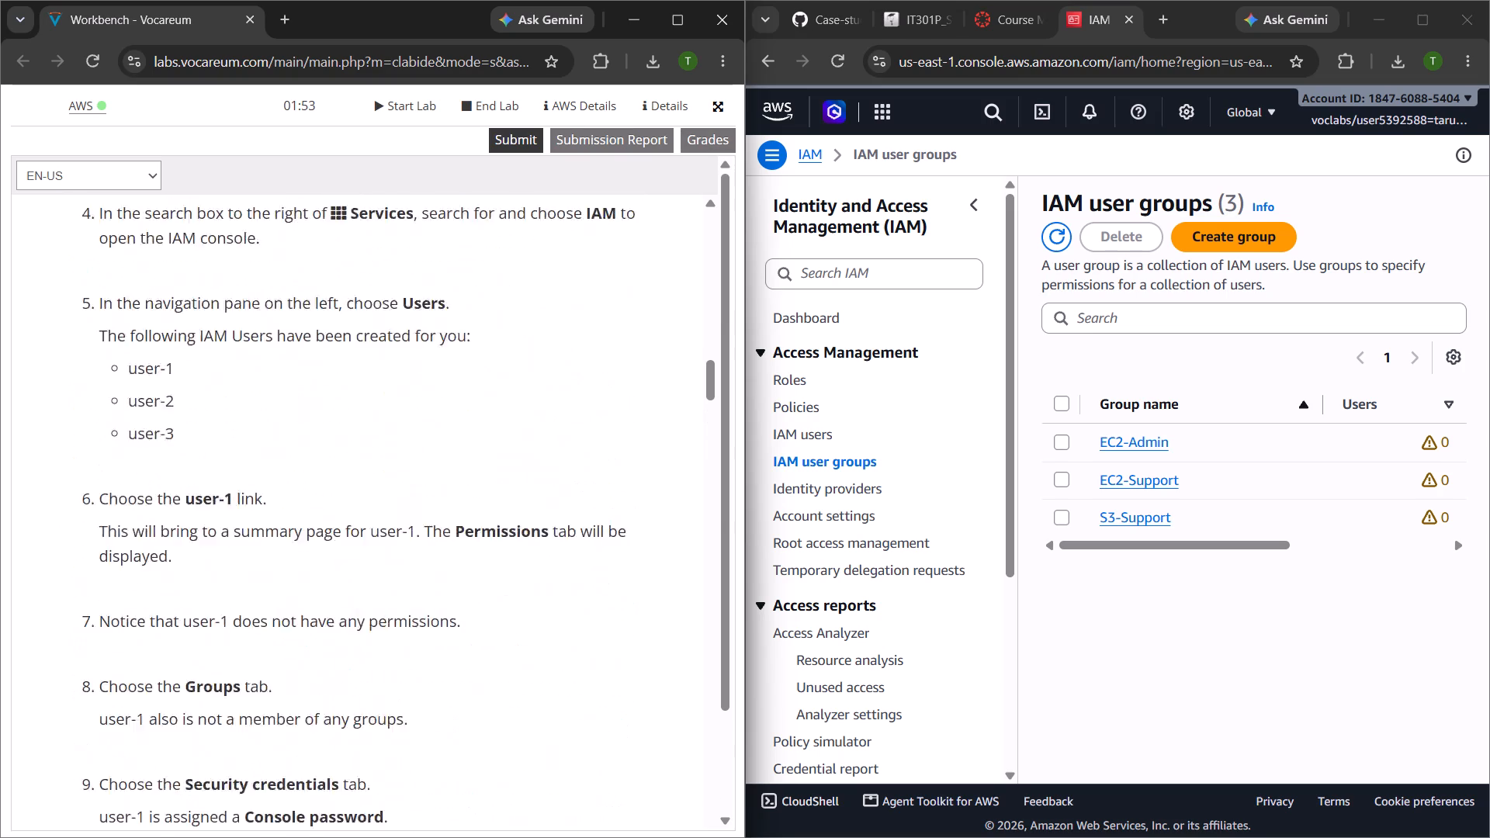
scroll(511, 383, "up", 5)
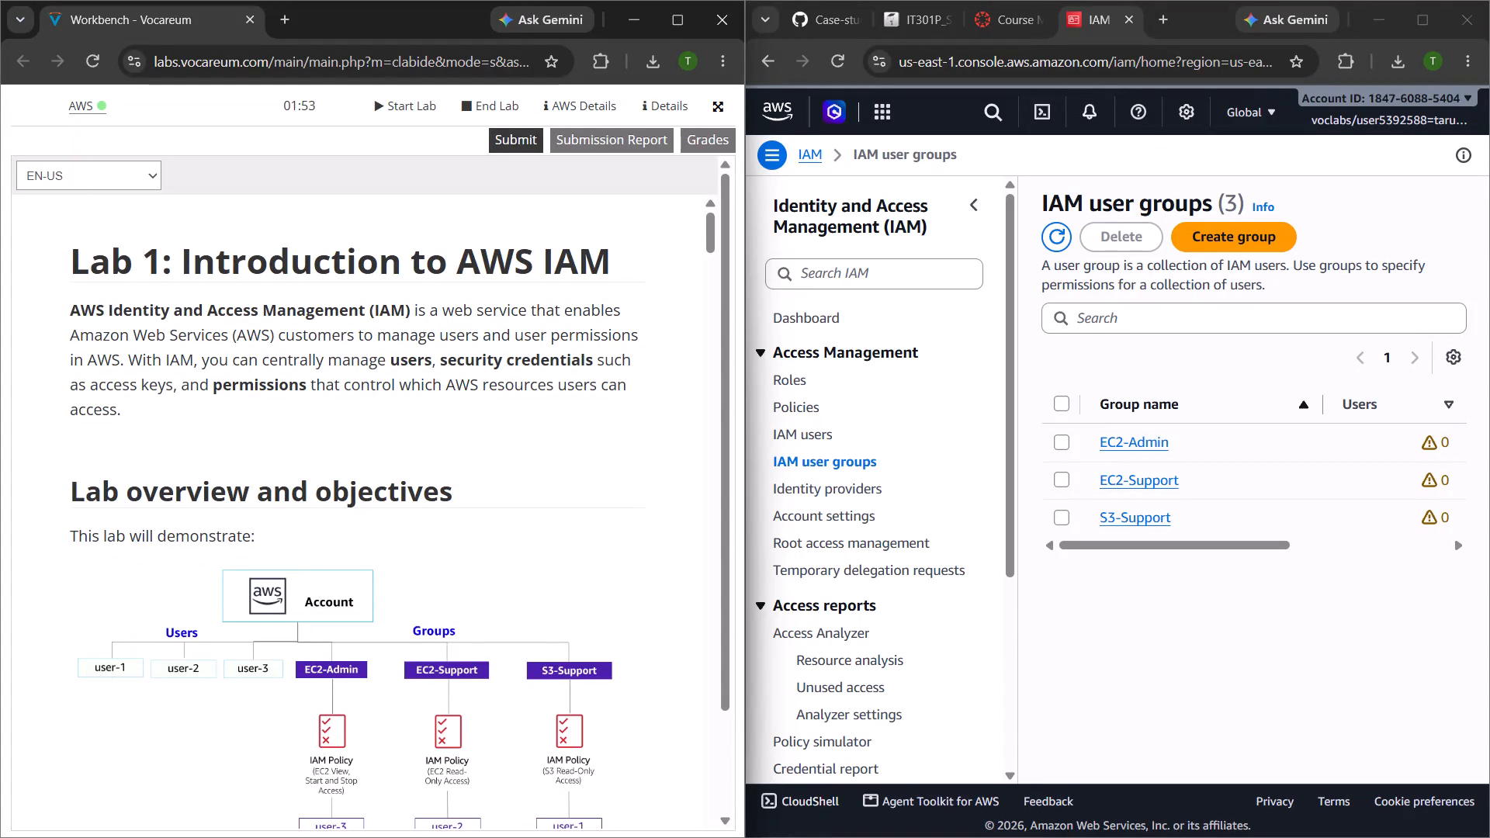
scroll(480, 576, "down", 1)
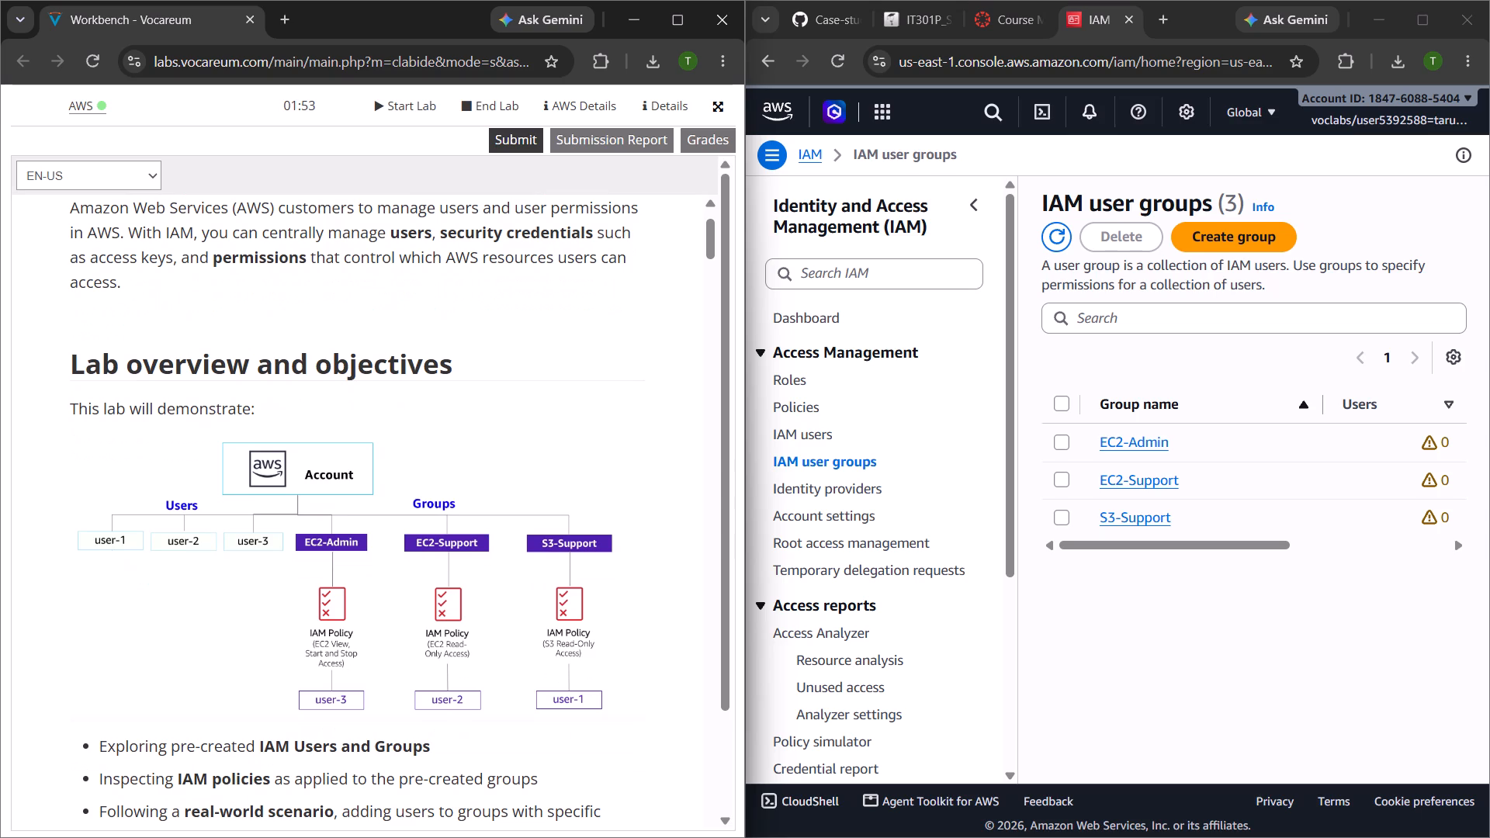
scroll(379, 562, "up", 4)
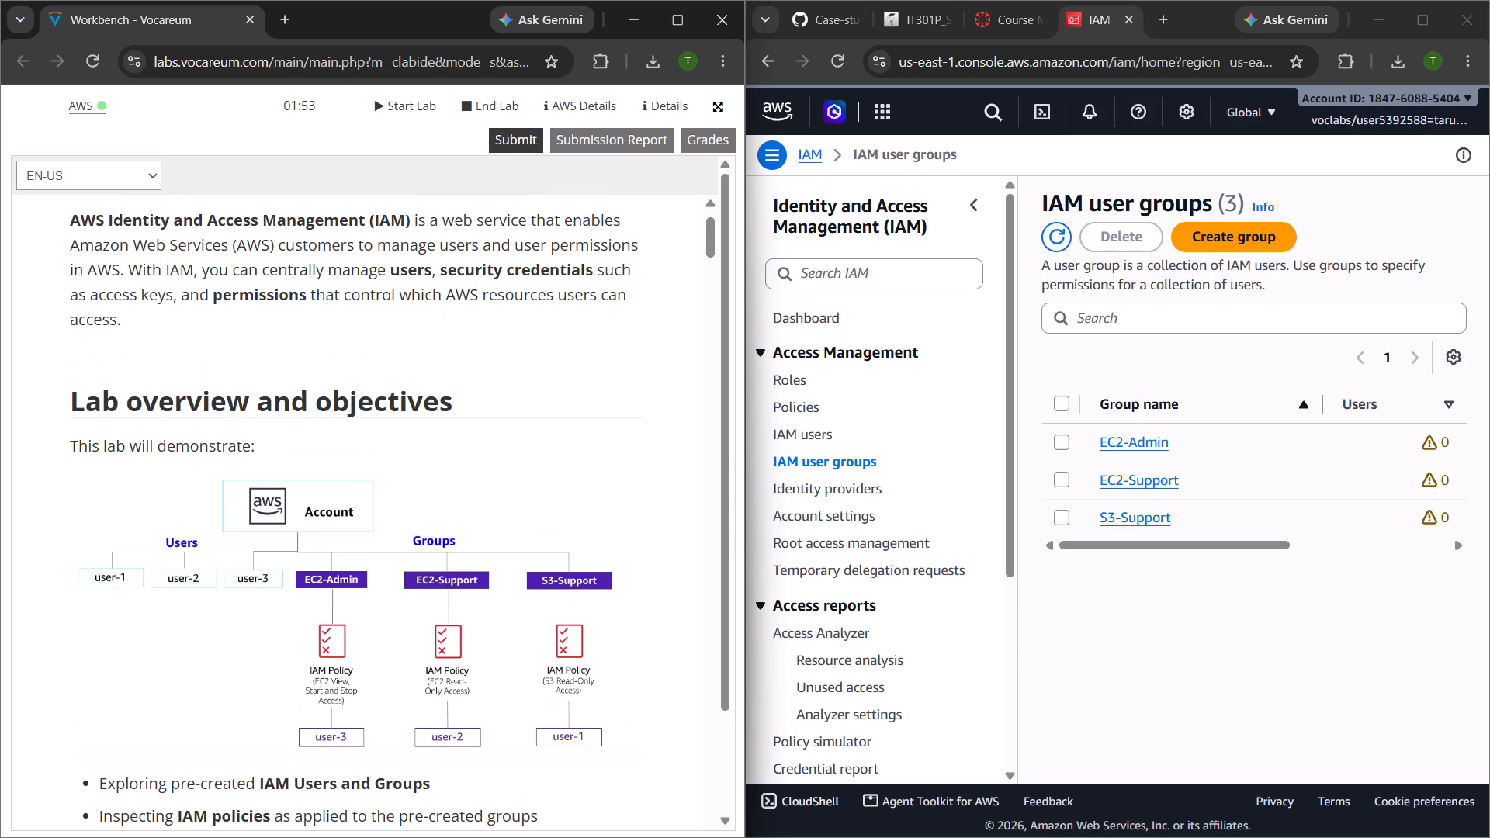
scroll(306, 518, "down", 7)
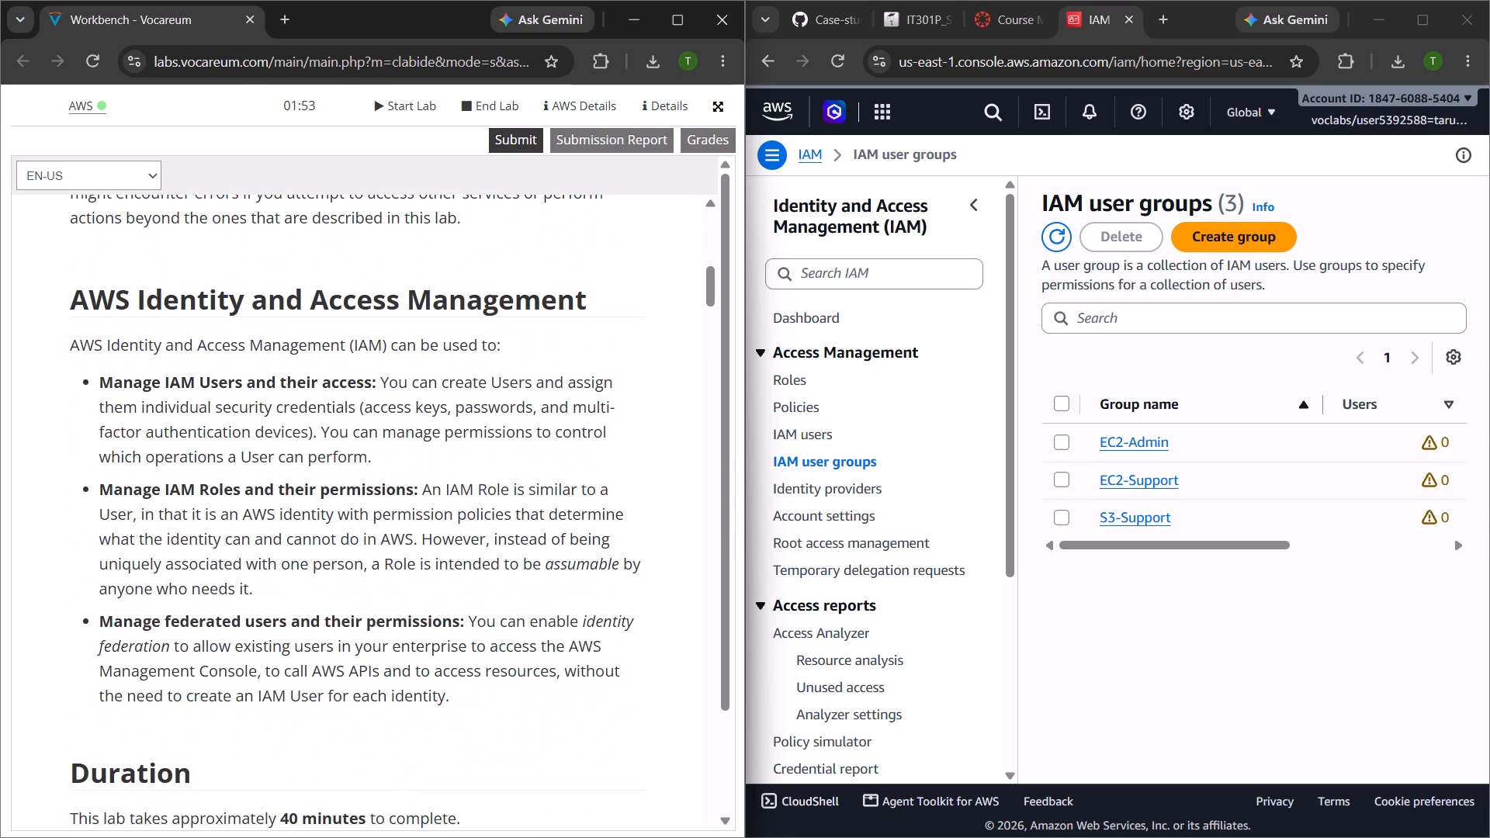
Return to the IAM dashboard and reread the instructions from Duration down to the start of Task 1.
left_click(802, 155)
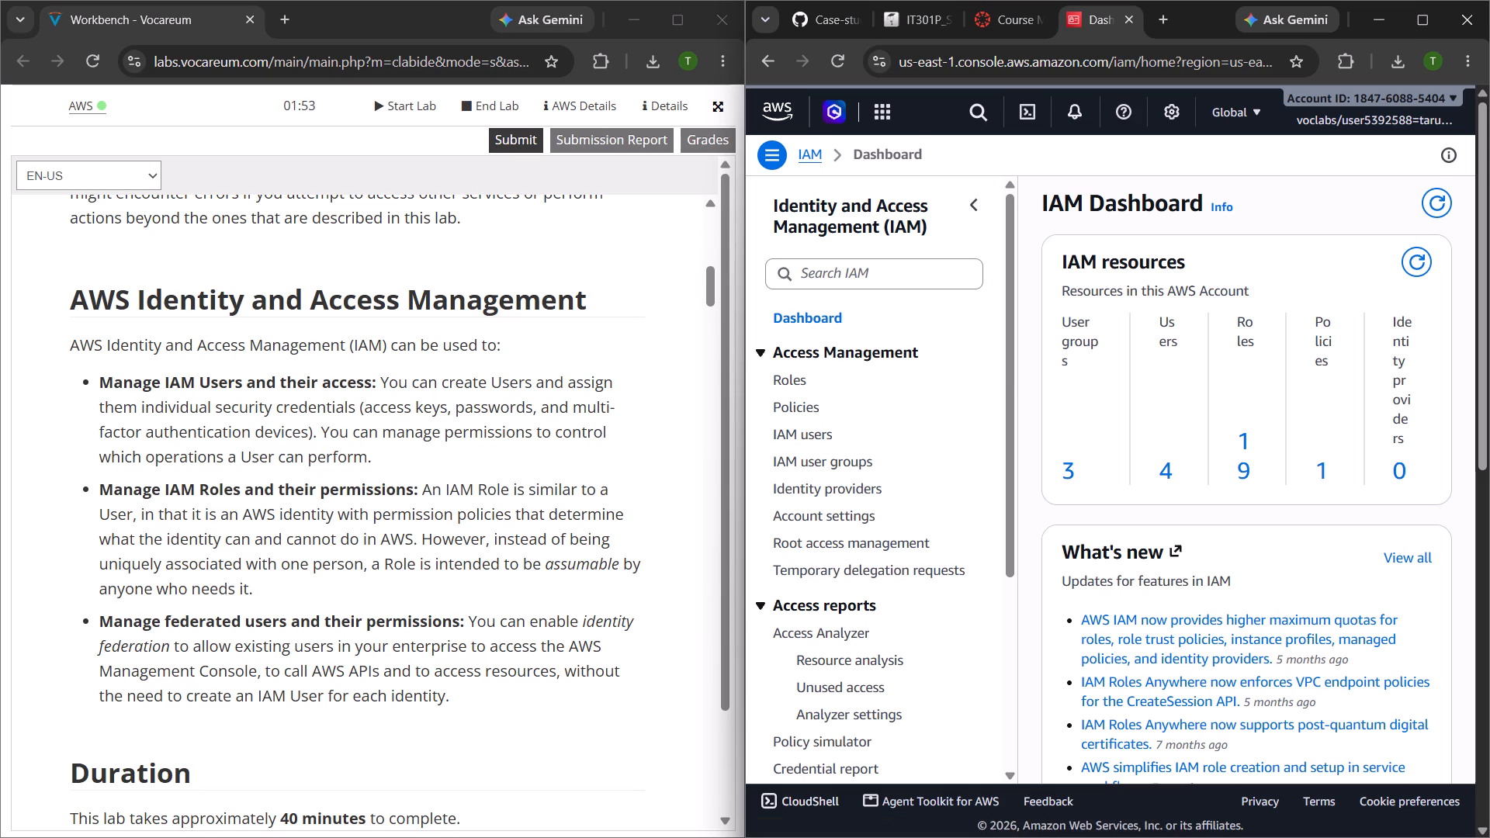
scroll(471, 426, "down", 3)
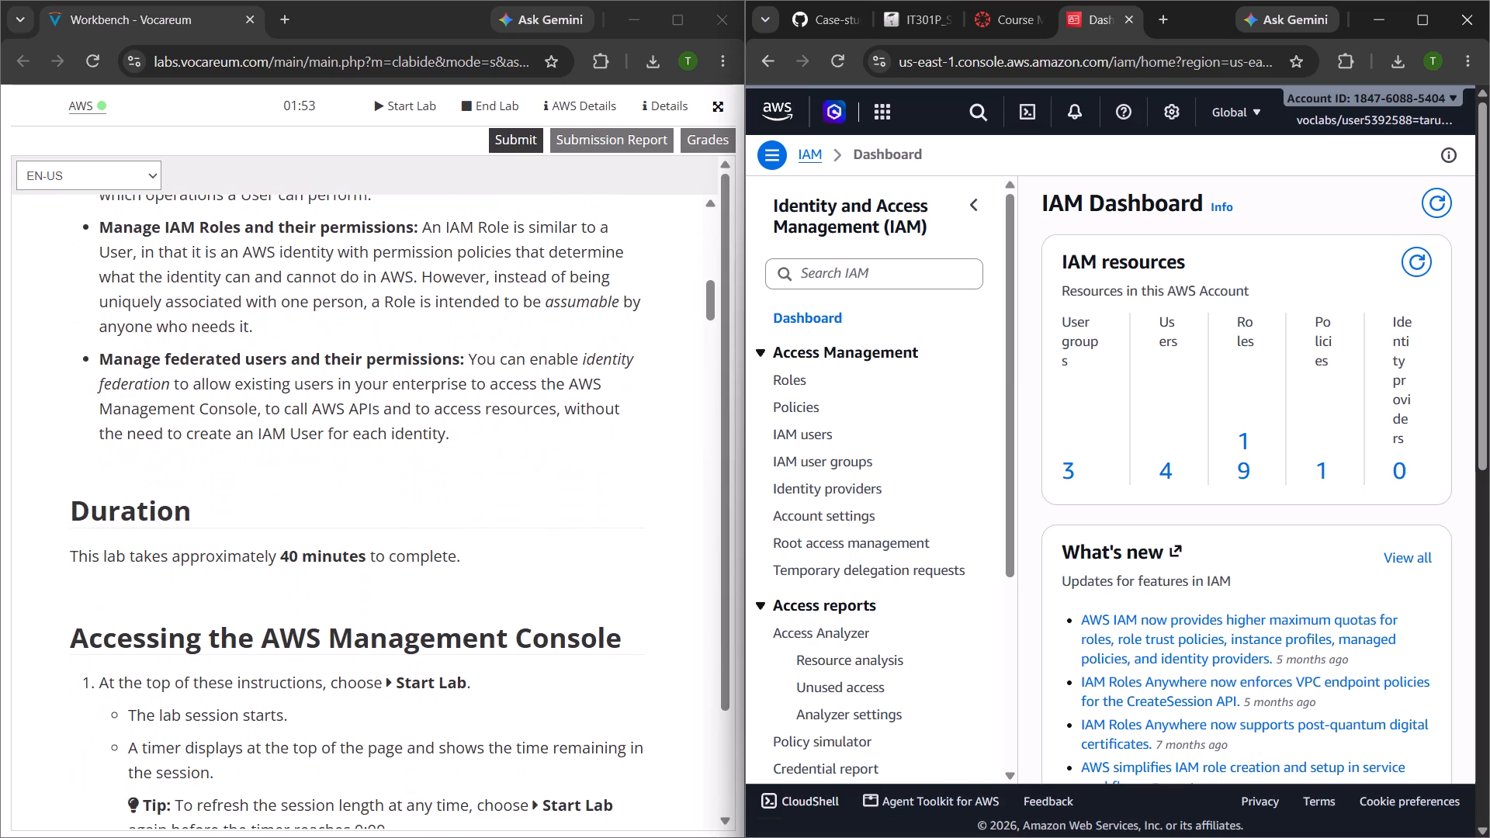
scroll(471, 426, "down", 4)
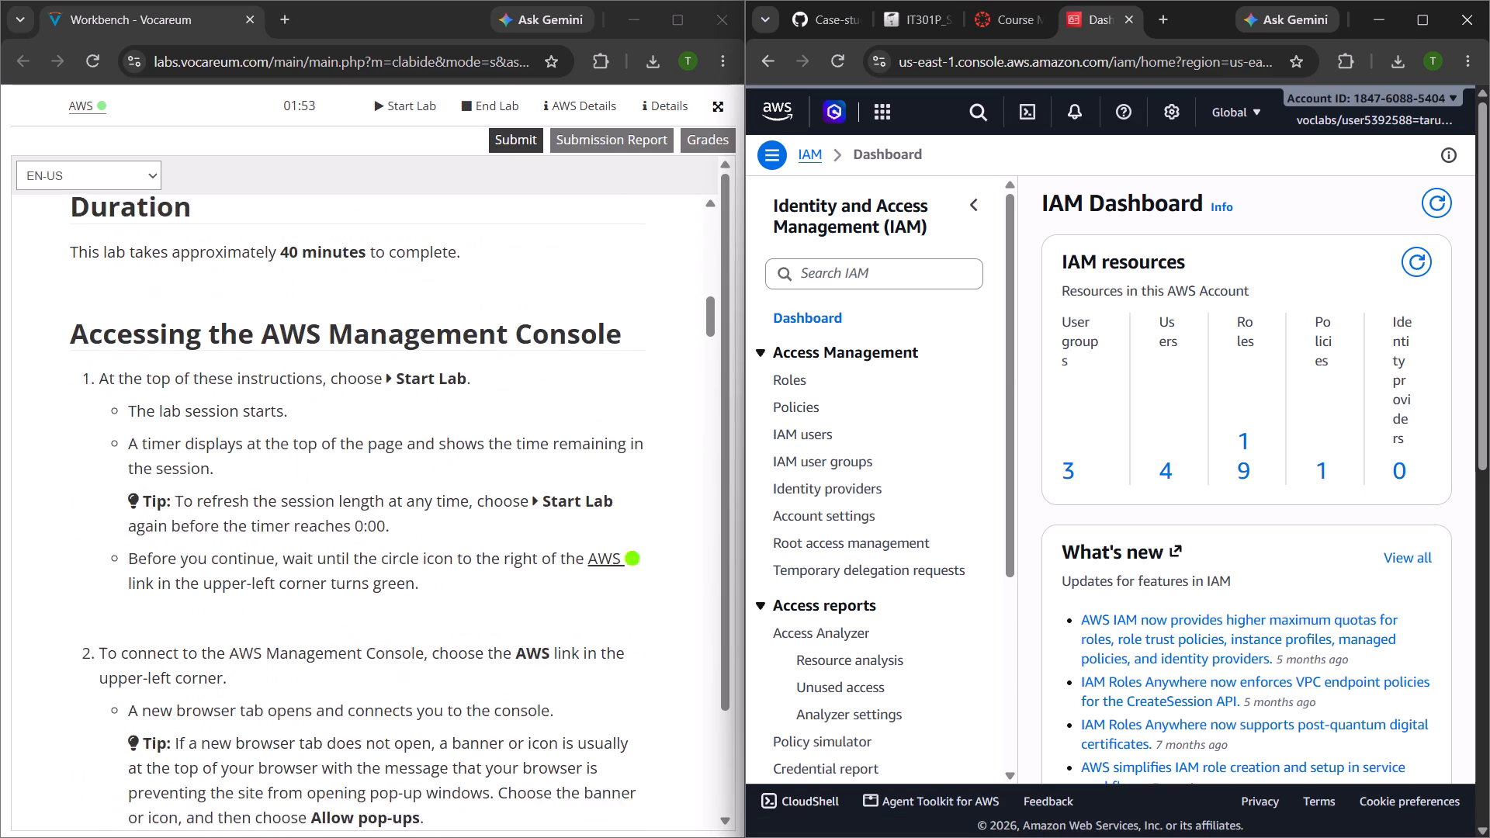
scroll(471, 426, "down", 5)
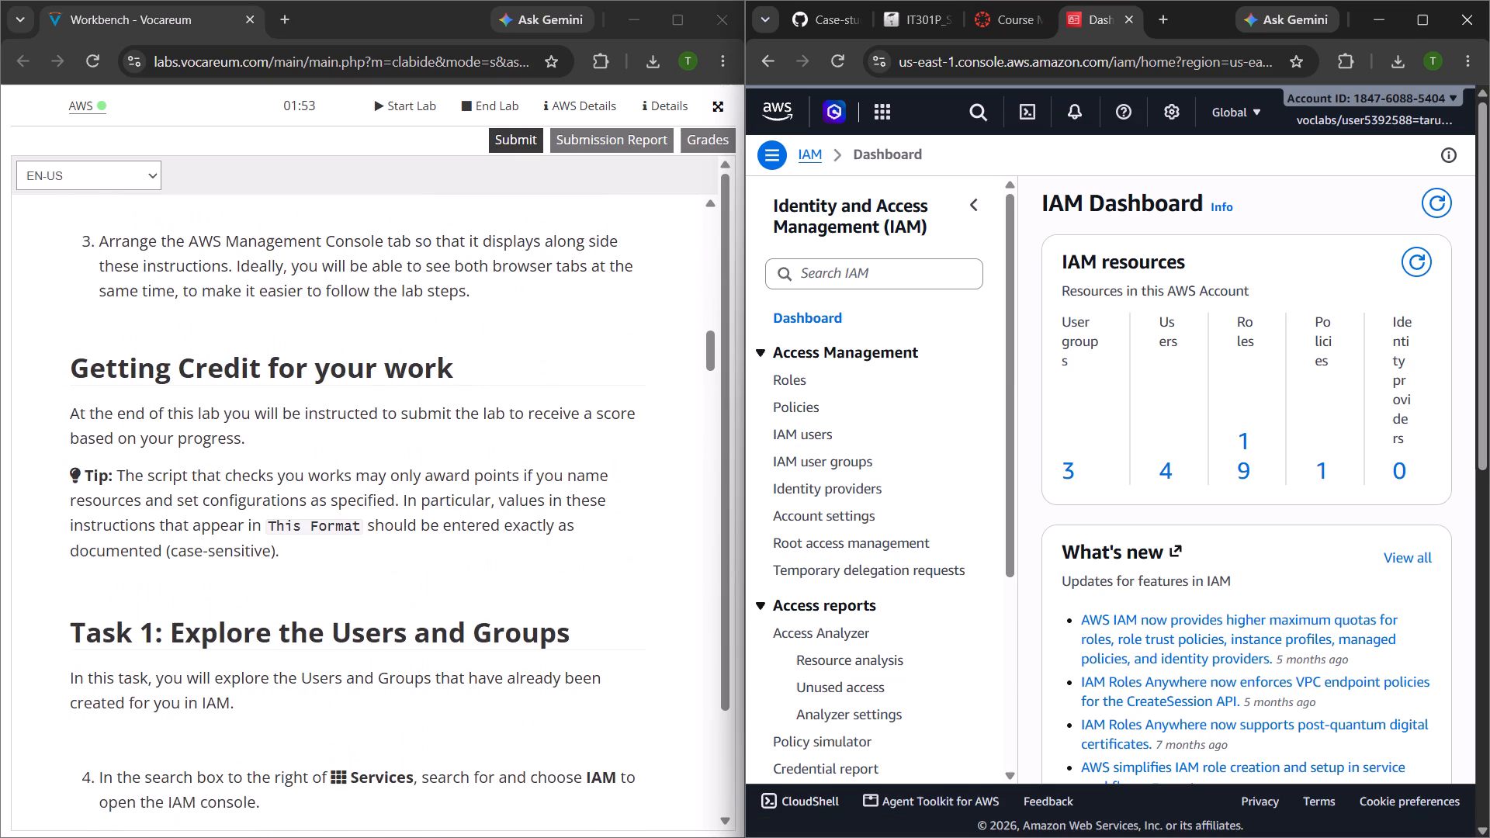
Follow the Task 1 instructions to the list of IAM users and open the user-1 details page.
scroll(471, 426, "down", 3)
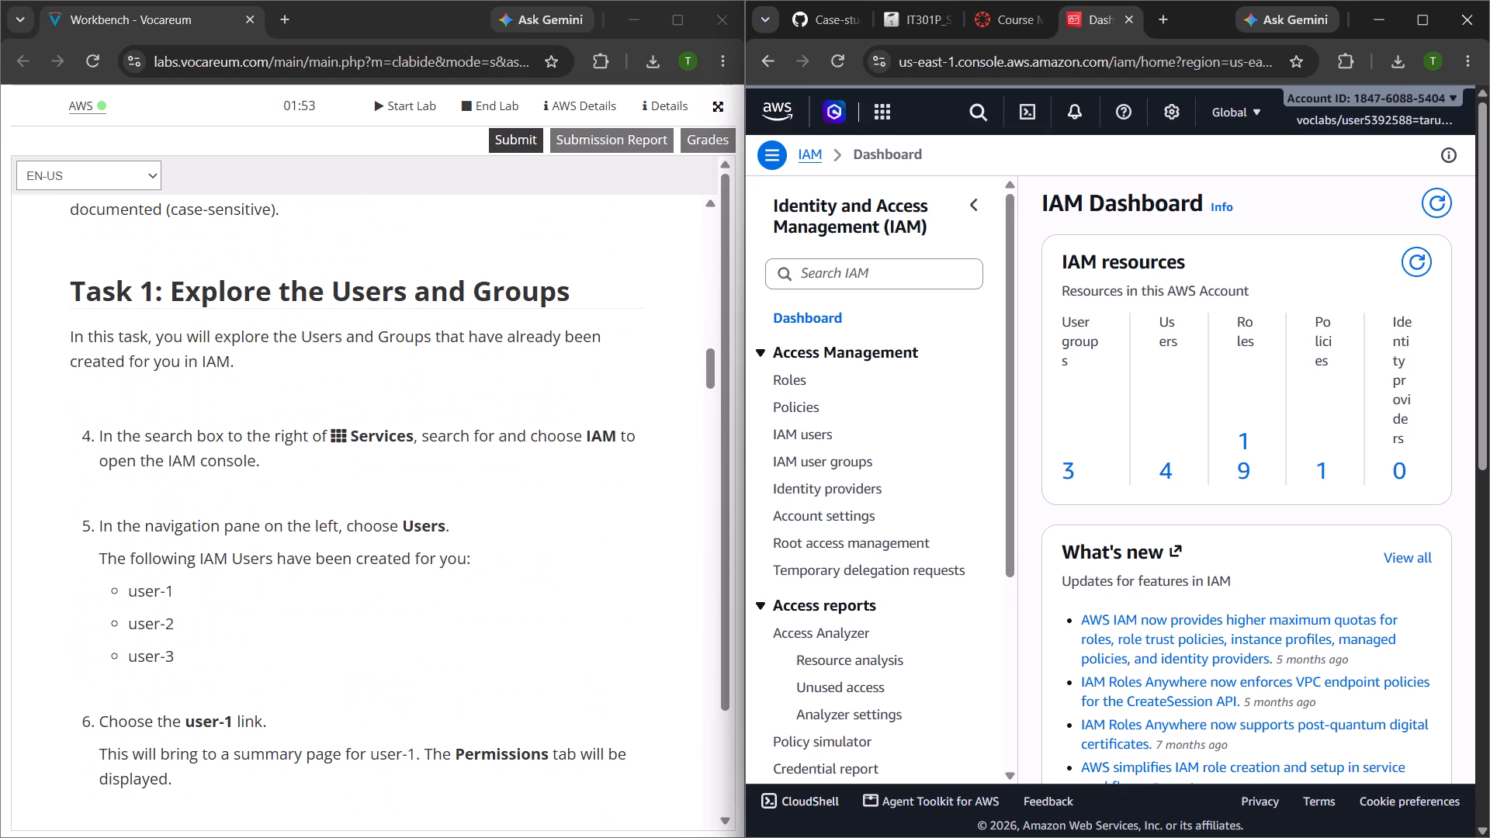
scroll(471, 426, "down", 2)
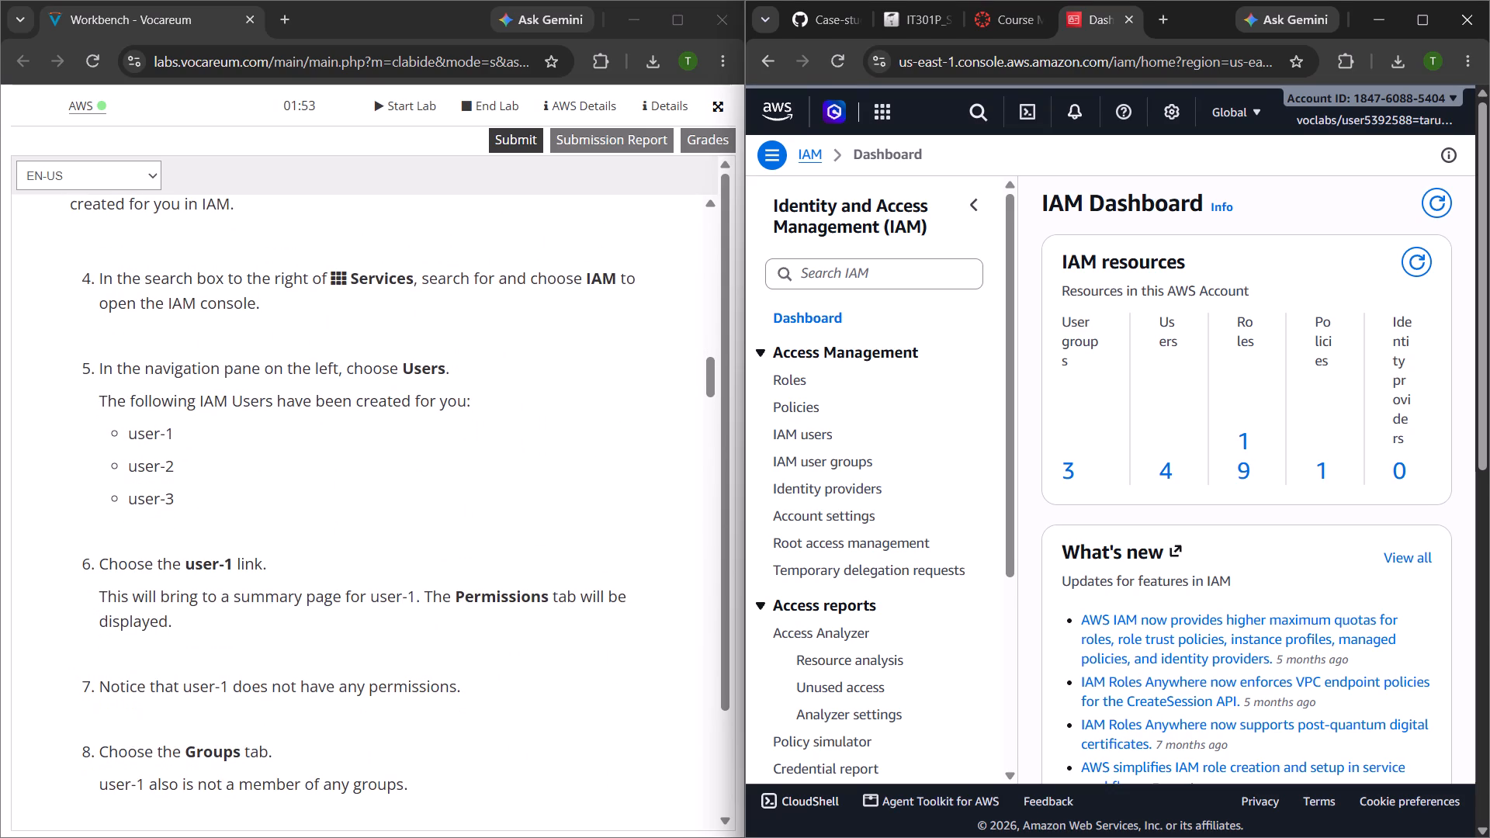
scroll(471, 426, "down", 1)
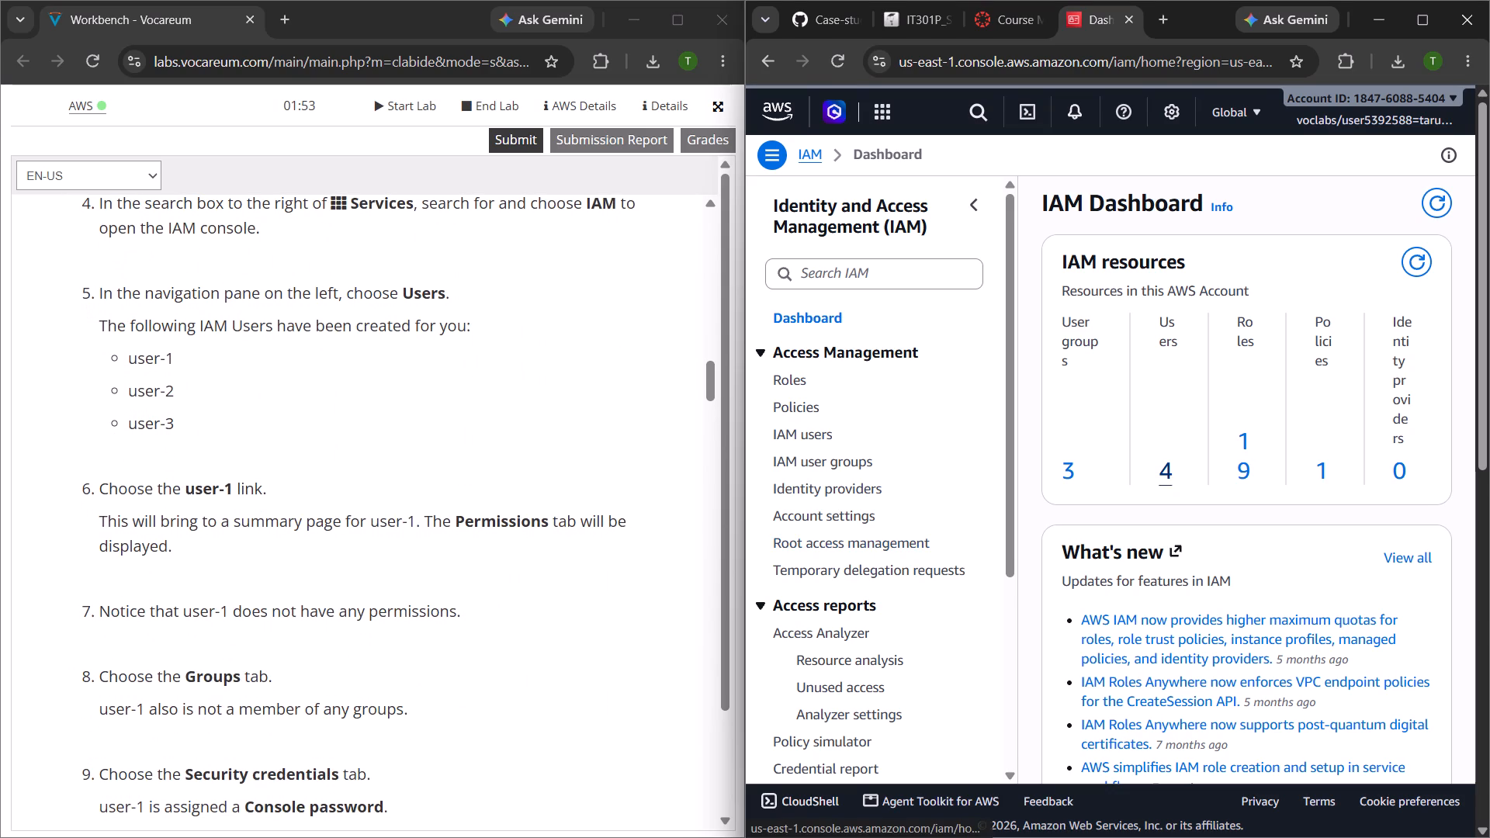
left_click(1163, 467)
scroll(528, 486, "down", 4)
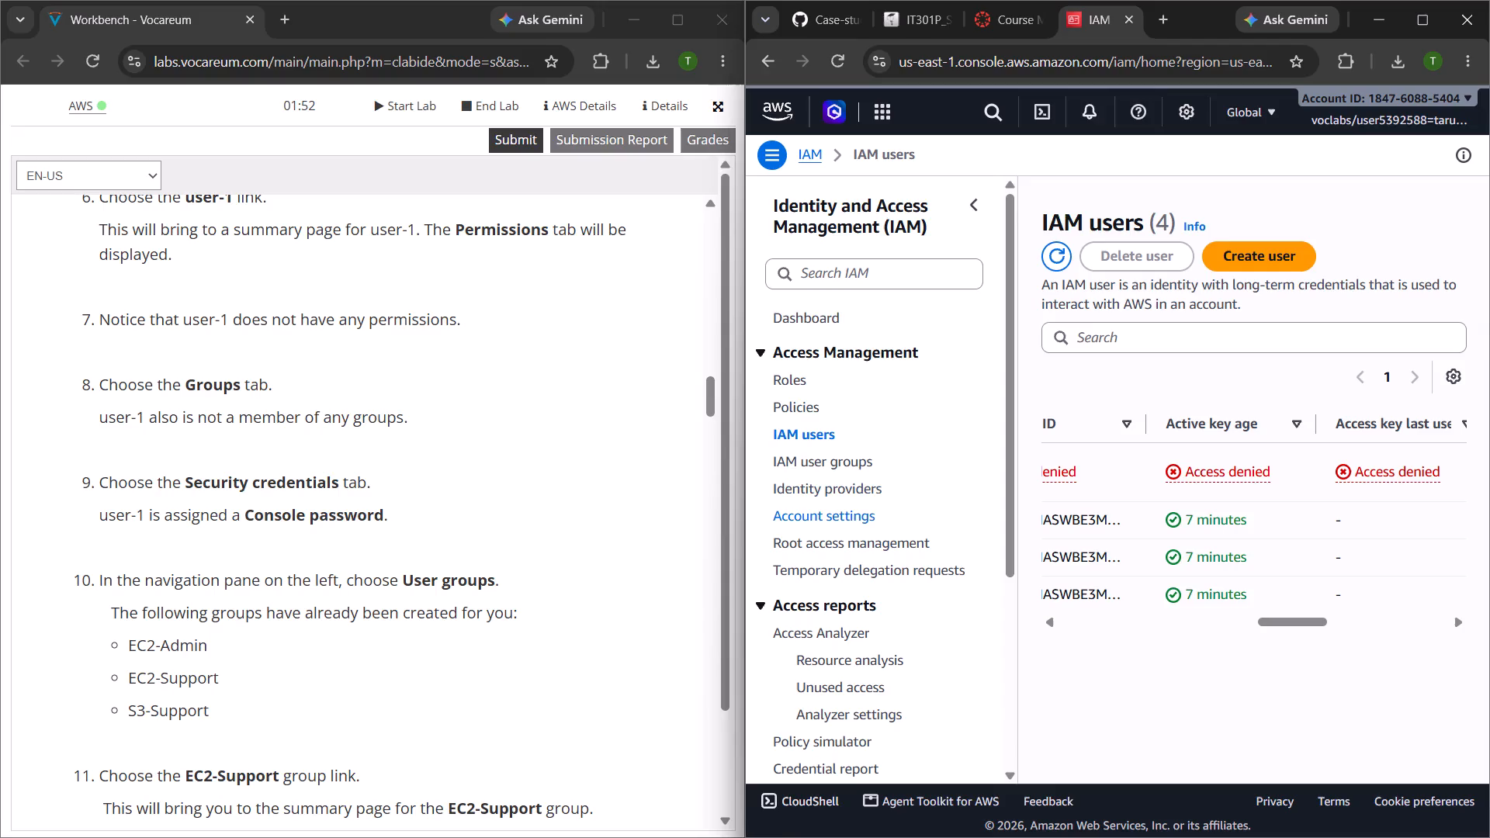
scroll(1143, 519, "right", 5)
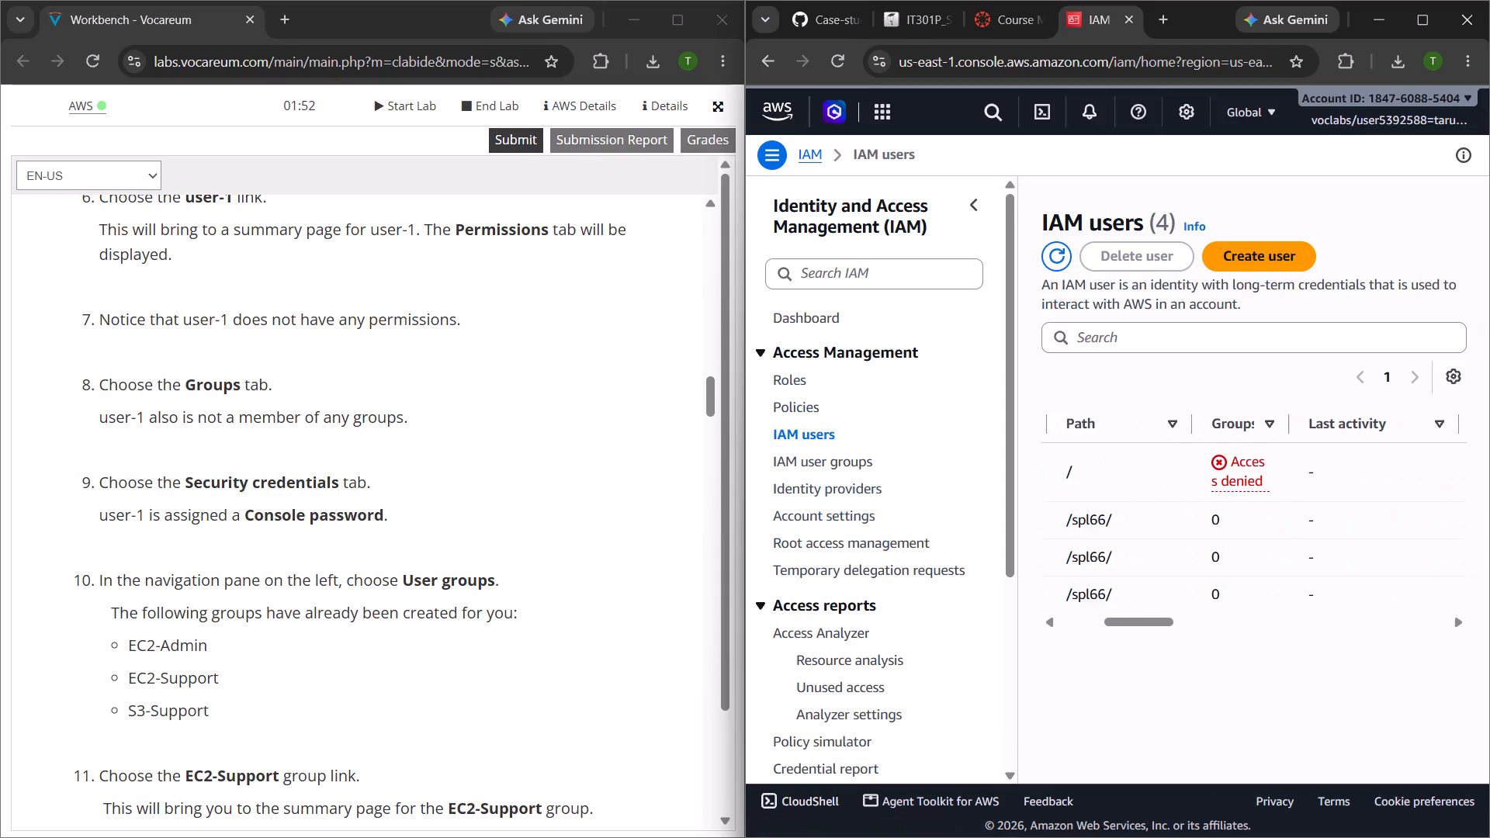
scroll(1086, 532, "right", 2)
left_click(1118, 519)
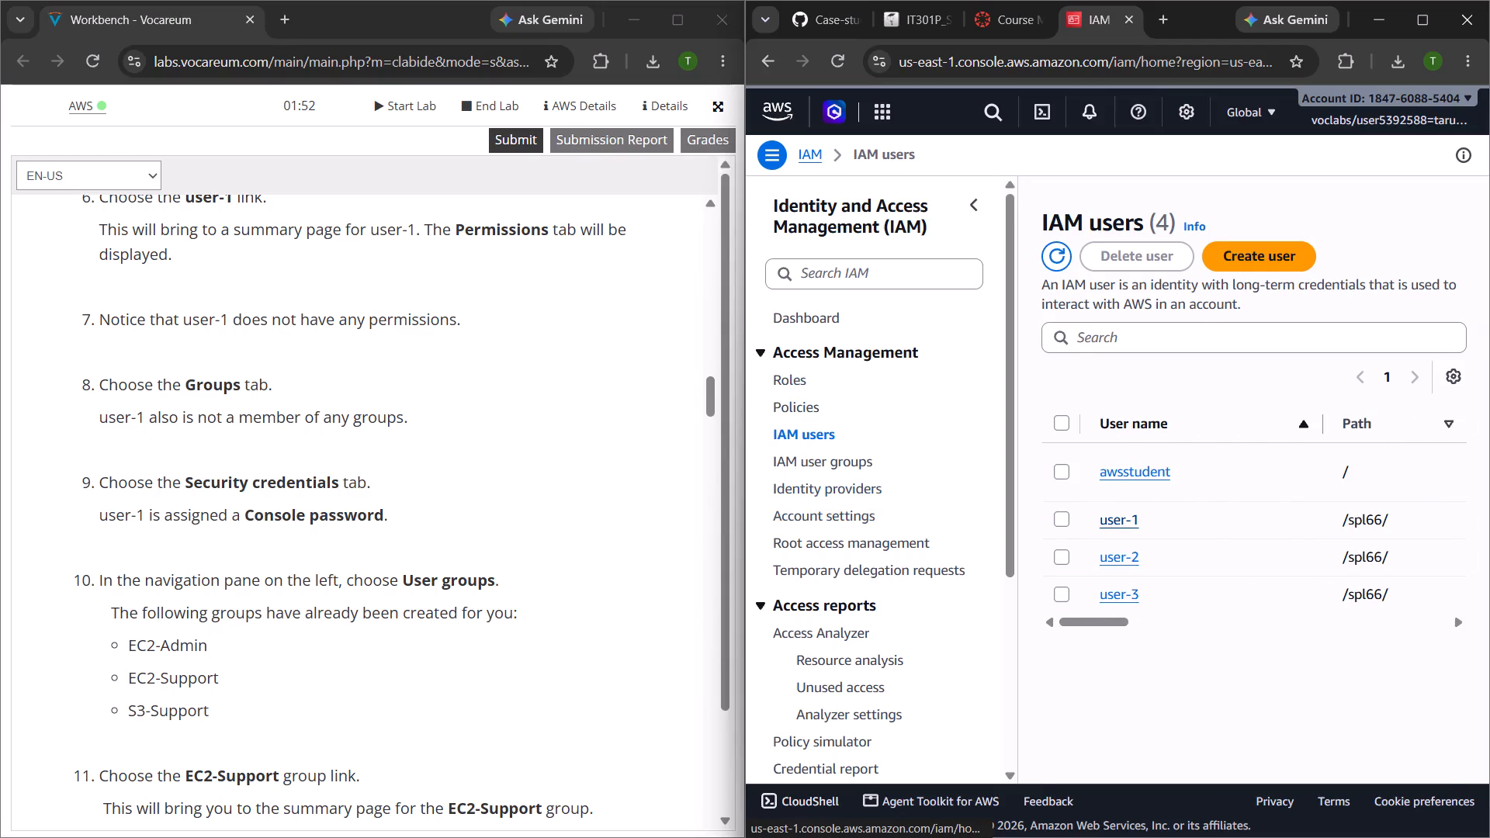
Check user-1's group membership on its details page.
scroll(1235, 495, "down", 2)
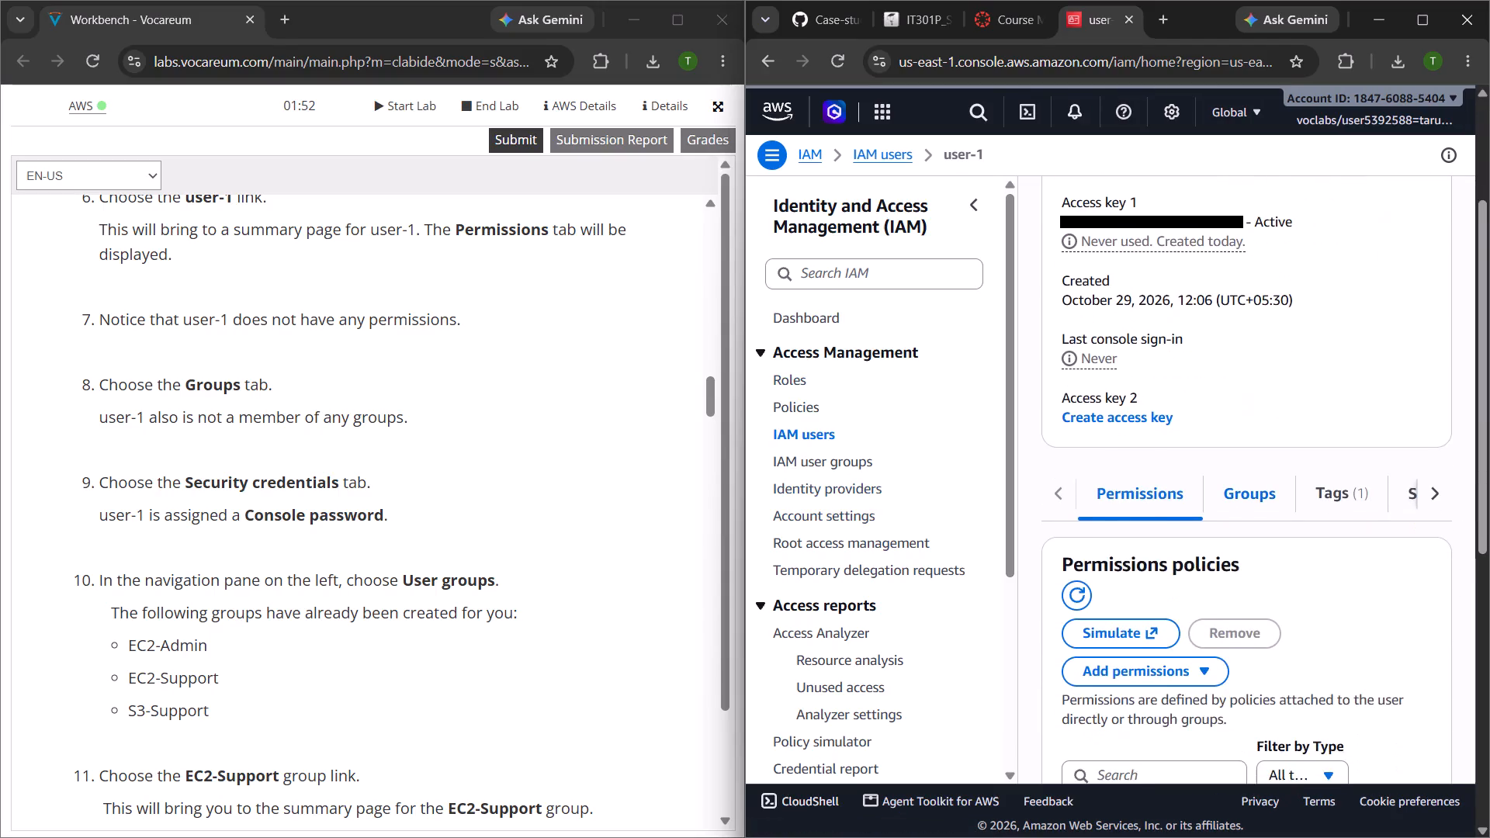
left_click(1242, 494)
scroll(1031, 473, "down", 1)
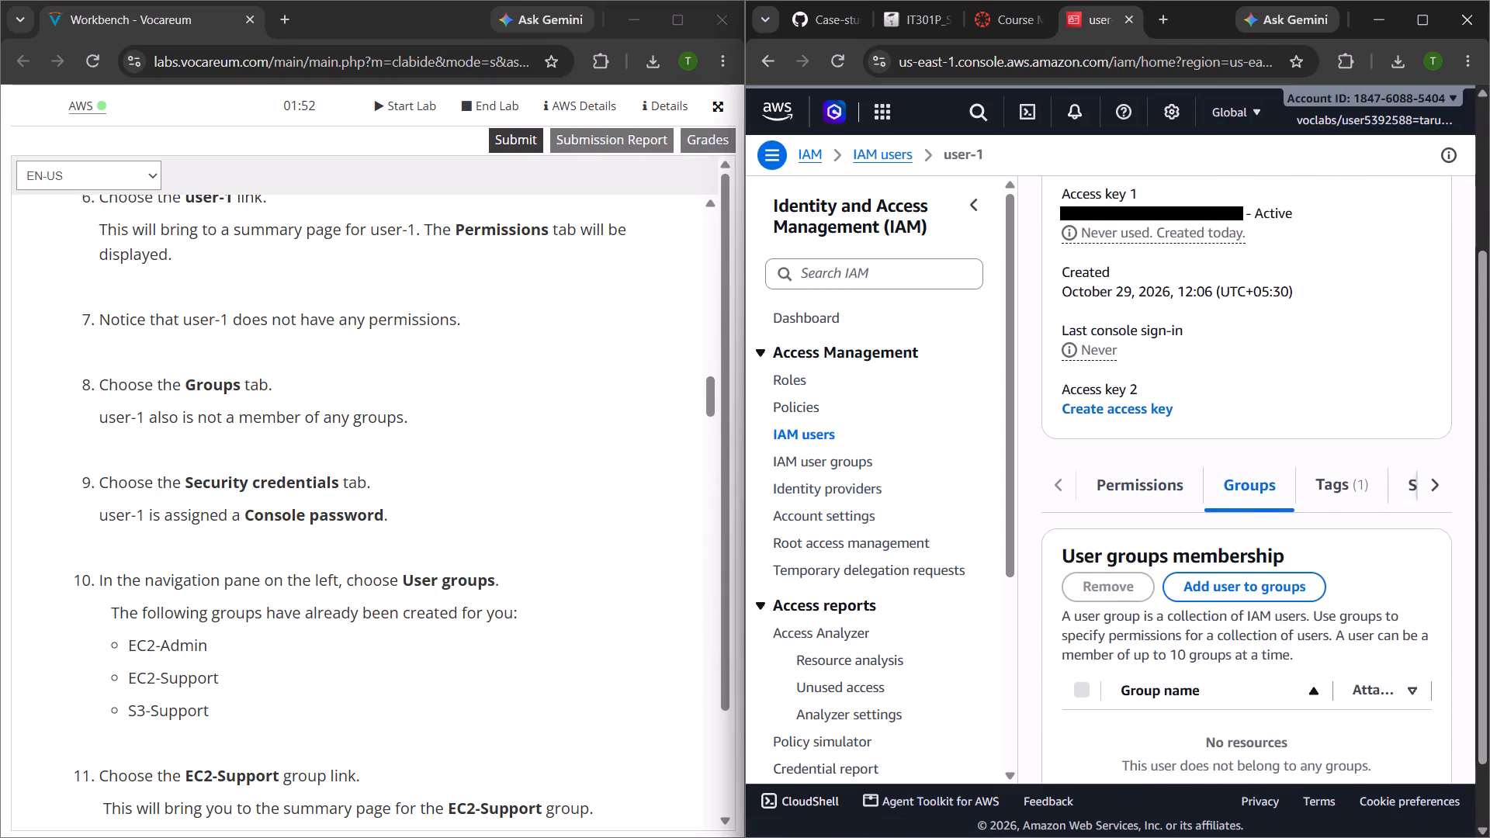
scroll(1031, 473, "down", 2)
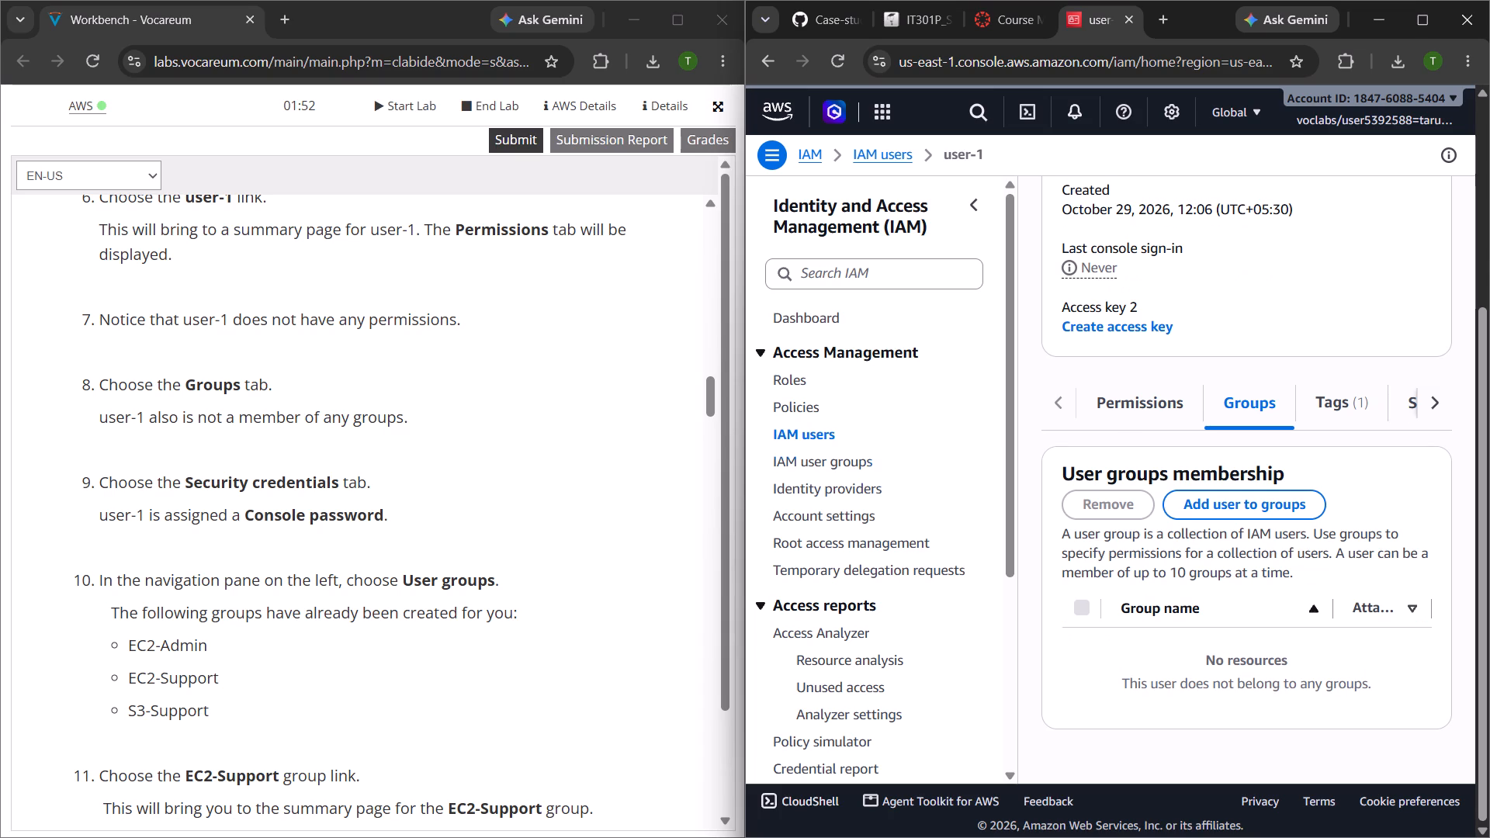
Return to the IAM dashboard and open the EC2-Support group from the list of user groups.
scroll(505, 463, "down", 4)
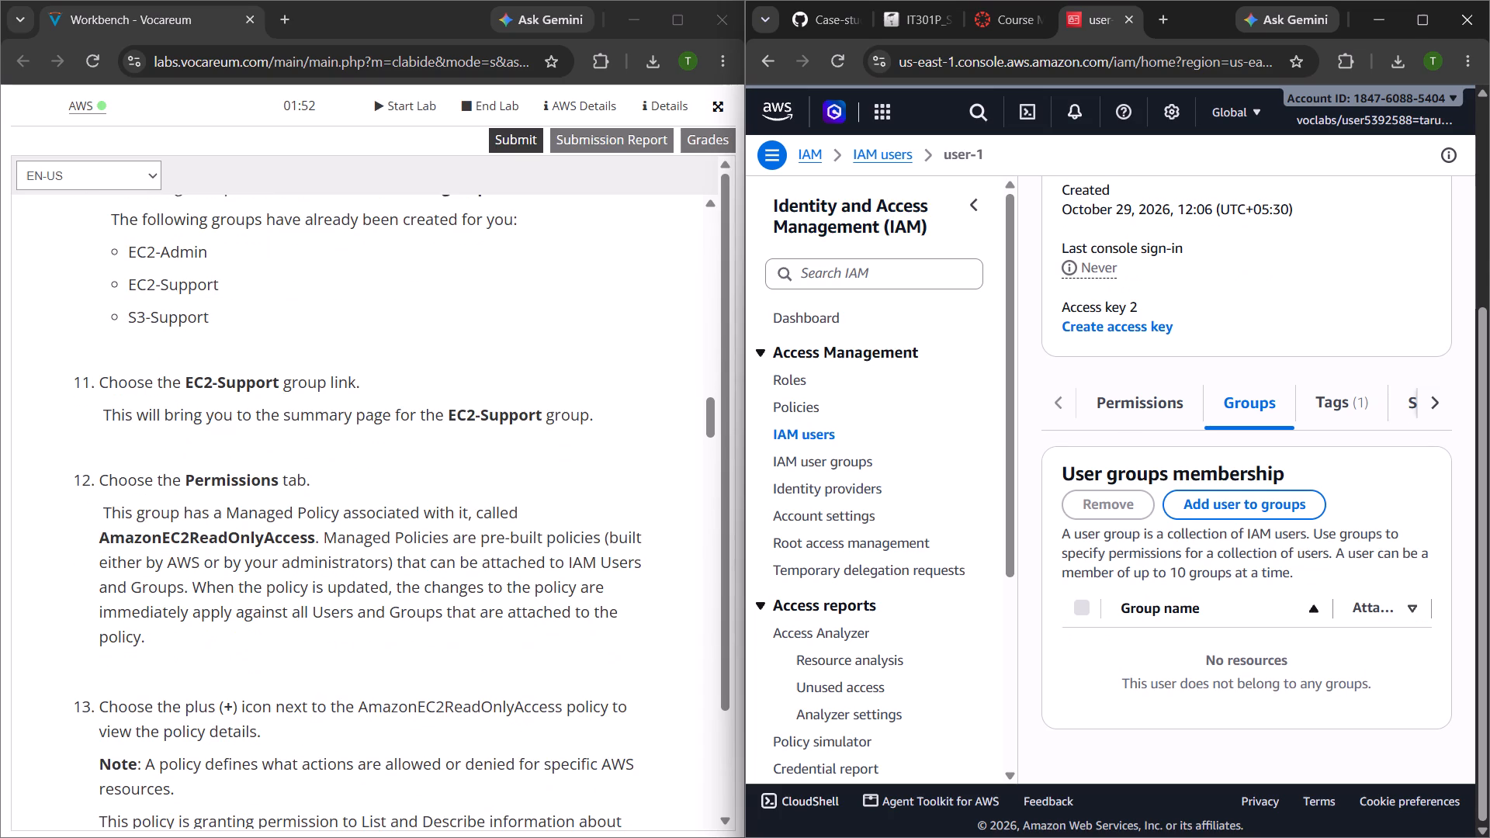
left_click(813, 147)
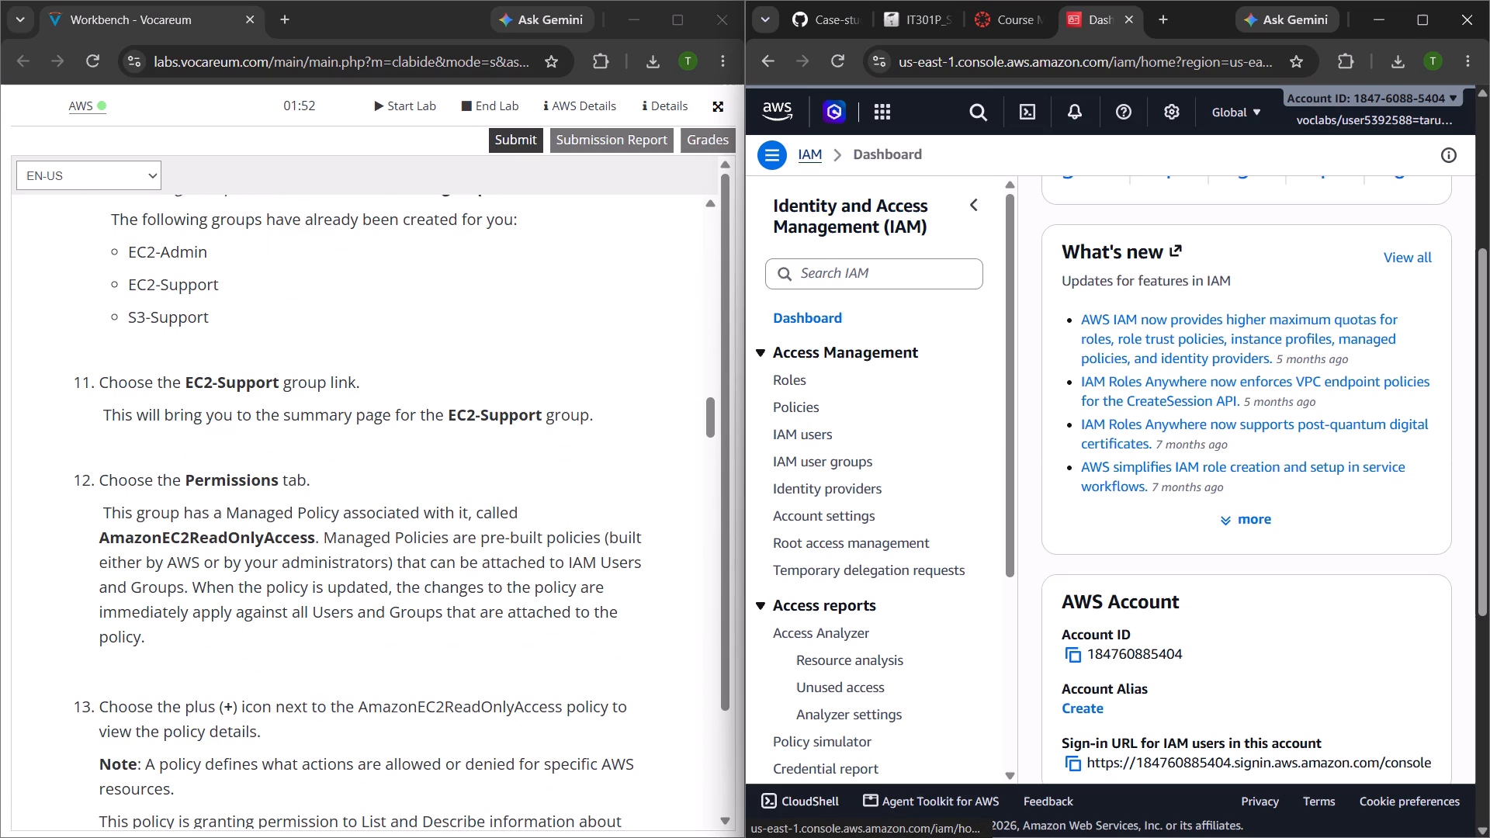
scroll(1179, 463, "up", 5)
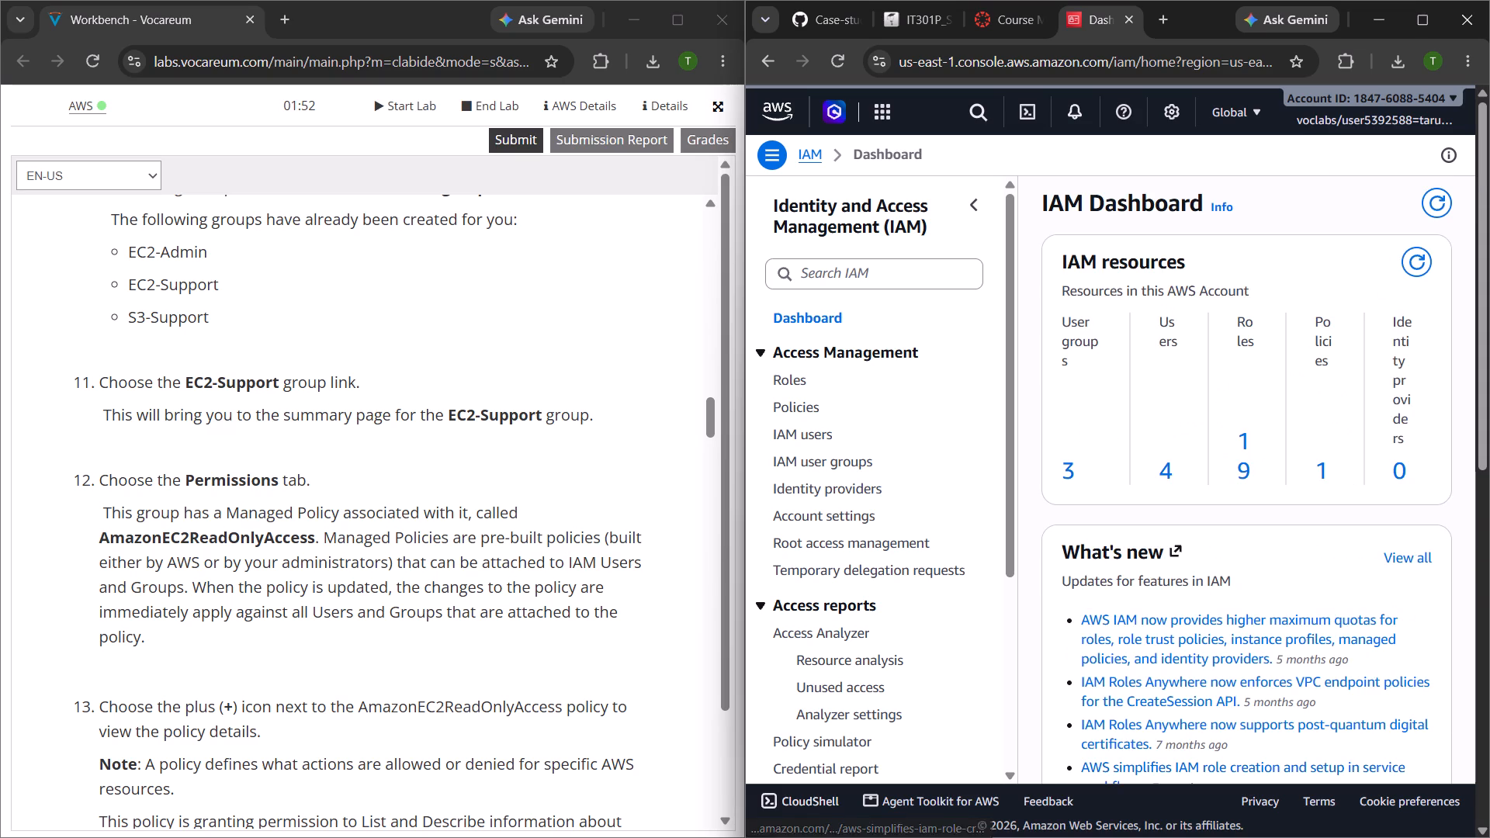
left_click(1080, 465)
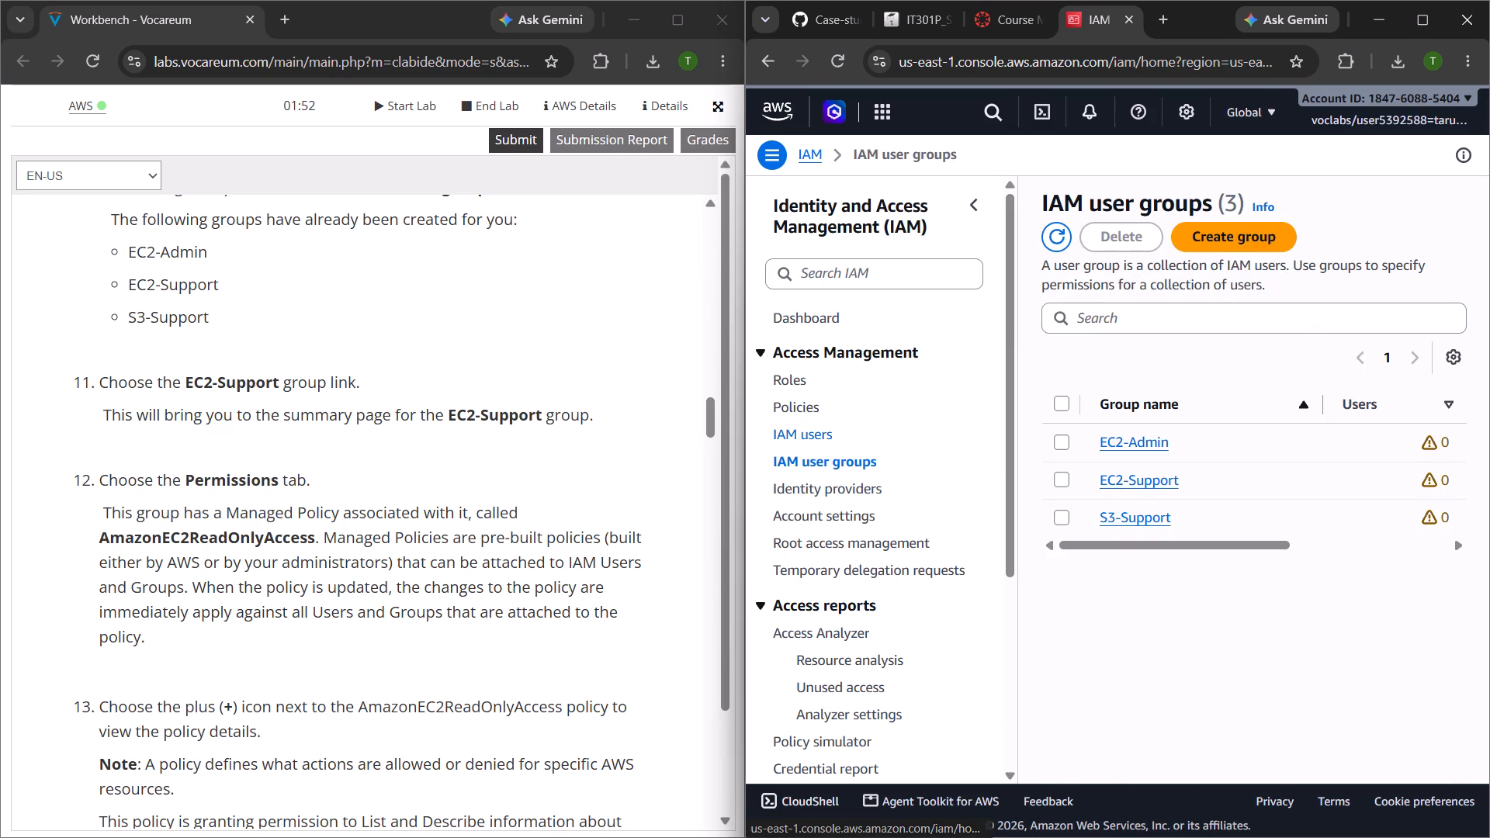
left_click(1142, 483)
Show the EC2-Support group's permissions and expand the AmazonEC2ReadOnlyAccess policy to examine its details.
scroll(1228, 597, "down", 1)
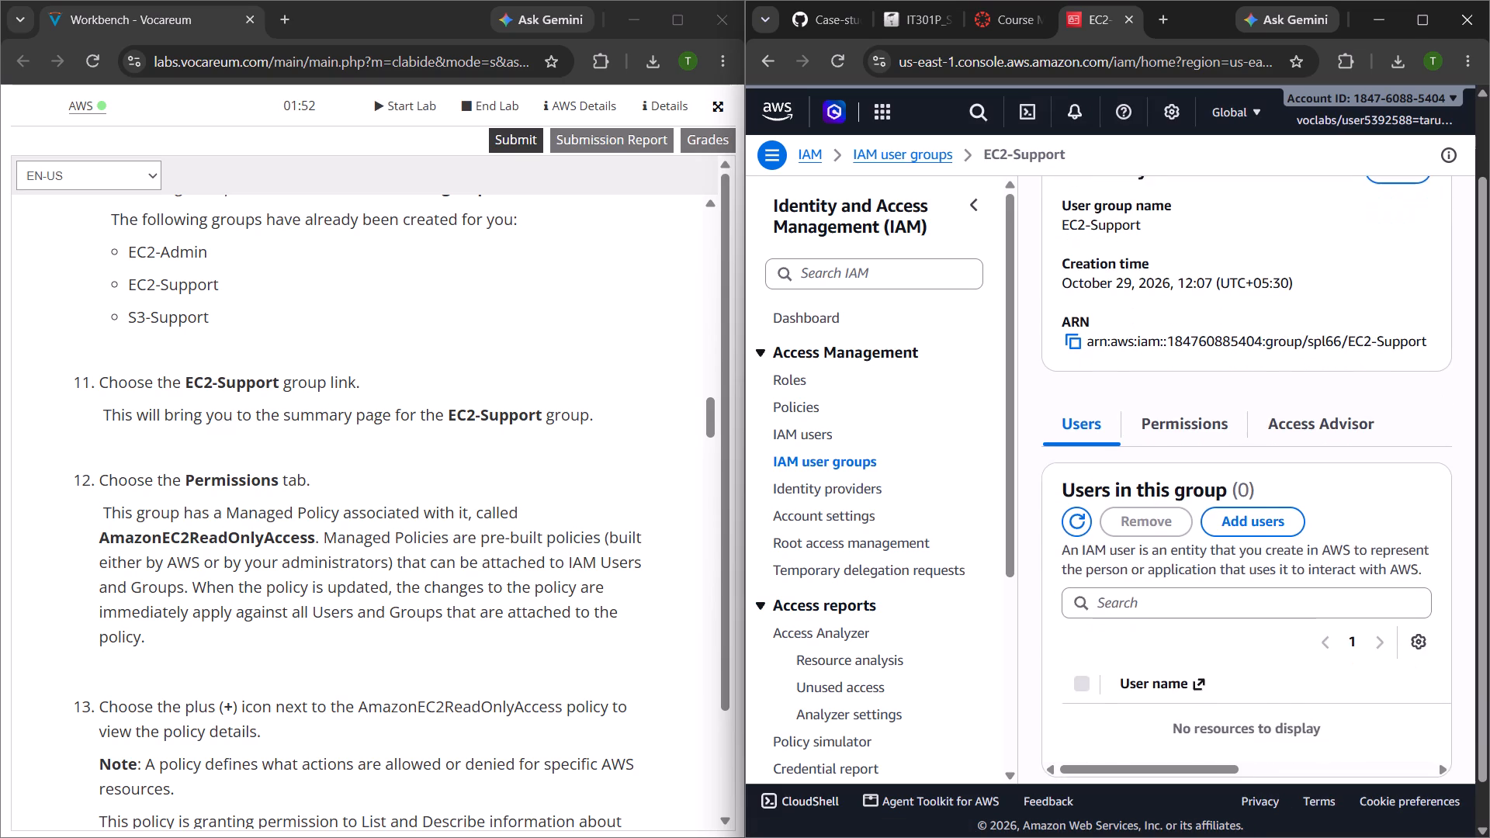
scroll(1228, 597, "down", 1)
left_click(1191, 420)
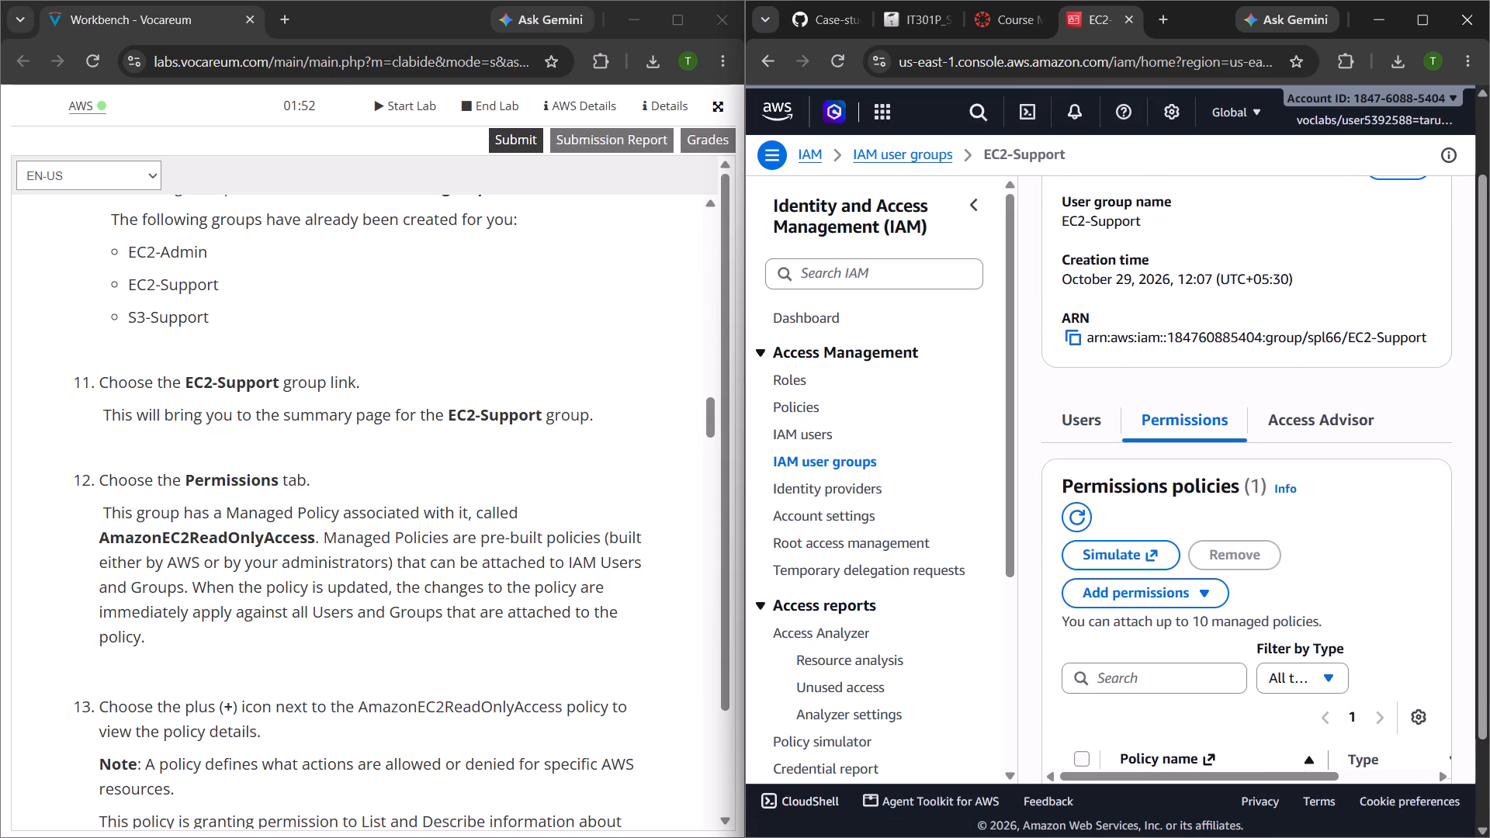
scroll(376, 503, "down", 3)
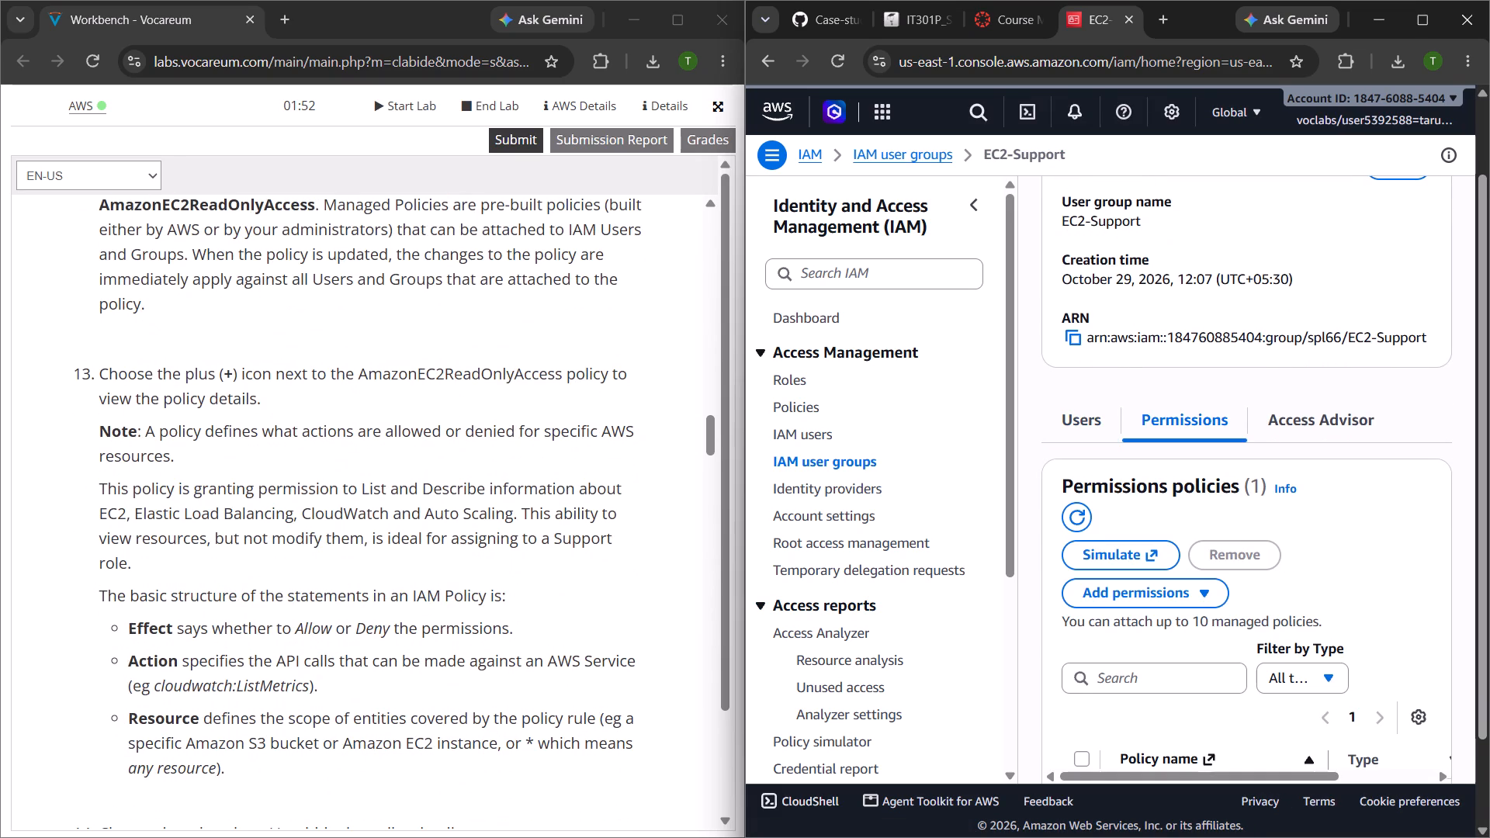
scroll(1069, 617, "down", 2)
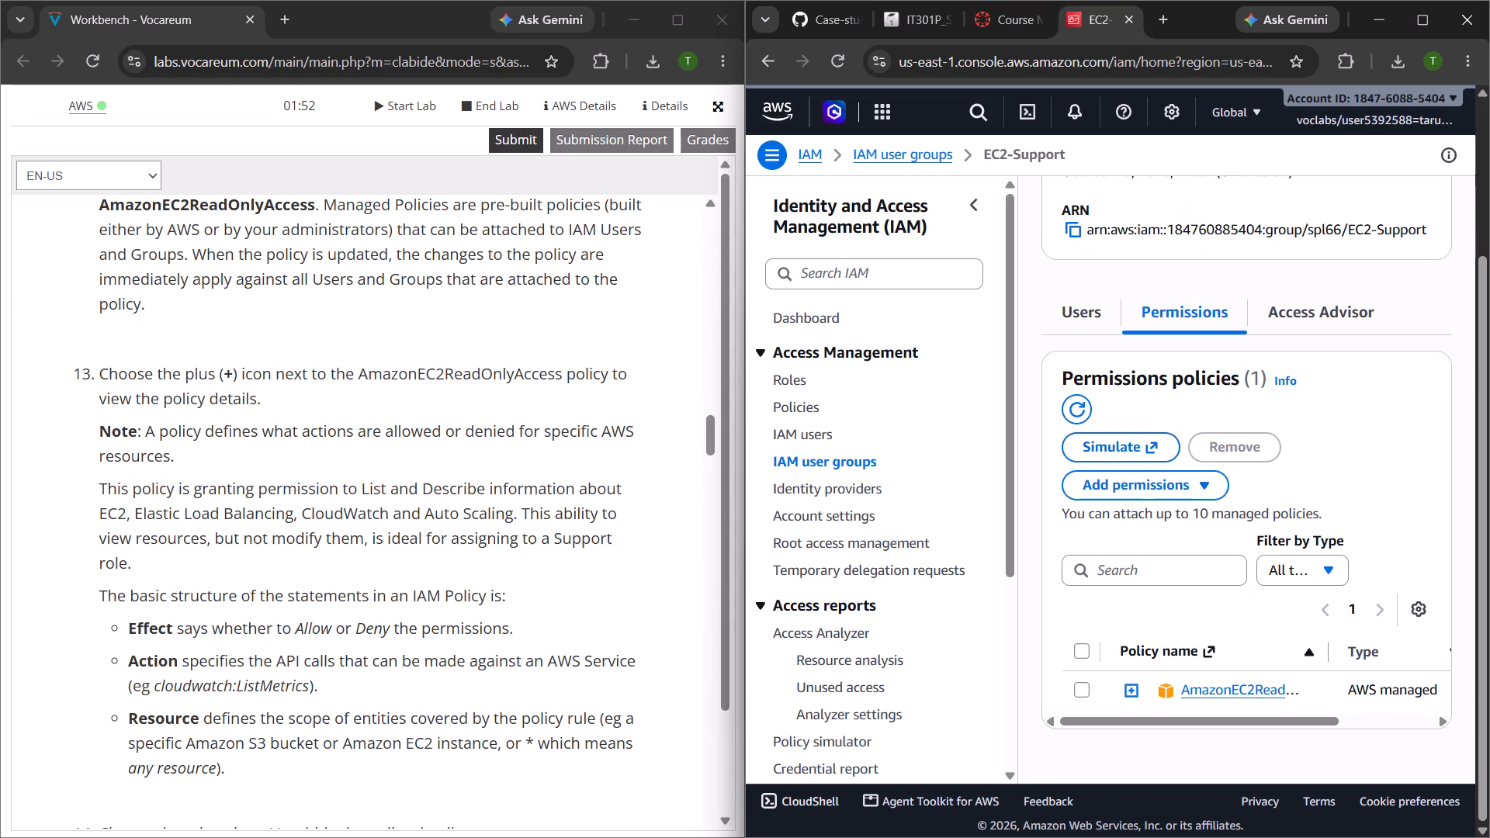
left_click(1134, 687)
scroll(1134, 687, "down", 8)
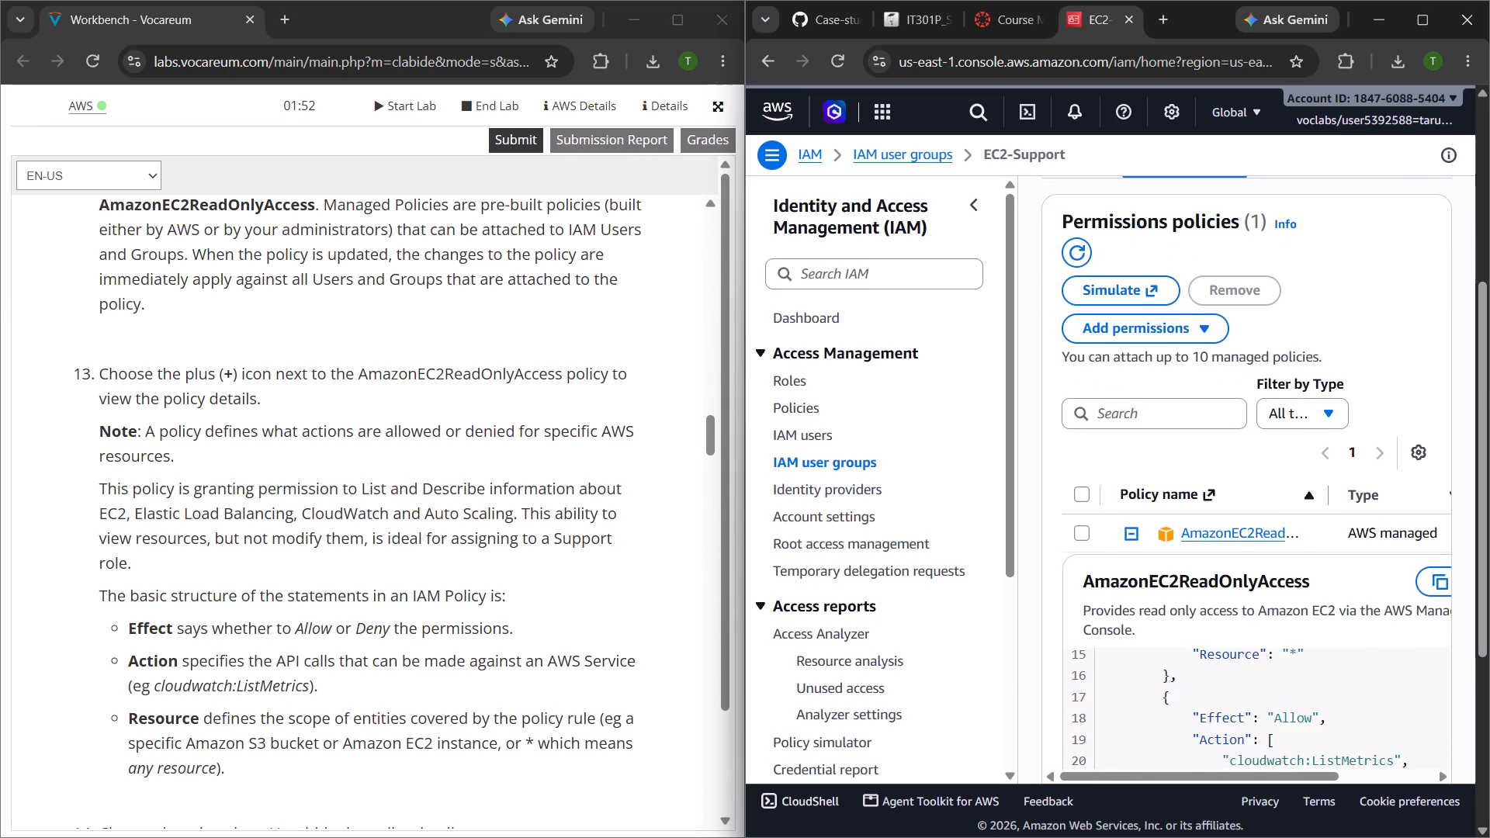
Reread the instructions on the EC2-Support policy and its statement structure, continuing through the S3-Support and EC2-Admin group steps.
scroll(440, 576, "up", 1)
scroll(440, 576, "down", 1)
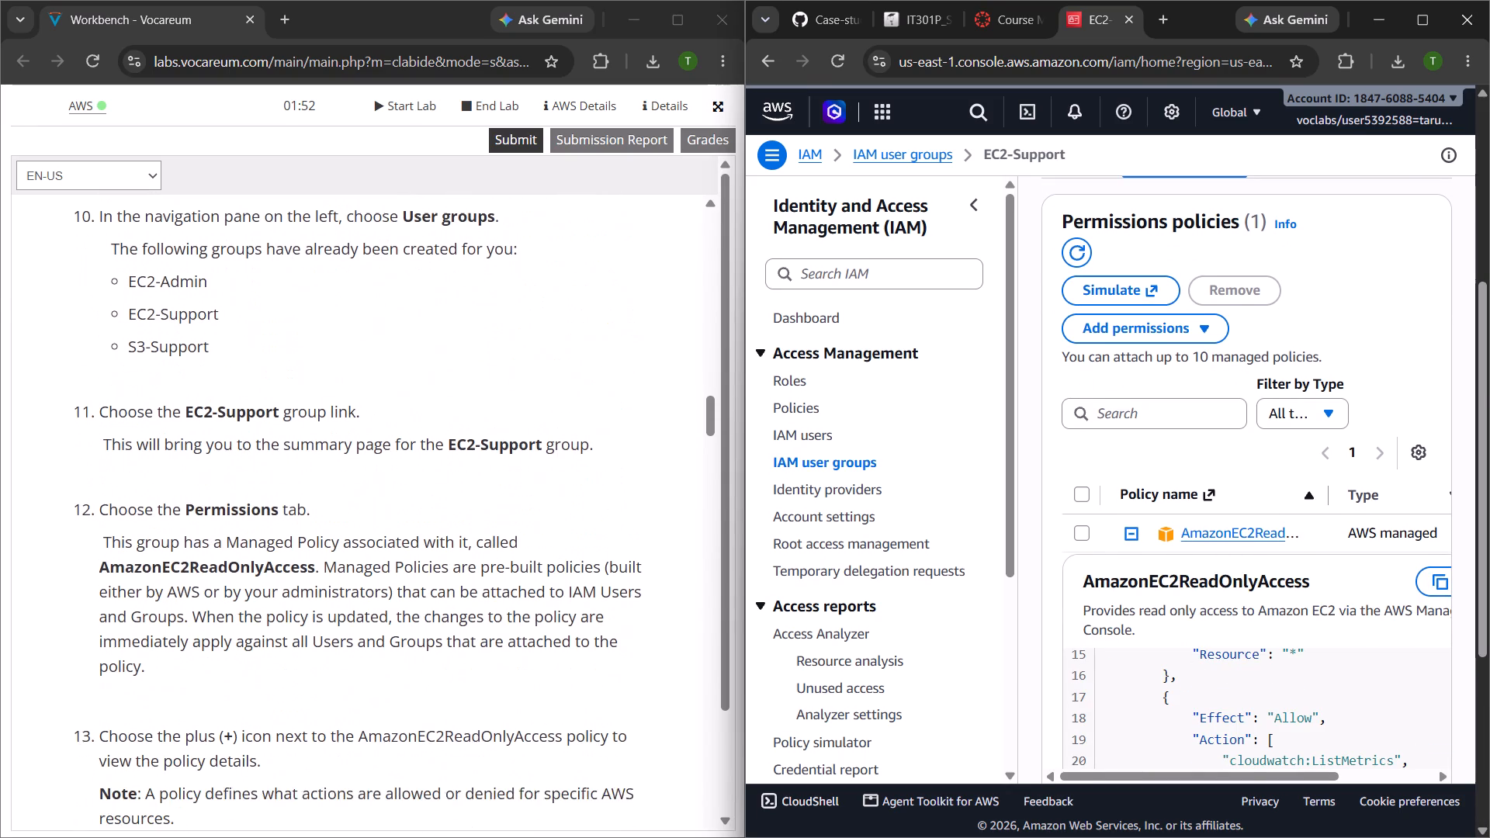
scroll(440, 576, "down", 3)
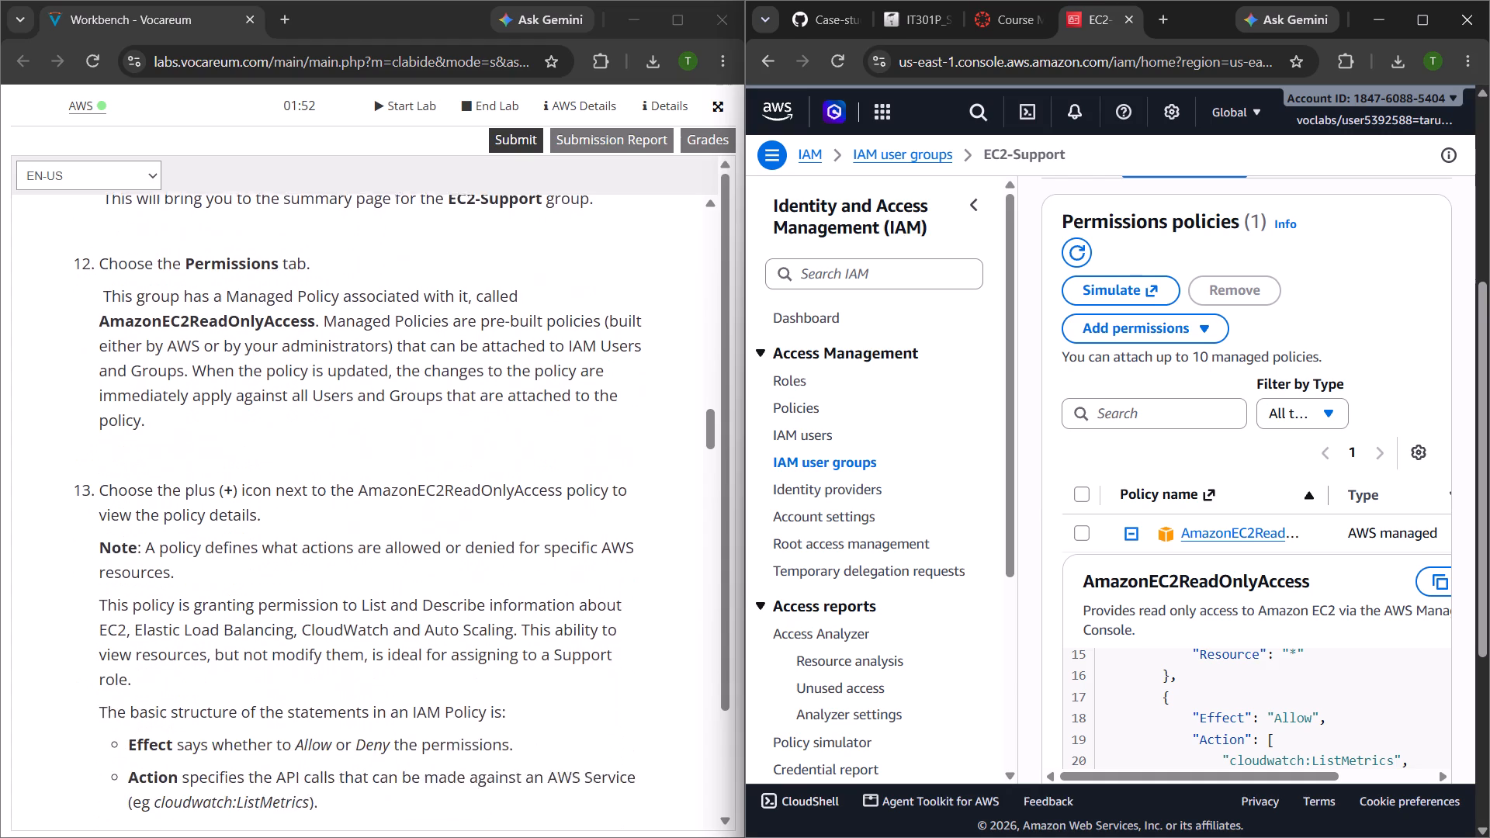
scroll(440, 576, "down", 2)
scroll(321, 495, "down", 1)
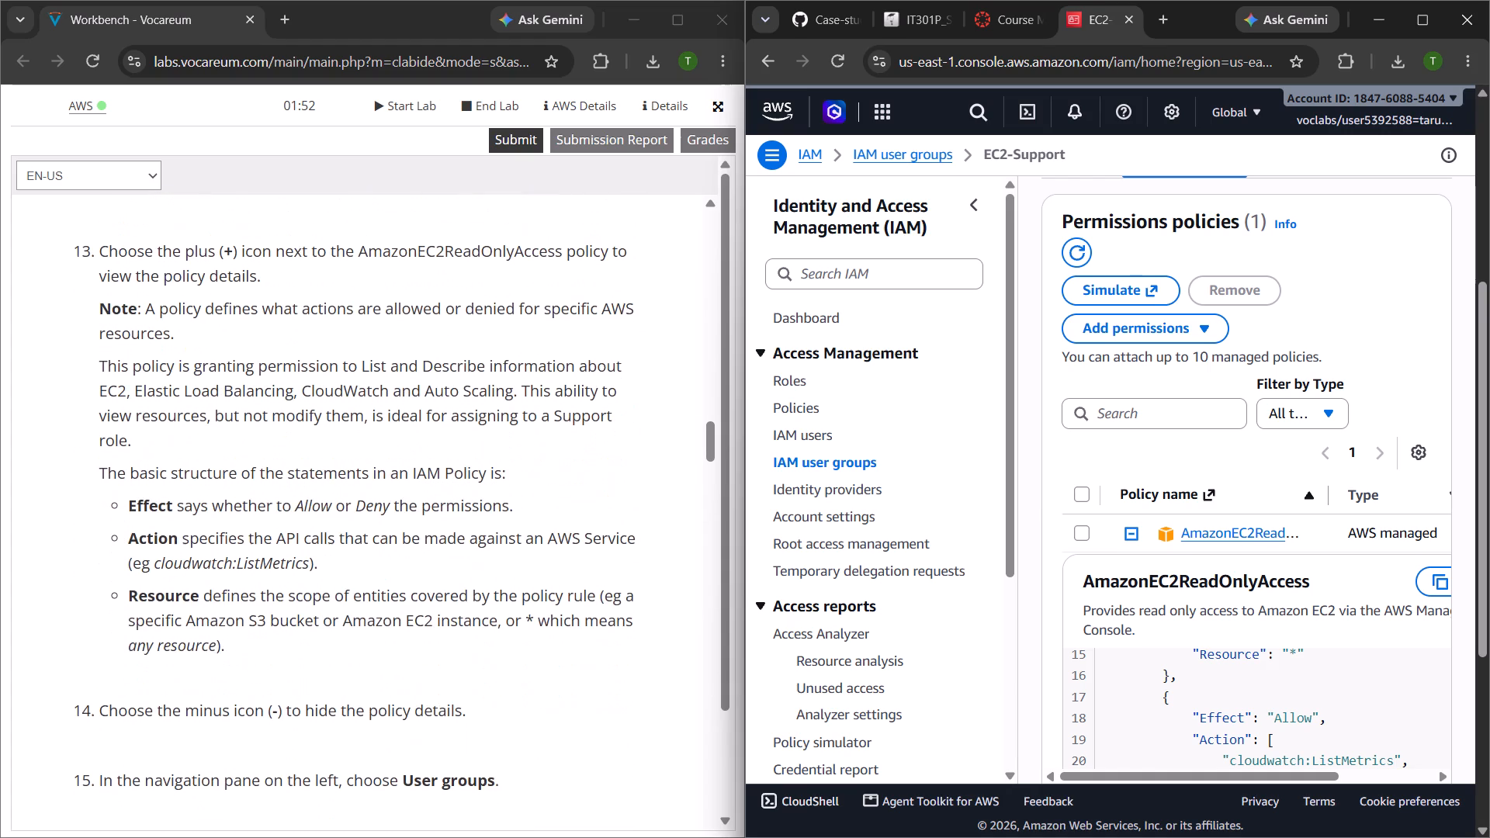
scroll(321, 495, "down", 1)
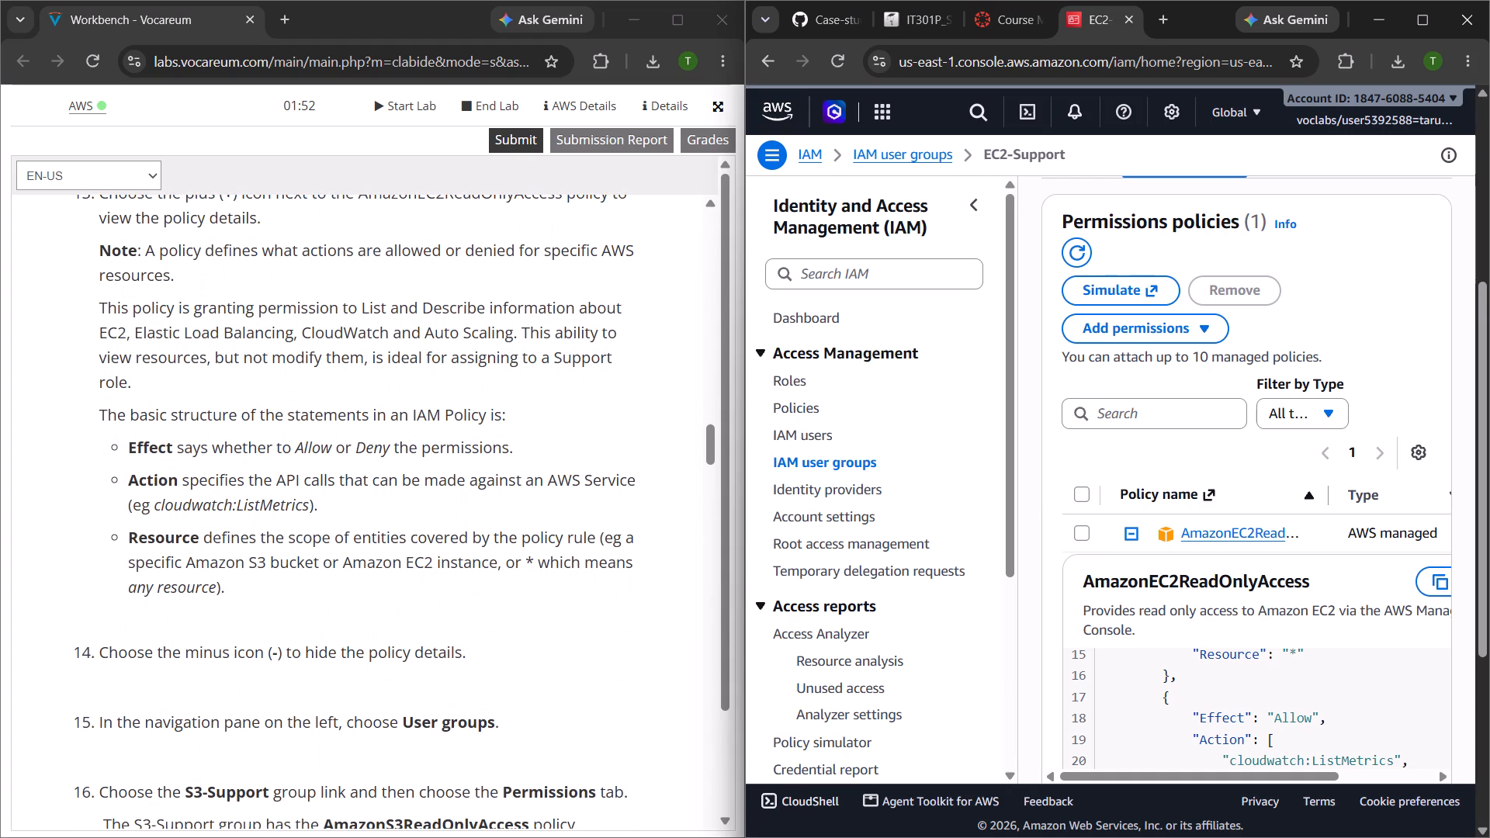
scroll(338, 386, "down", 1)
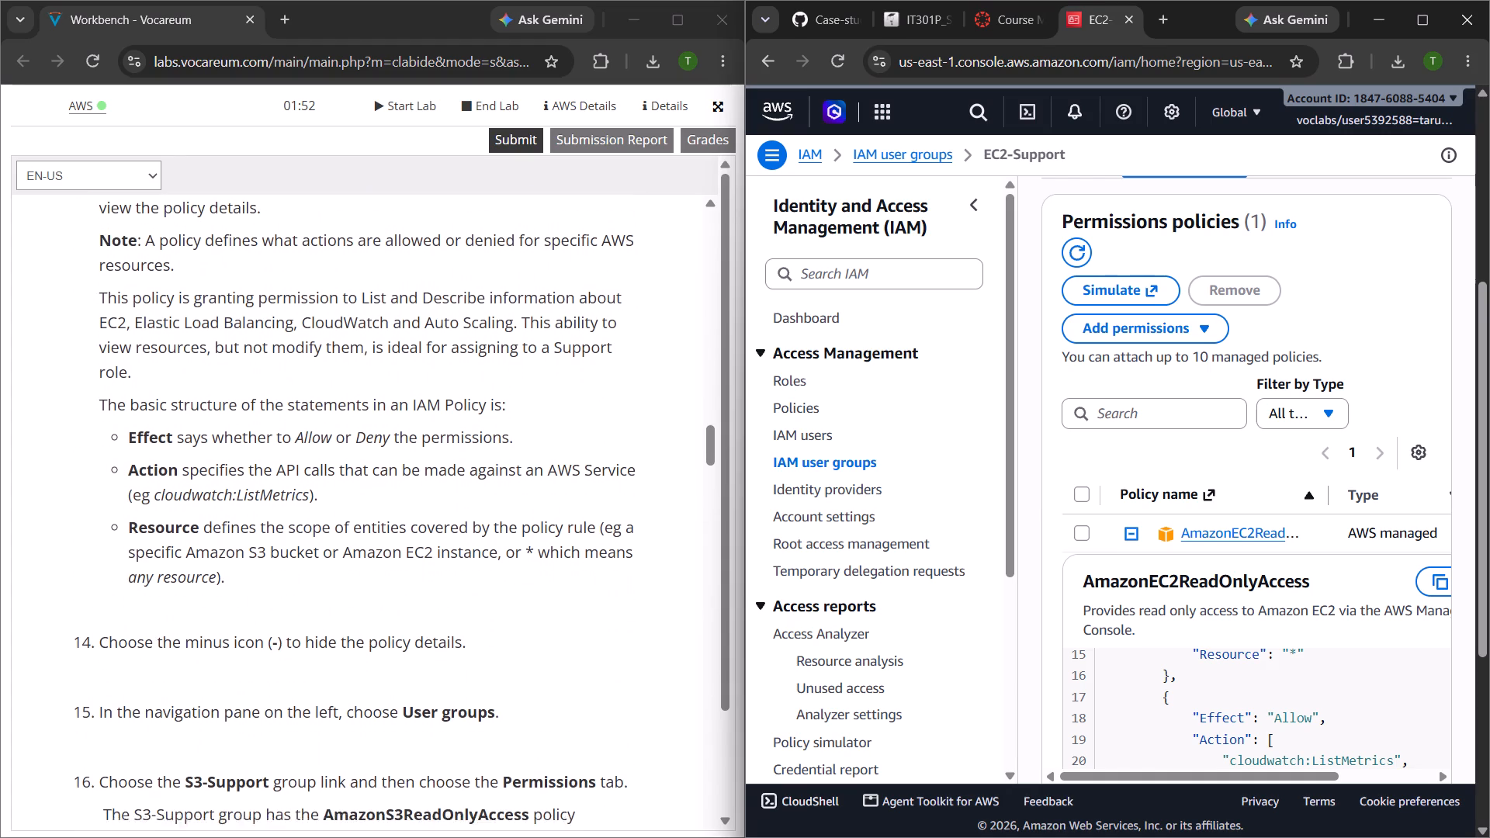
scroll(338, 386, "down", 4)
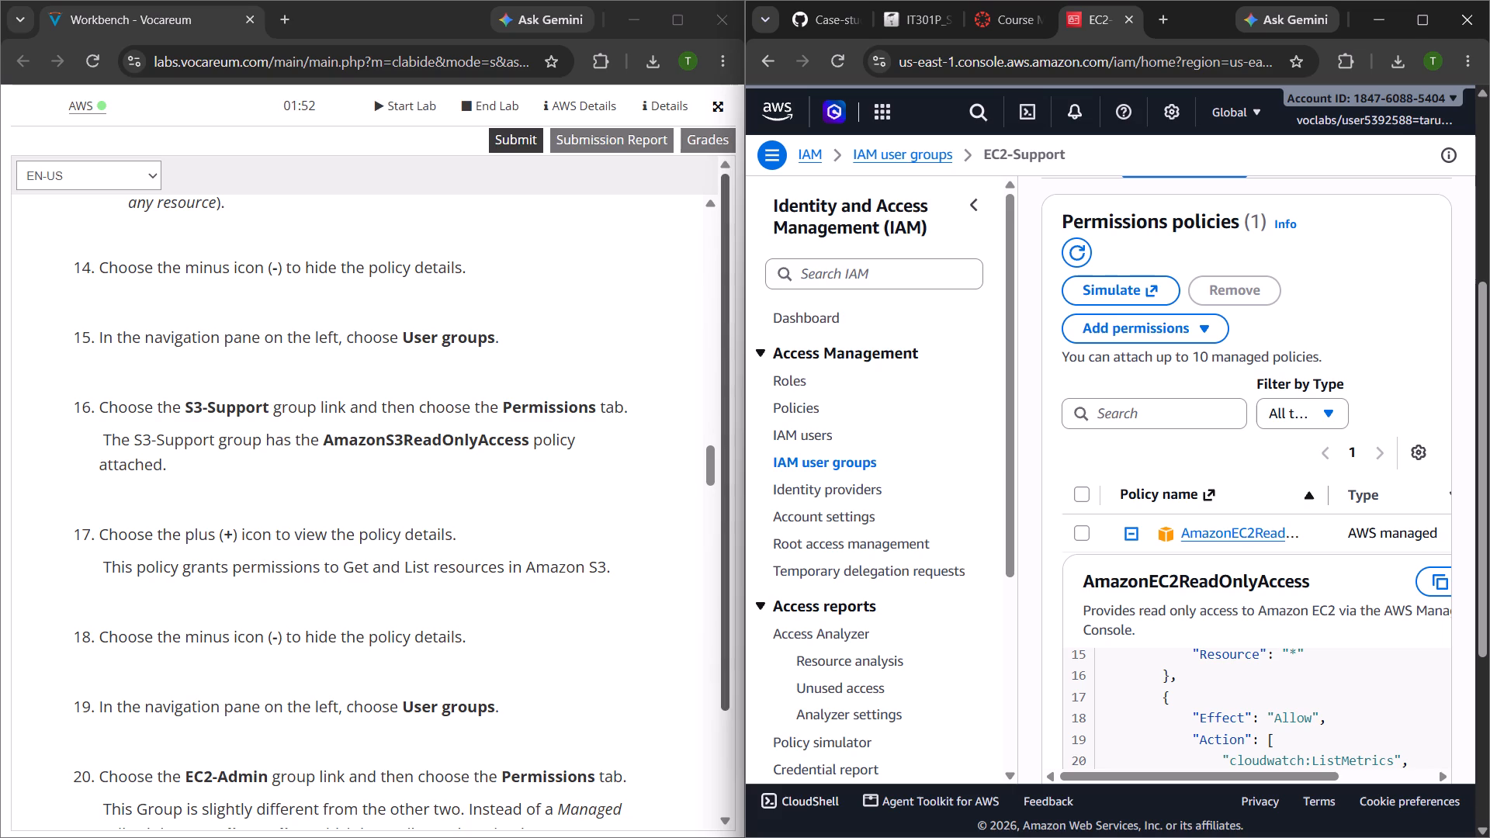
Hide the AmazonEC2ReadOnlyAccess policy details in the EC2-Support group's permissions.
scroll(1197, 703, "right", 3)
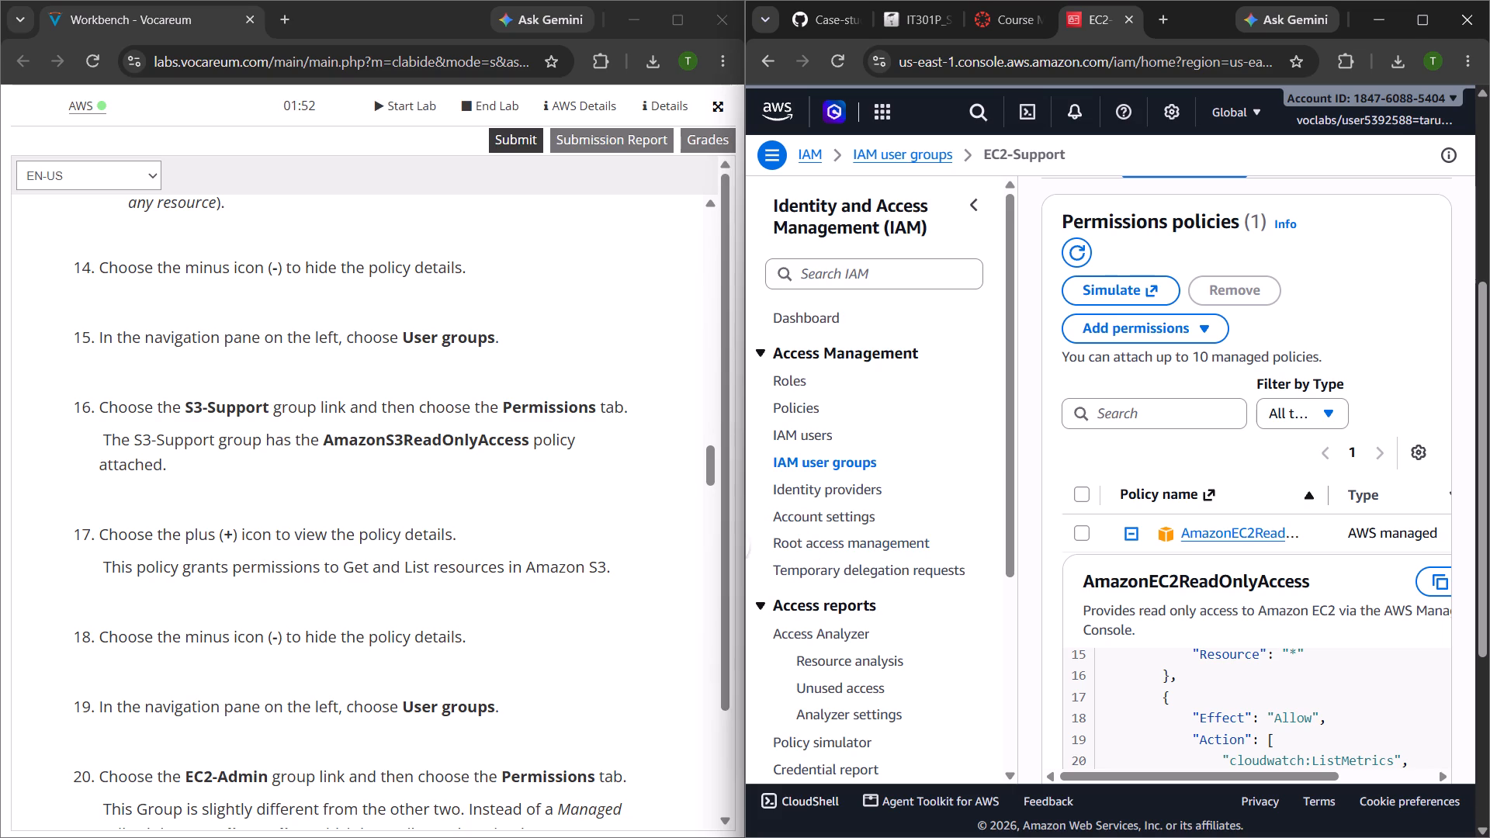
scroll(1197, 703, "up", 9)
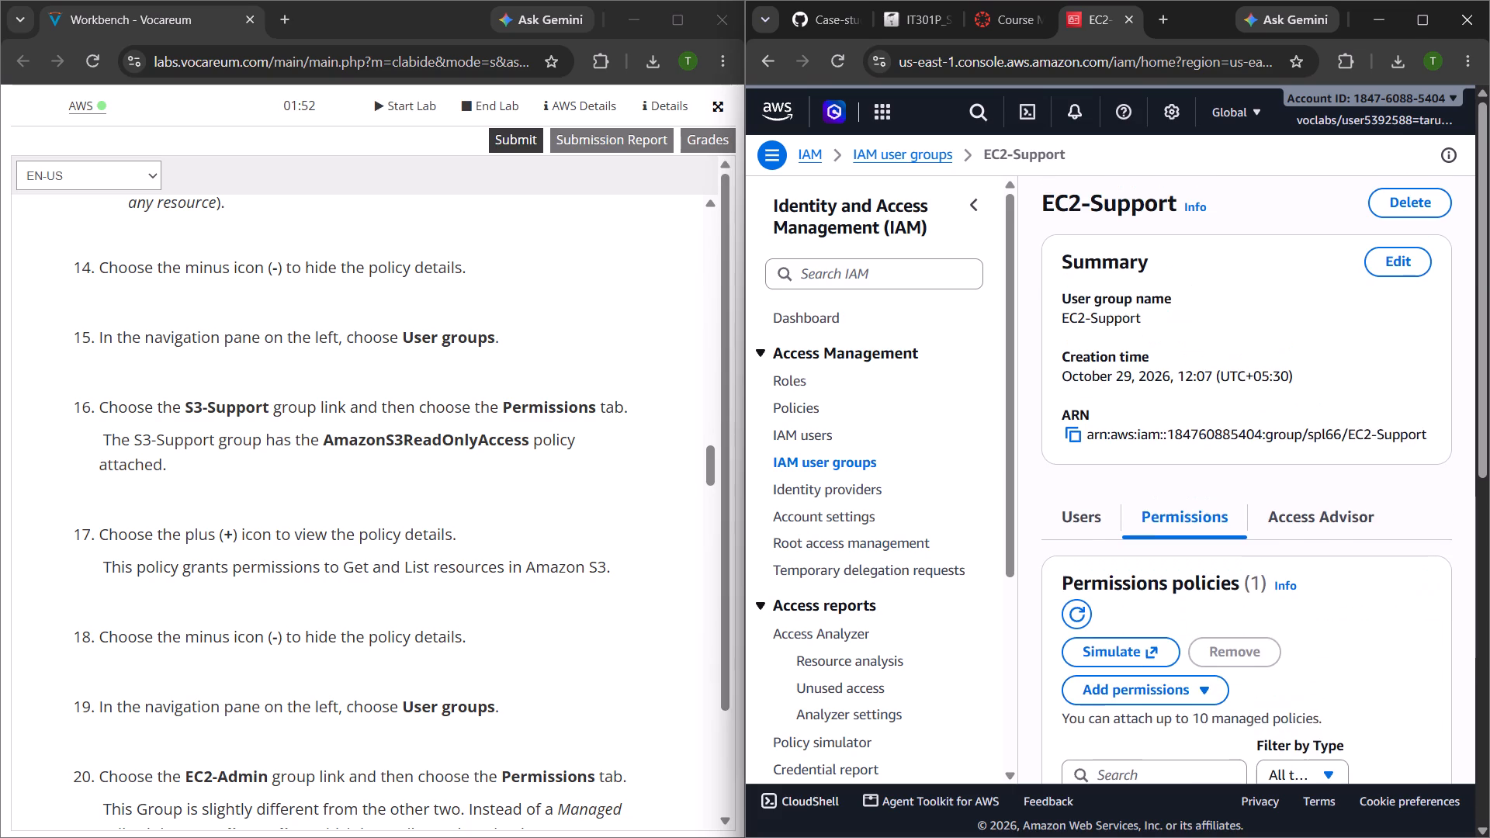
scroll(1166, 591, "down", 4)
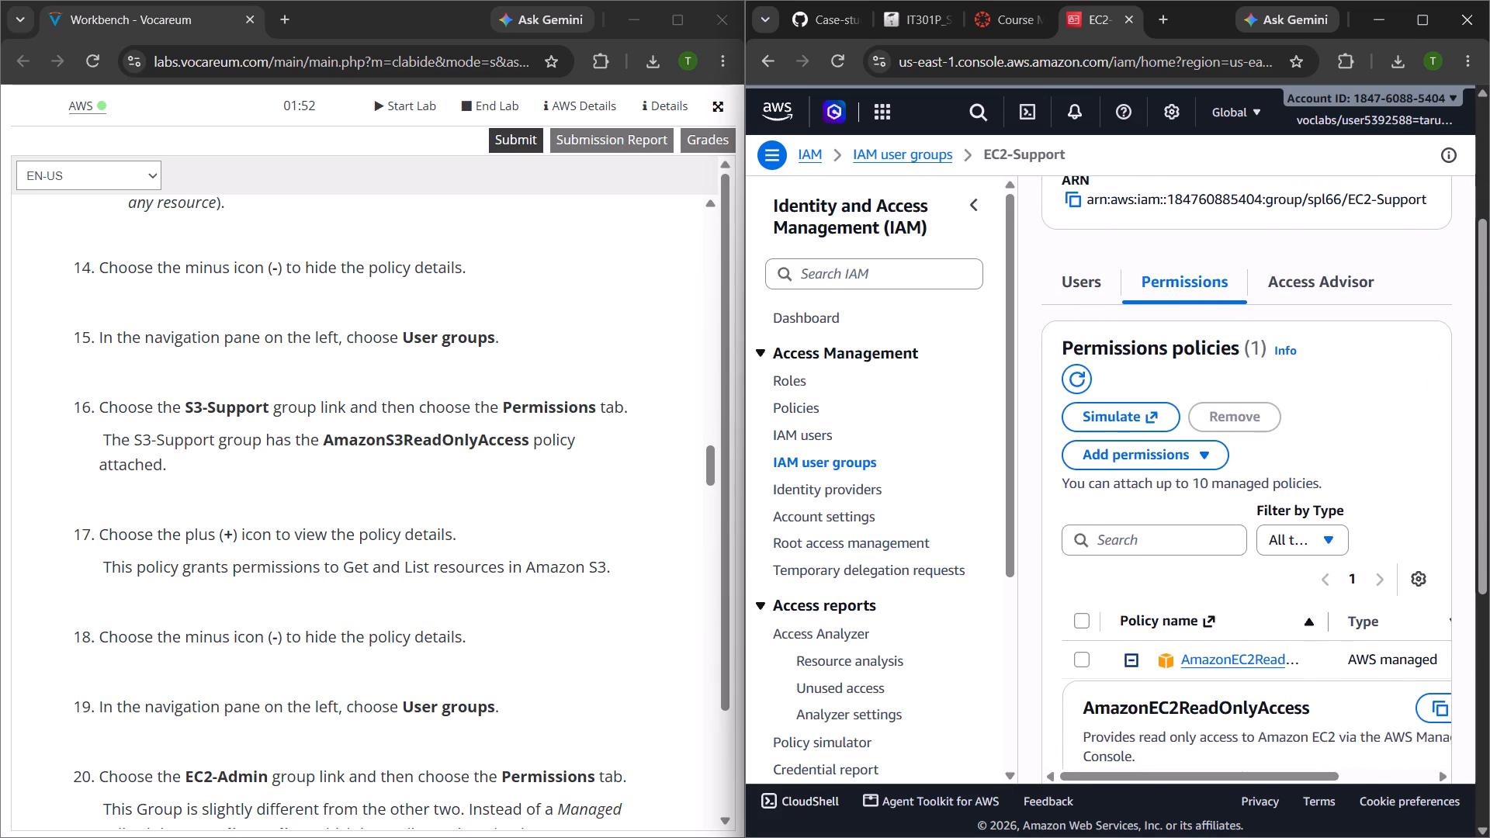
left_click(1130, 670)
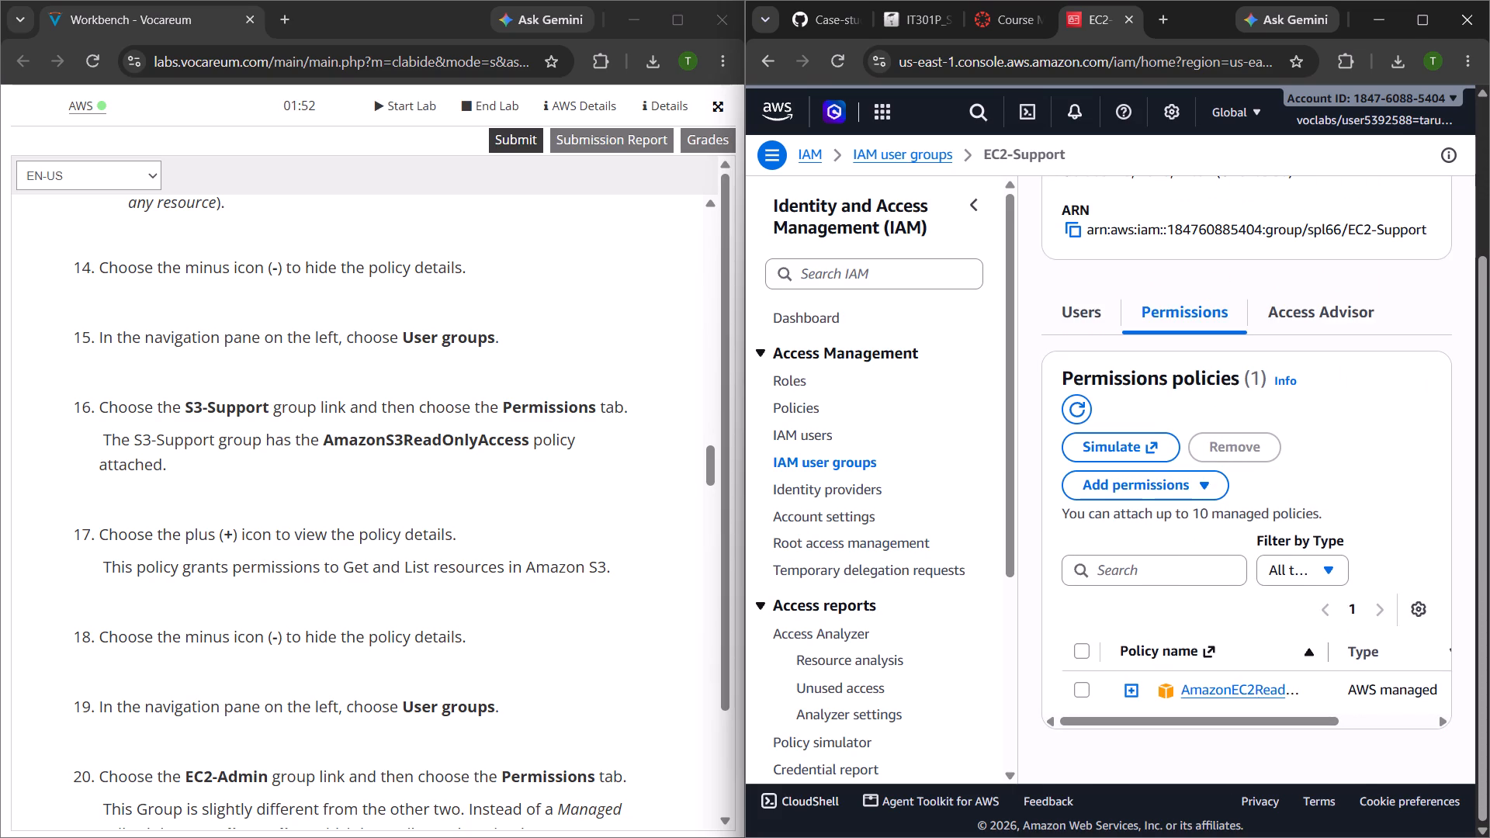
Read the remaining Task 1 instructions and the Task 2 steps for adding user-1 to the S3-Support group.
scroll(411, 598, "down", 3)
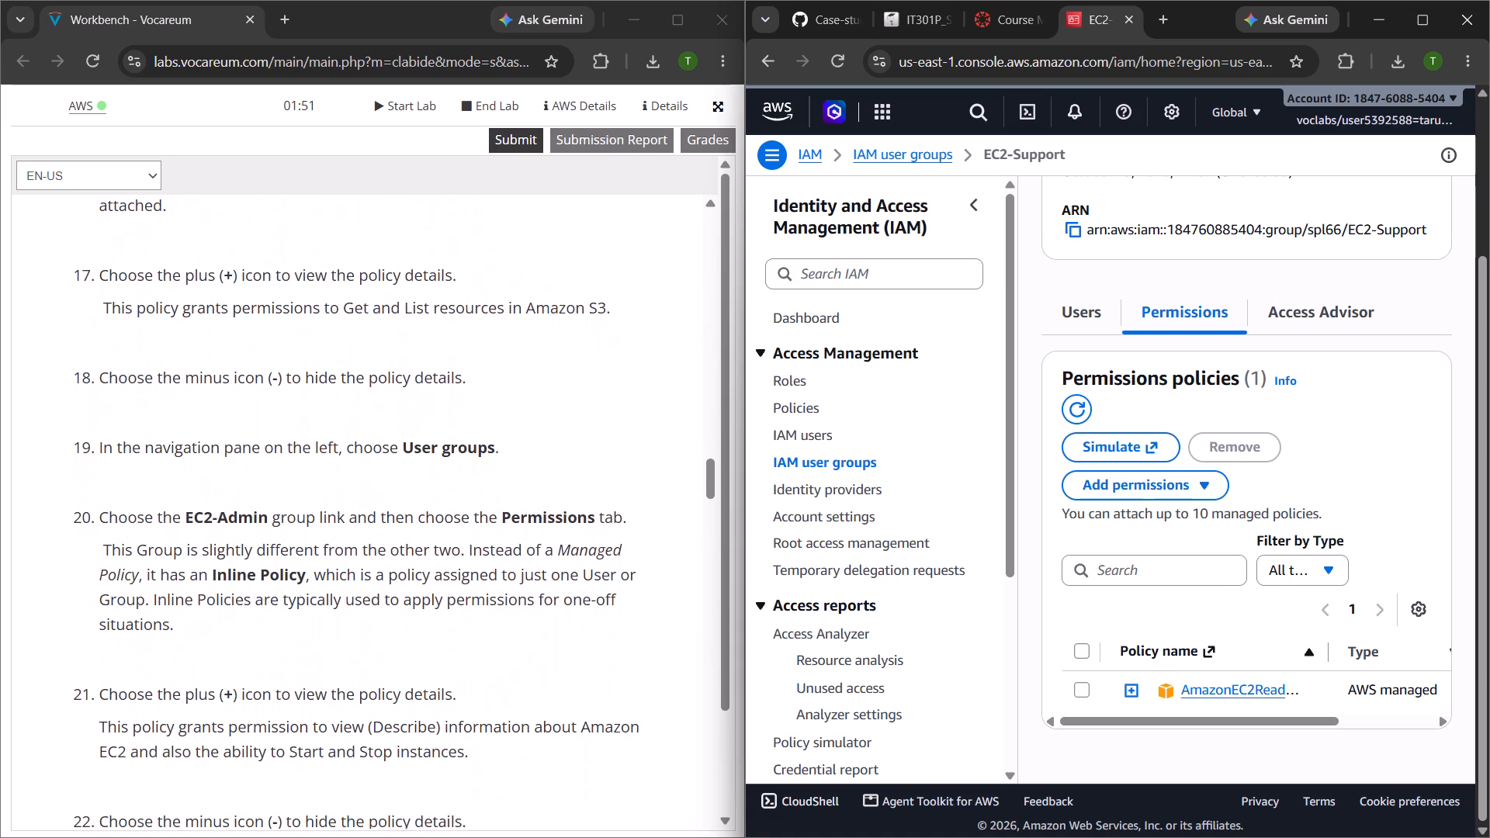
scroll(411, 598, "down", 6)
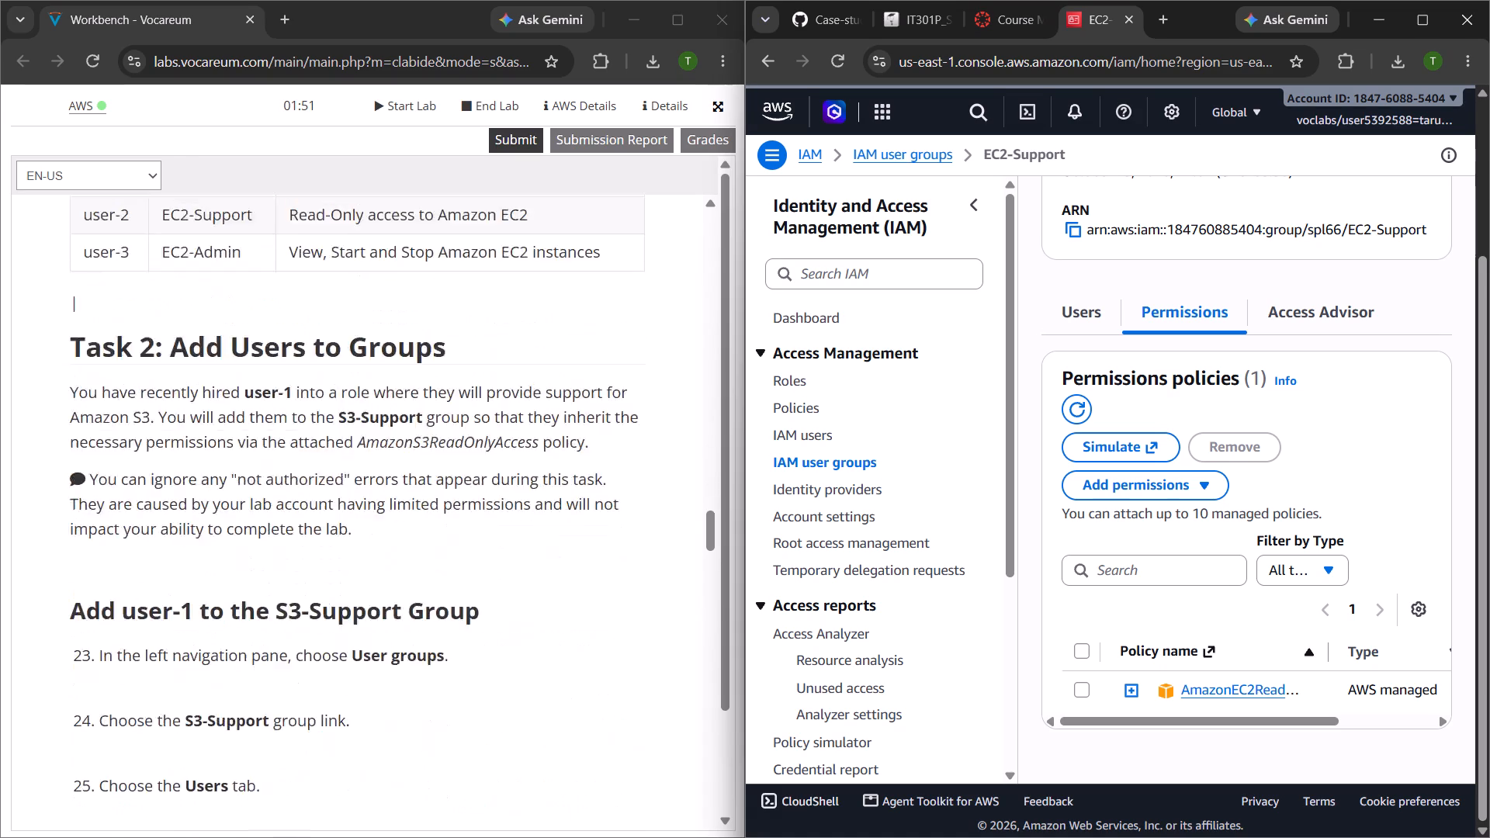
scroll(411, 598, "down", 1)
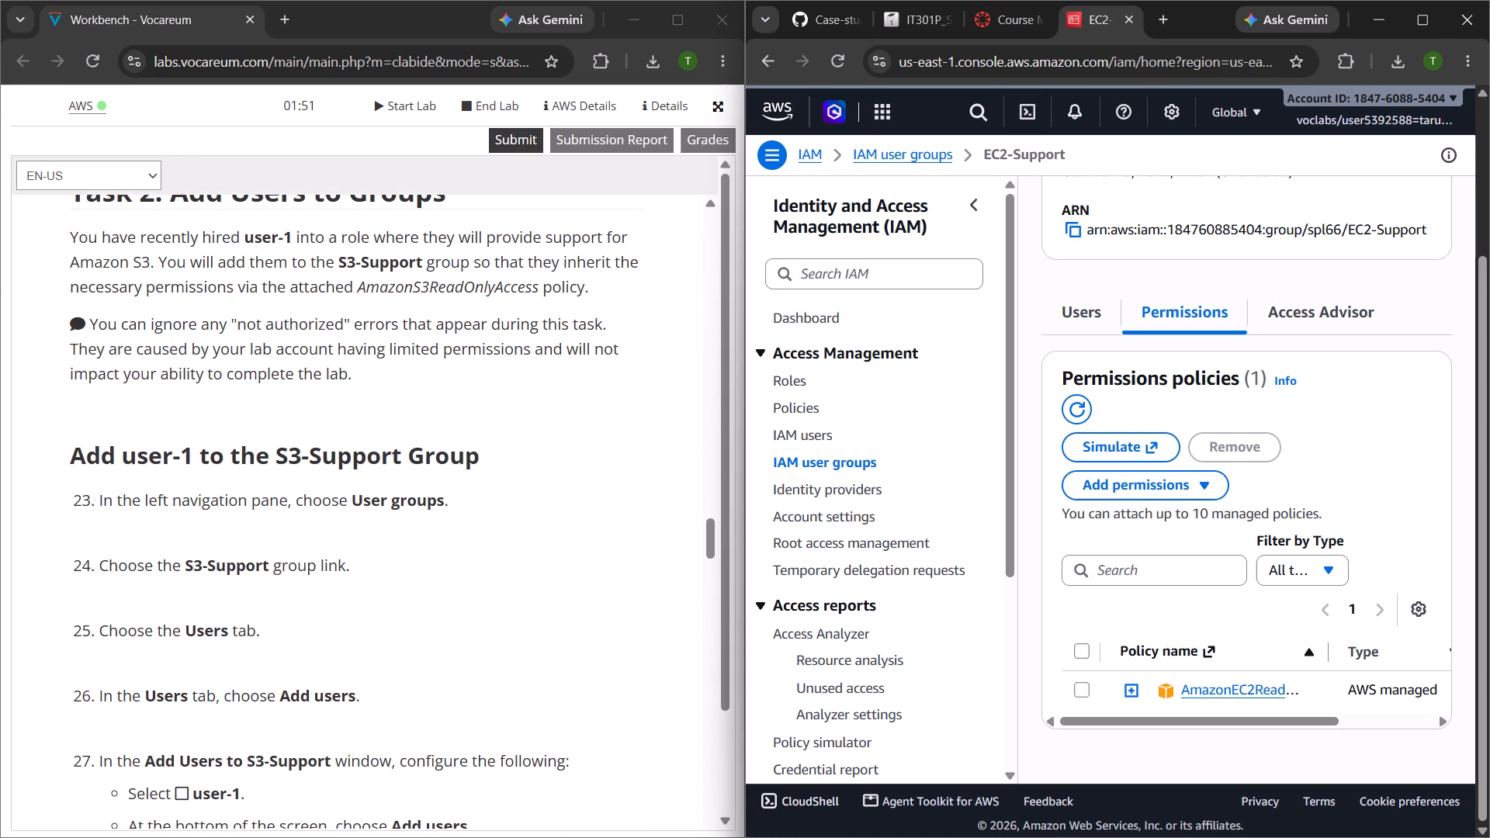
Return to the IAM dashboard and open the list of user groups for the Task 2 S3-Support steps.
left_click(813, 147)
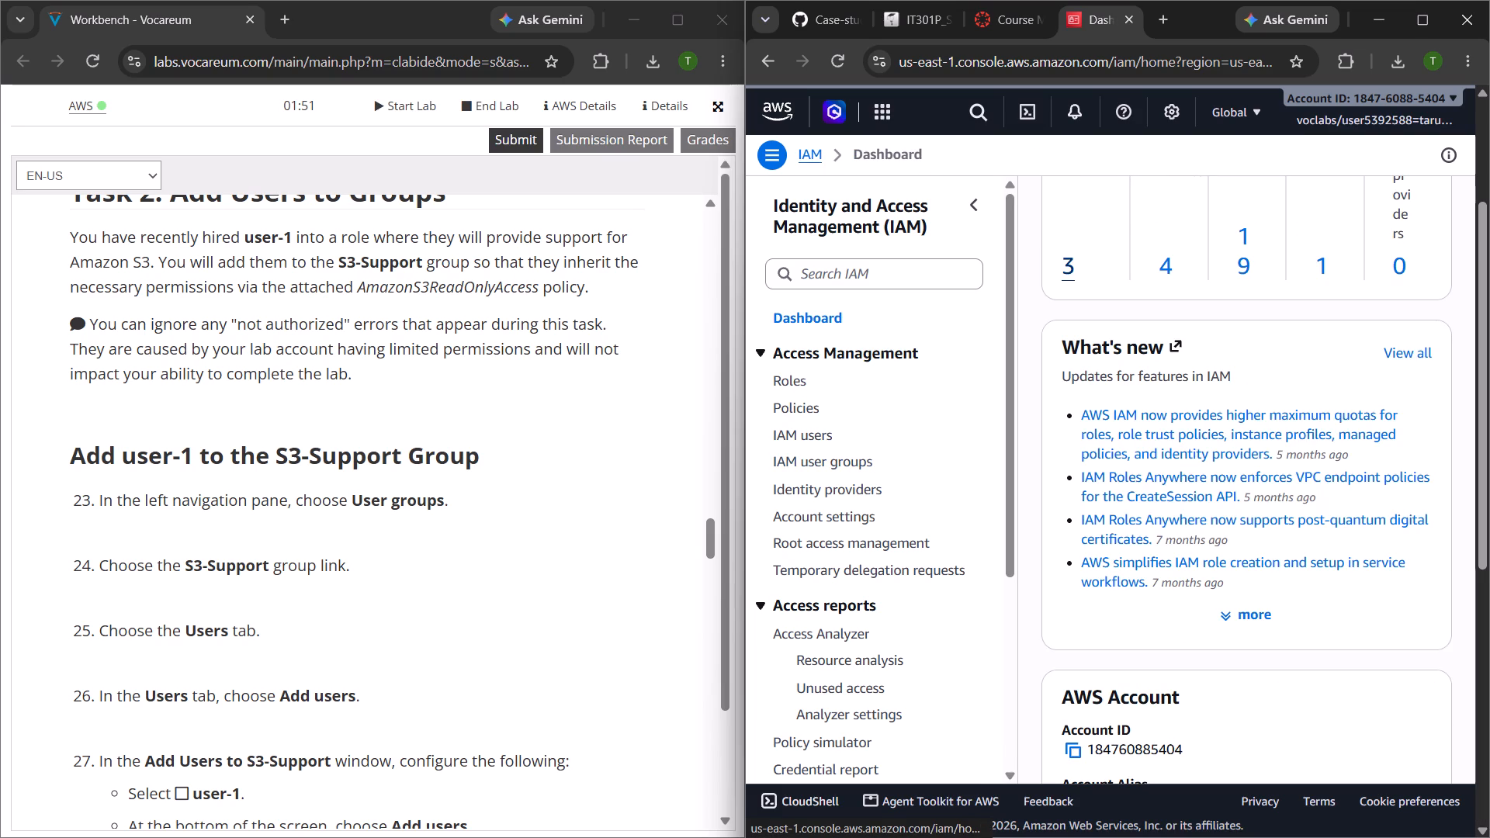
left_click(1066, 268)
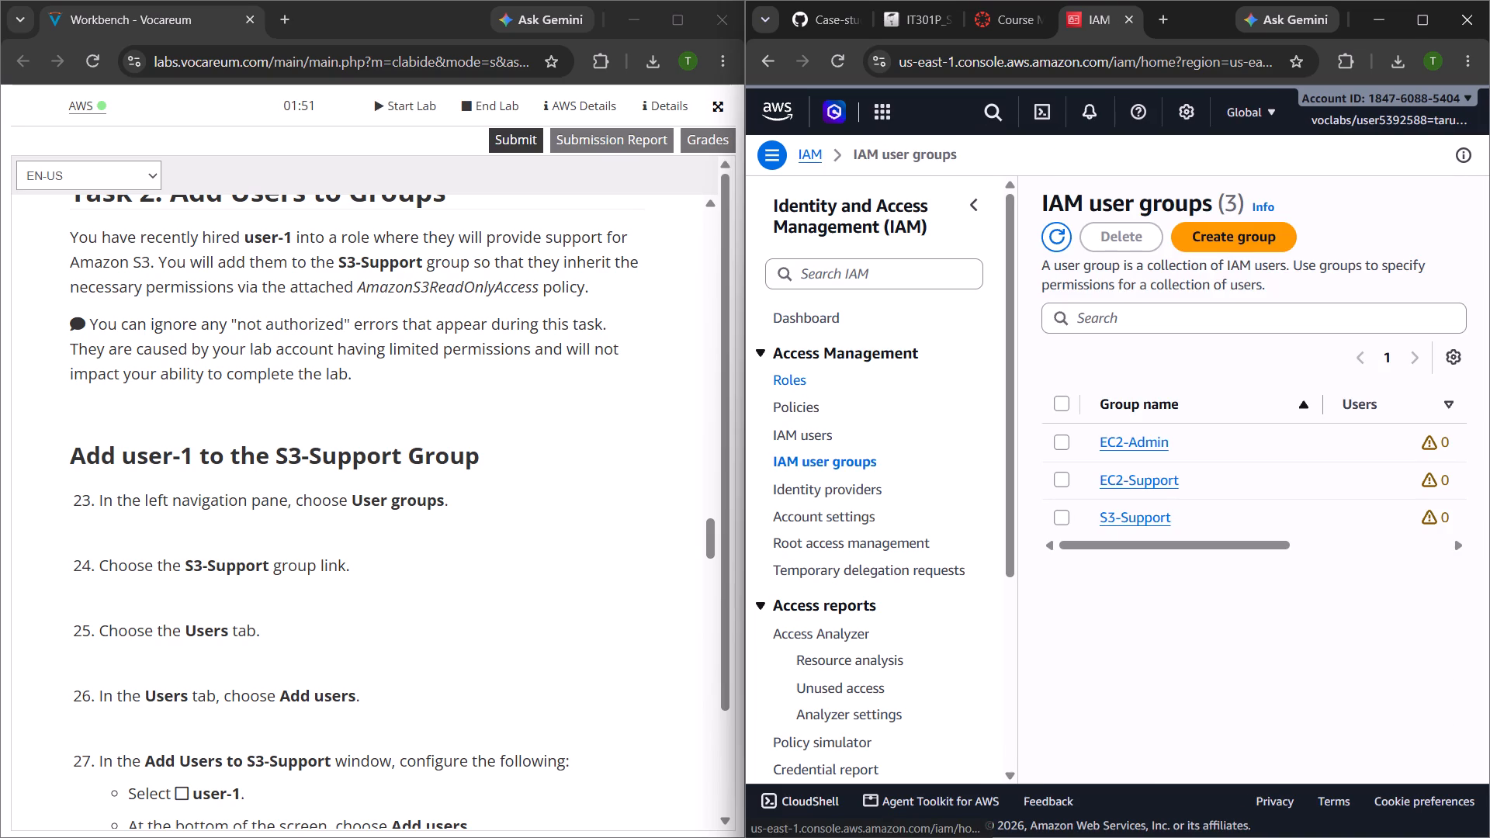
scroll(453, 580, "down", 2)
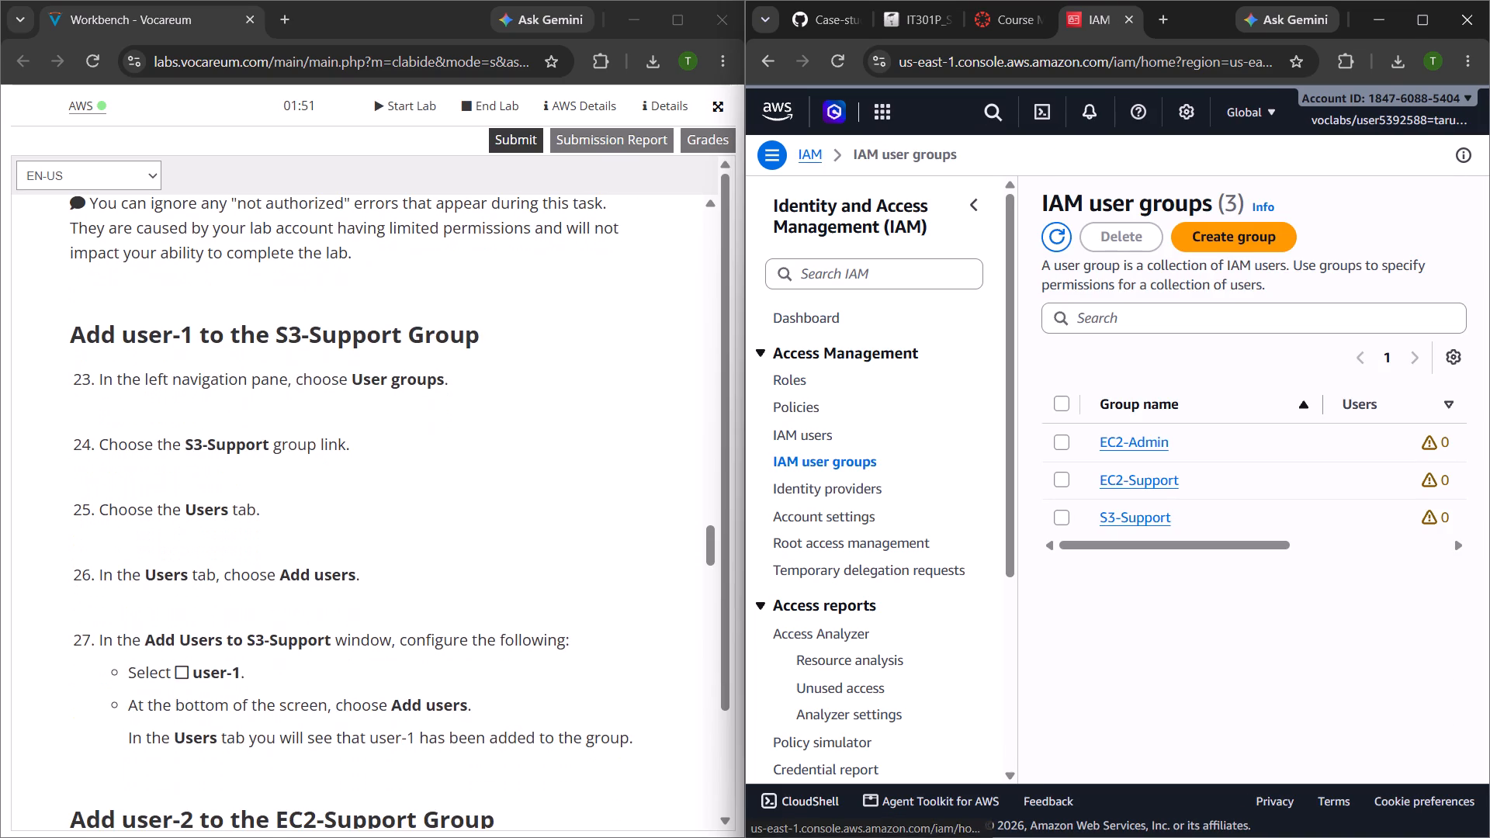
Add user-1 to the S3-Support user group.
left_click(1128, 513)
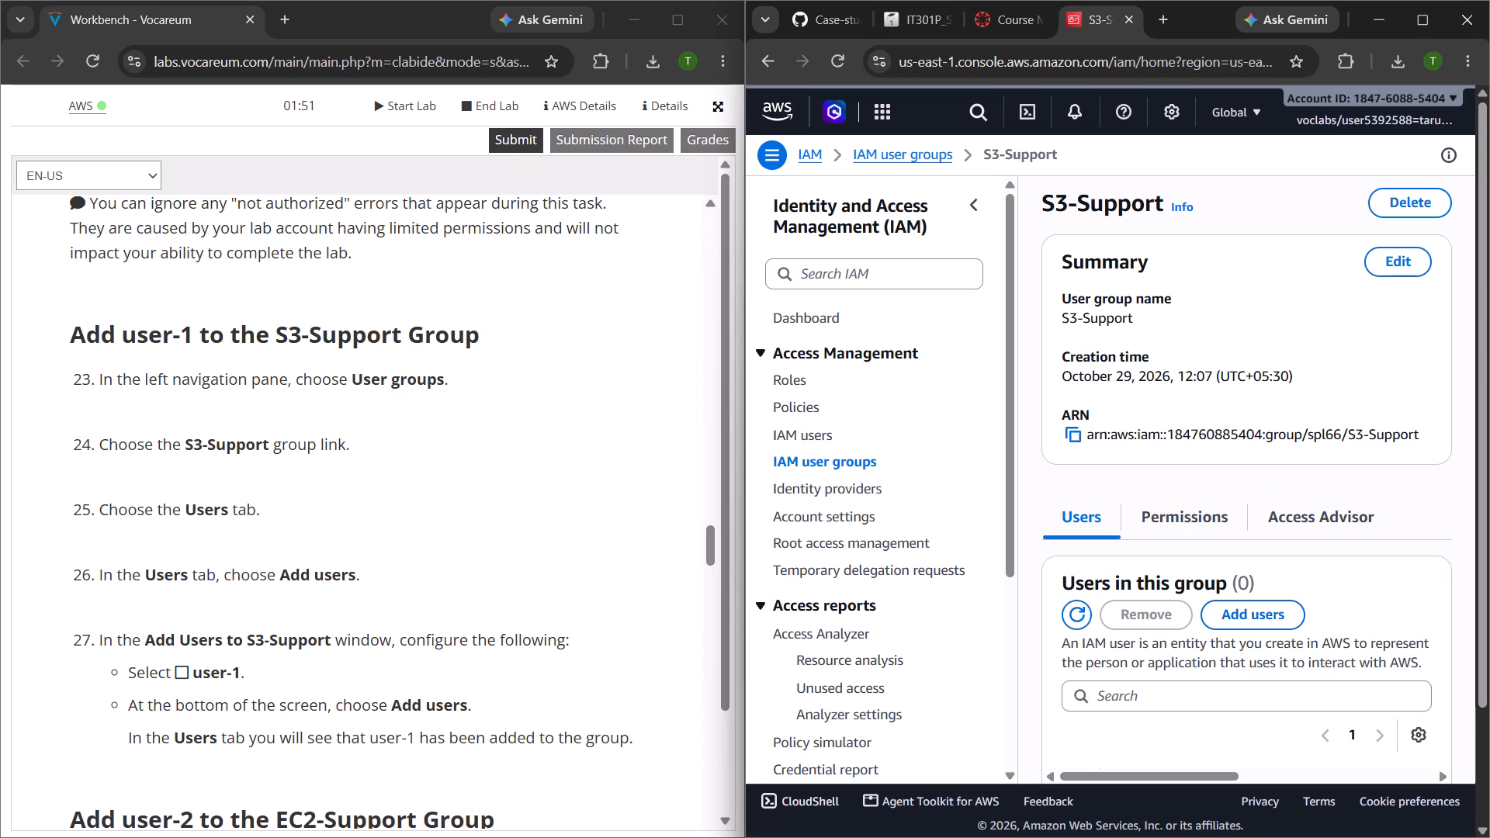
left_click(1228, 617)
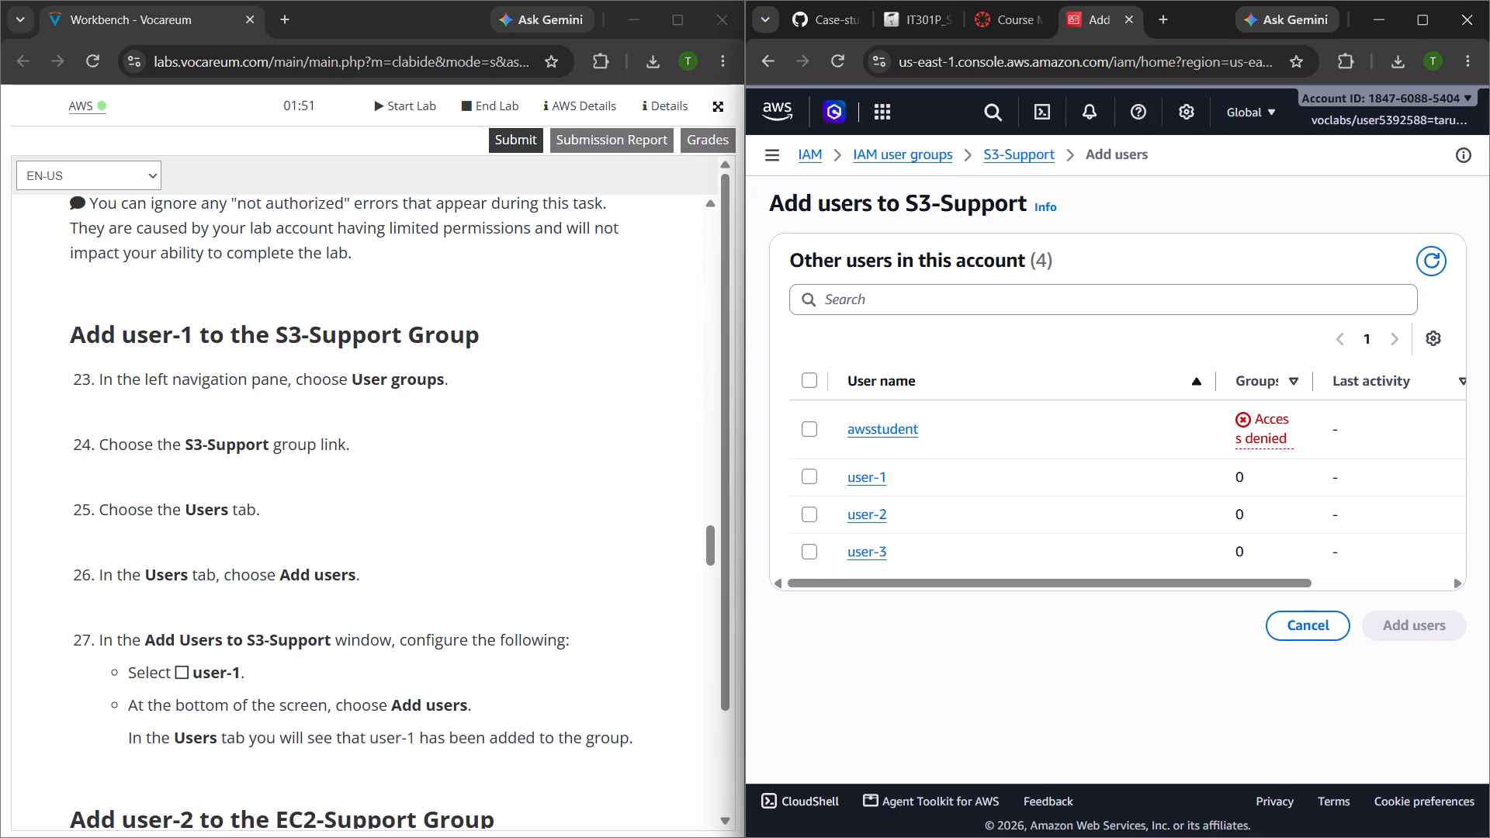
scroll(374, 608, "down", 4)
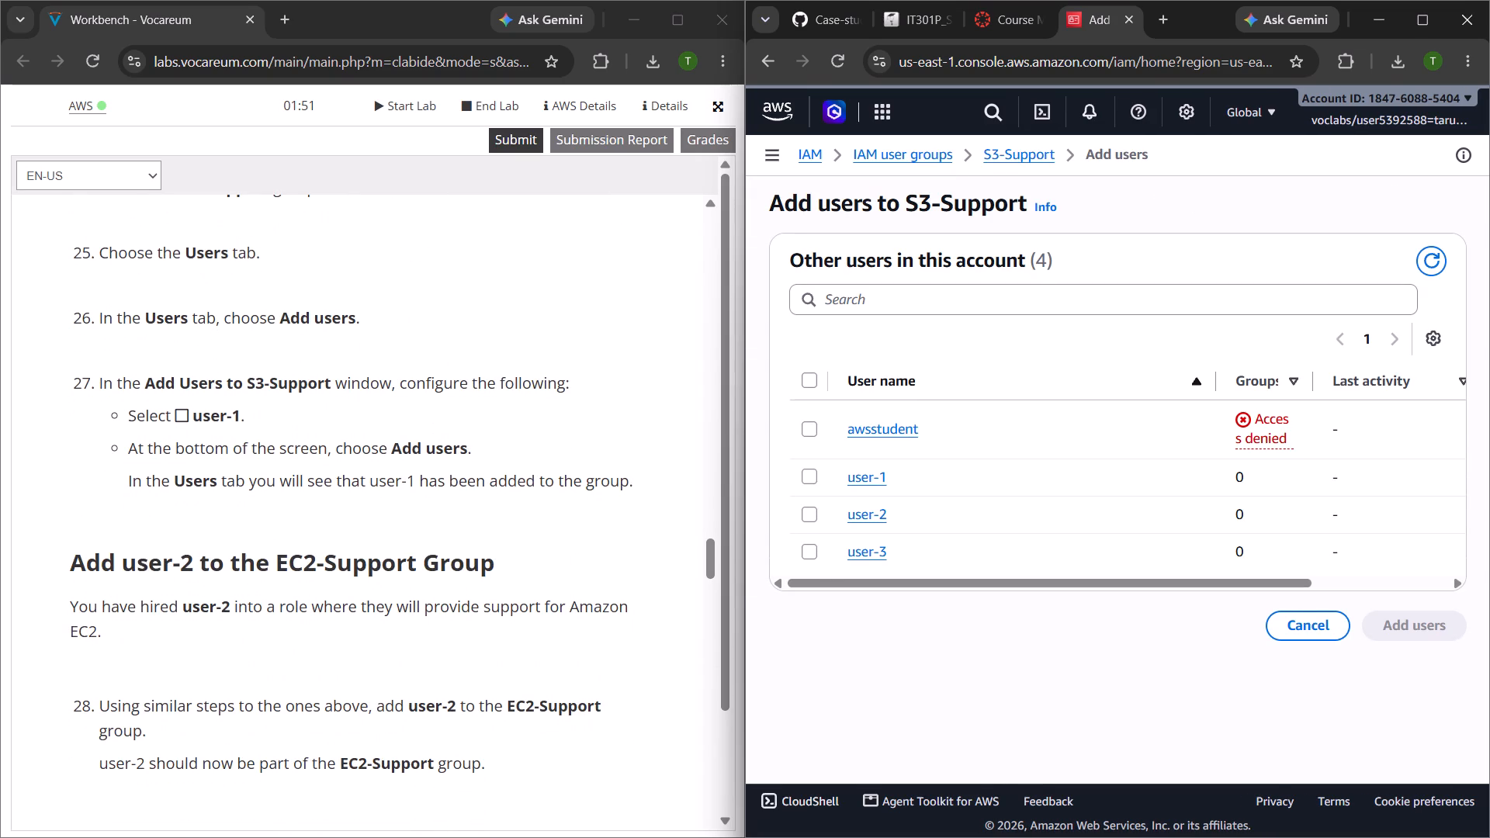
left_click(804, 476)
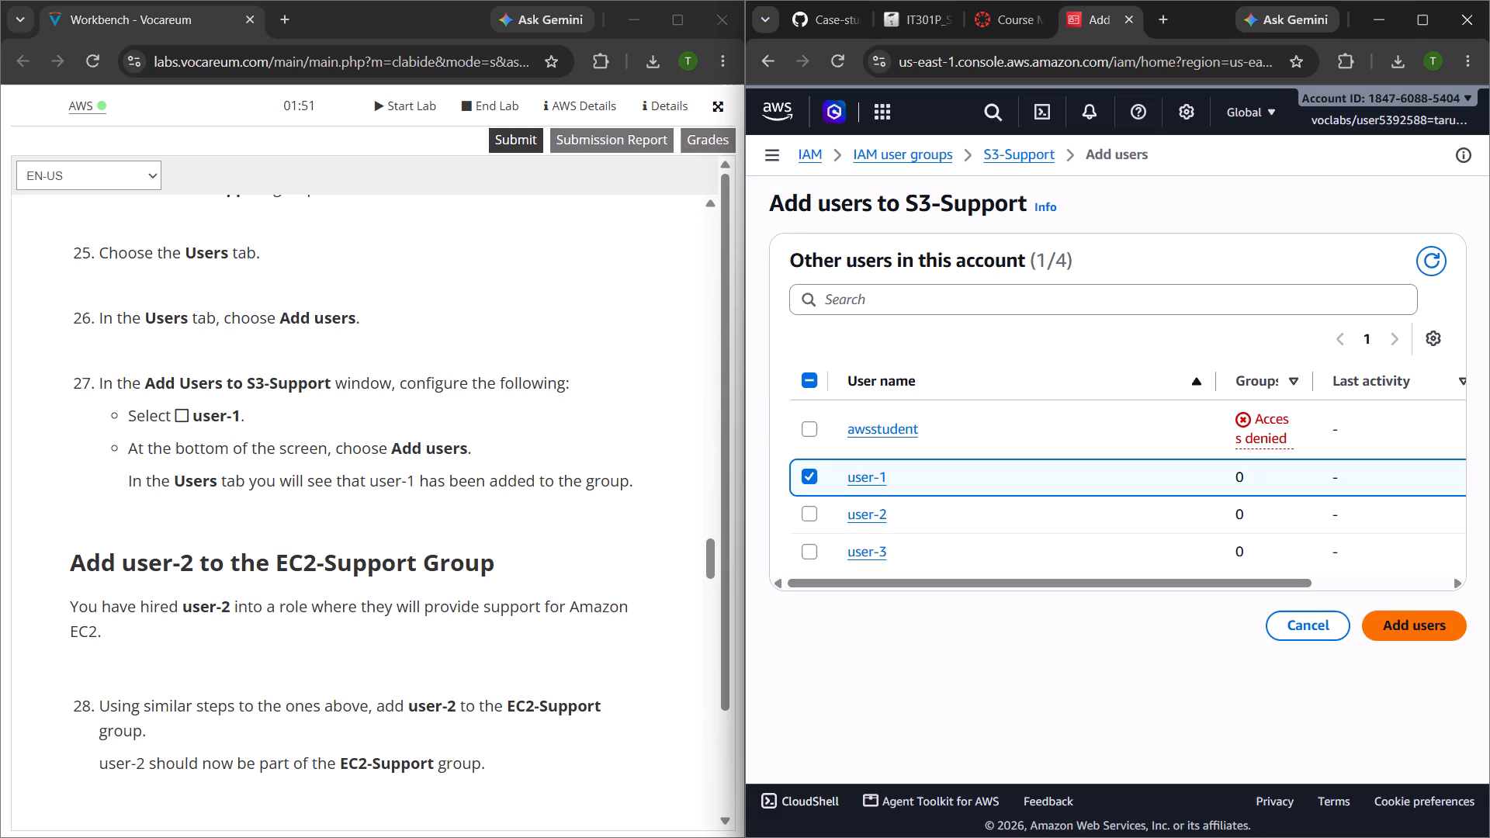
left_click(1408, 621)
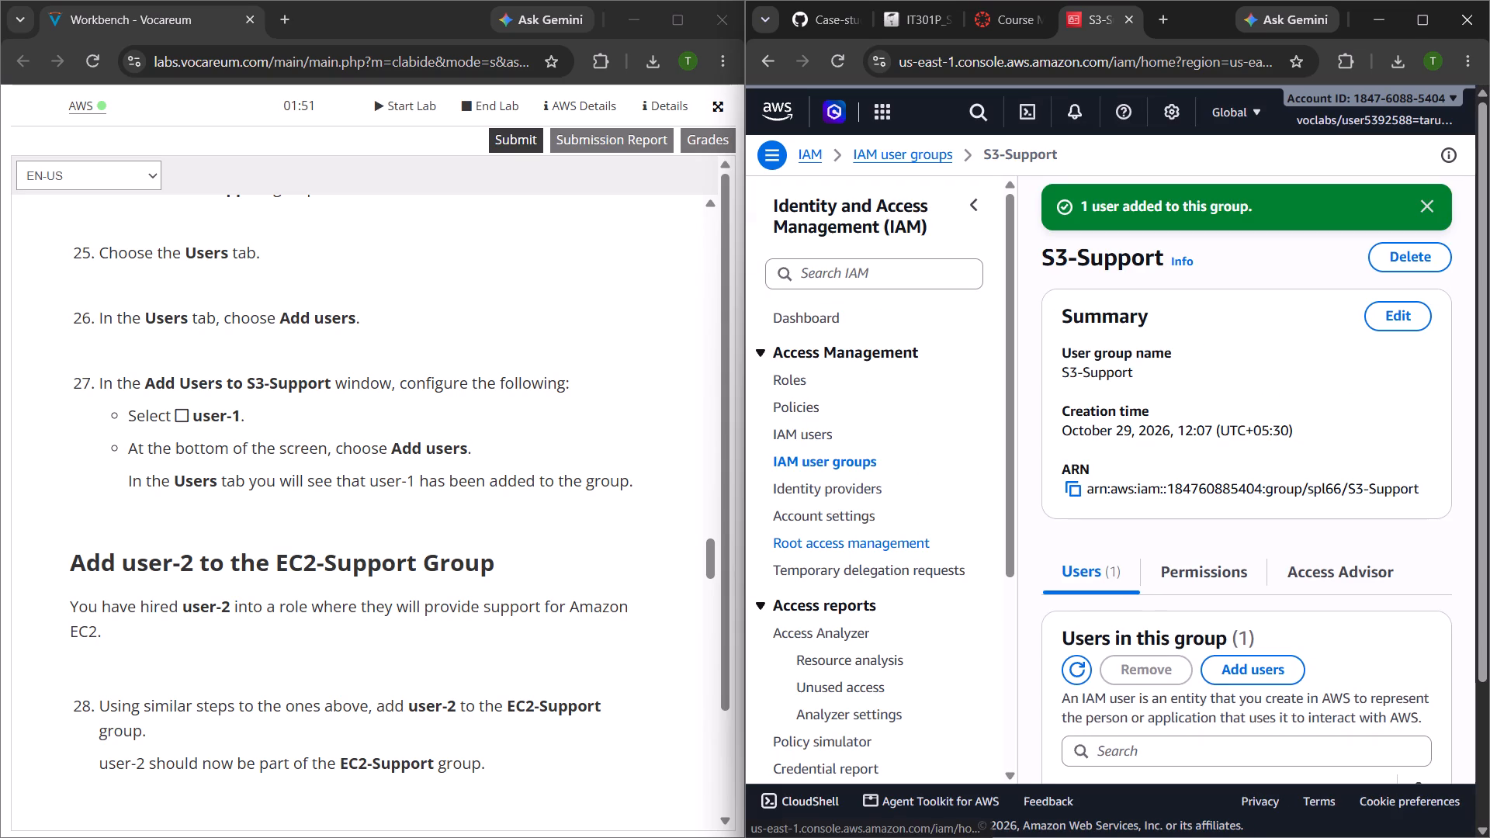
Return to the list of user groups through the IAM dashboard and add user-2 to the EC2-Support group.
scroll(542, 566, "down", 4)
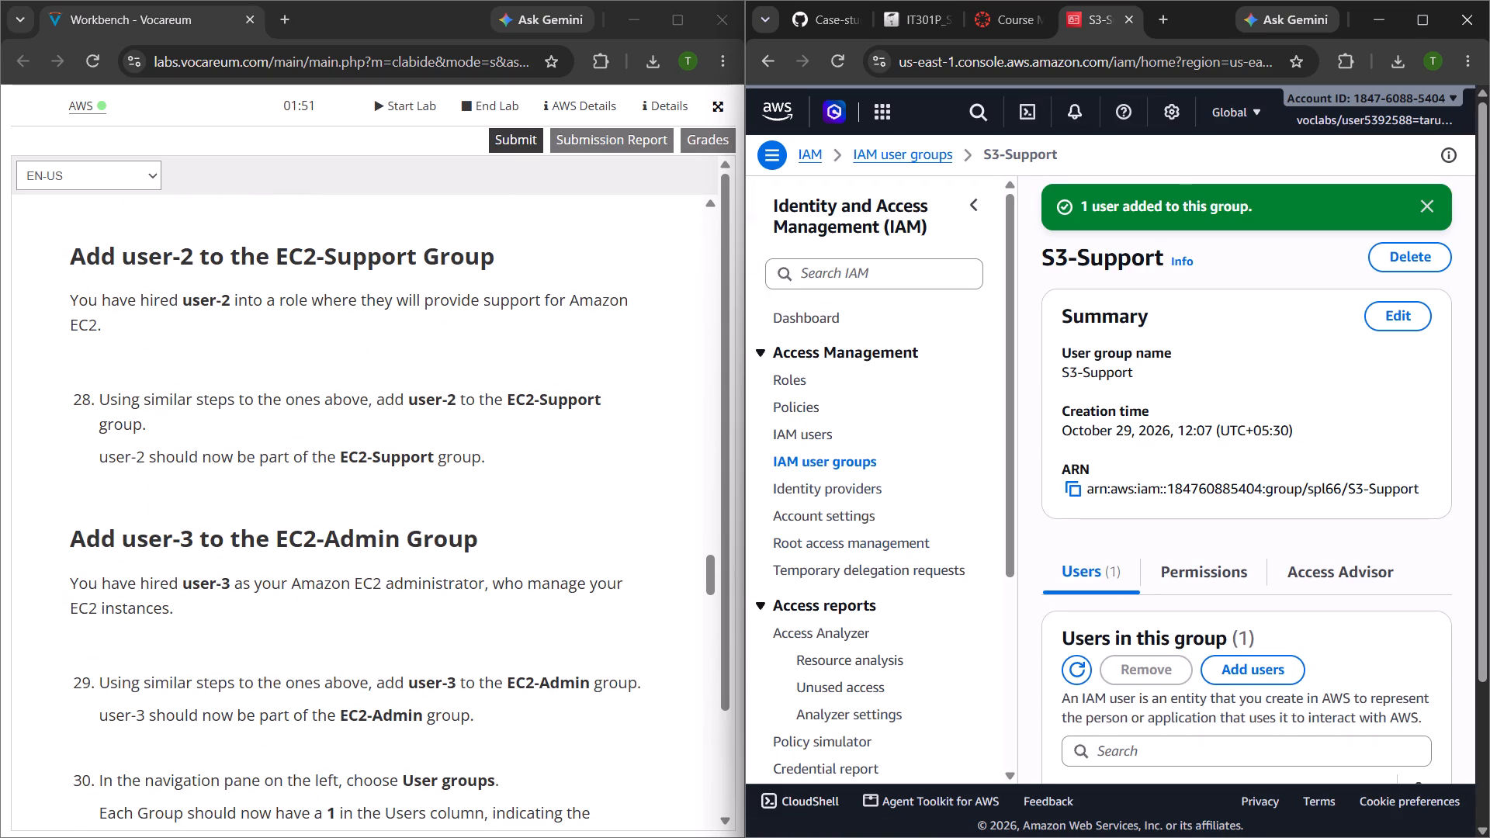
left_click(814, 152)
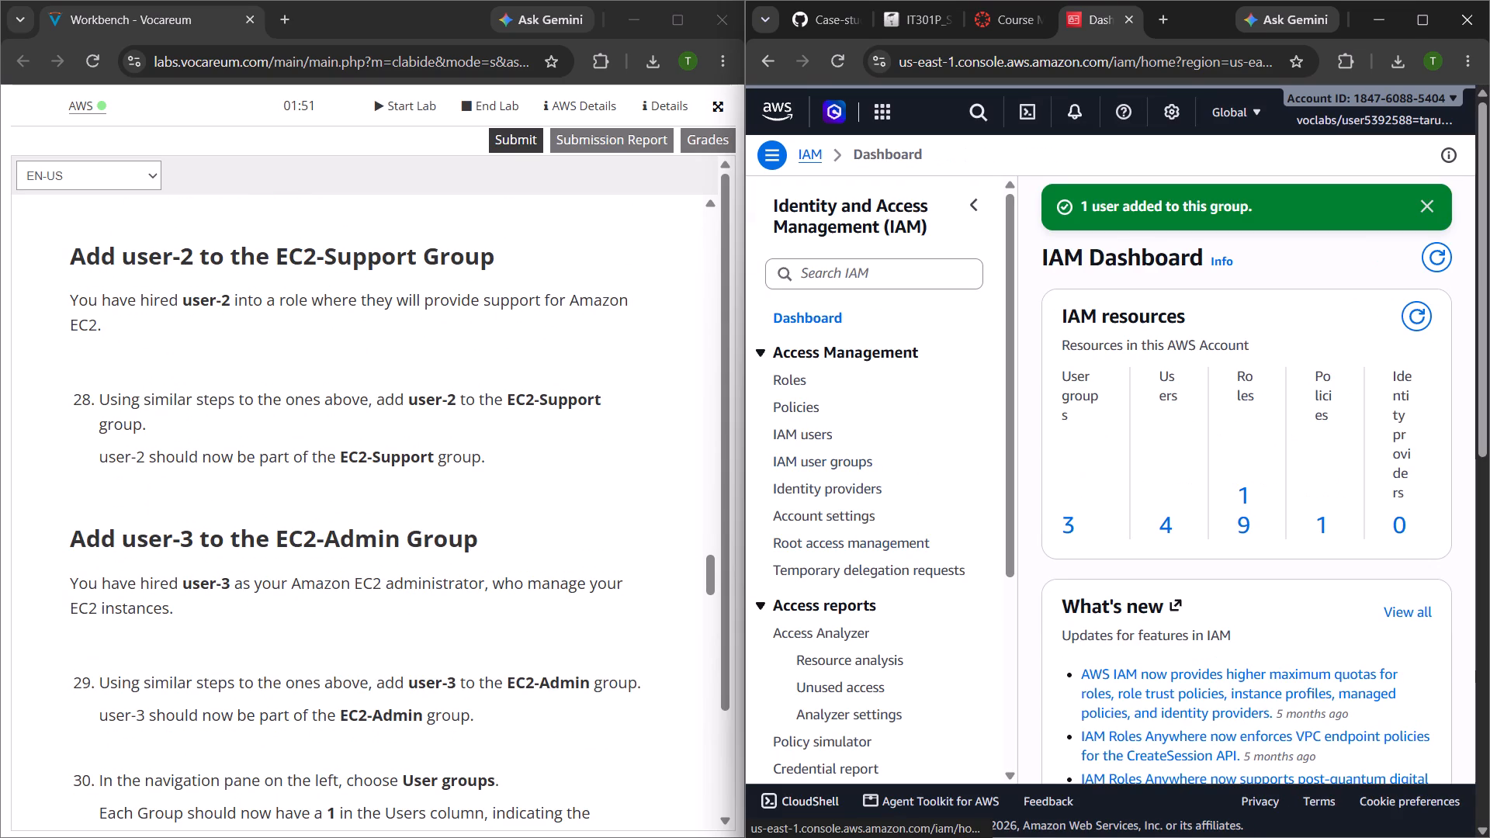
left_click(1079, 535)
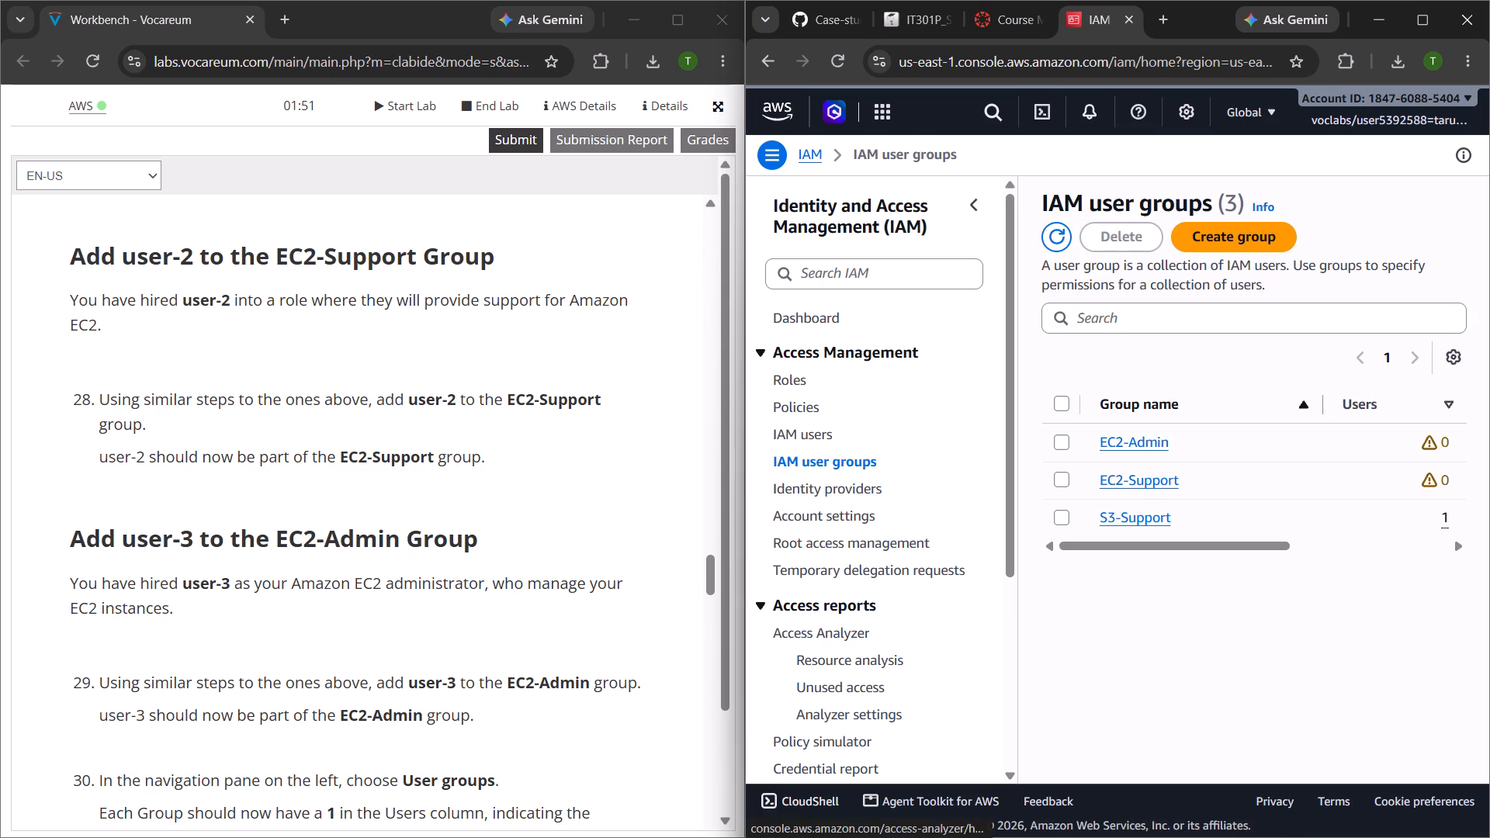
left_click(1143, 477)
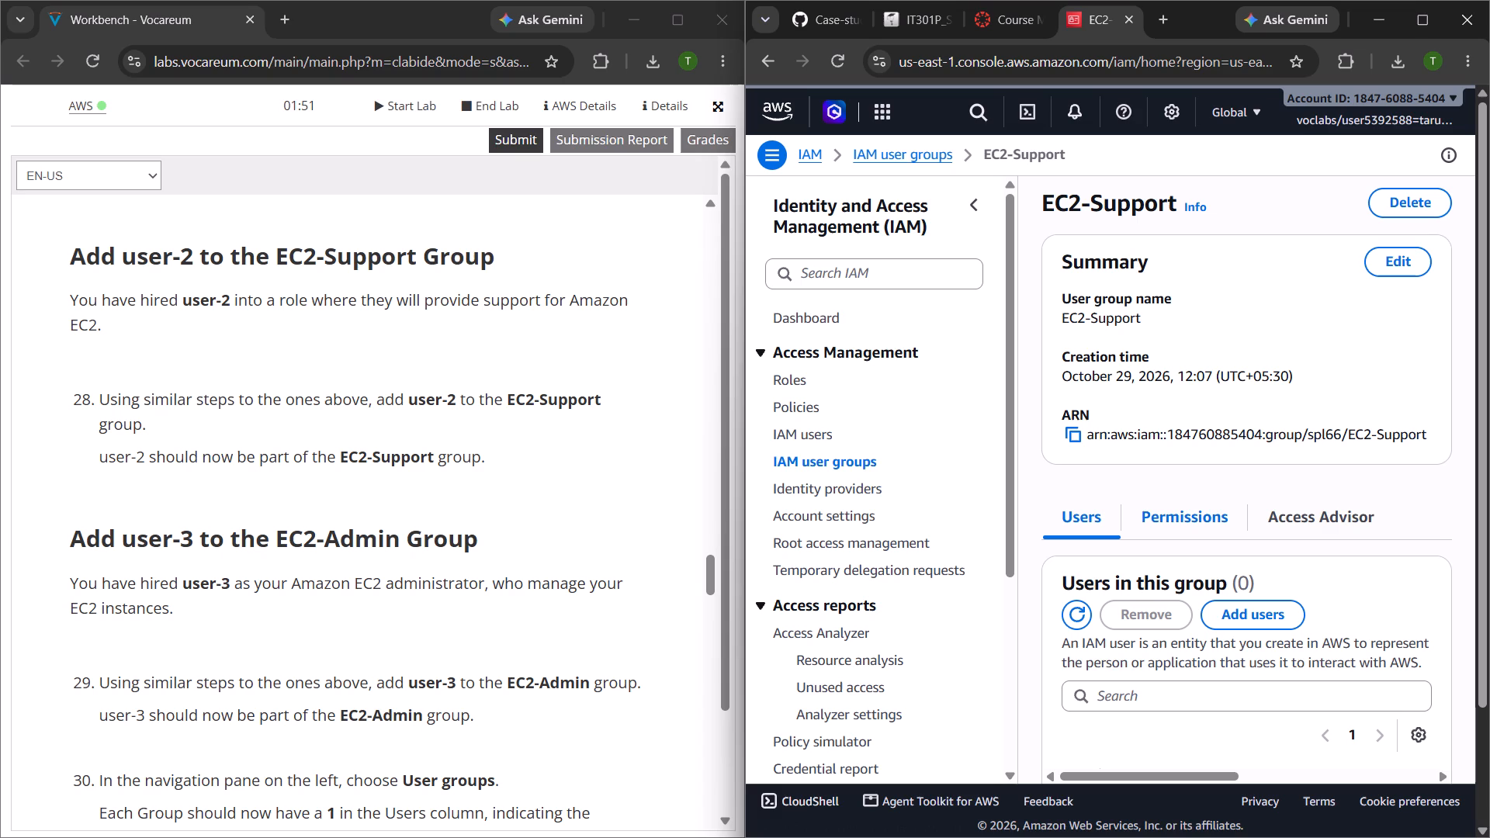
left_click(1247, 610)
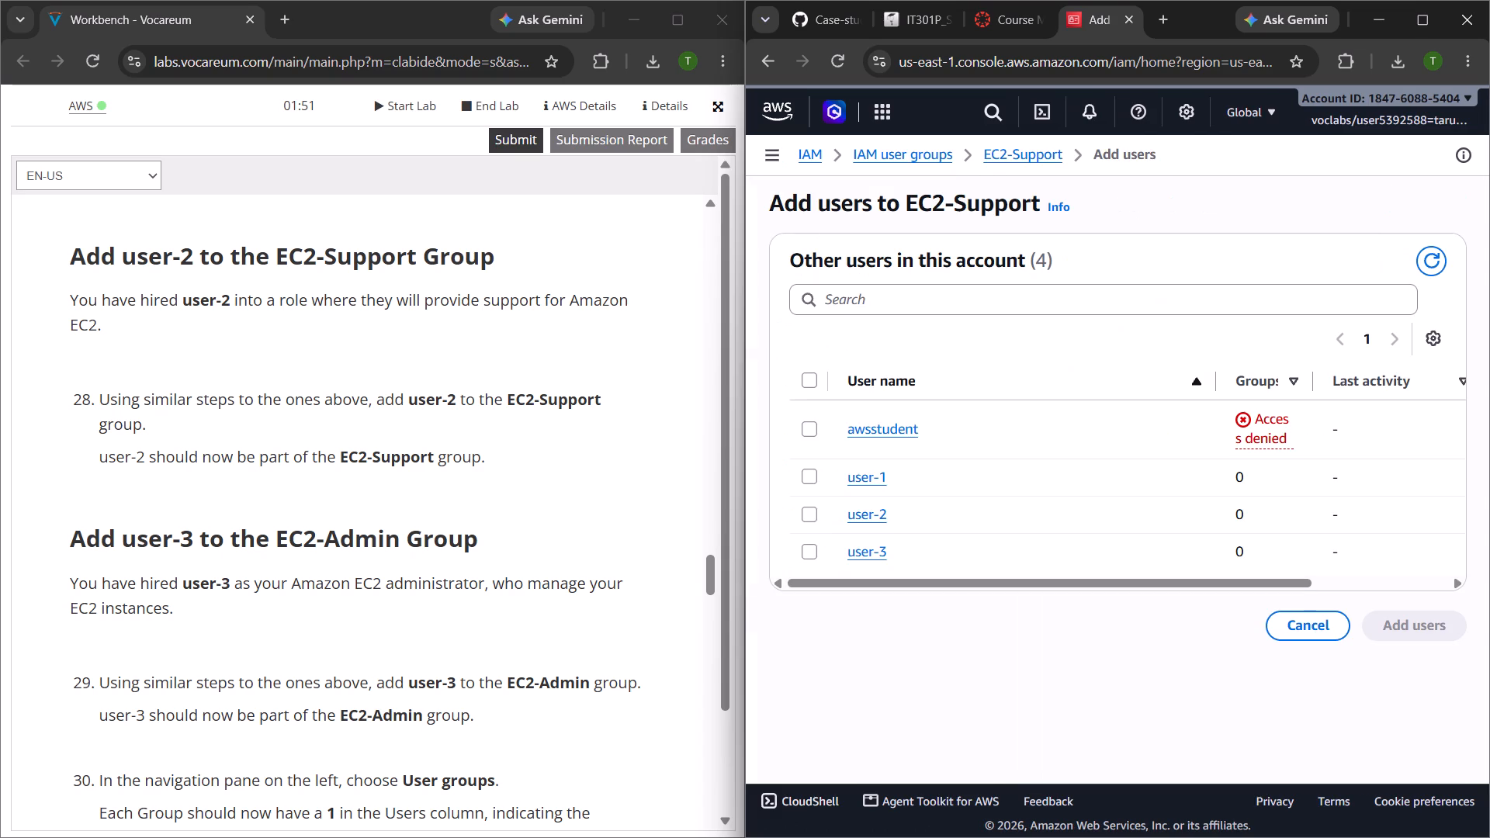
left_click(809, 513)
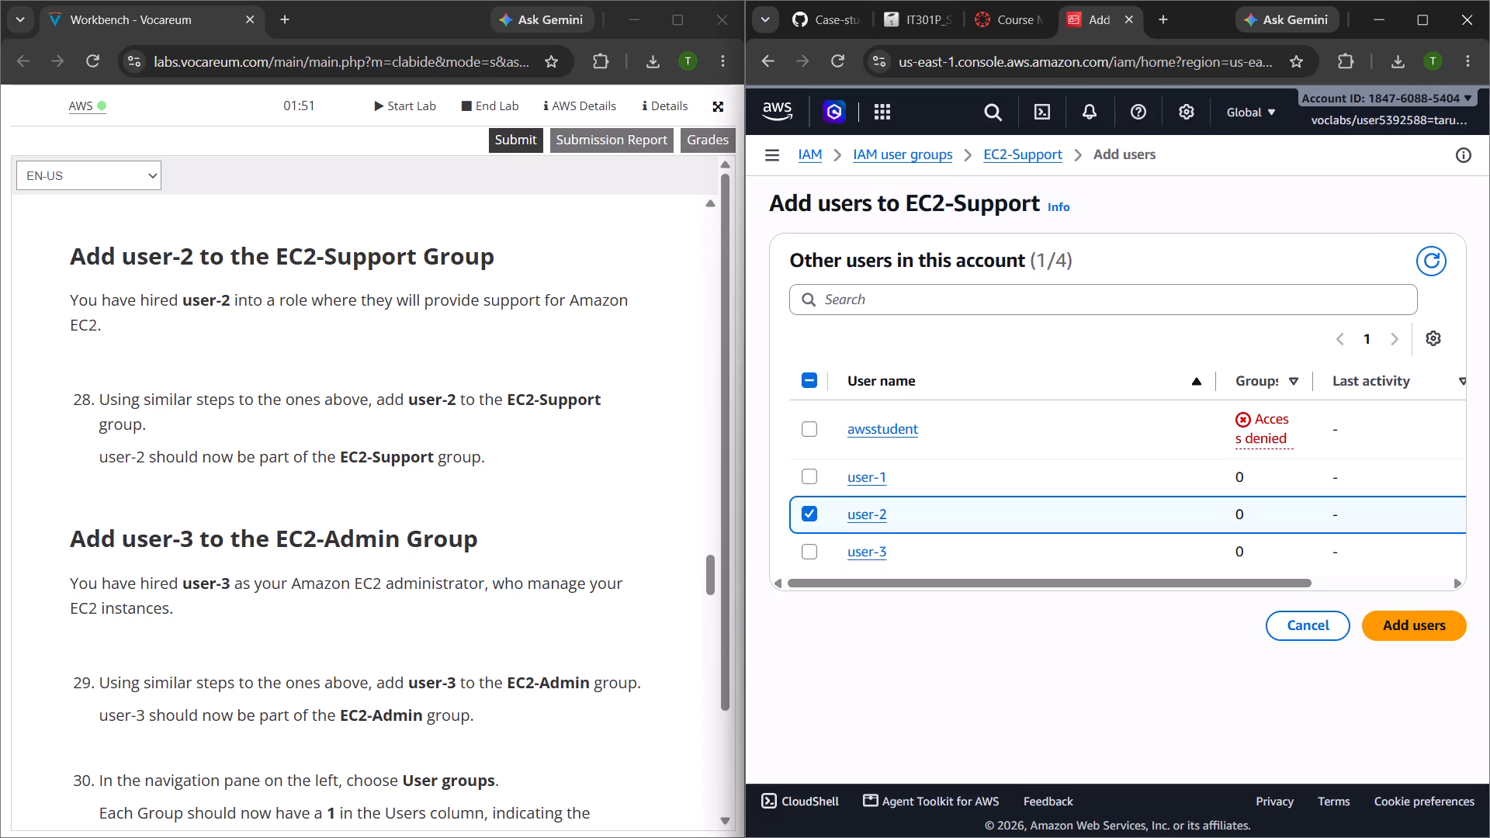
left_click(1419, 626)
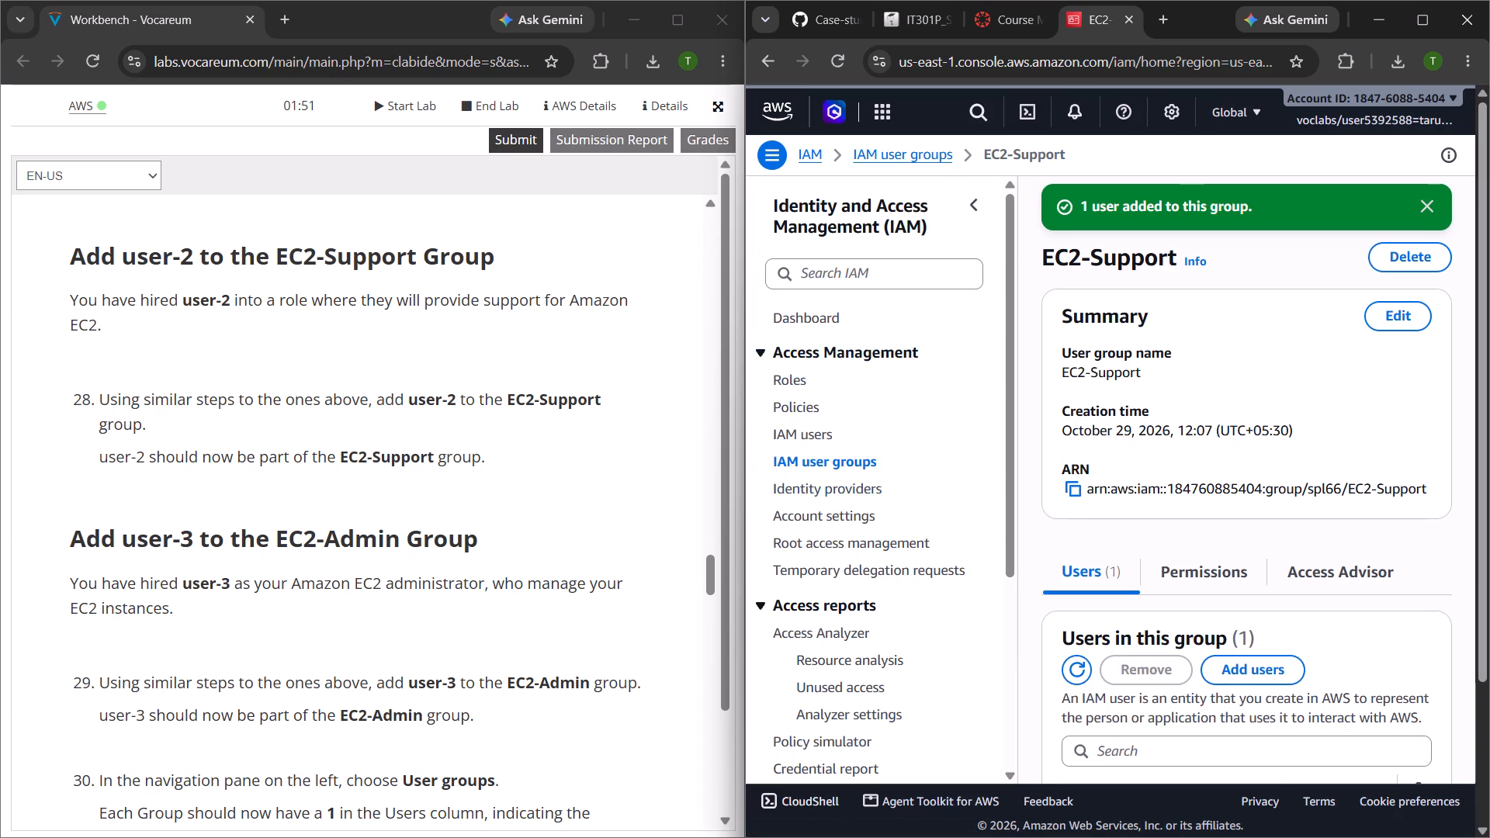
Go back to the list of user groups and add user-3 to the EC2-Admin group.
scroll(497, 529, "down", 2)
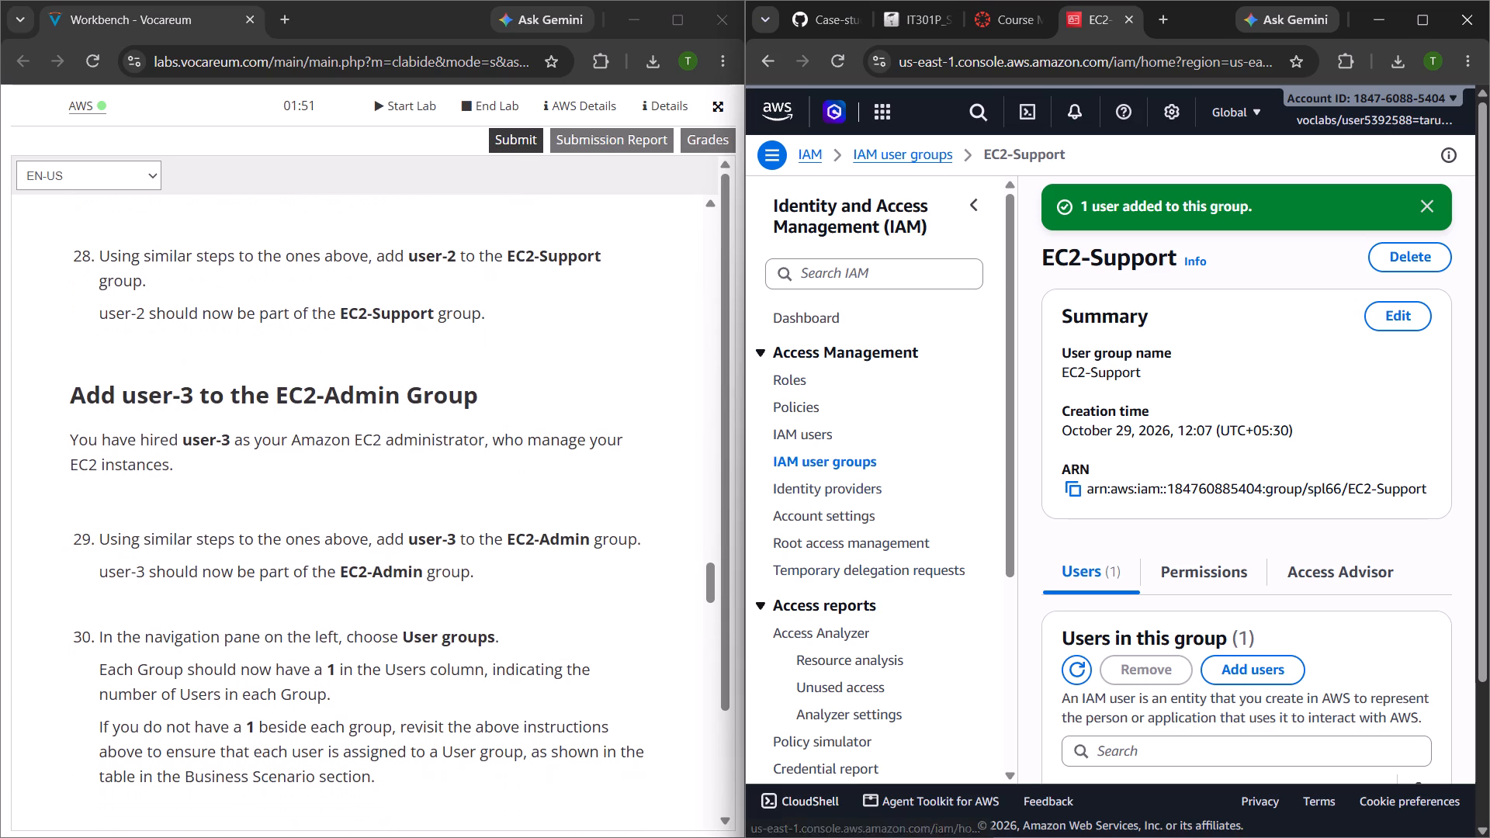
left_click(900, 158)
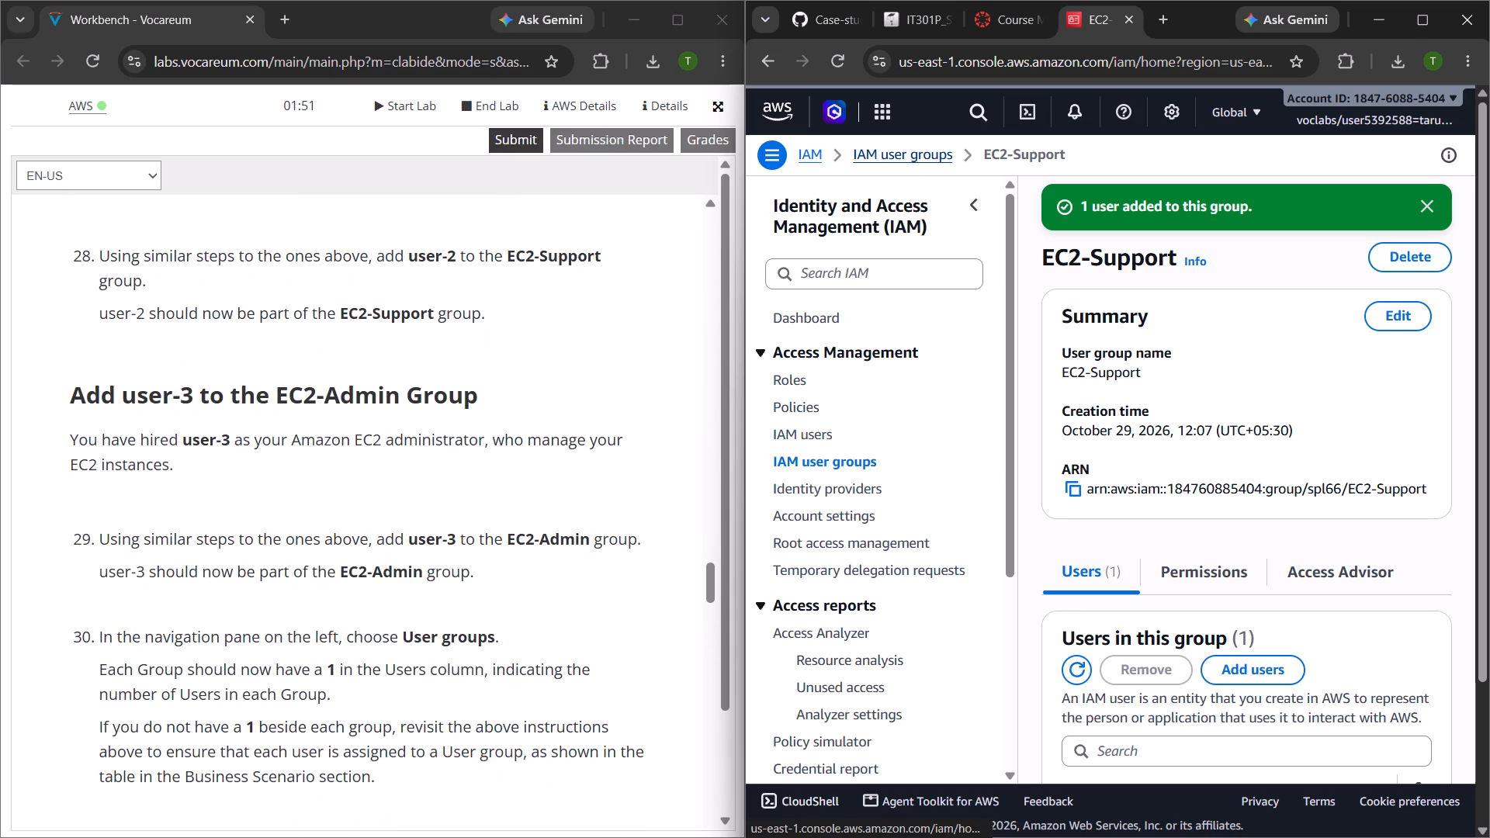
left_click(1142, 488)
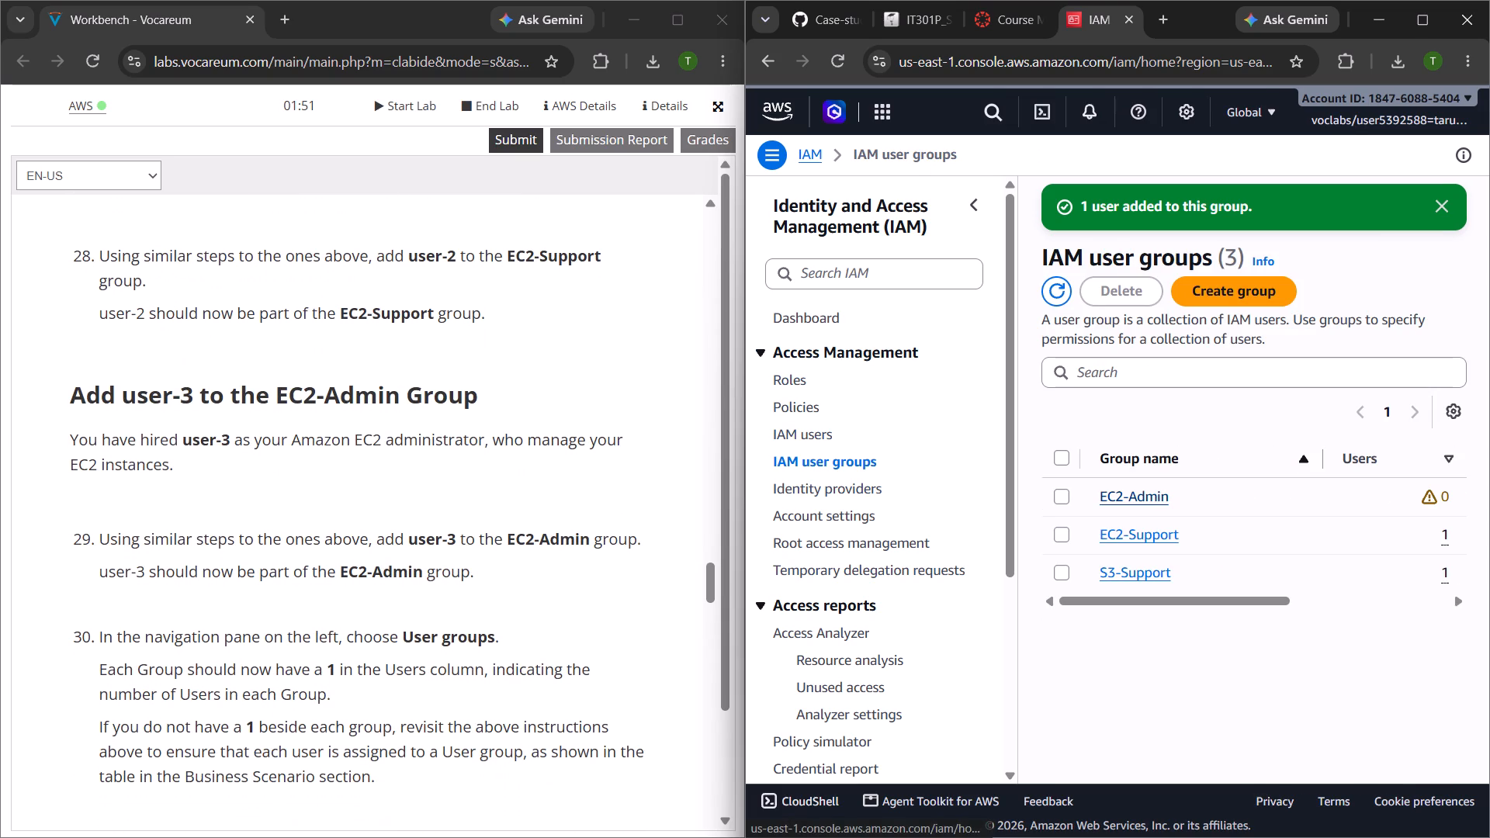
scroll(1257, 654, "down", 2)
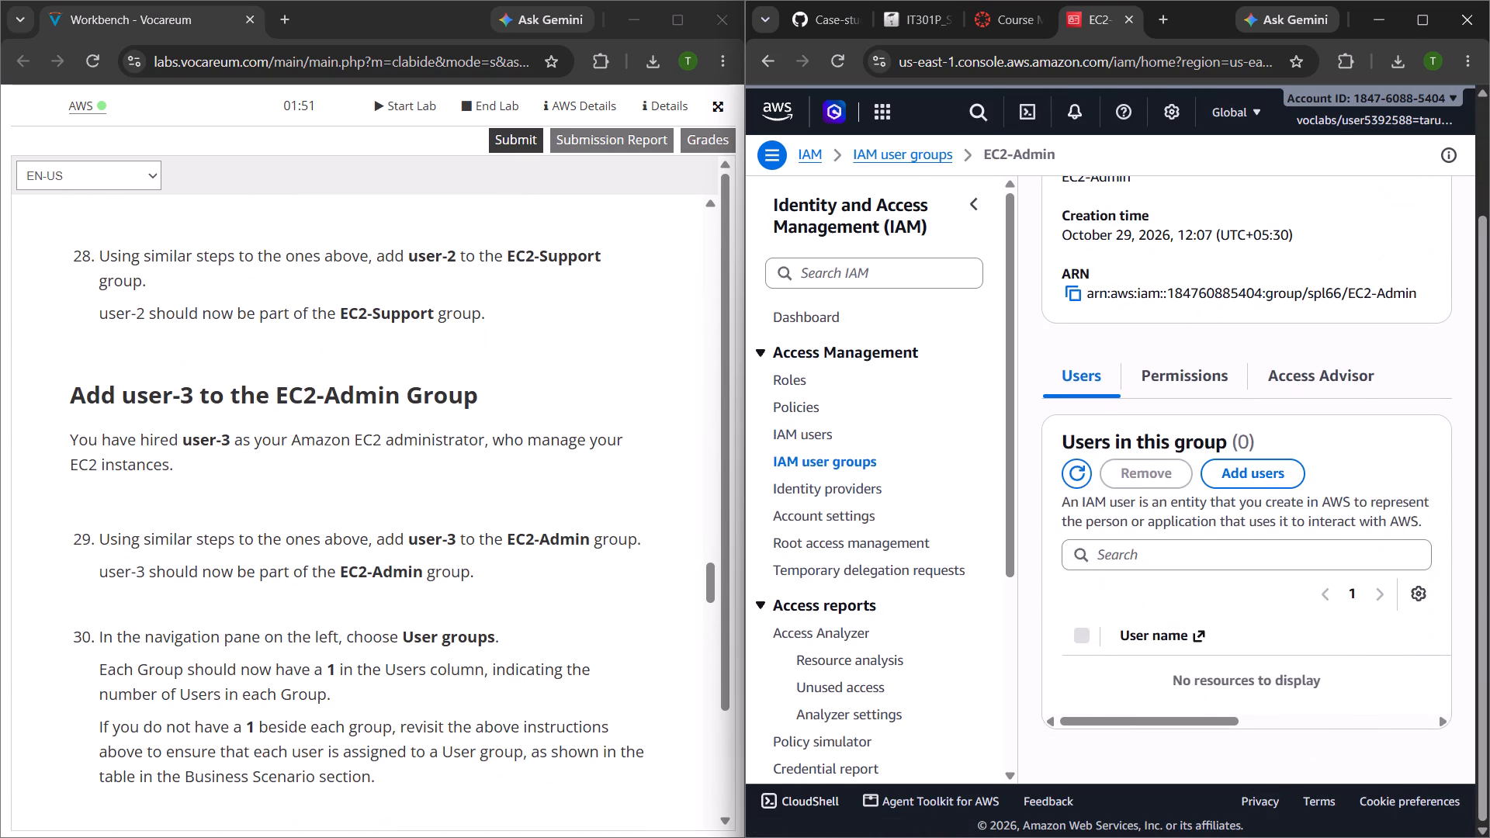
left_click(1226, 474)
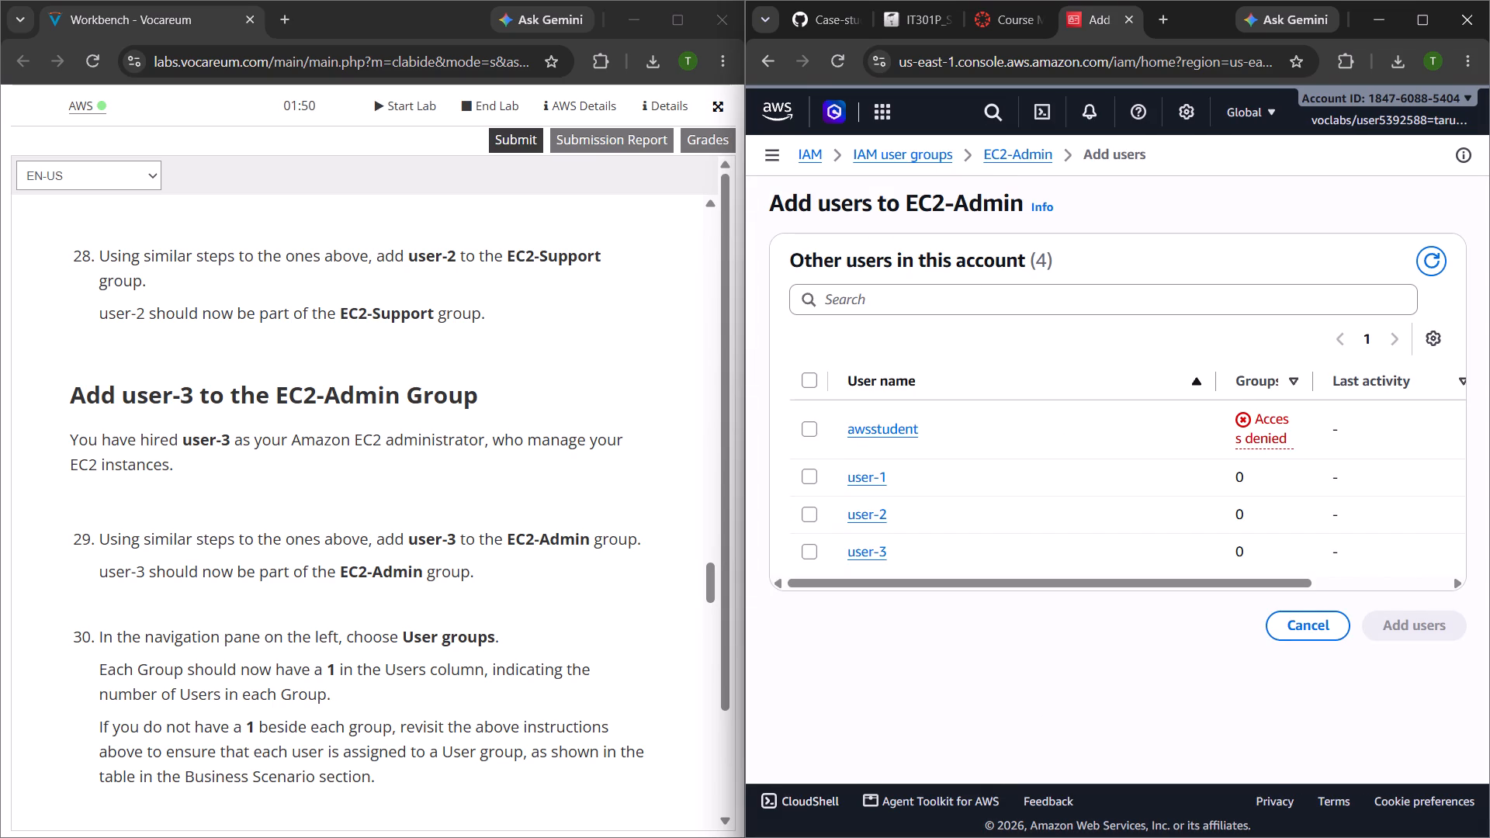
left_click(816, 553)
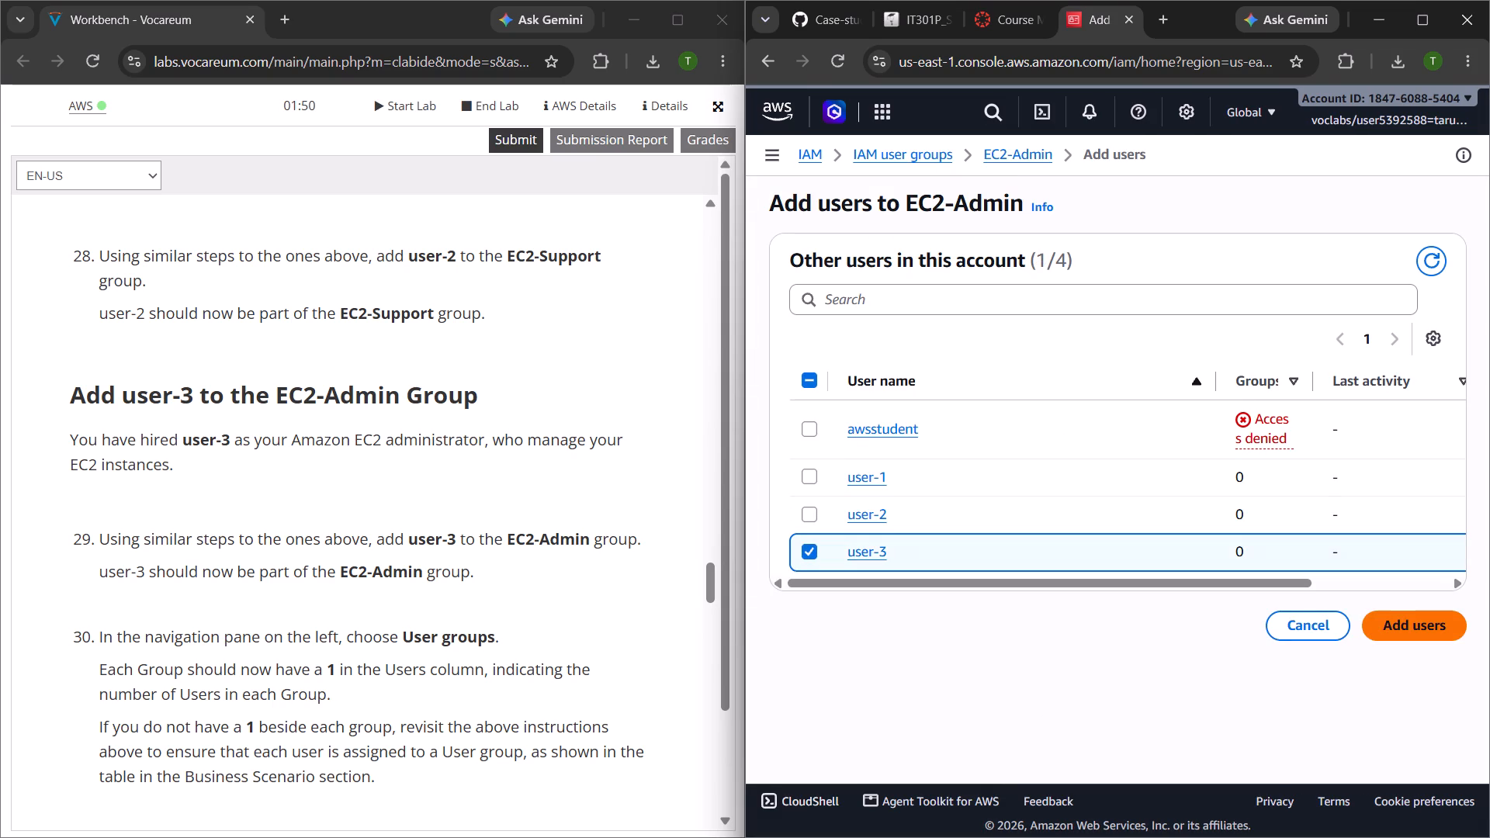
left_click(1429, 617)
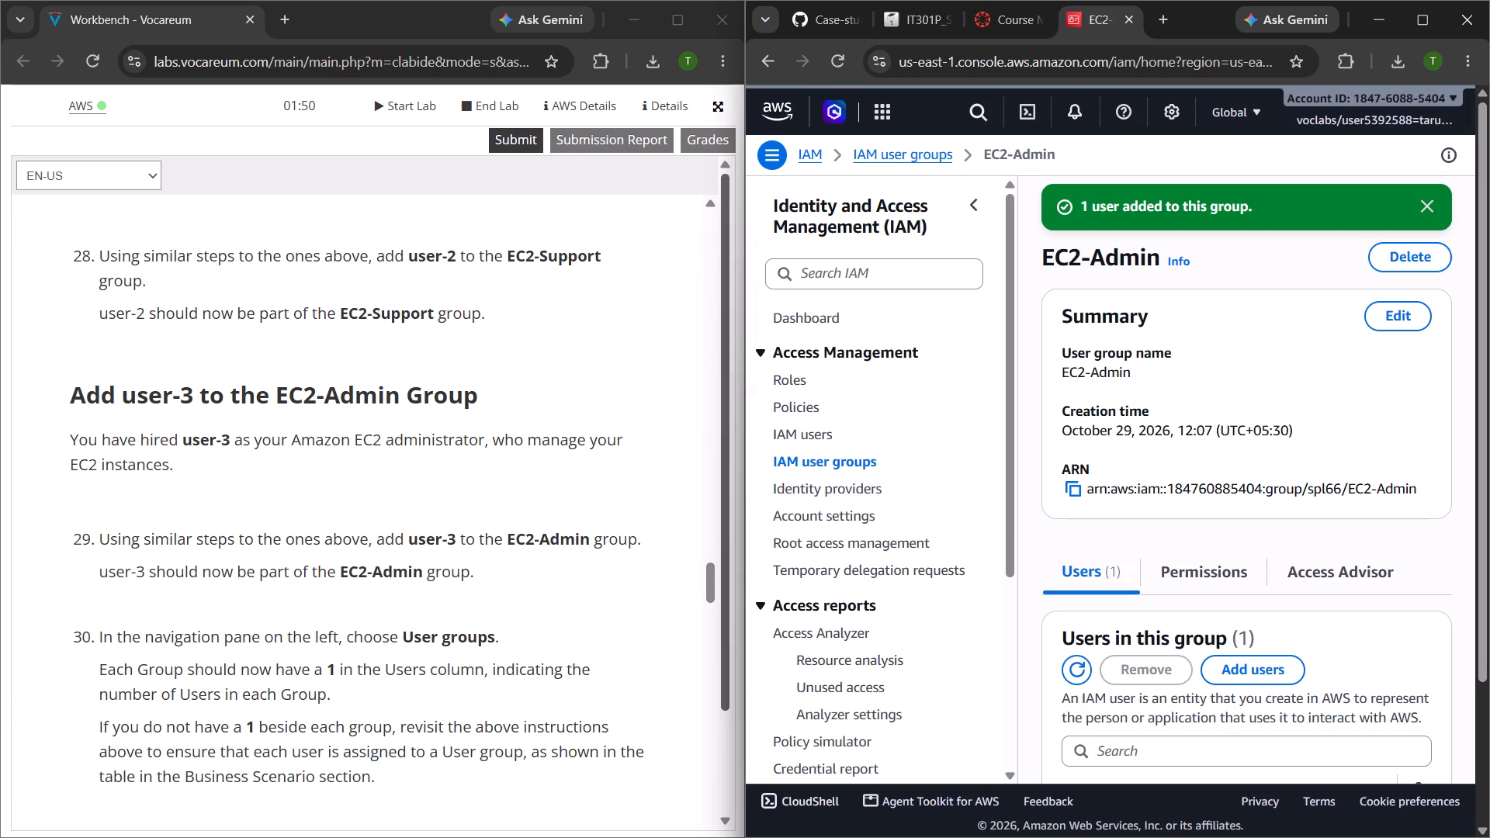
Read the first Task 3 sign-in instructions and open the IAM dashboard, where the sign-in URL for IAM users is found.
scroll(464, 547, "down", 6)
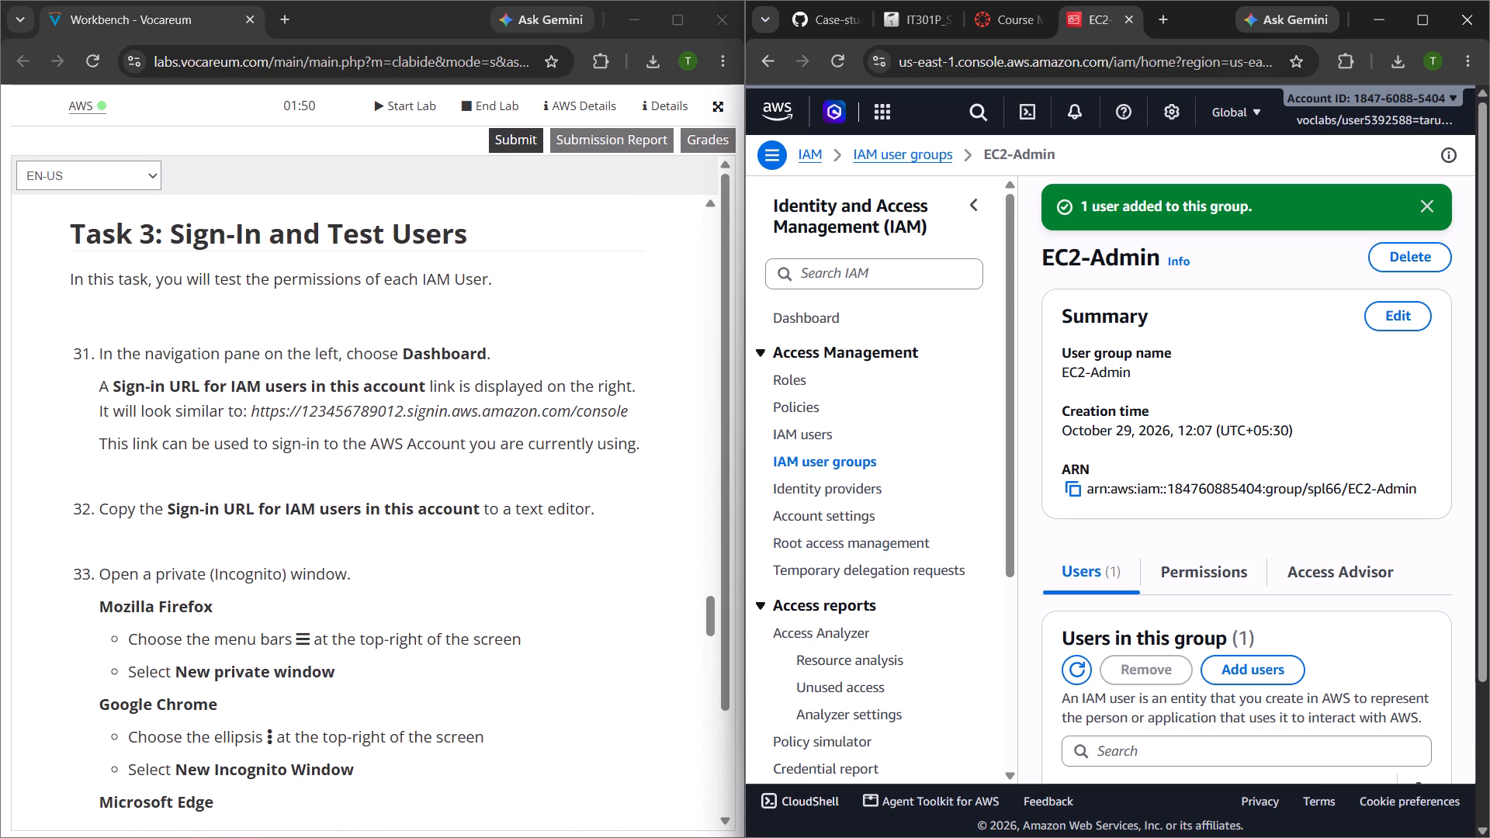
scroll(440, 623, "down", 1)
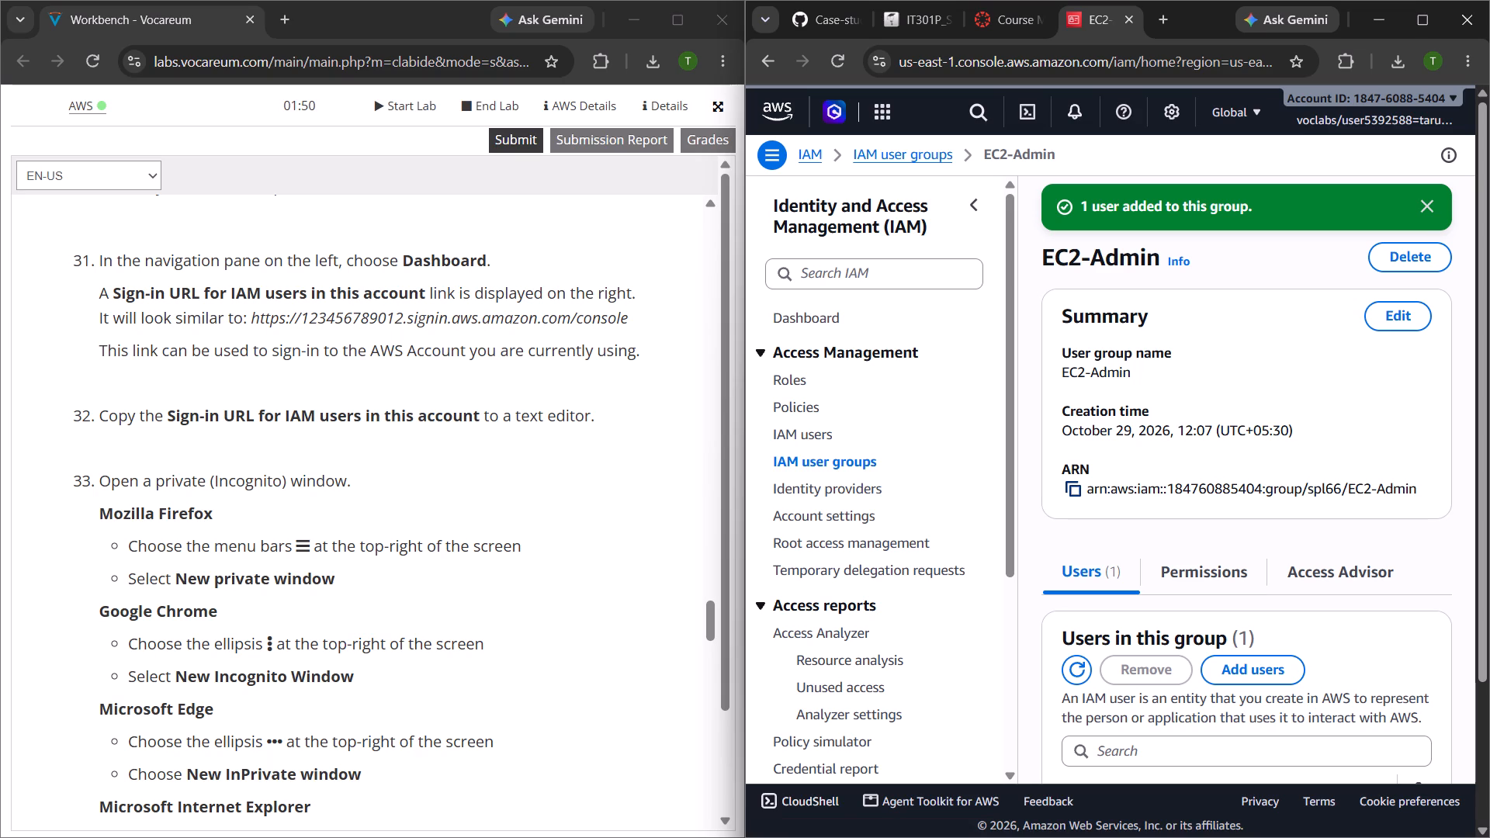
scroll(452, 365, "up", 1)
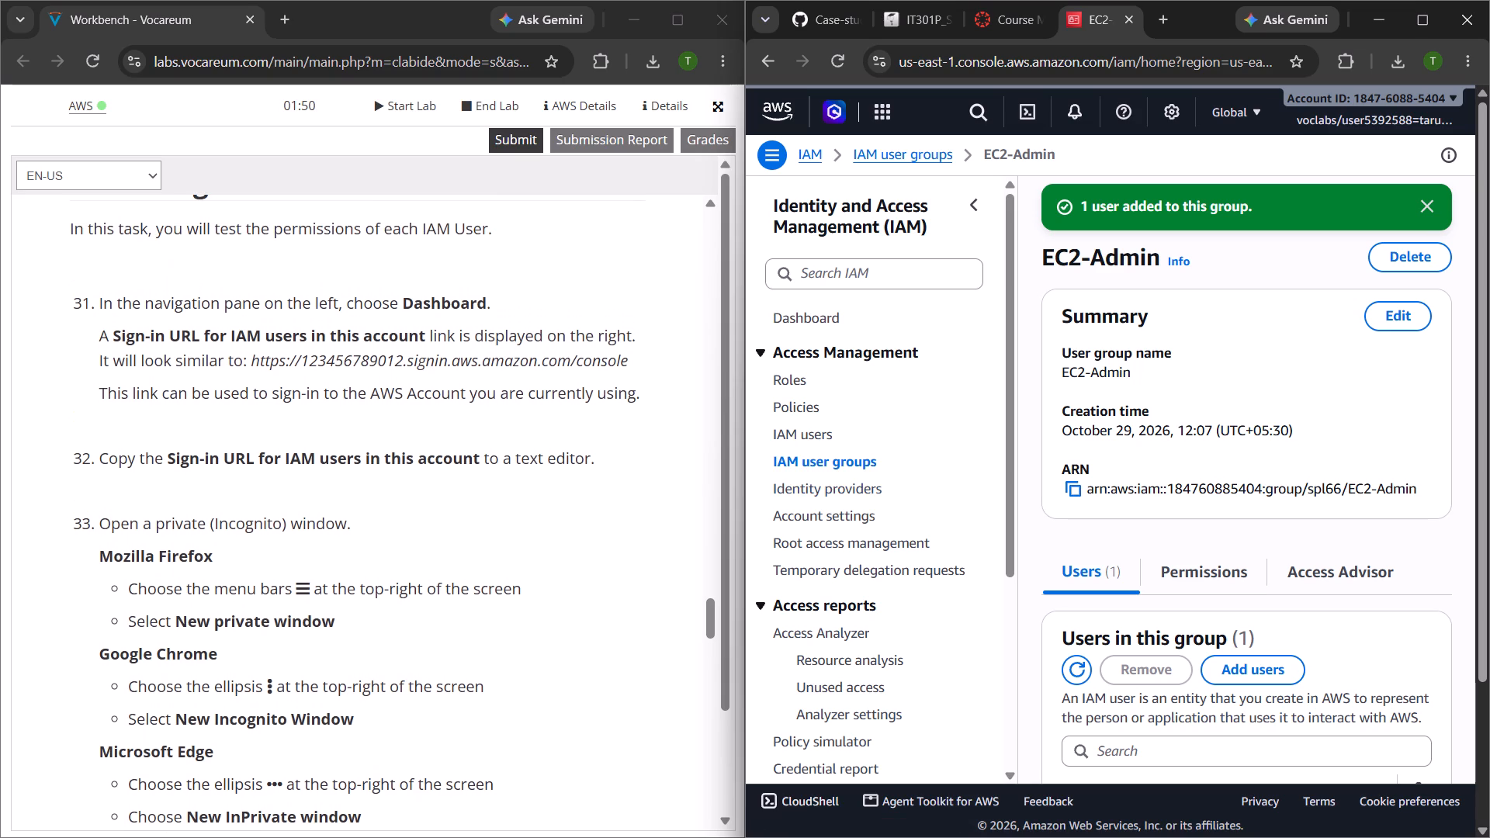
left_click(821, 317)
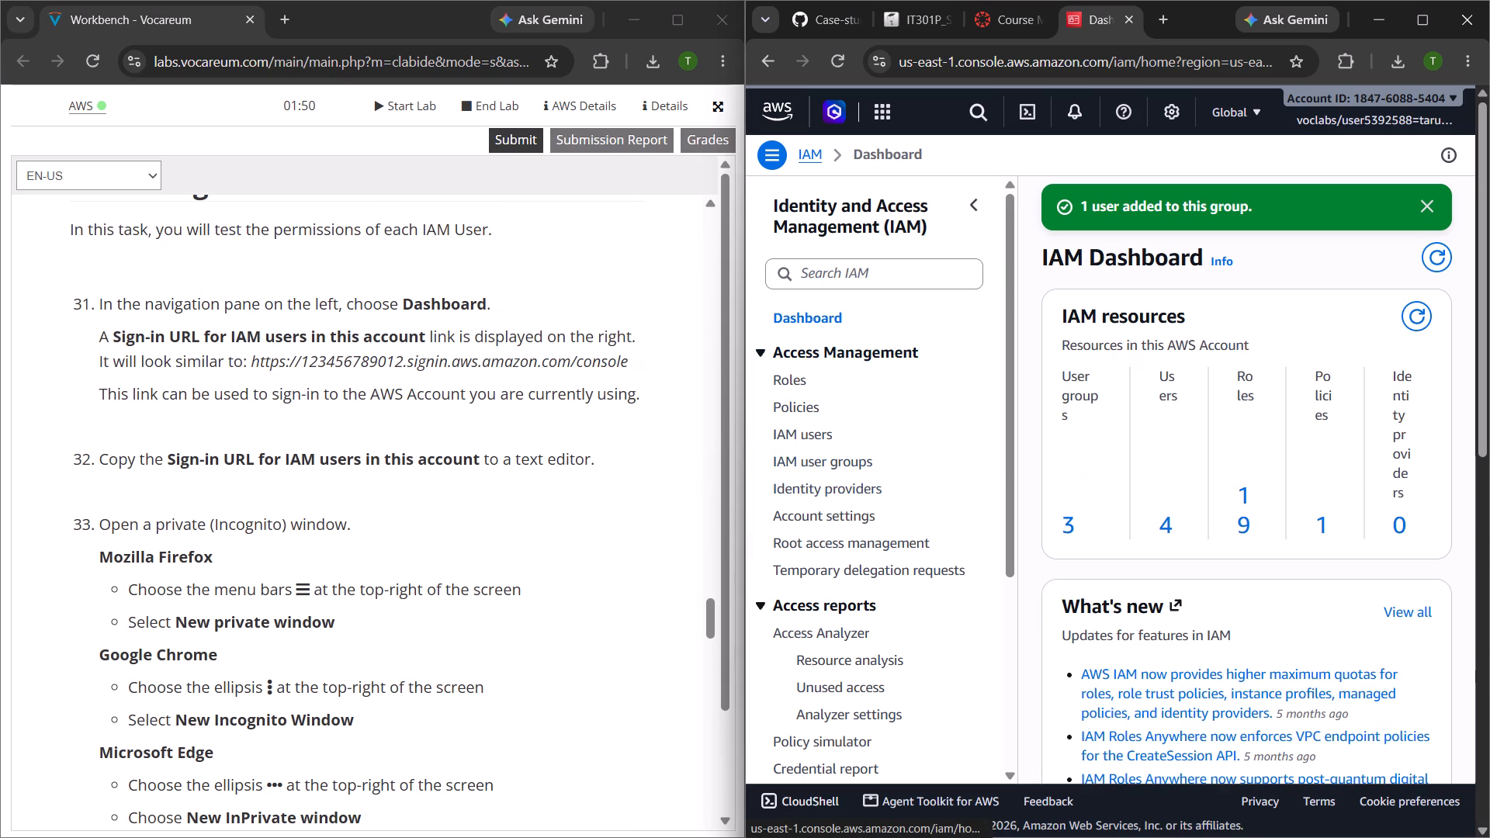
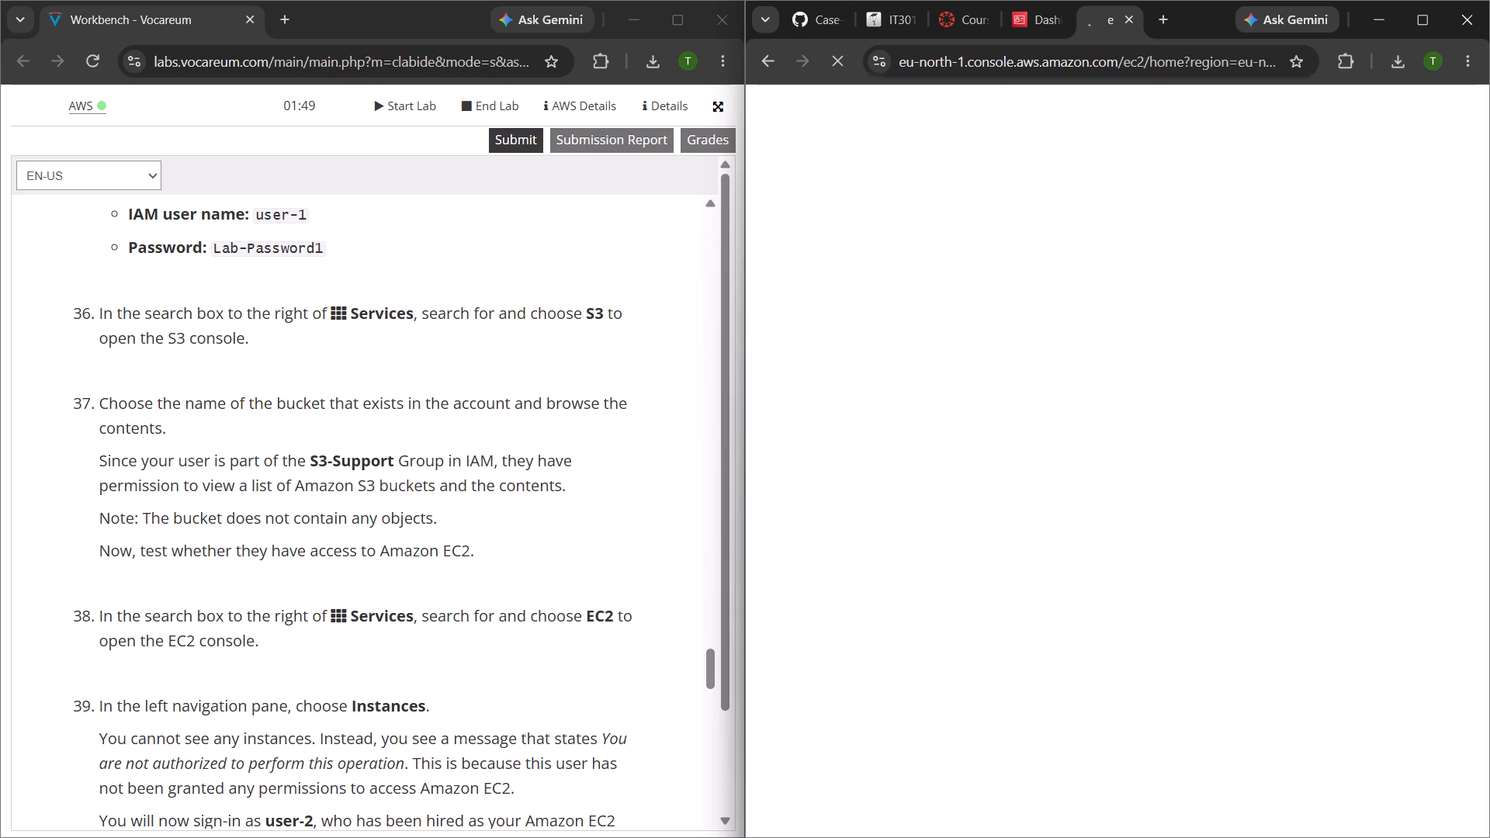
Check lab steps 35 to 39, then search the AWS services for S3 and open the S3 console as user-1.
scroll(446, 448, "down", 2)
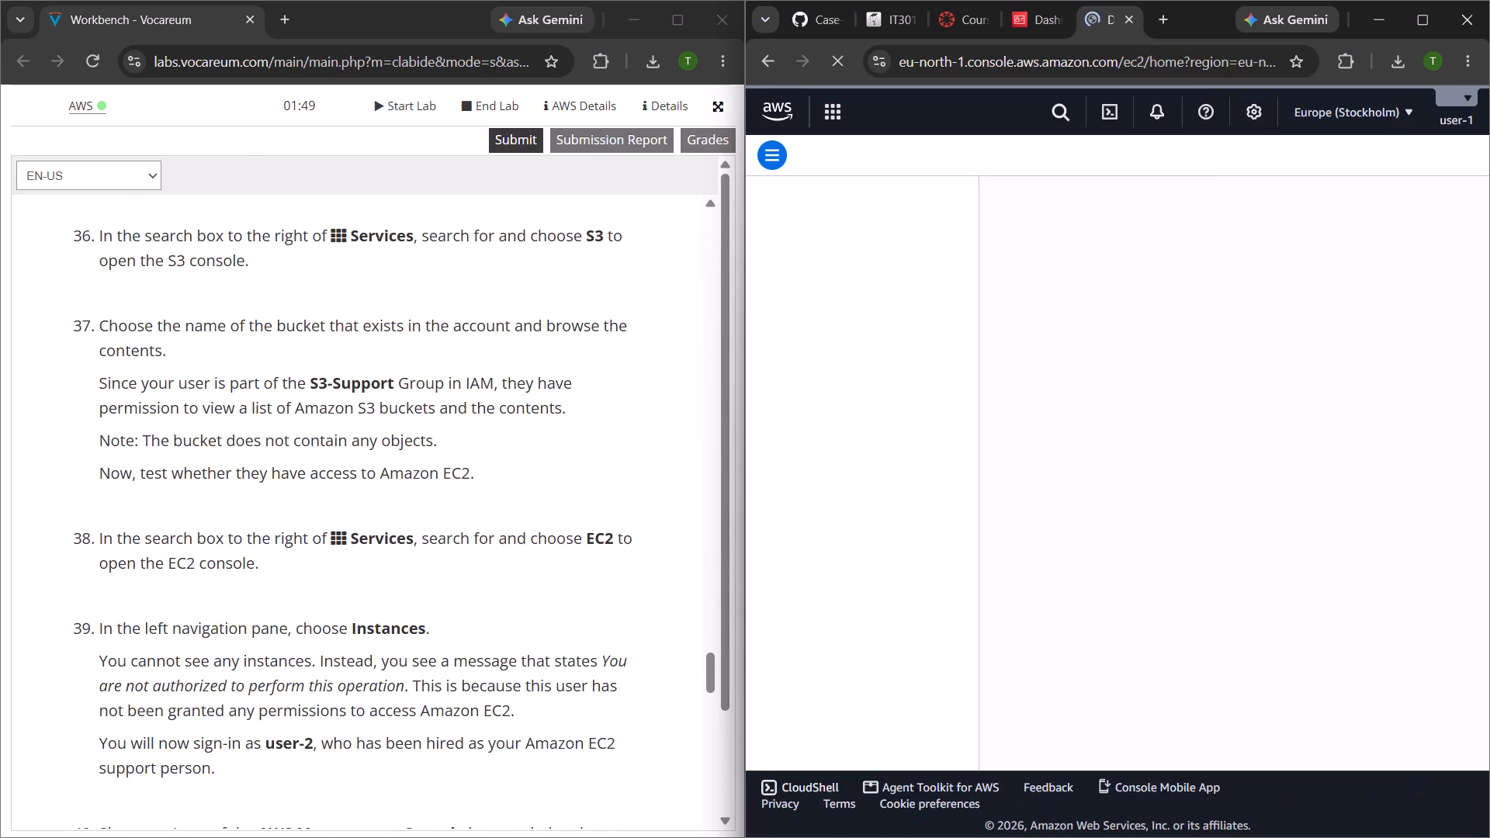
scroll(446, 448, "down", 1)
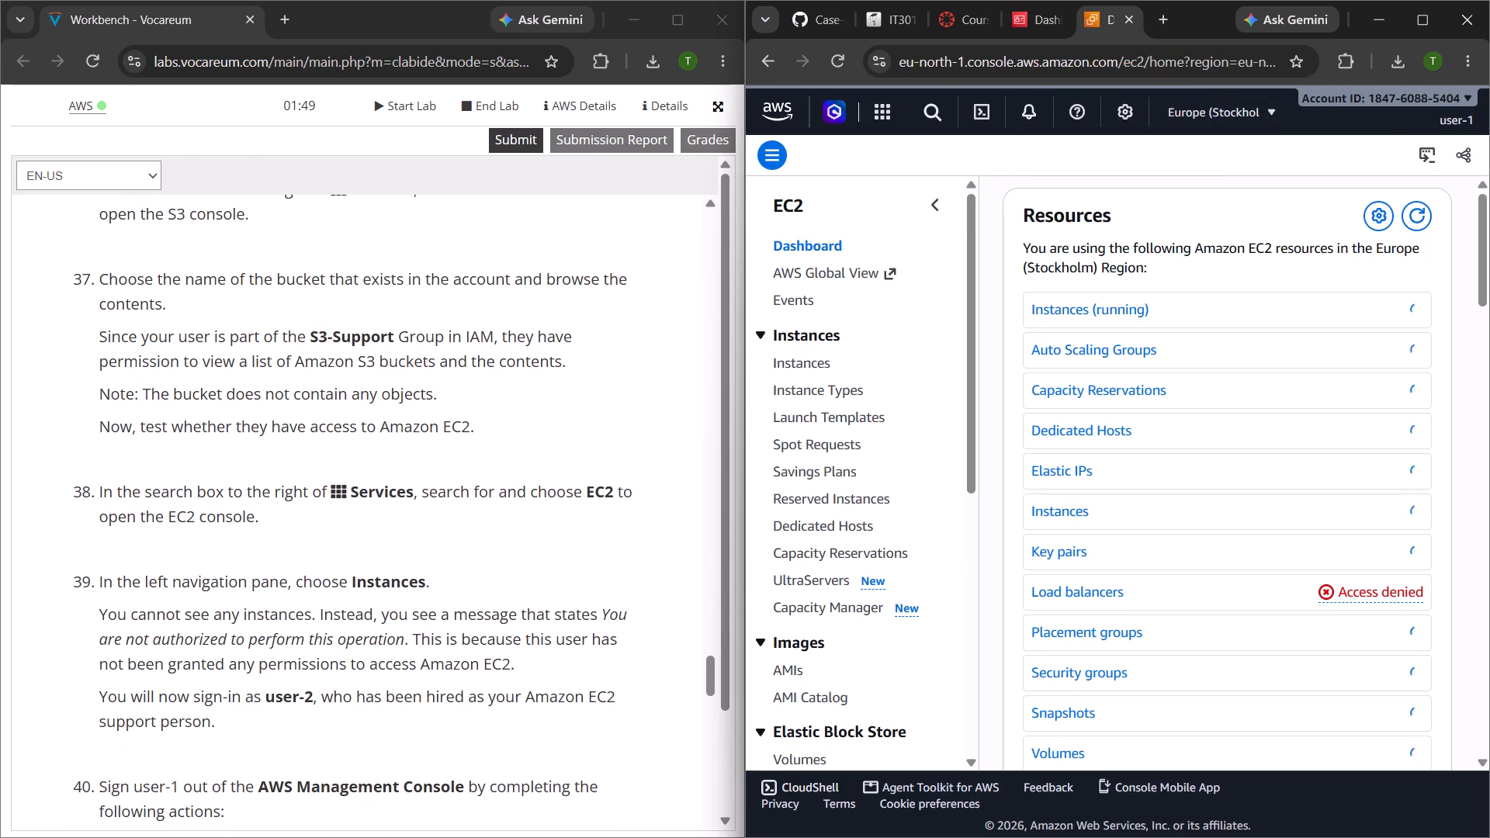
scroll(387, 323, "up", 2)
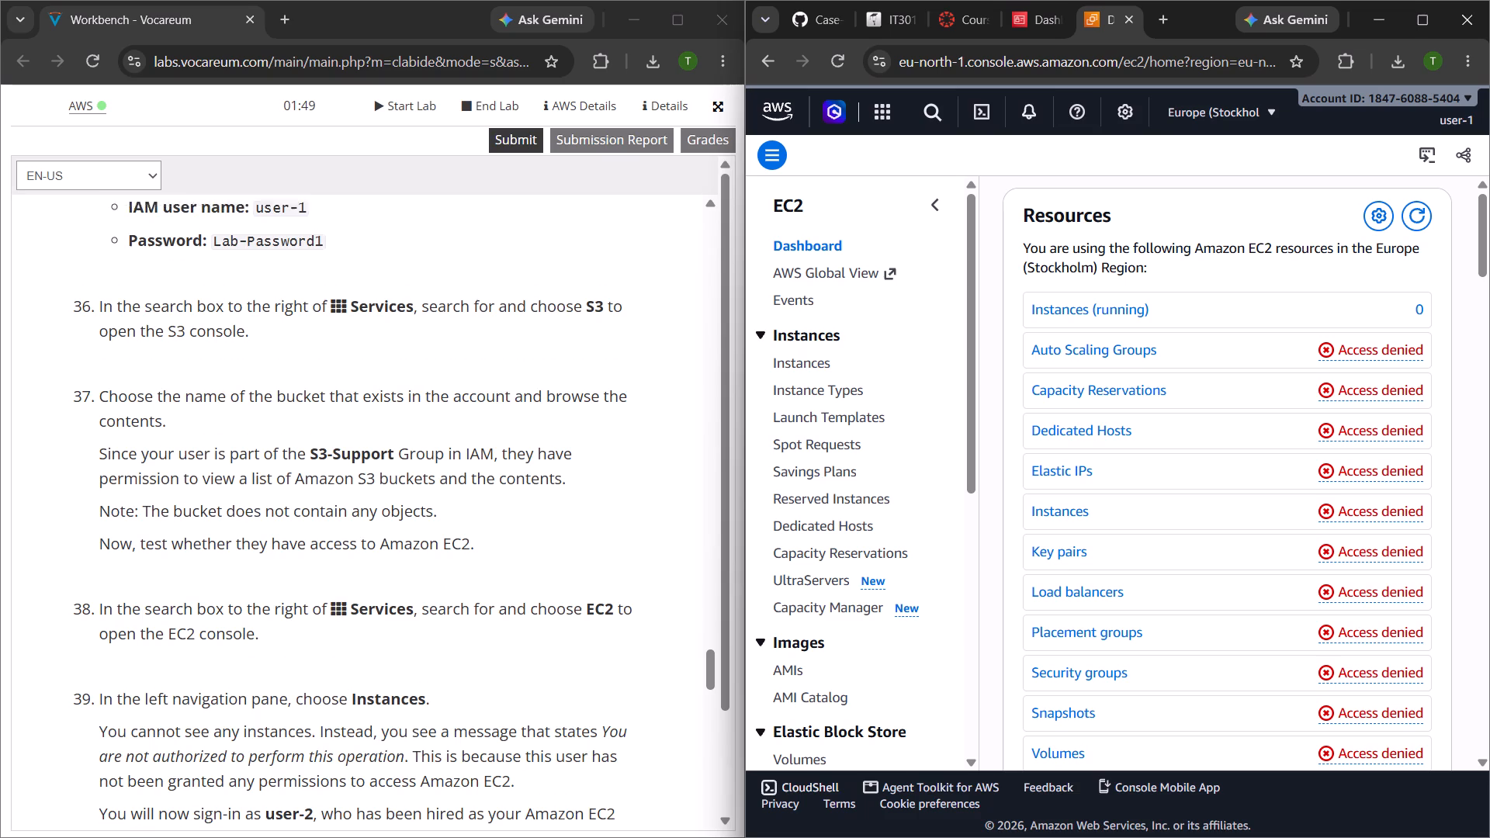
scroll(404, 306, "up", 1)
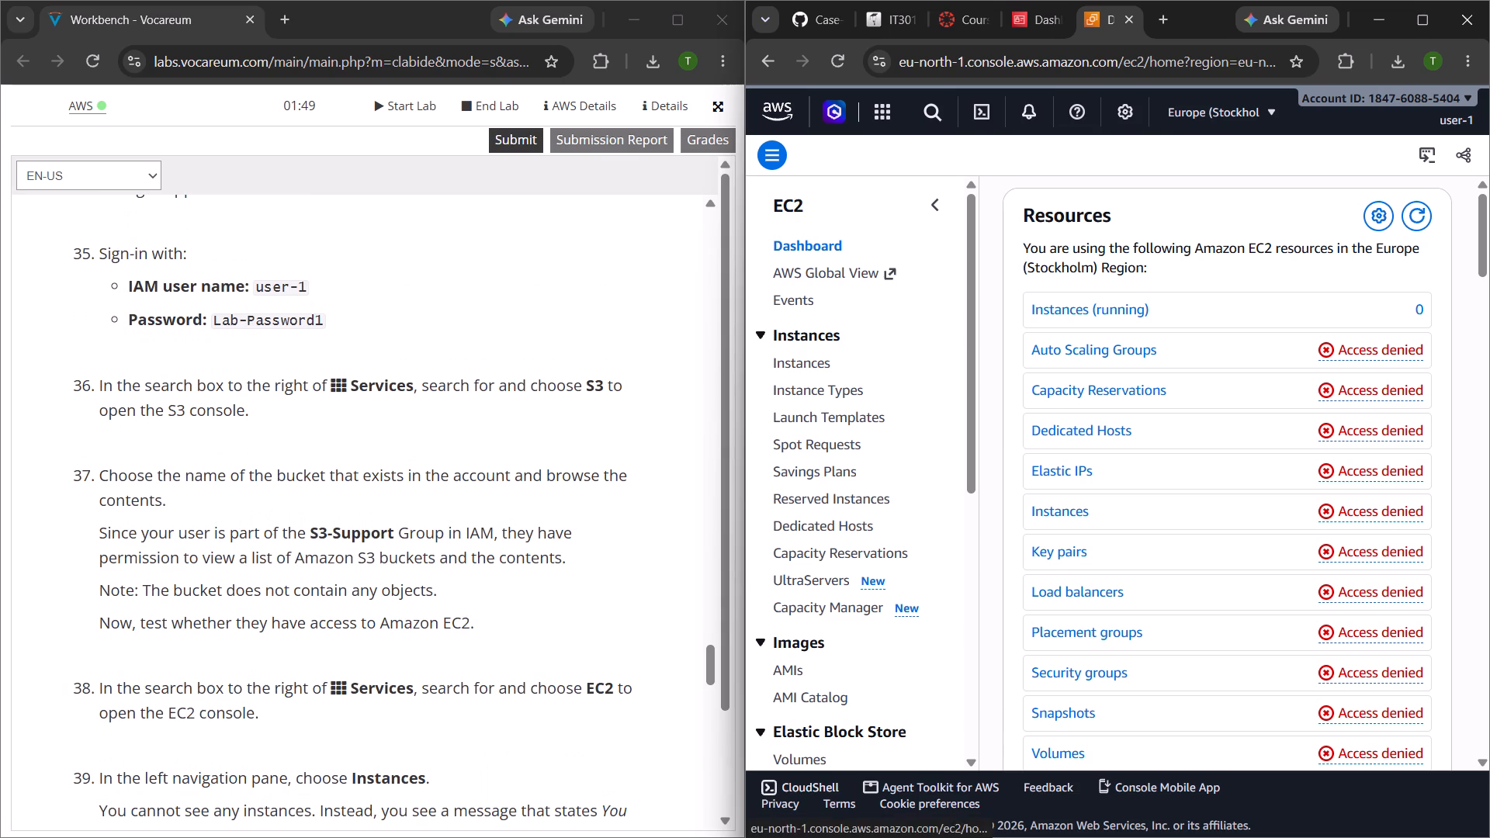
left_click(934, 105)
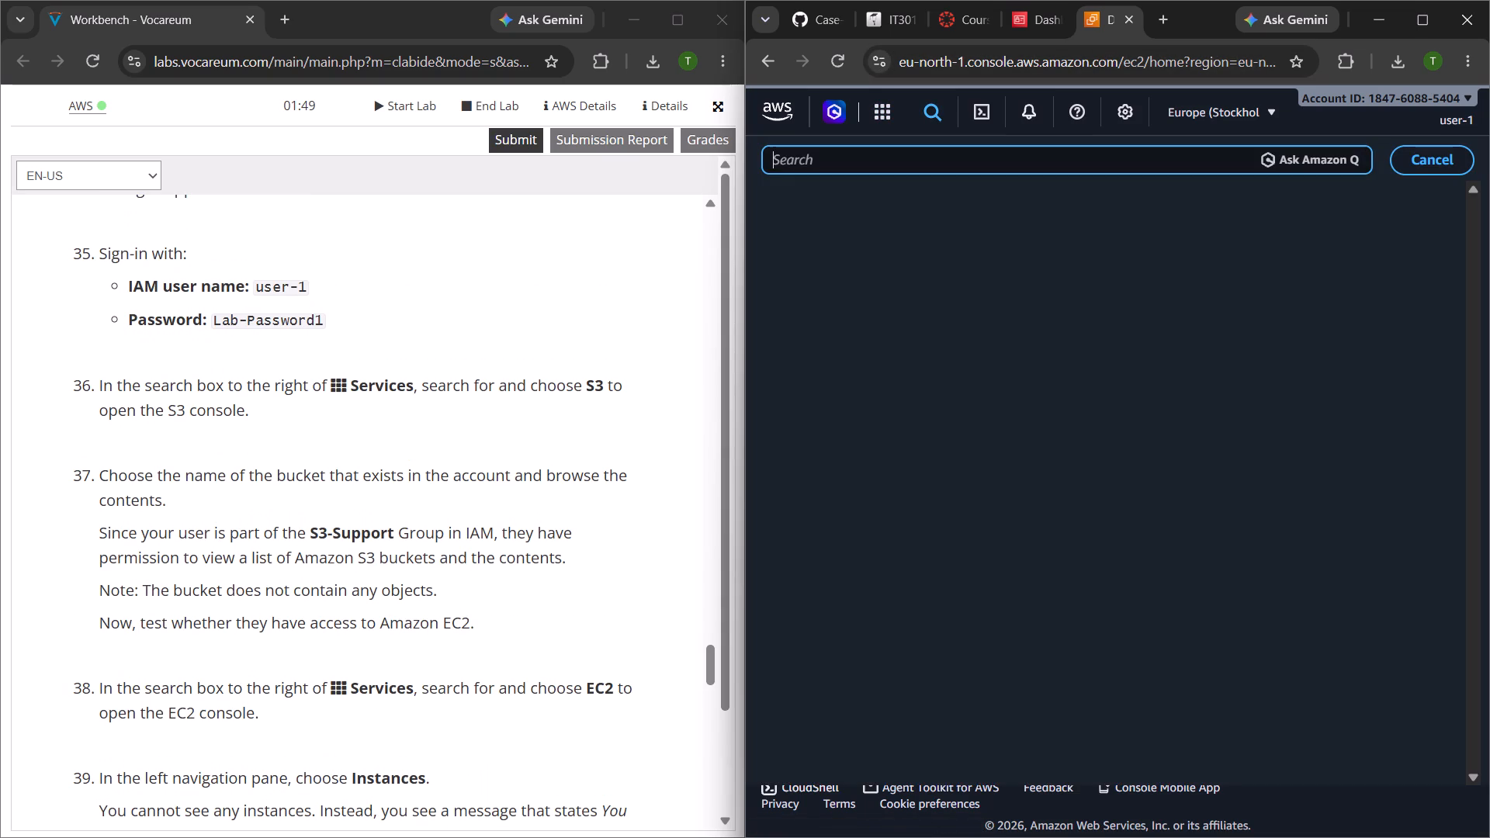
key("s")
key("3")
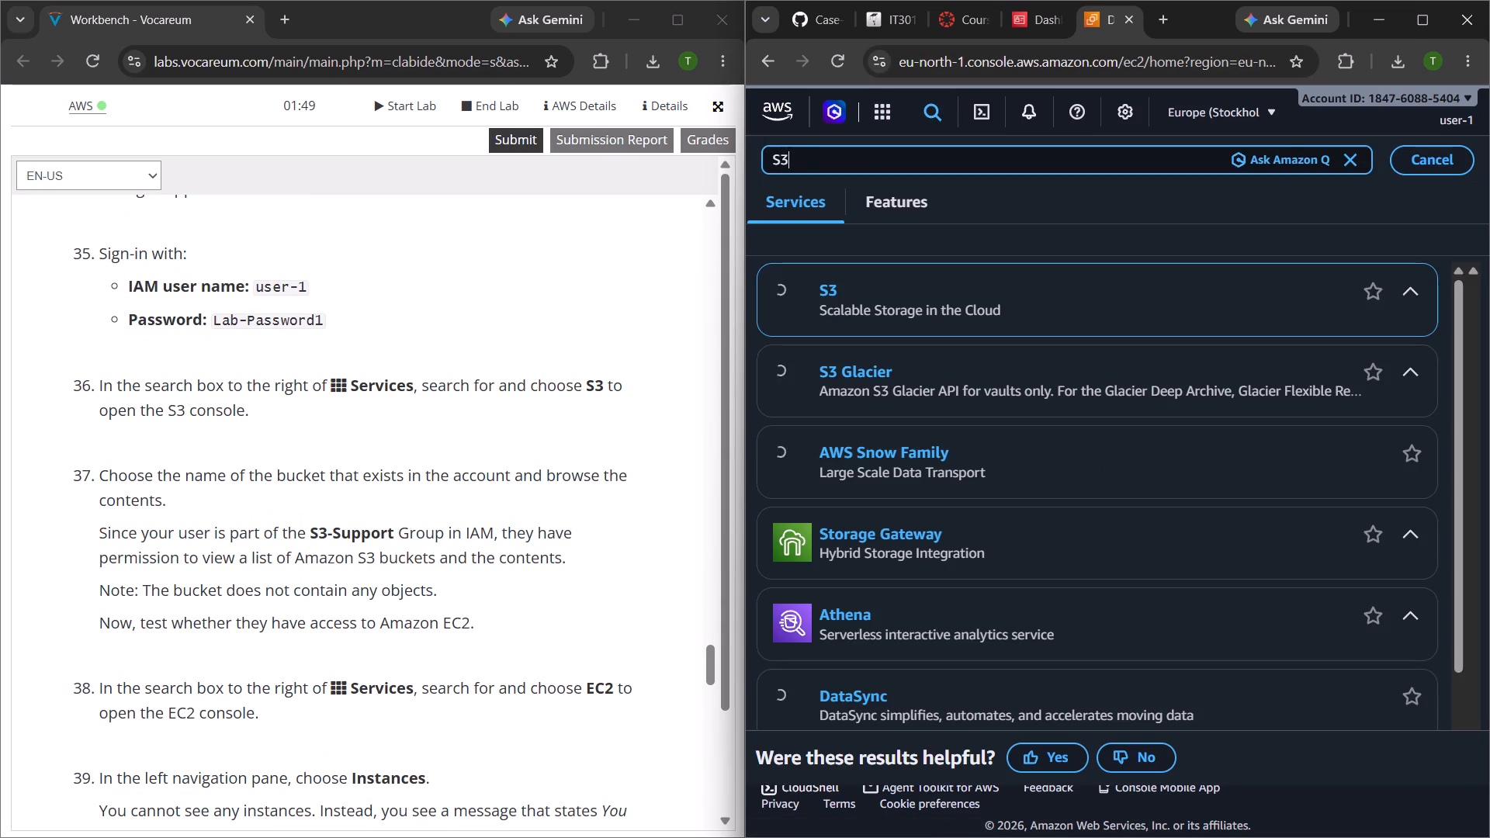
left_click(836, 307)
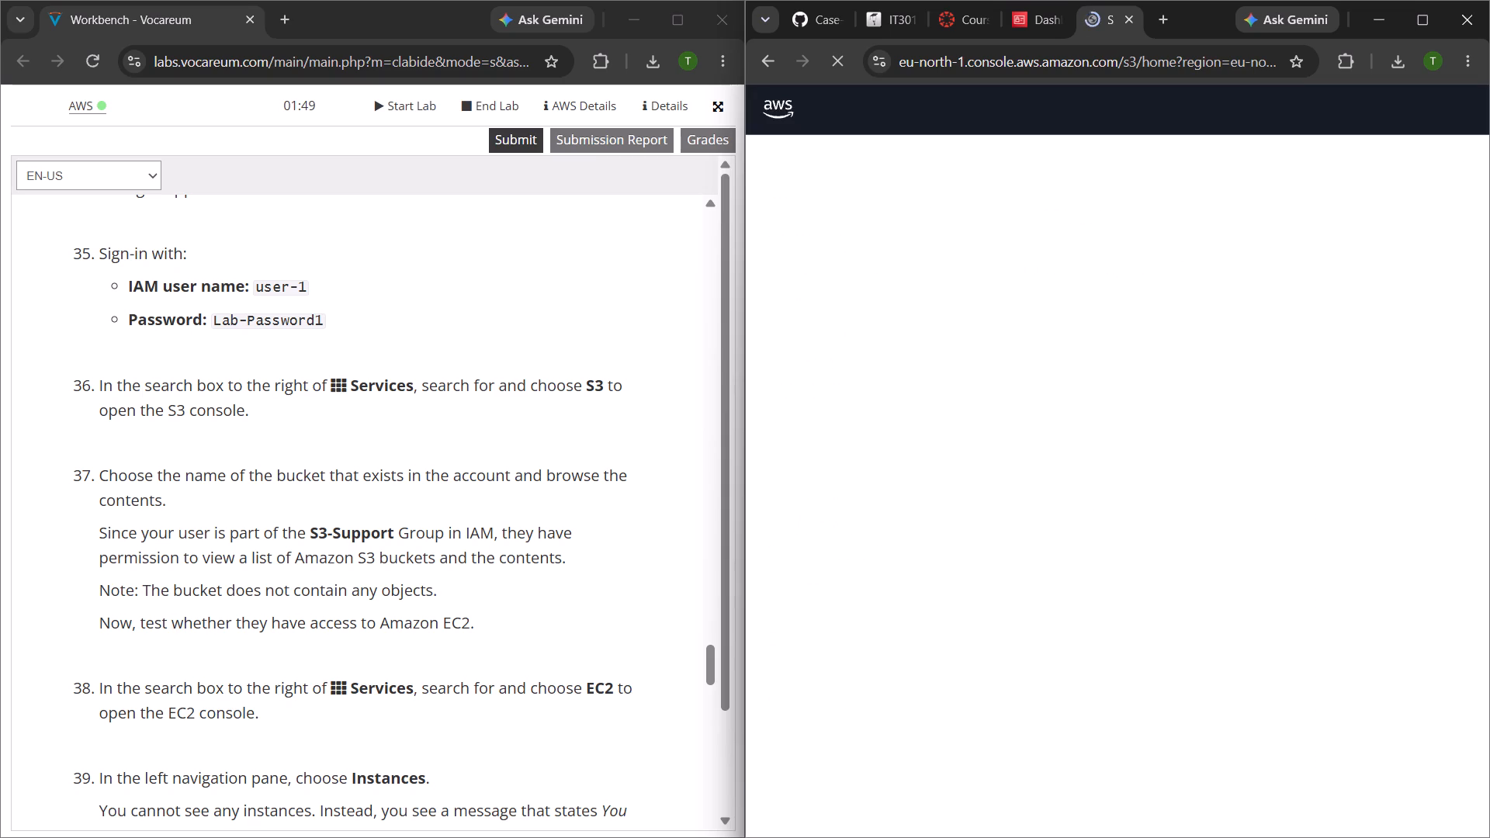
Read lab steps 37 to 40 on browsing the S3 bucket, testing EC2 access and signing out user-1.
scroll(477, 528, "down", 1)
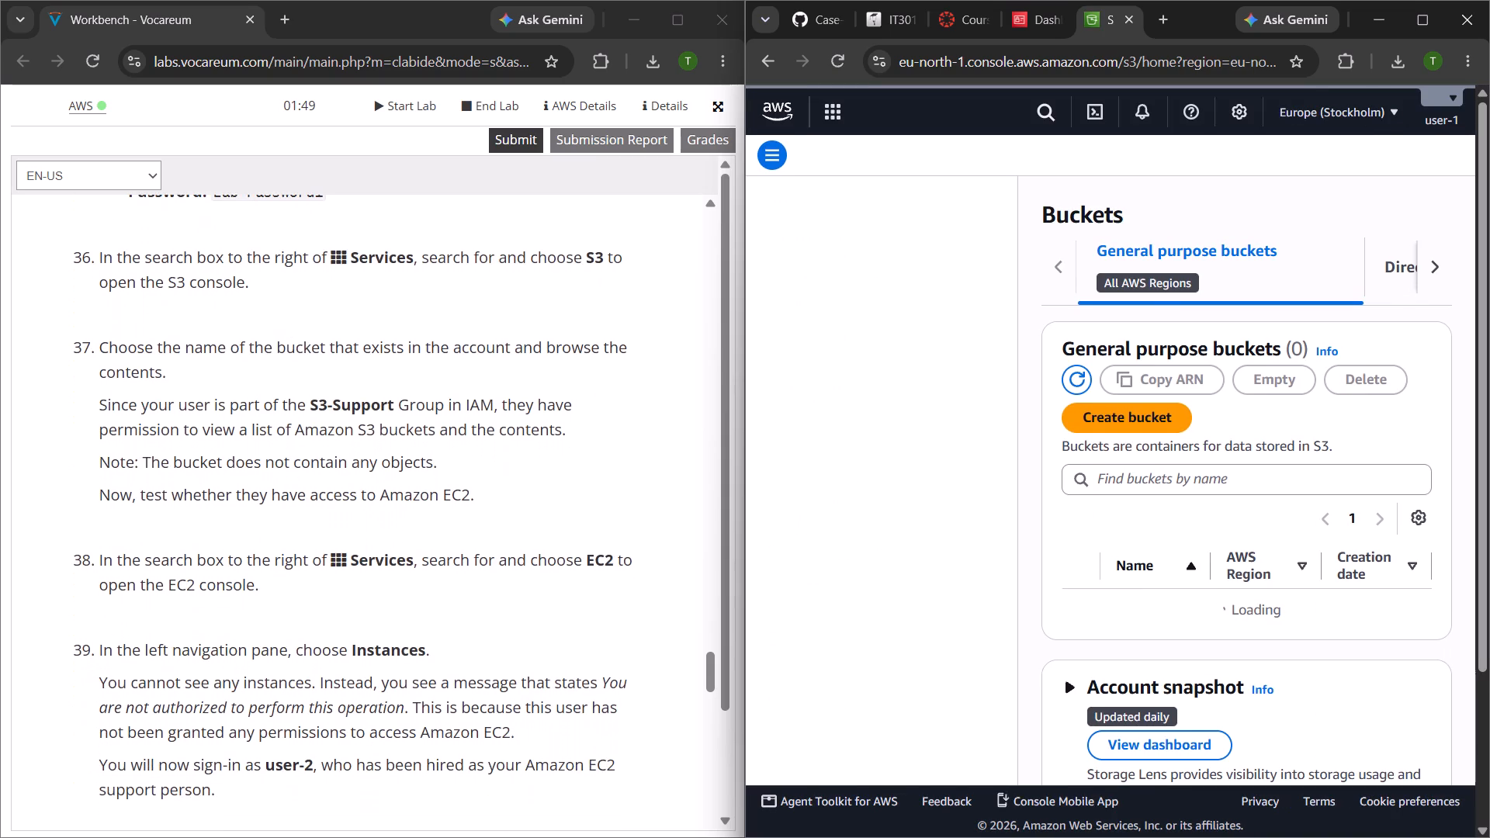
scroll(477, 528, "down", 2)
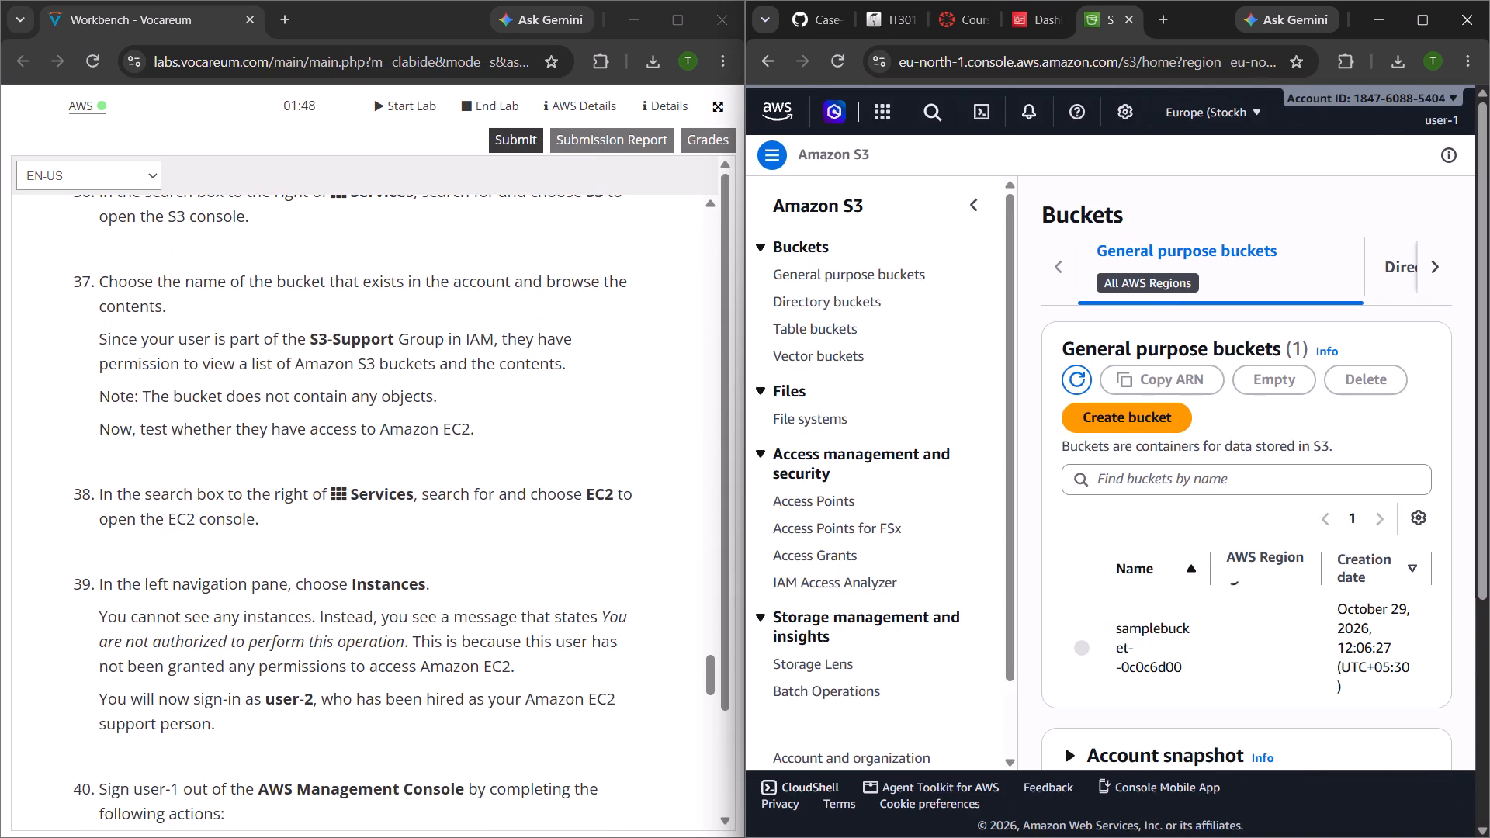
scroll(477, 528, "down", 1)
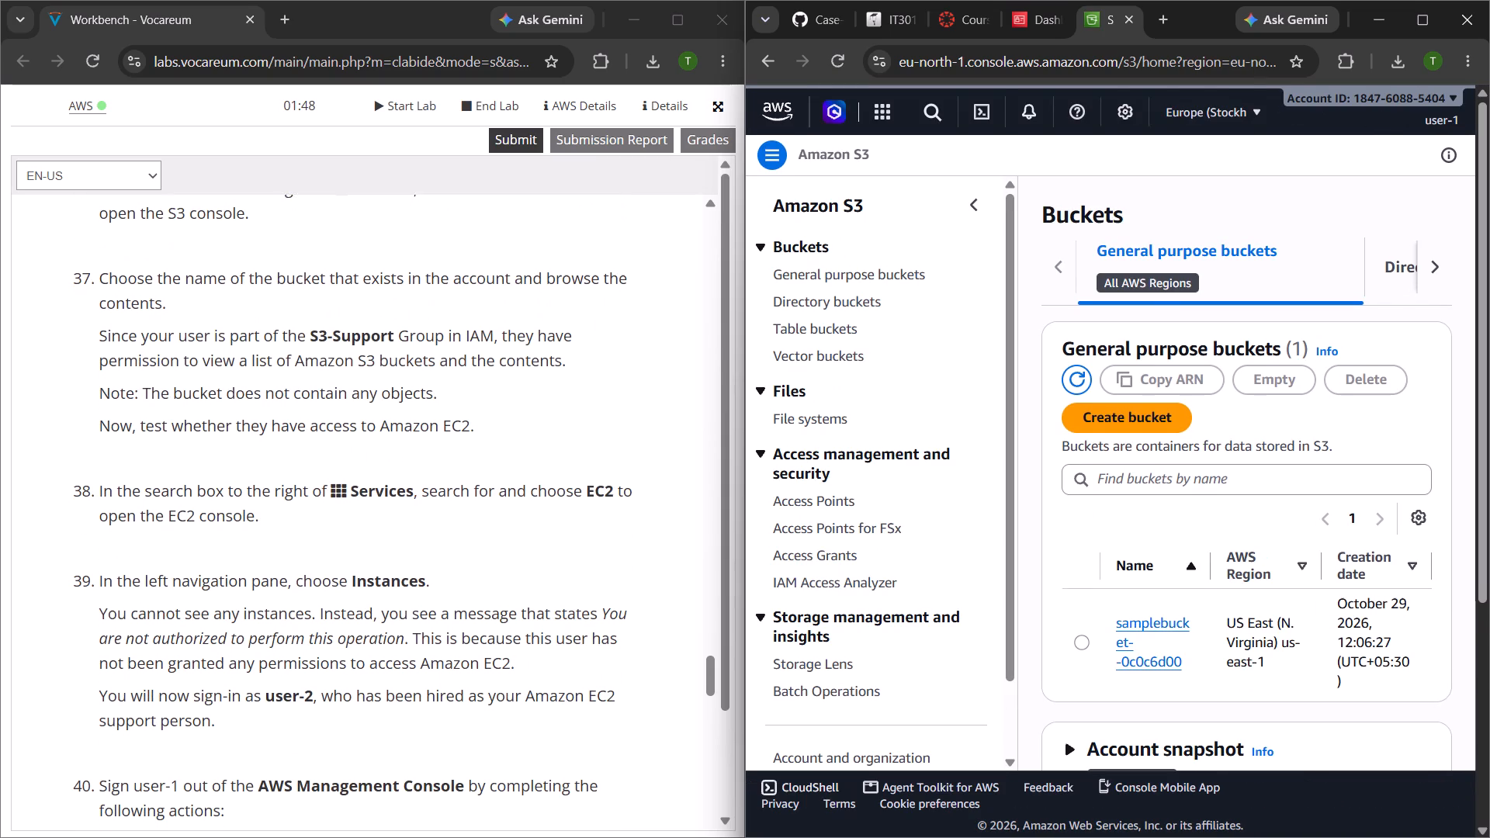
scroll(477, 528, "down", 1)
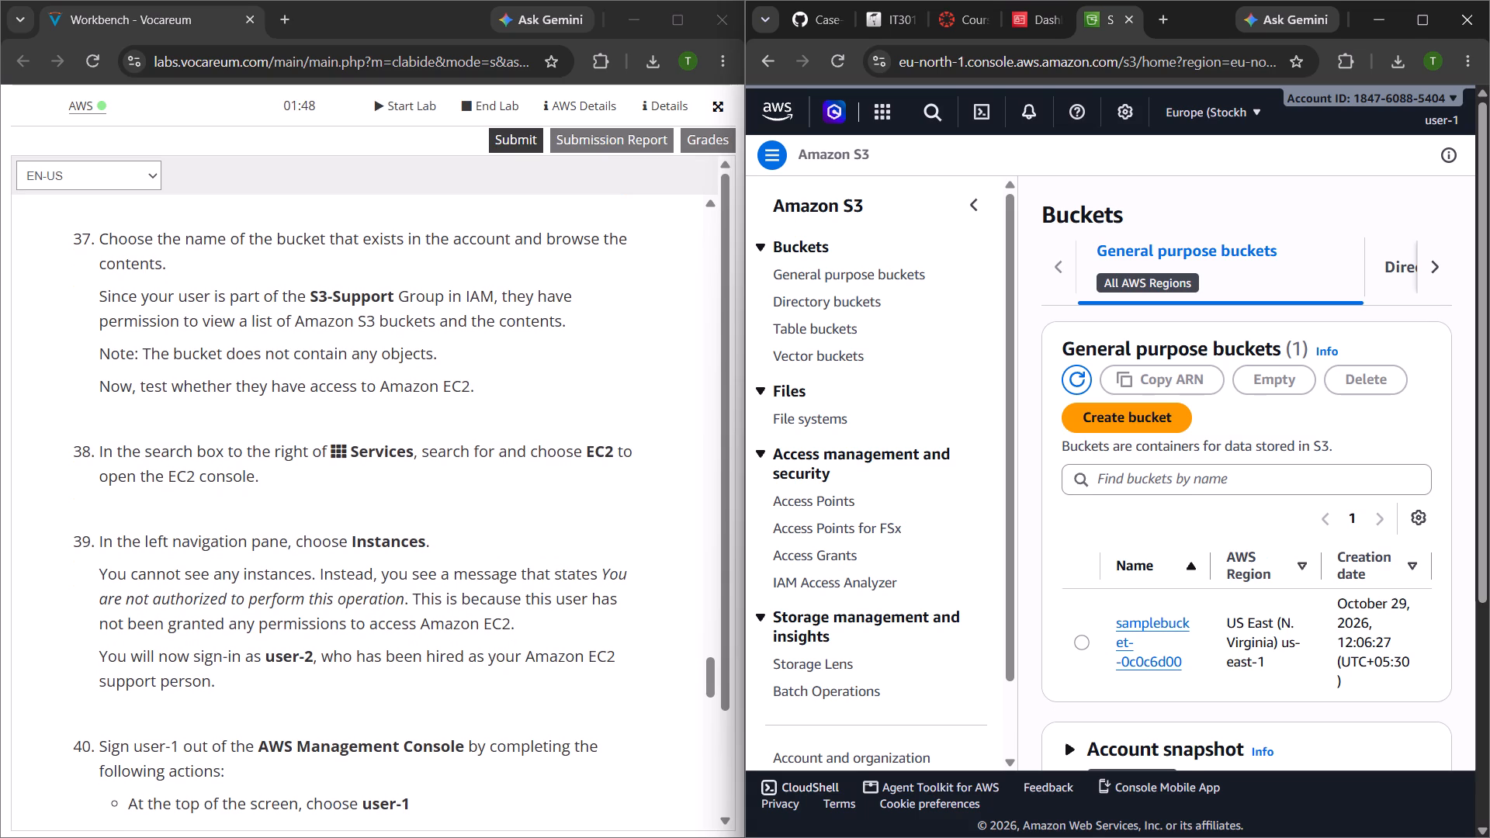
scroll(433, 479, "down", 1)
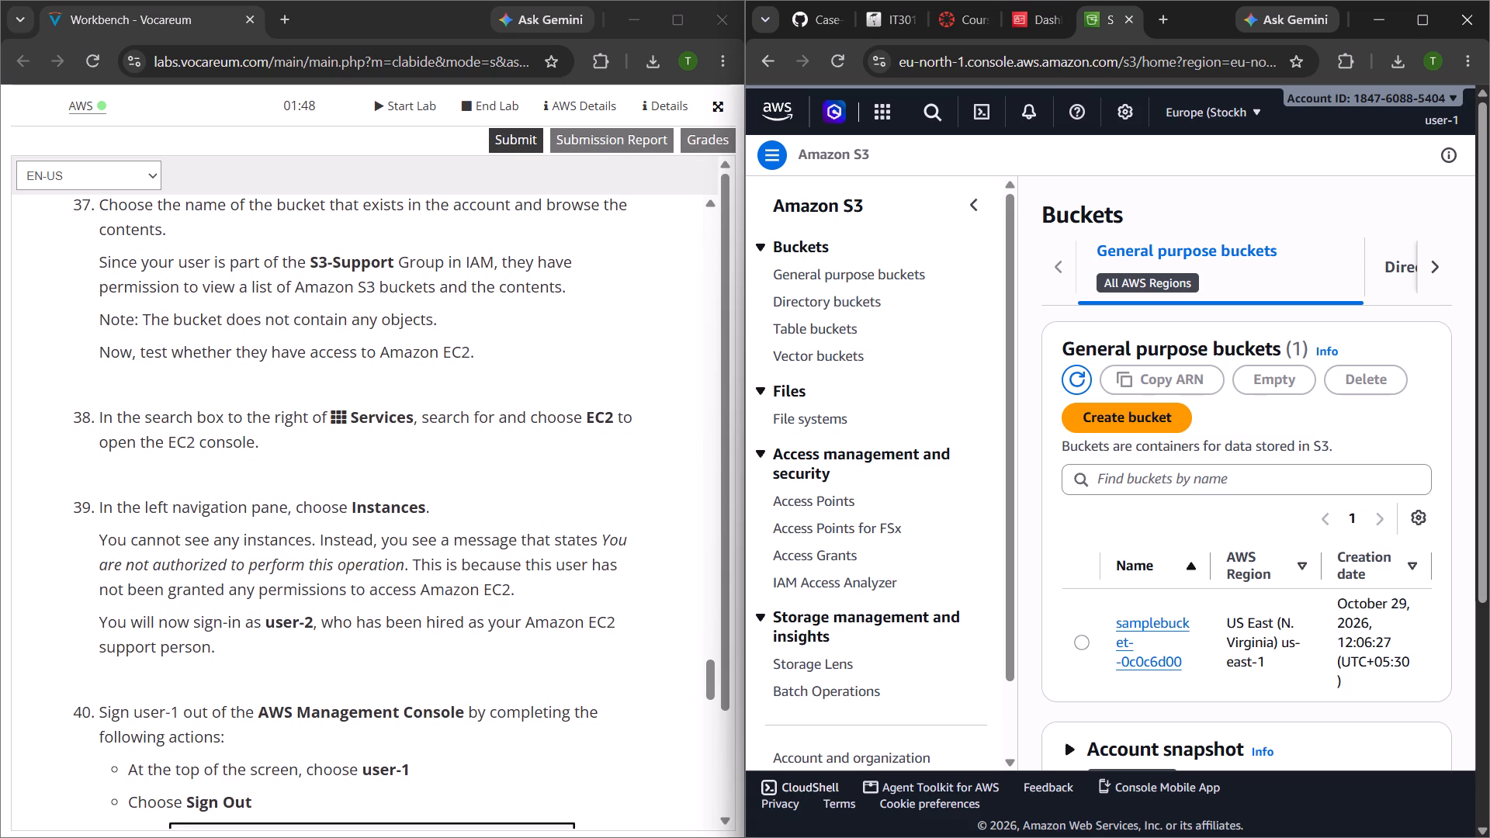
scroll(433, 479, "down", 1)
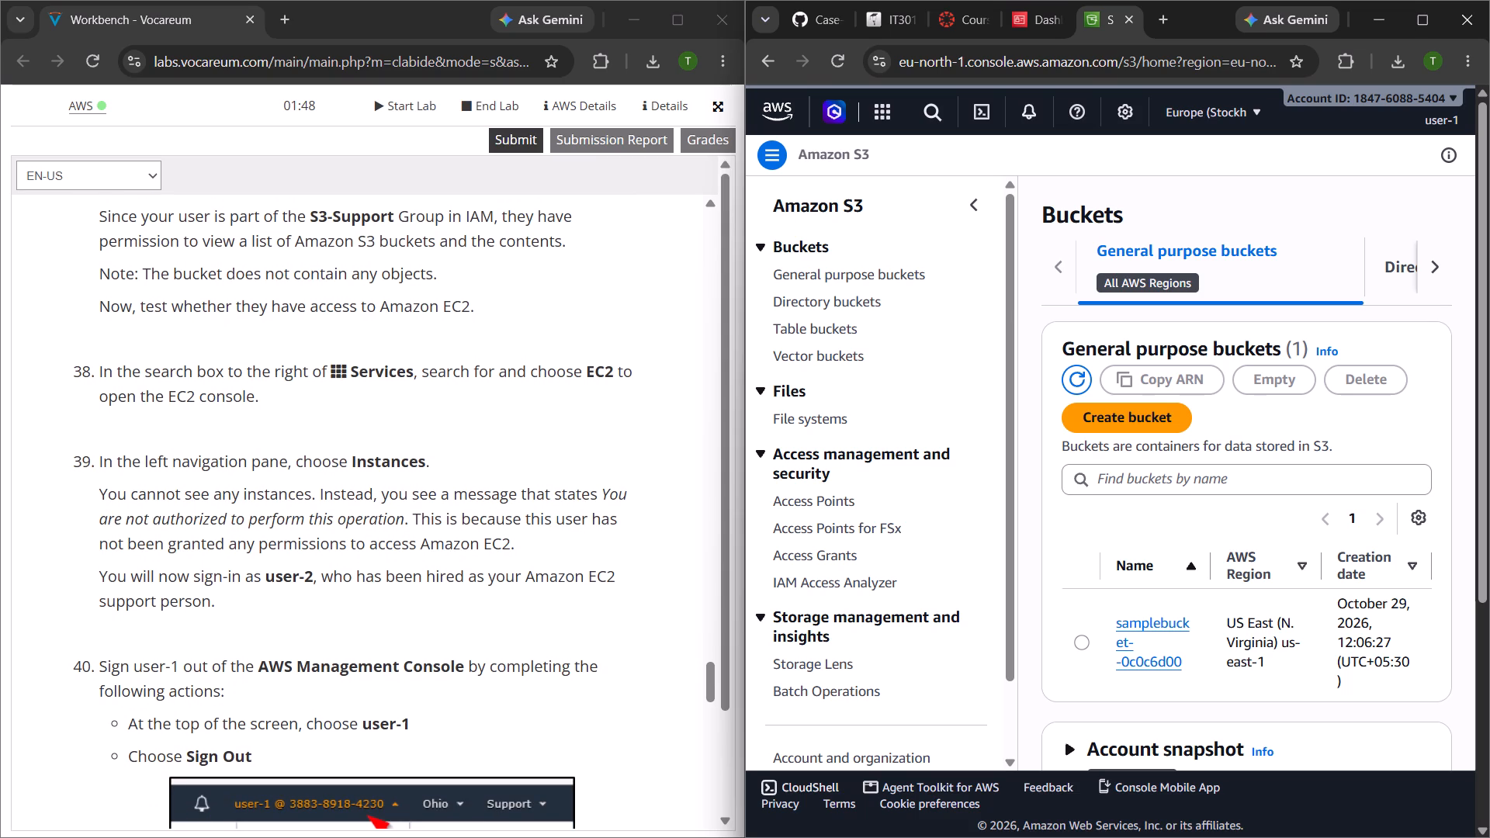
scroll(492, 430, "up", 2)
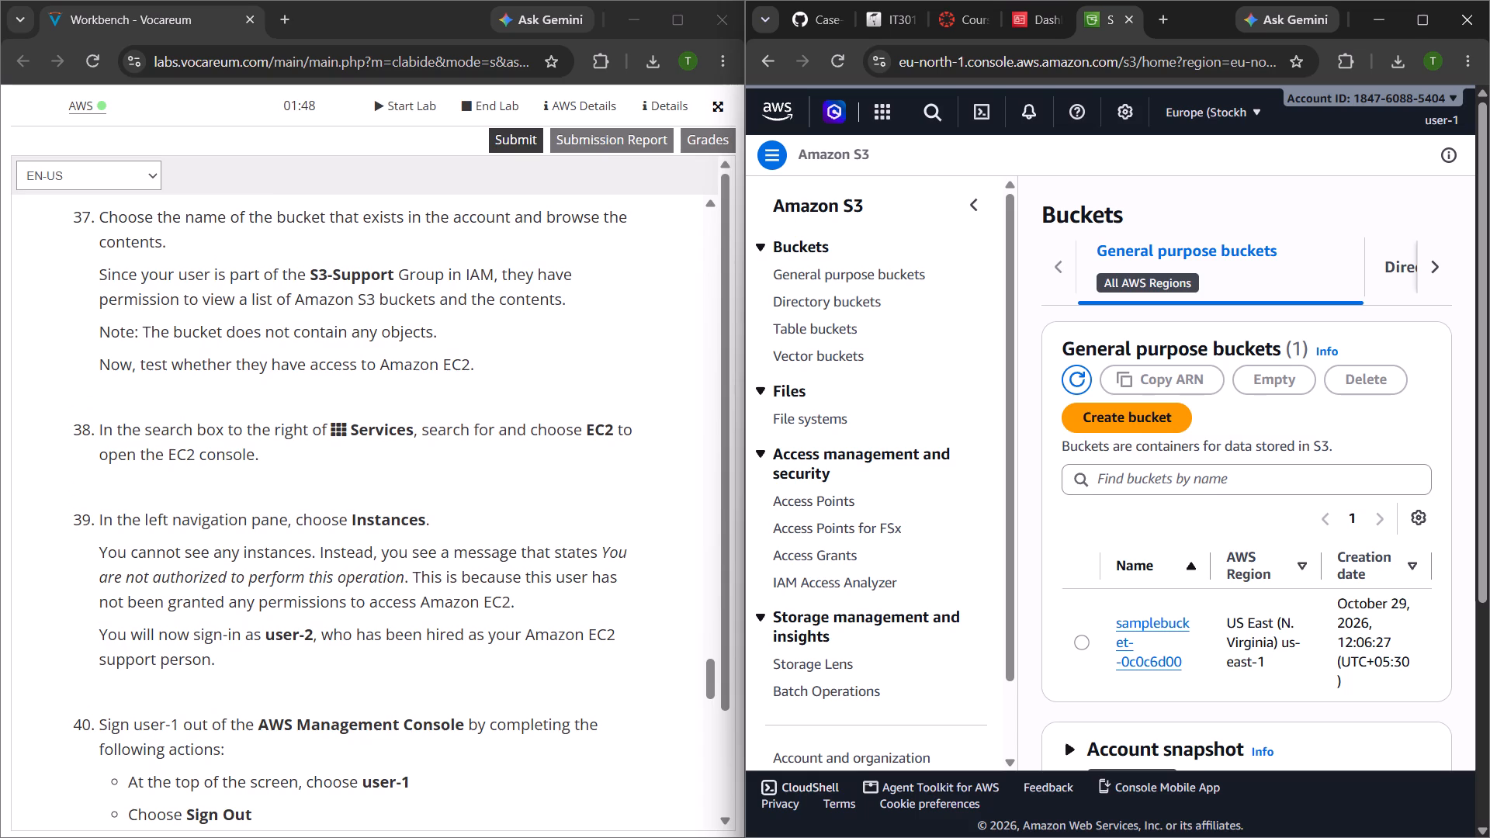
scroll(436, 470, "down", 2)
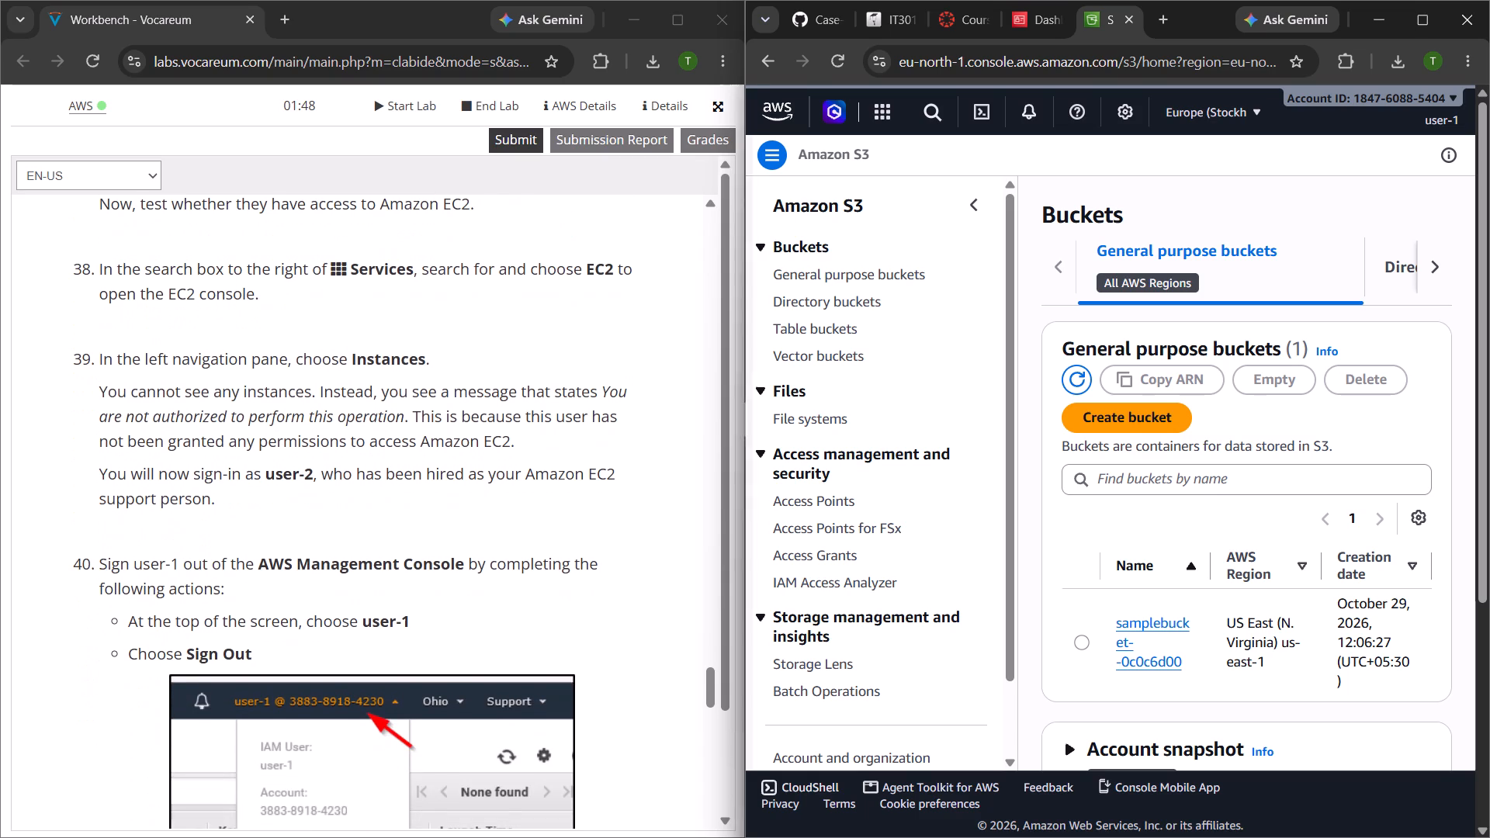
Search the AWS services for ec2, open the EC2 console and go to its Instances page as user-1.
left_click(937, 123)
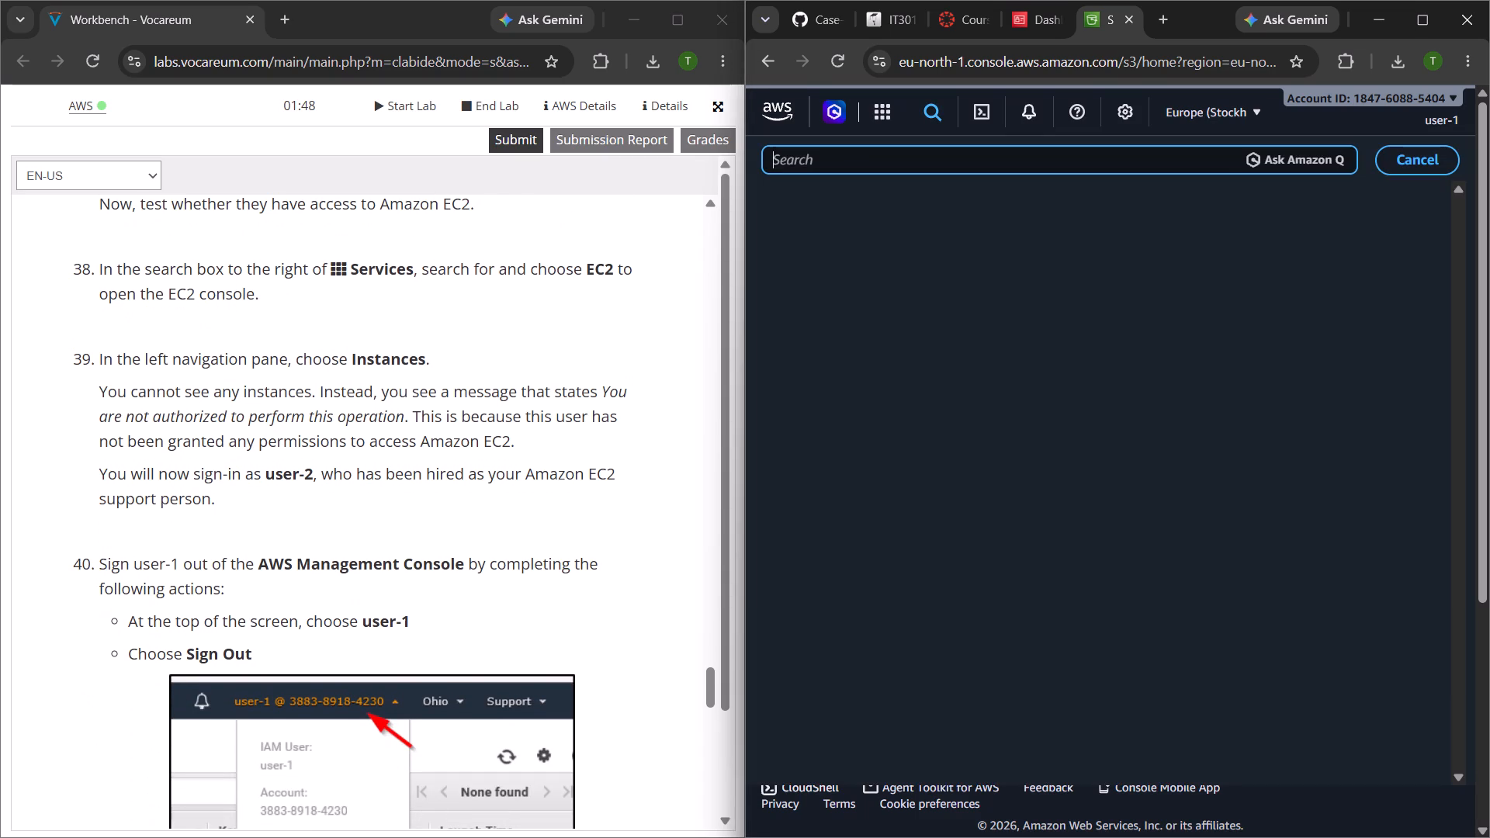
type("ec2")
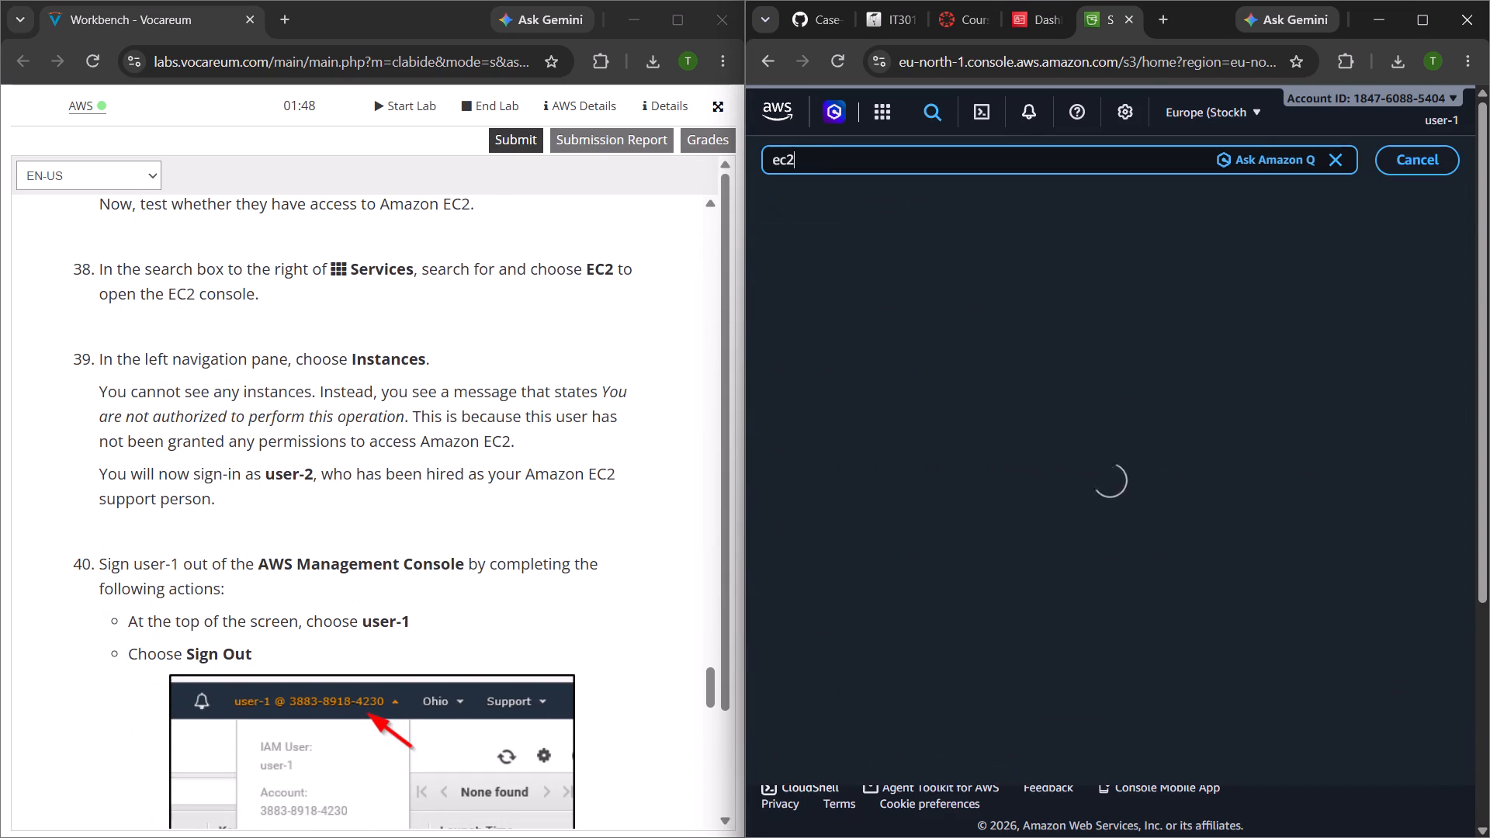
left_click(835, 294)
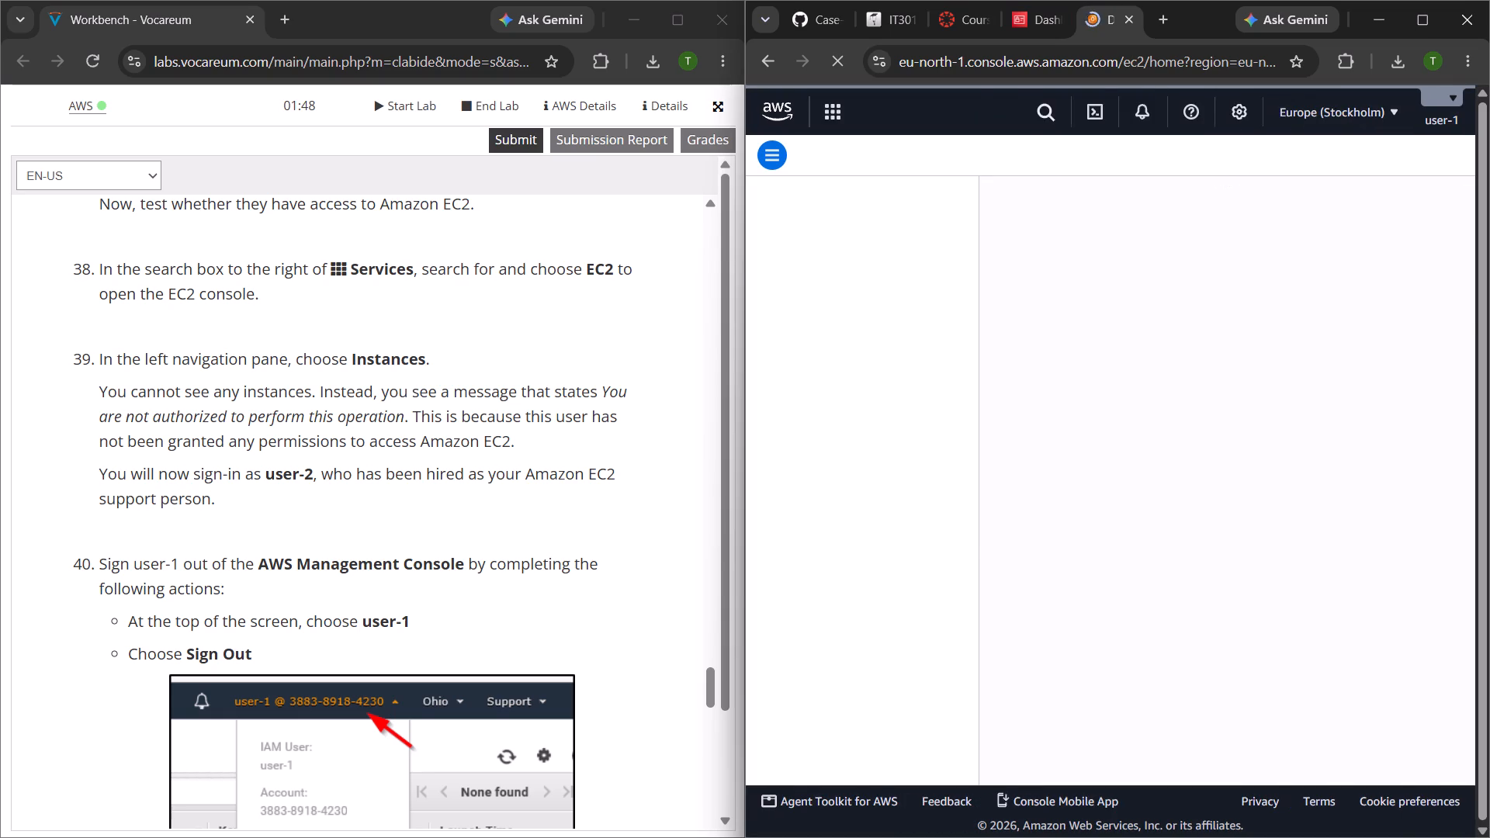
scroll(513, 436, "down", 1)
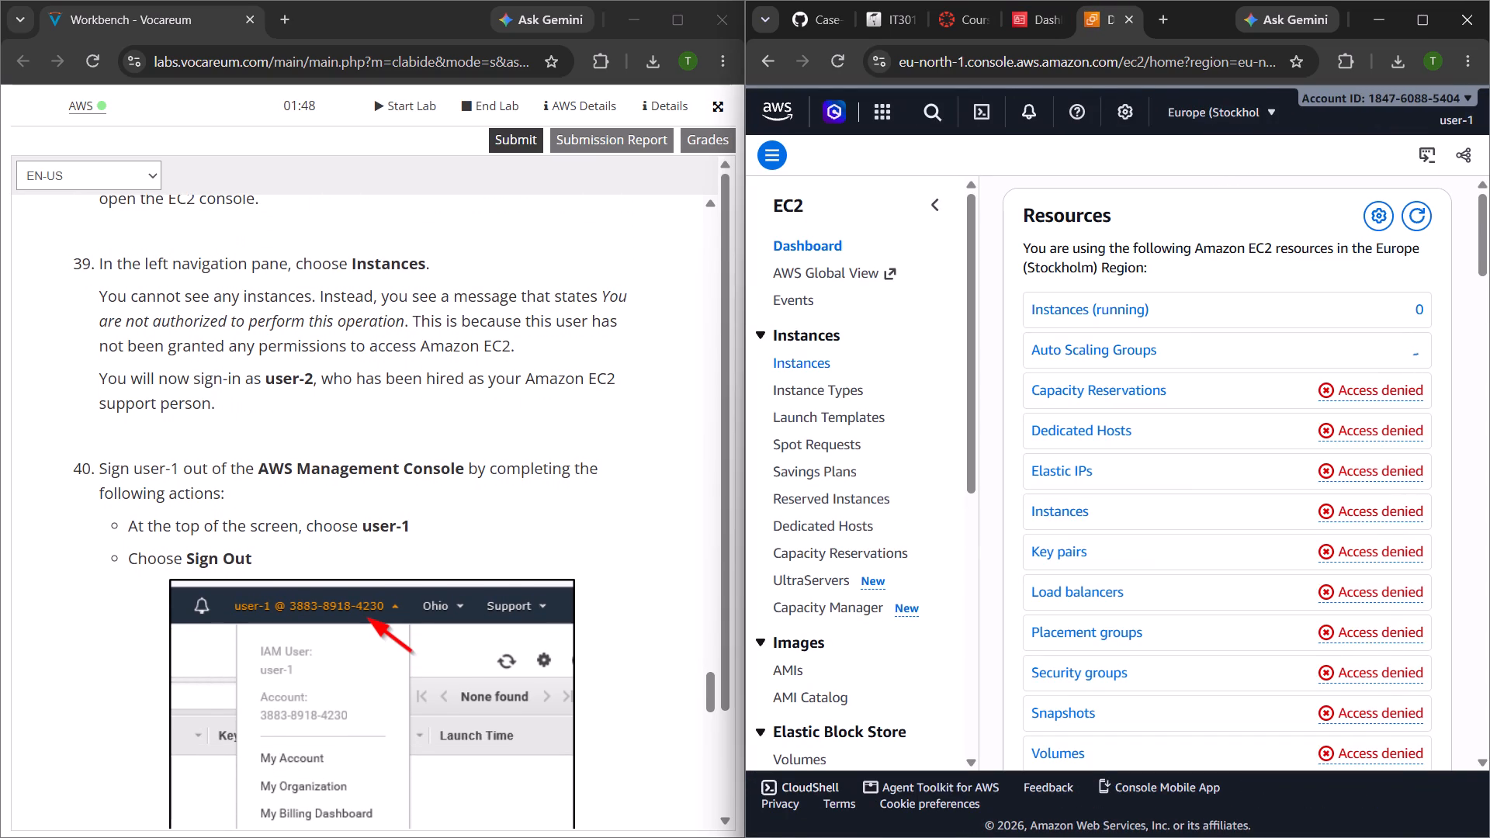
left_click(821, 360)
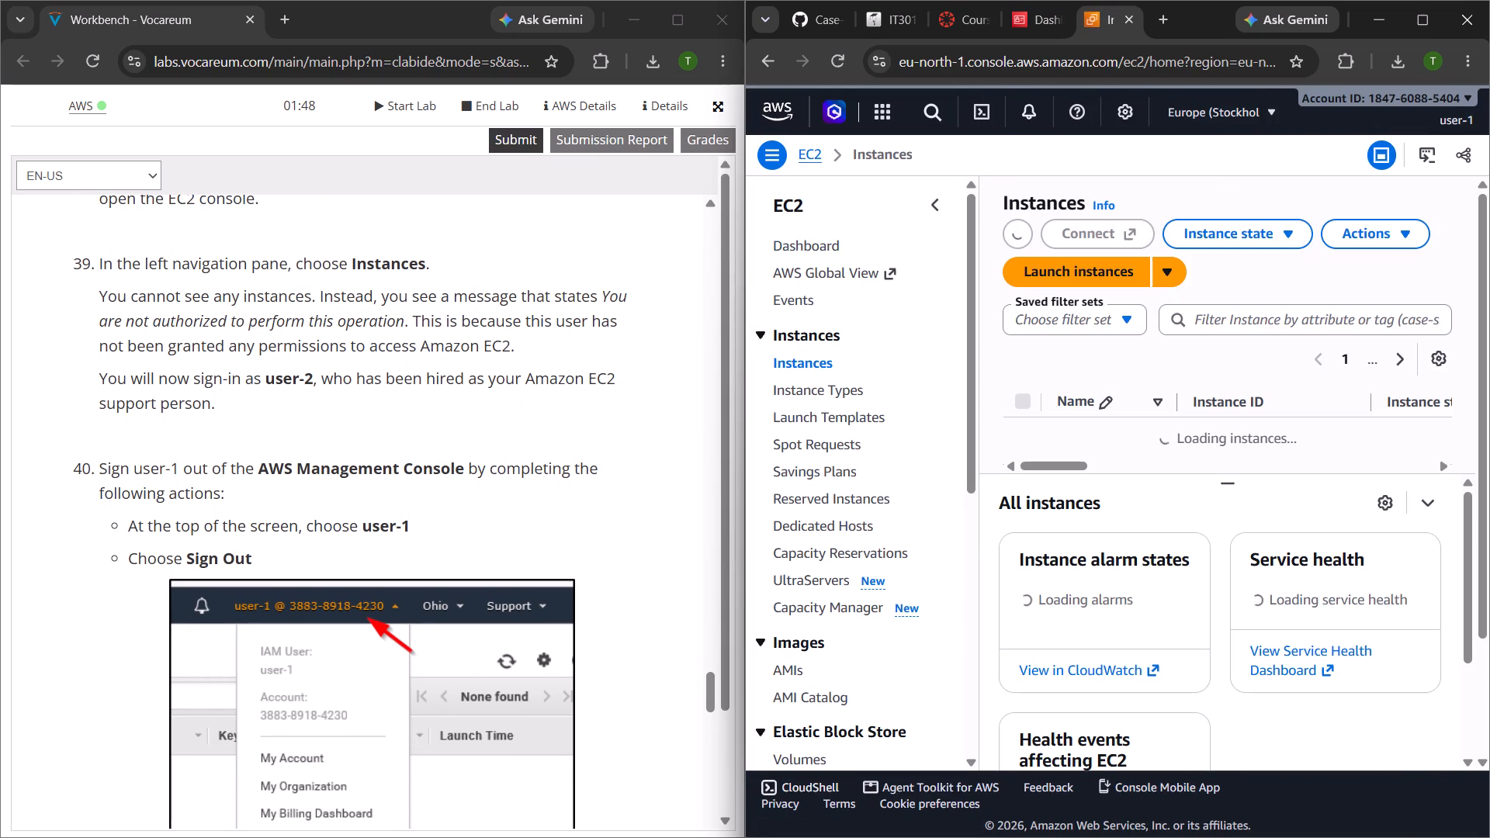
Read lab step 40 on signing out user-1 and review the earlier instructions on using the IAM users sign-in link.
scroll(397, 487, "down", 3)
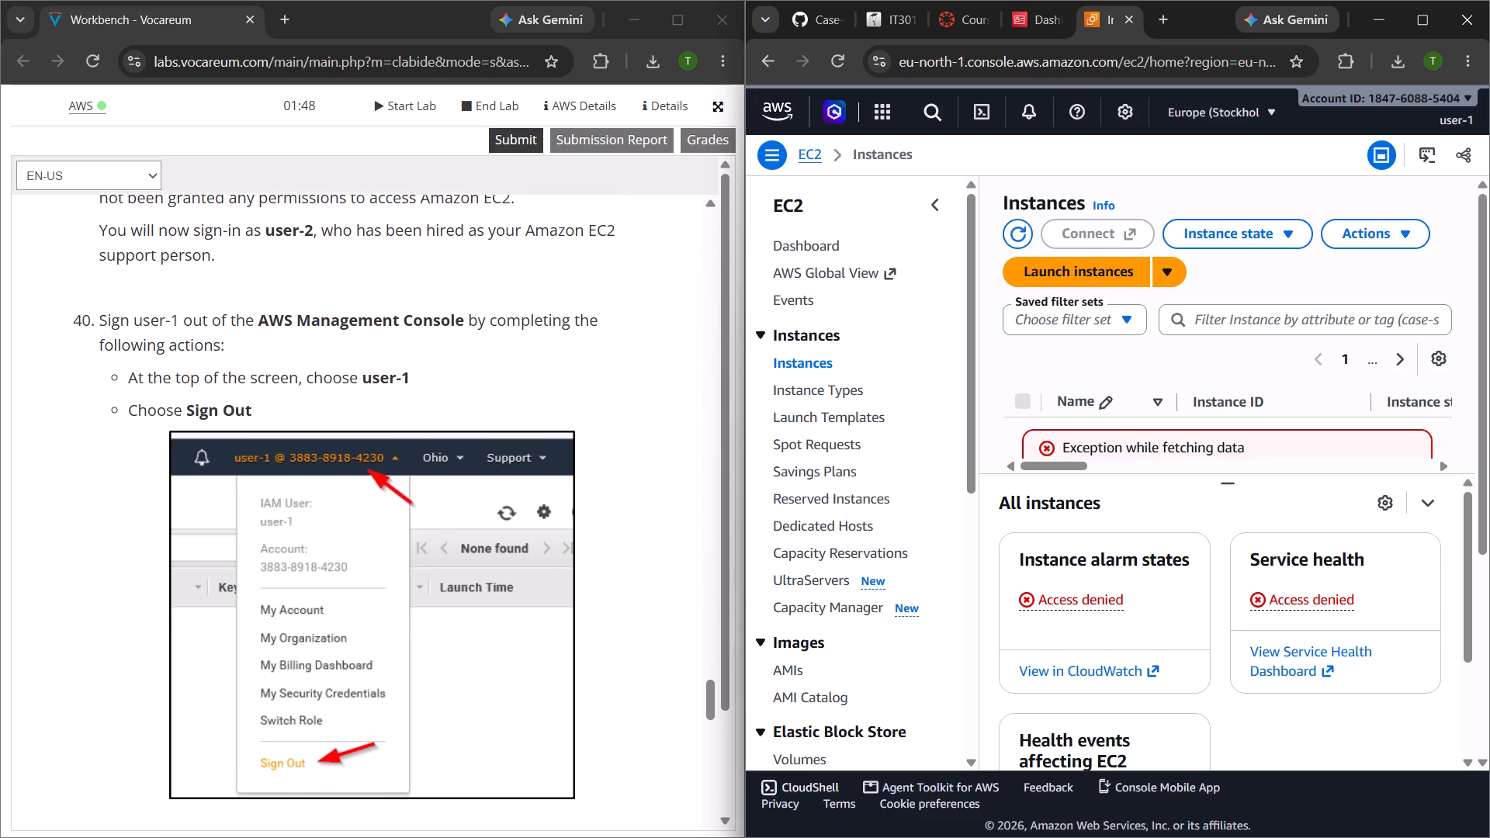
scroll(397, 487, "down", 1)
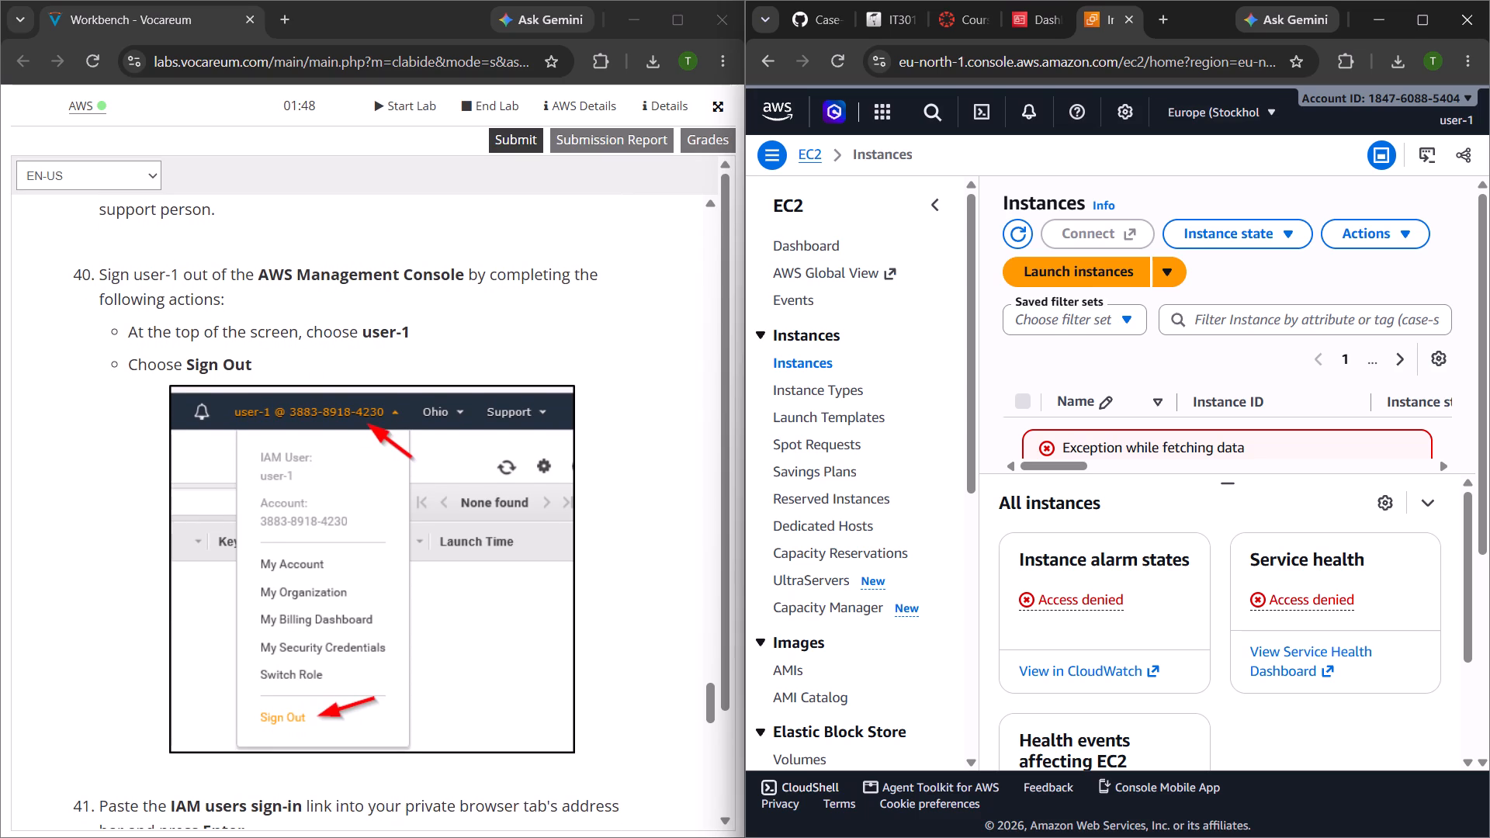
scroll(522, 320, "down", 1)
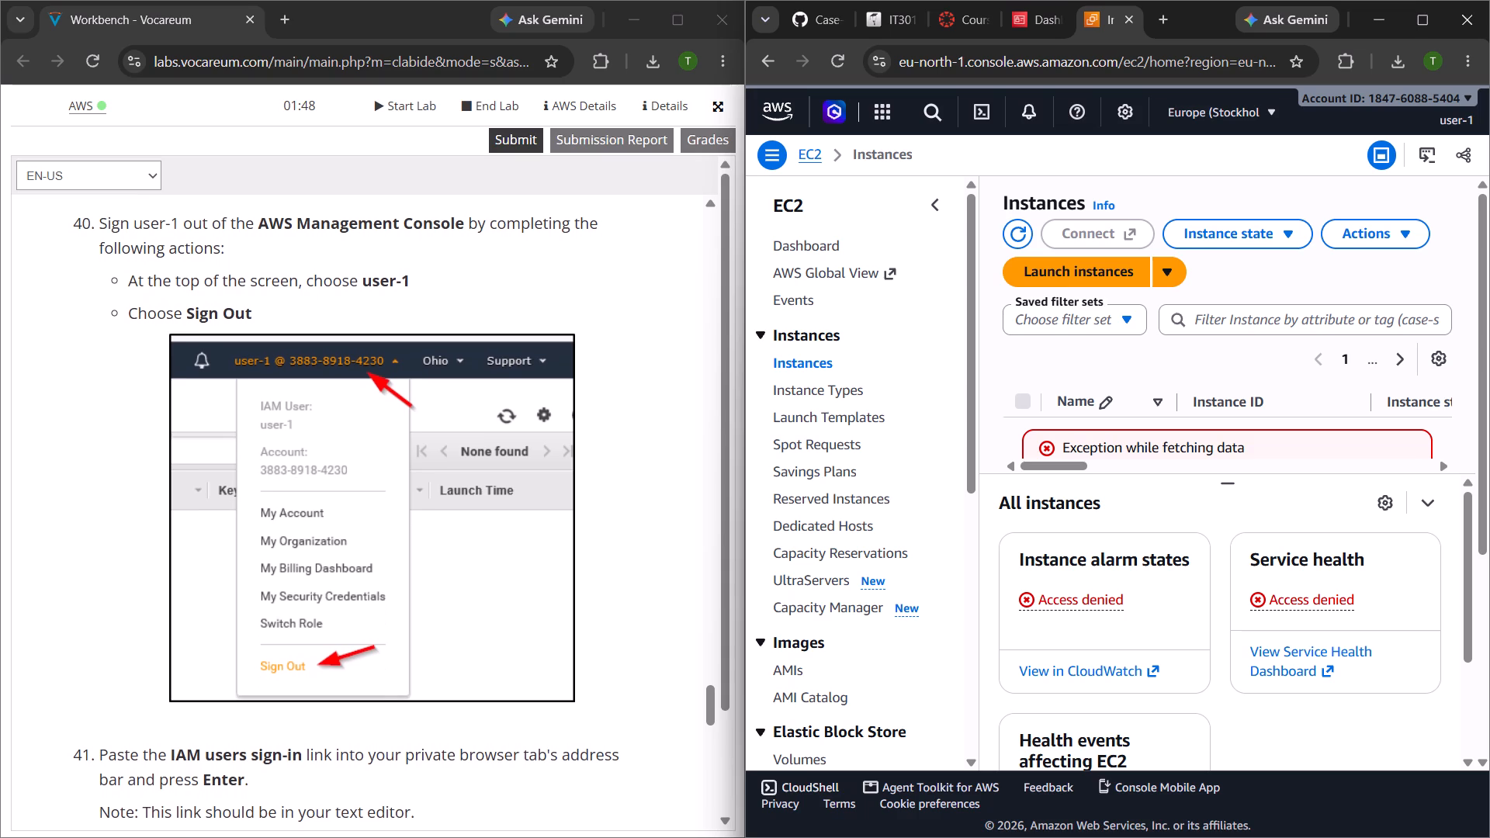
scroll(522, 320, "down", 1)
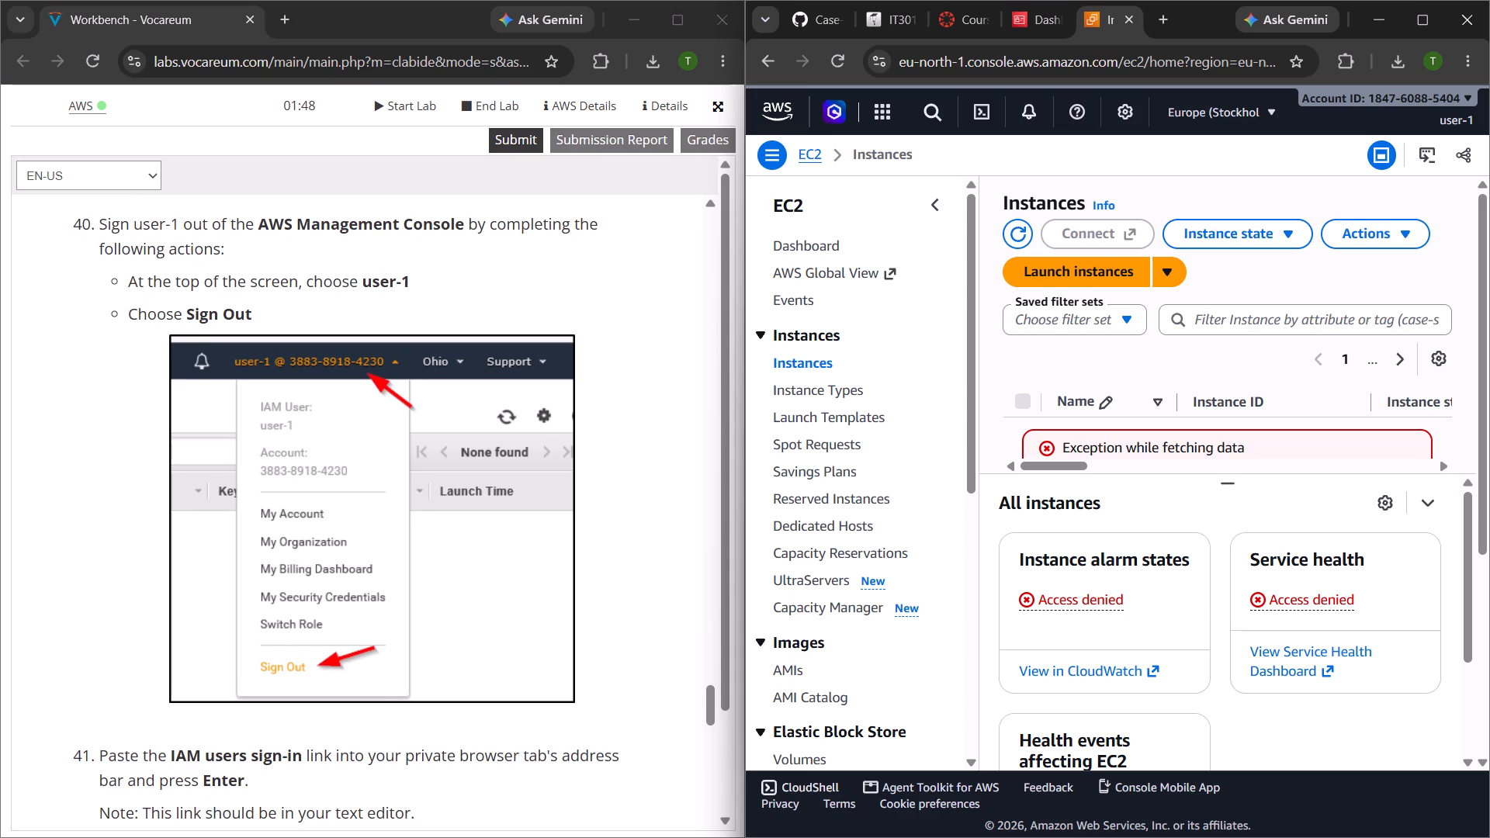
scroll(478, 303, "up", 1)
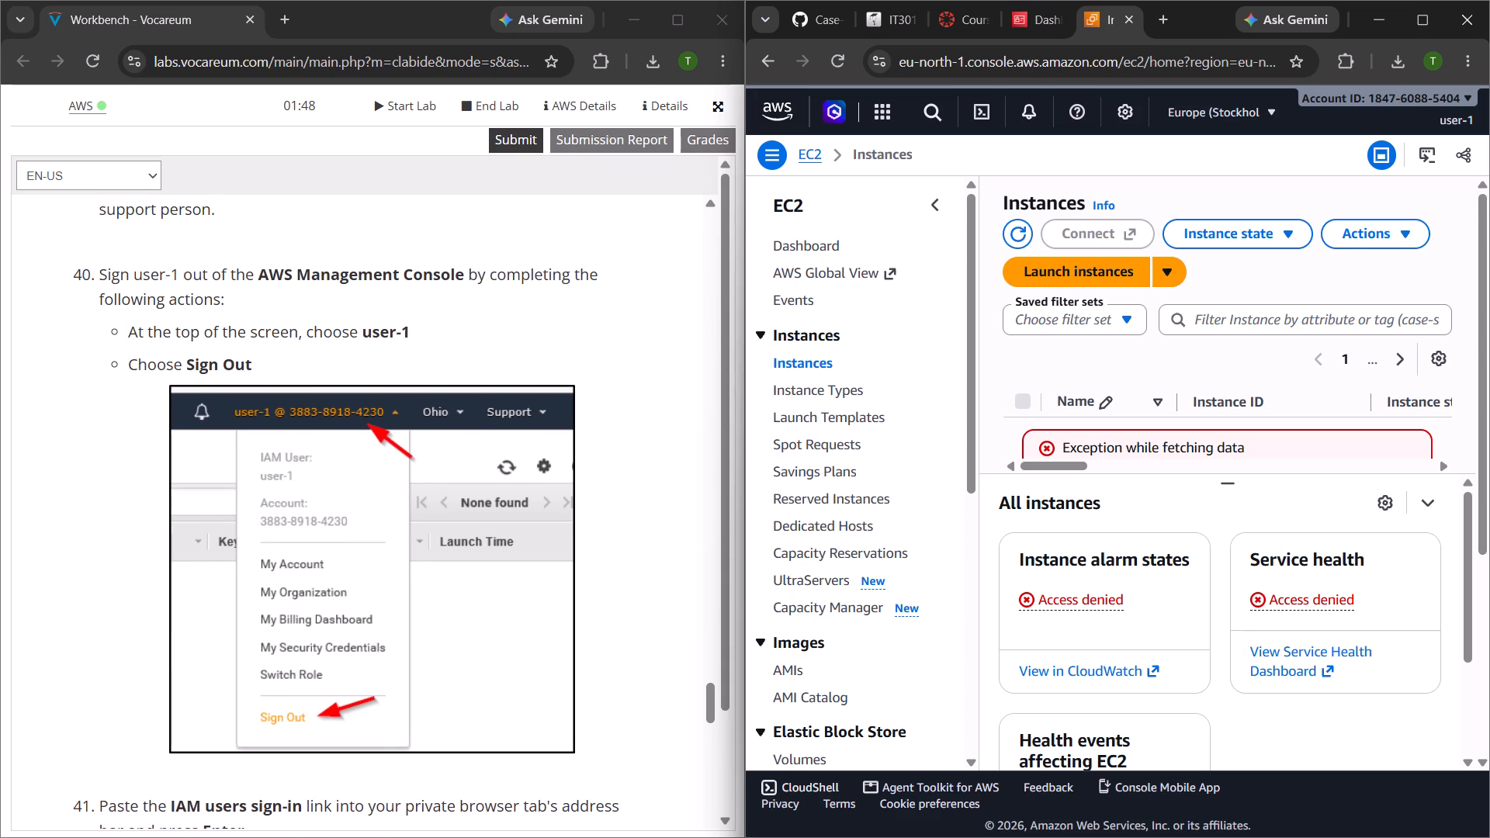
scroll(462, 322, "up", 3)
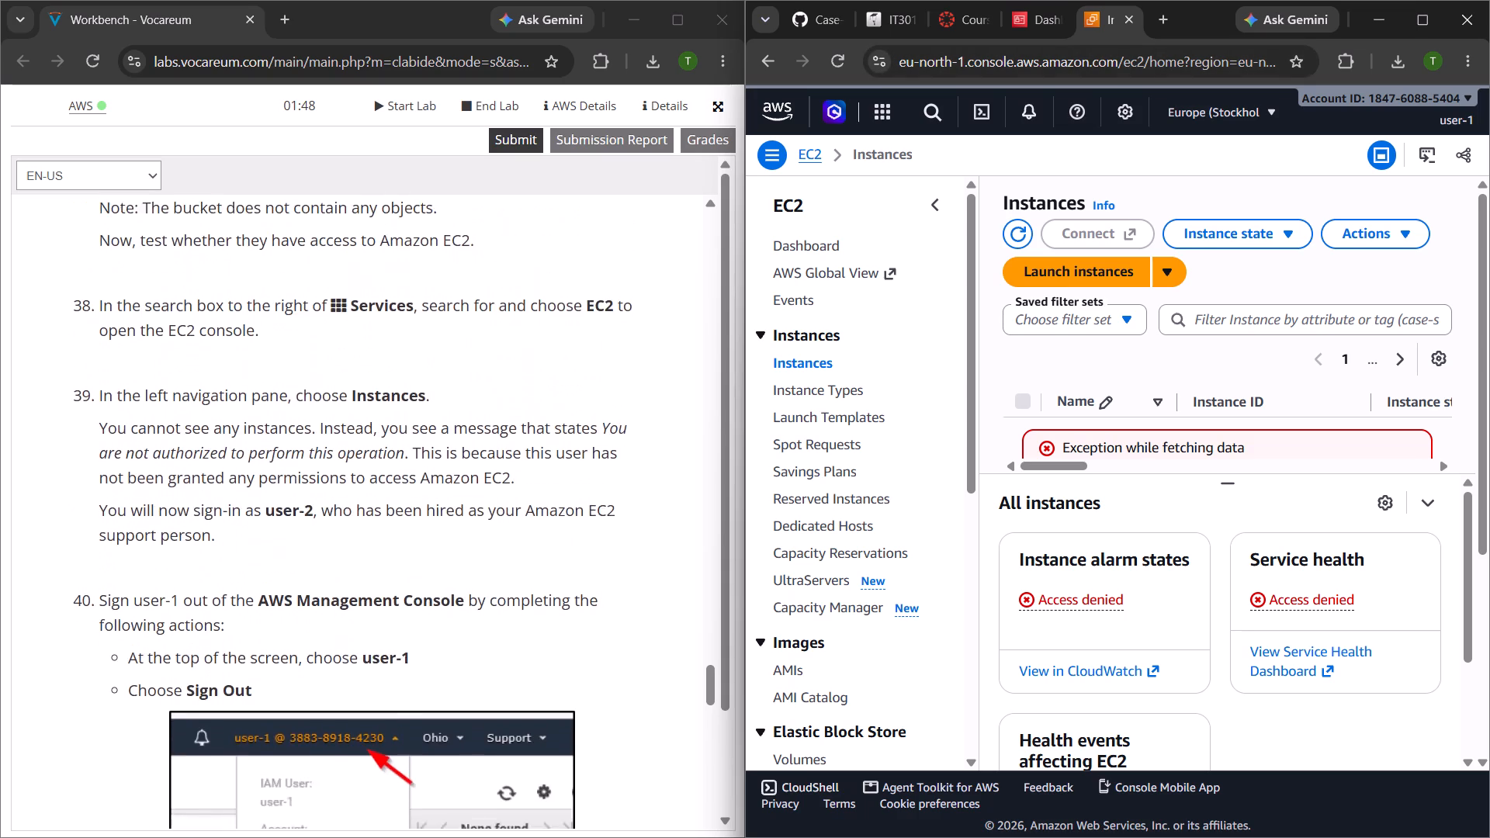
scroll(462, 322, "up", 4)
scroll(462, 322, "down", 1)
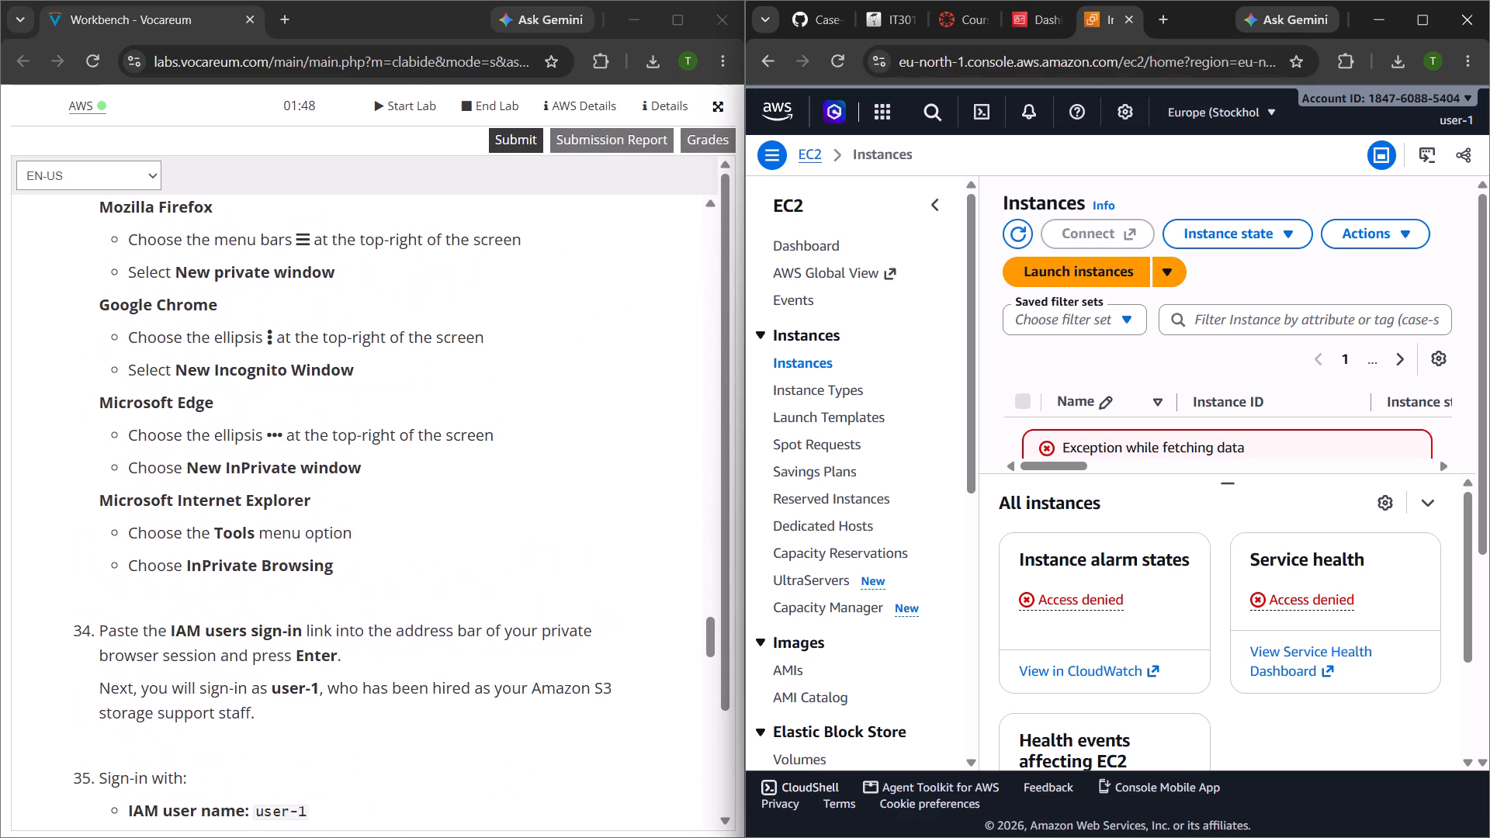
scroll(462, 322, "down", 1)
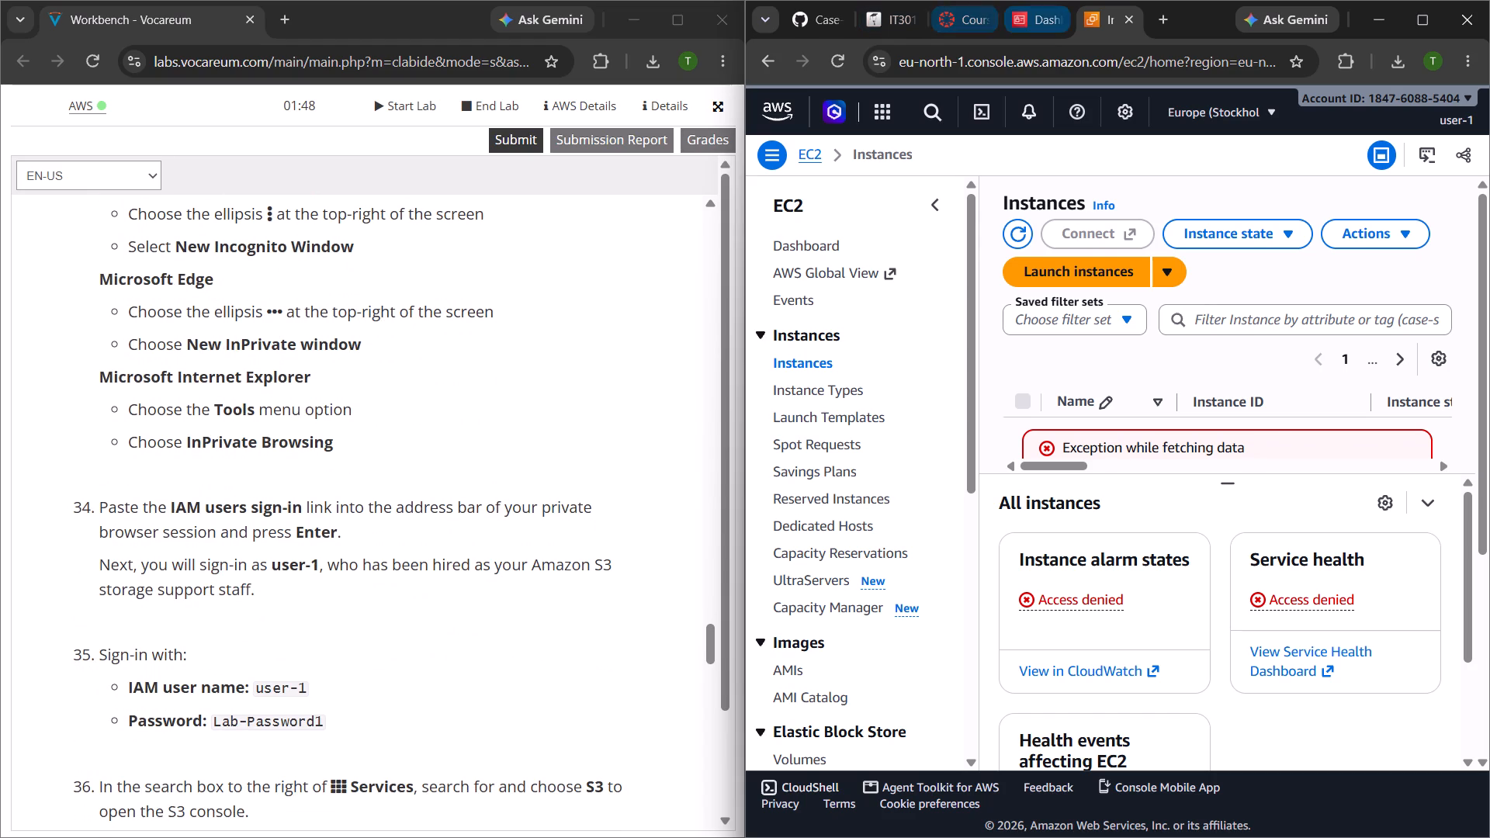
Switch to the IAM dashboard page opened earlier and dismiss its signed-out notice.
left_click(1044, 10)
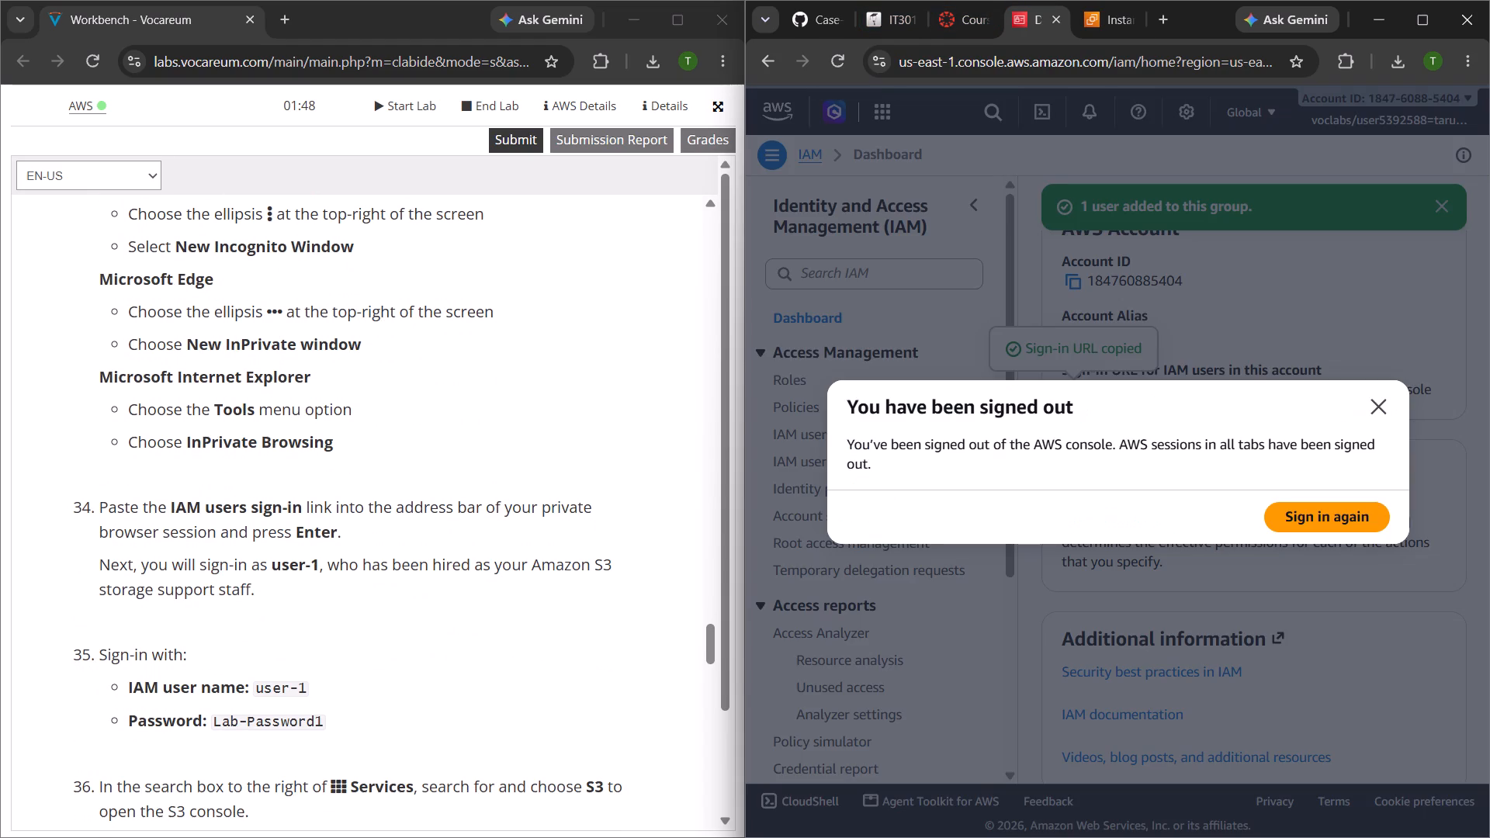
left_click(1382, 409)
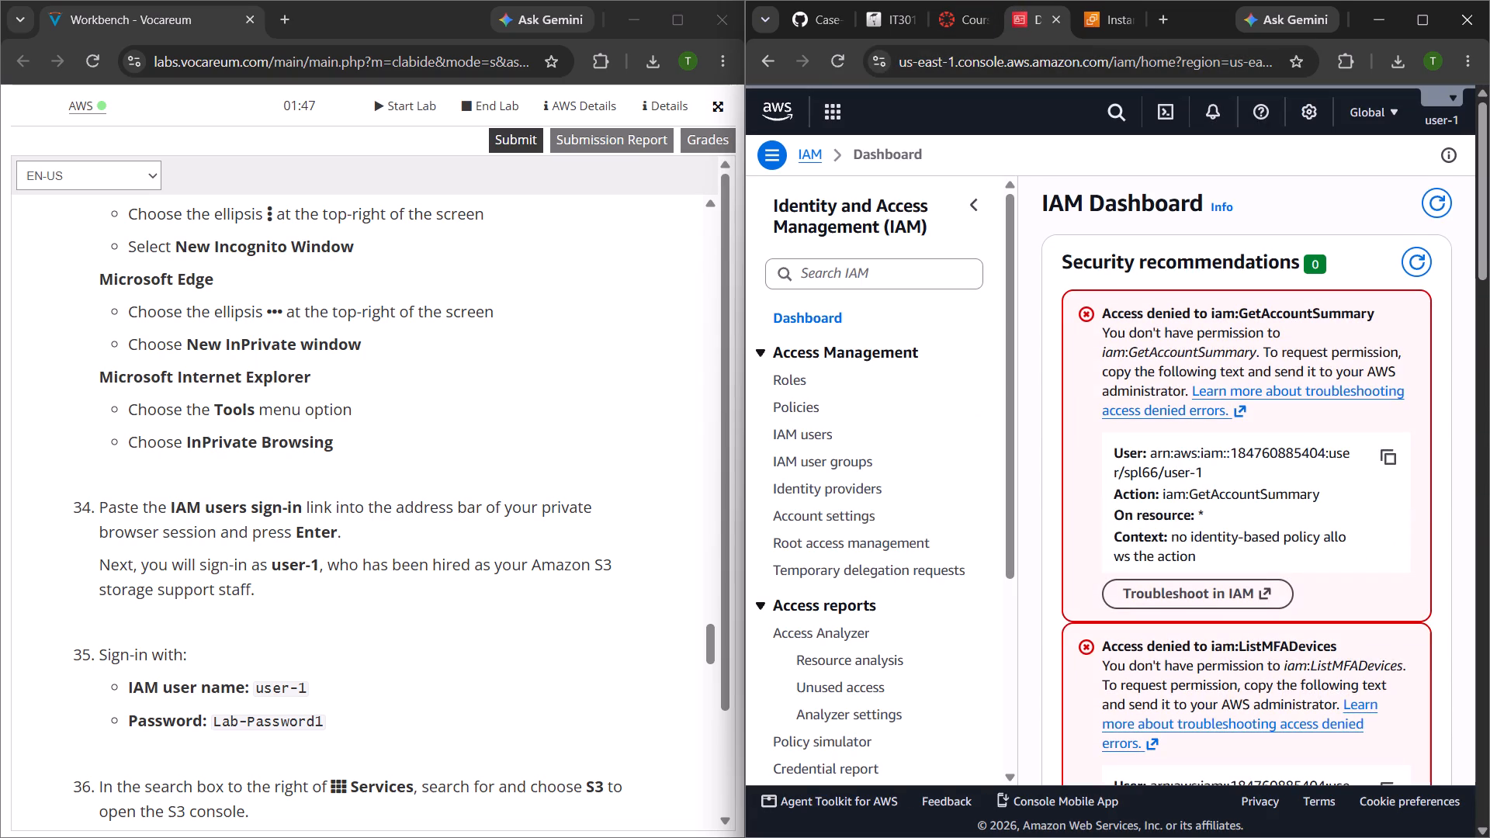
Read lab steps 40 to 44 on signing out user-1, signing in as user-2 and opening the EC2 instances.
scroll(381, 530, "down", 3)
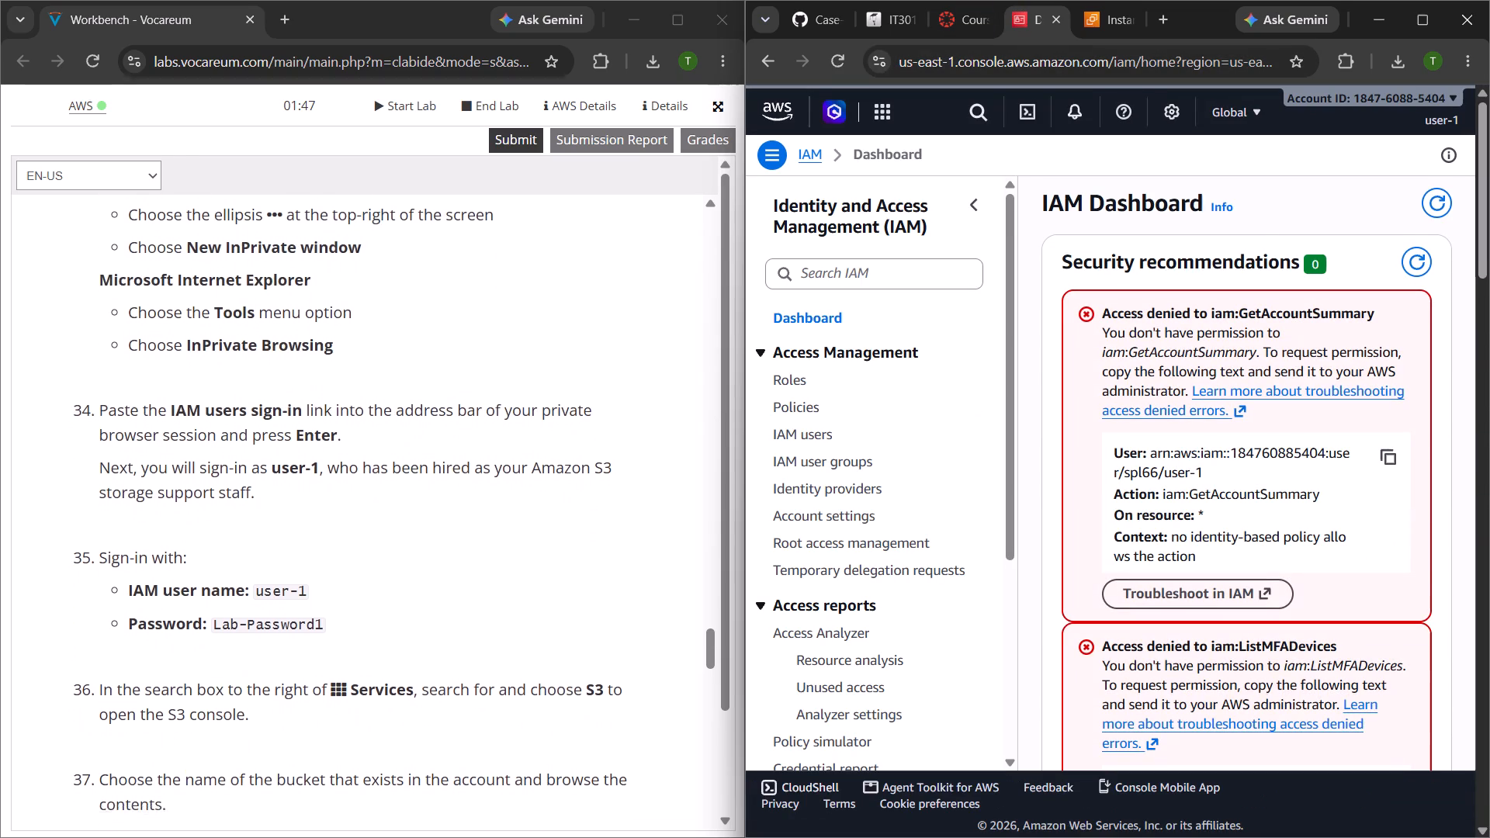
scroll(381, 530, "down", 5)
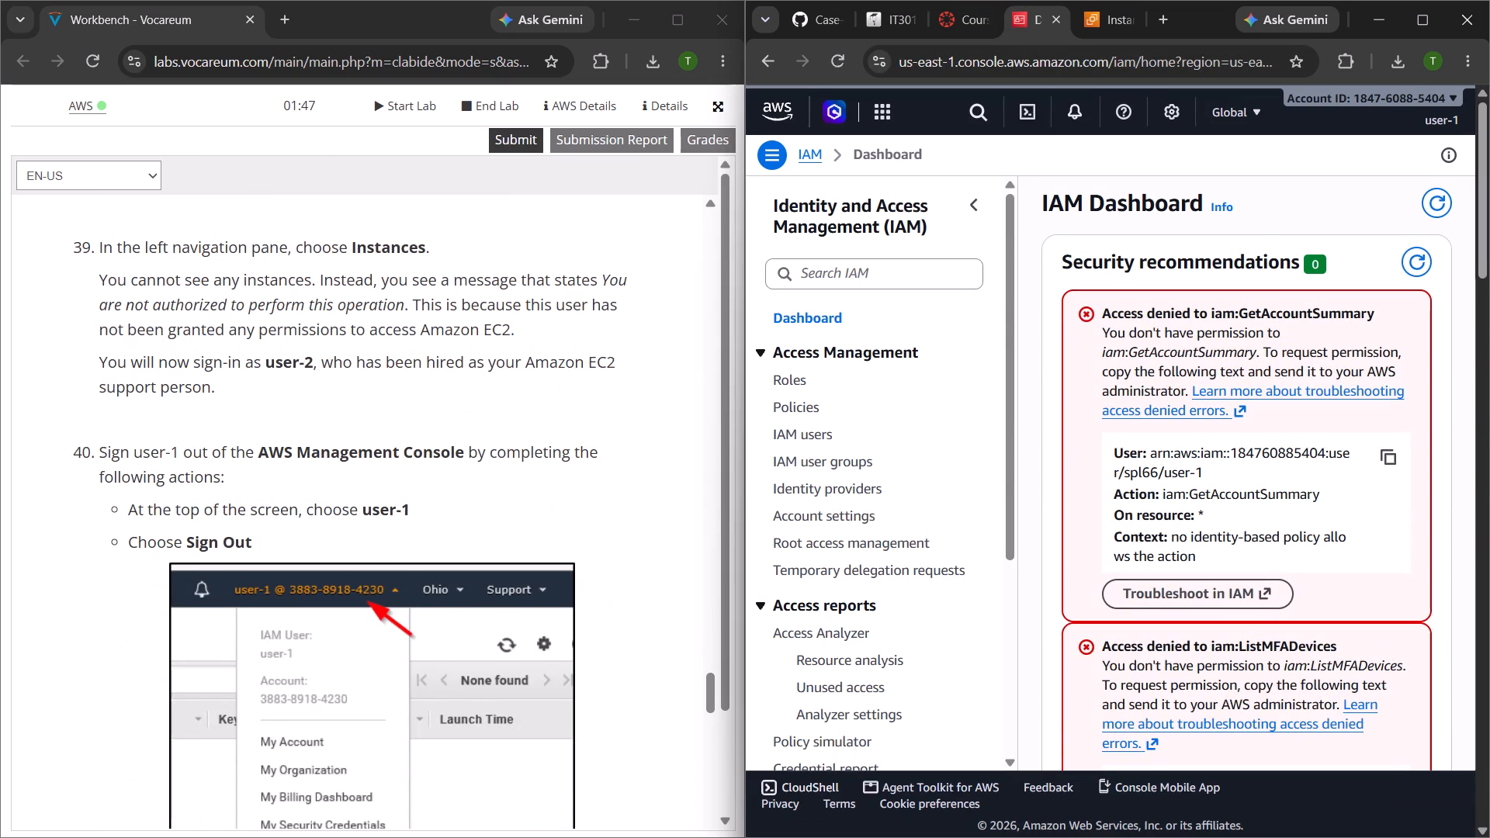
scroll(381, 530, "down", 4)
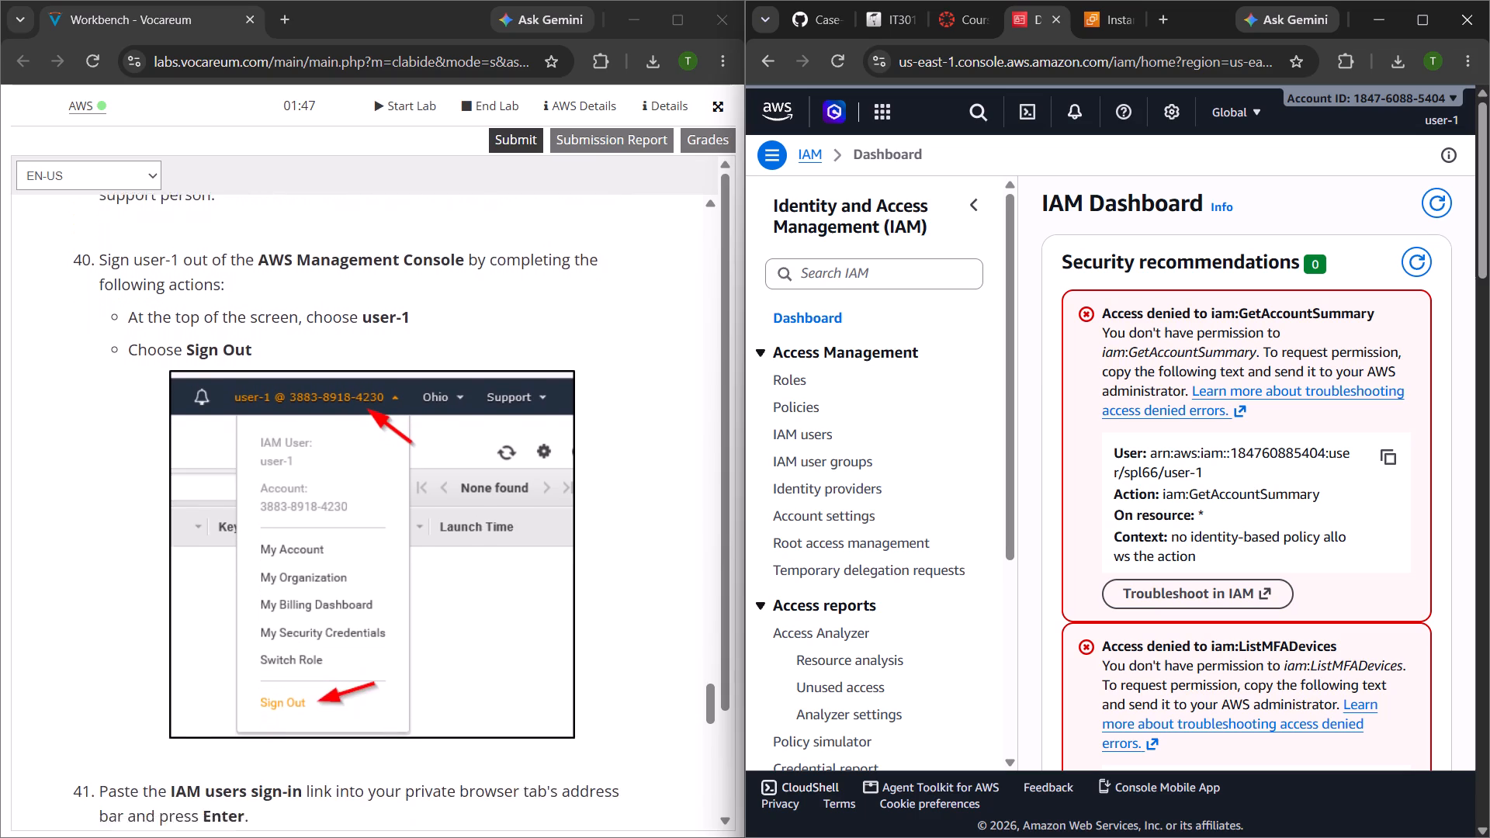
scroll(381, 530, "down", 2)
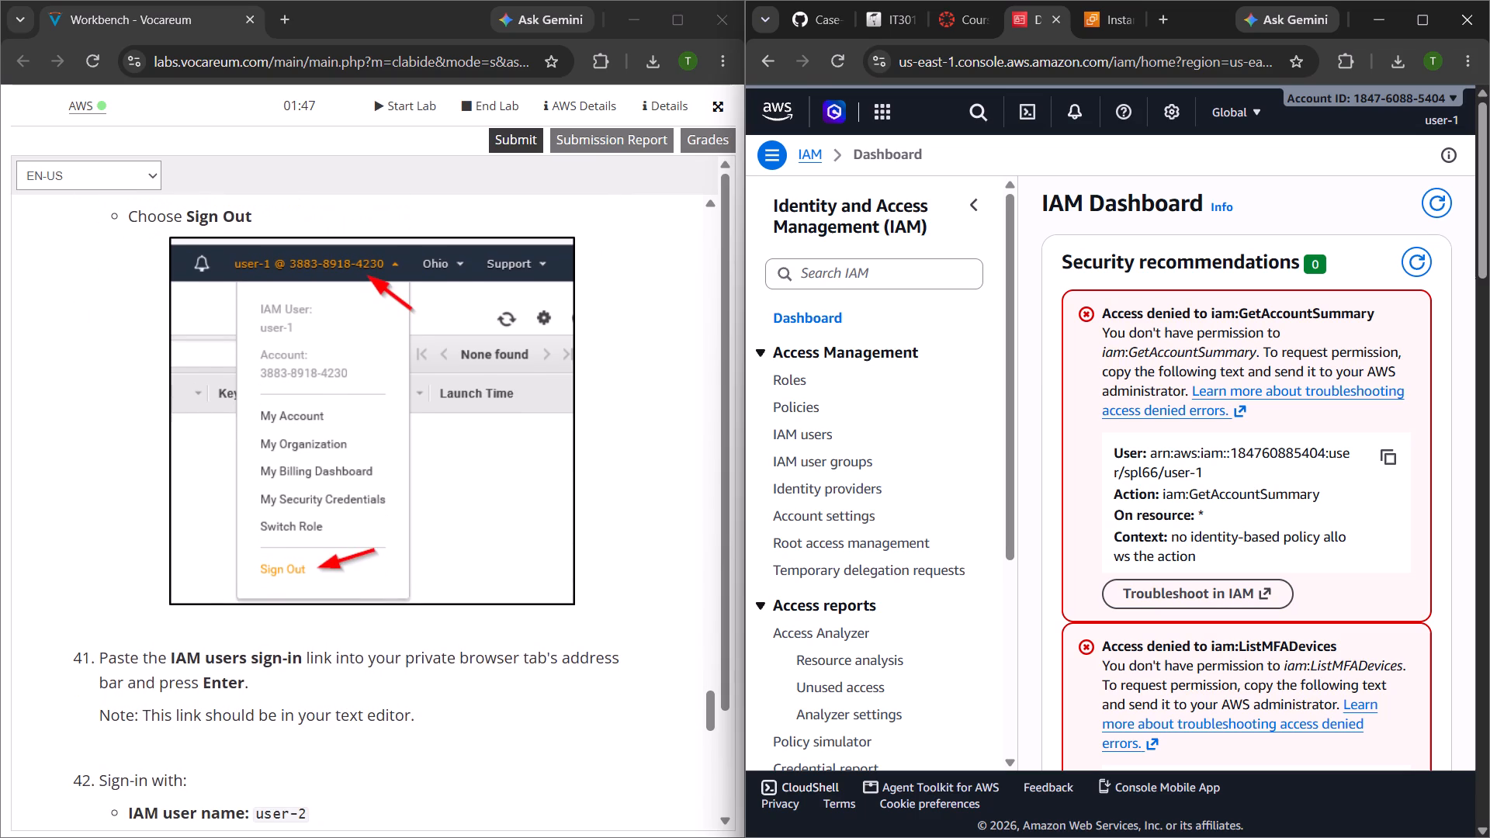
scroll(381, 530, "down", 3)
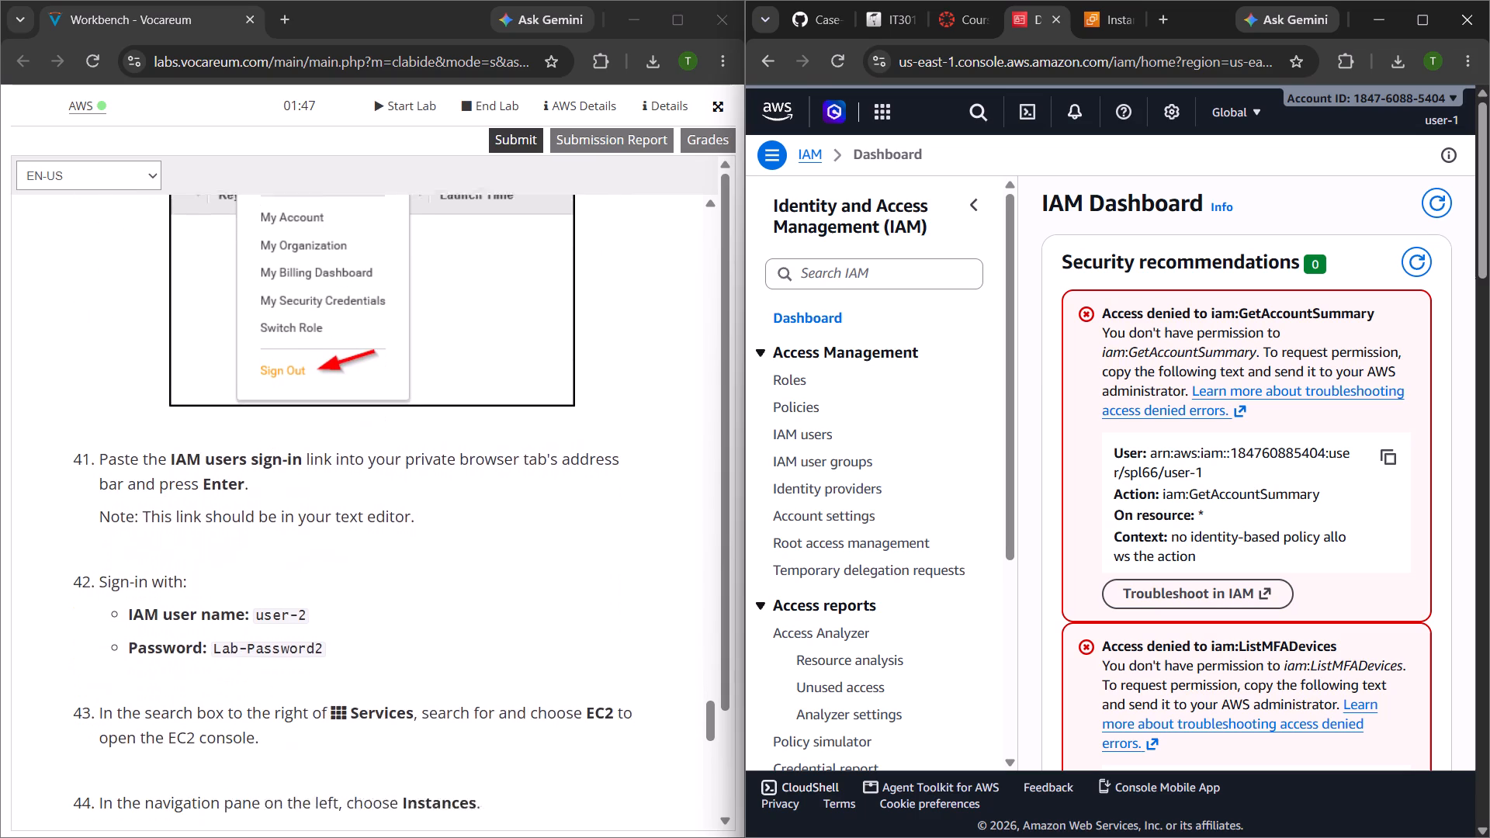
Compare the open IAM dashboard and EC2 Instances pages, then close the EC2 Instances page.
scroll(381, 530, "down", 1)
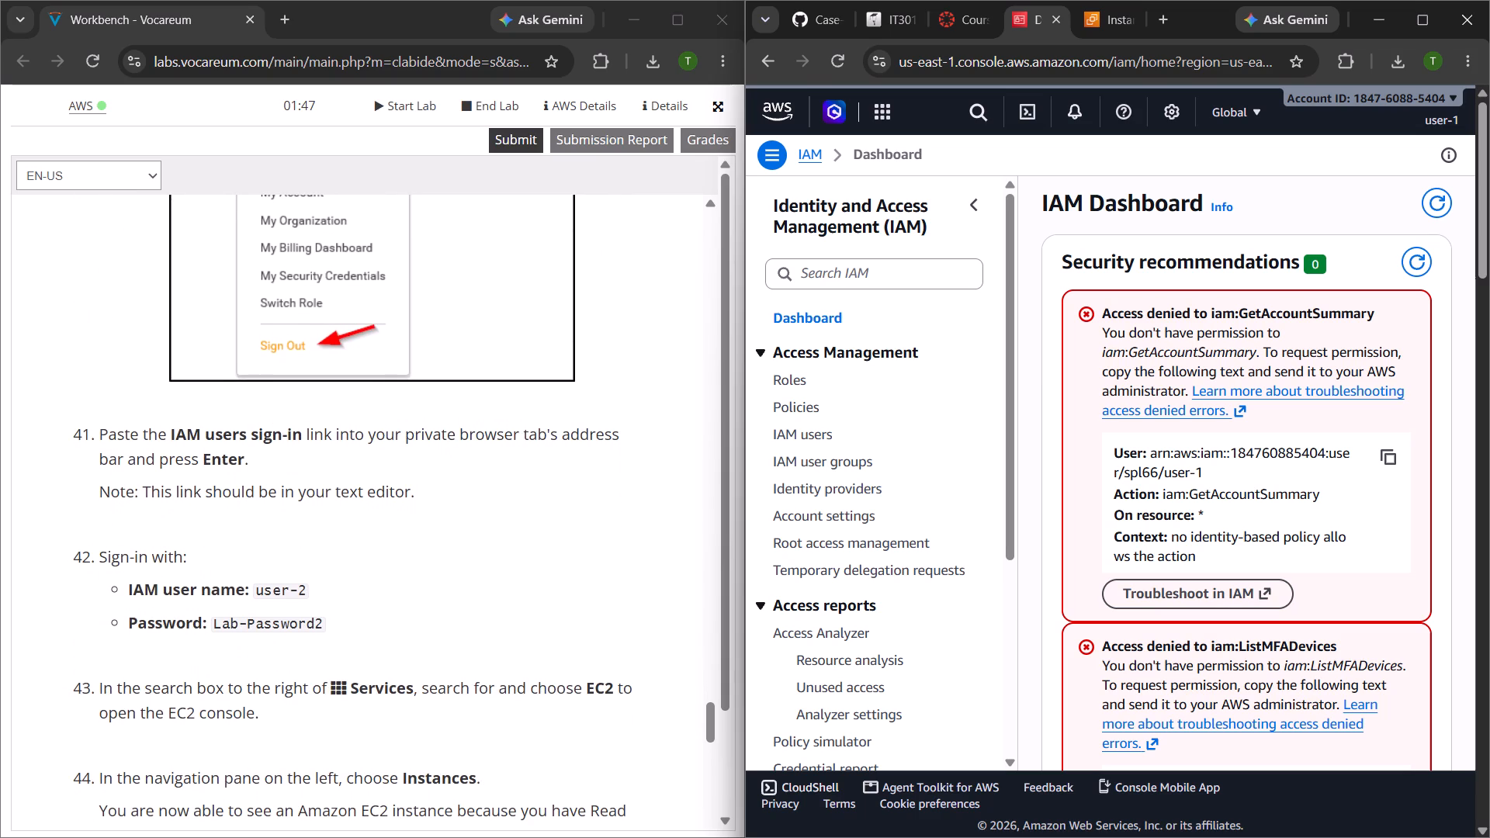
left_click(1034, 26)
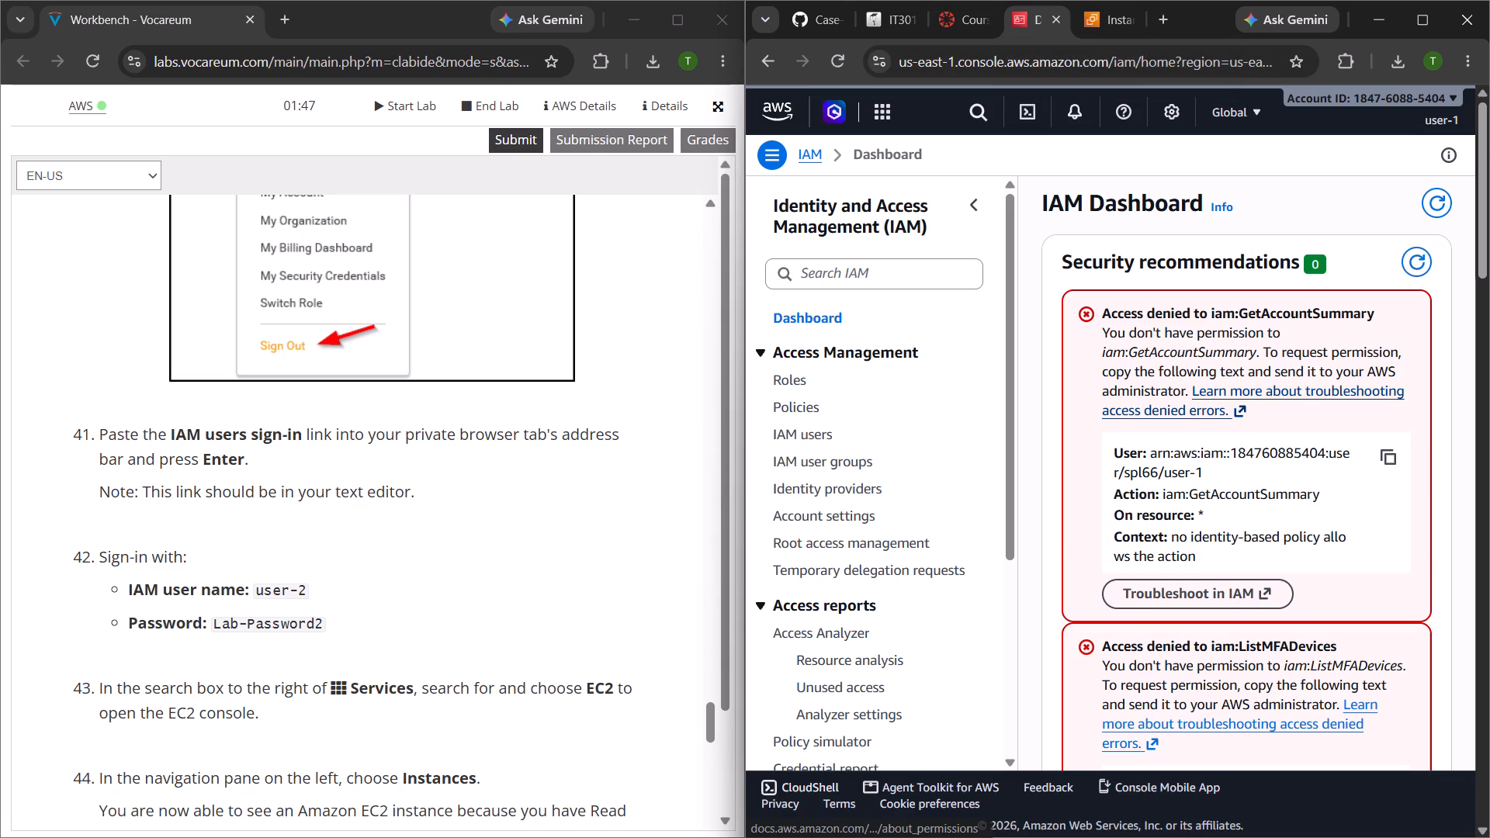
left_click(1079, 33)
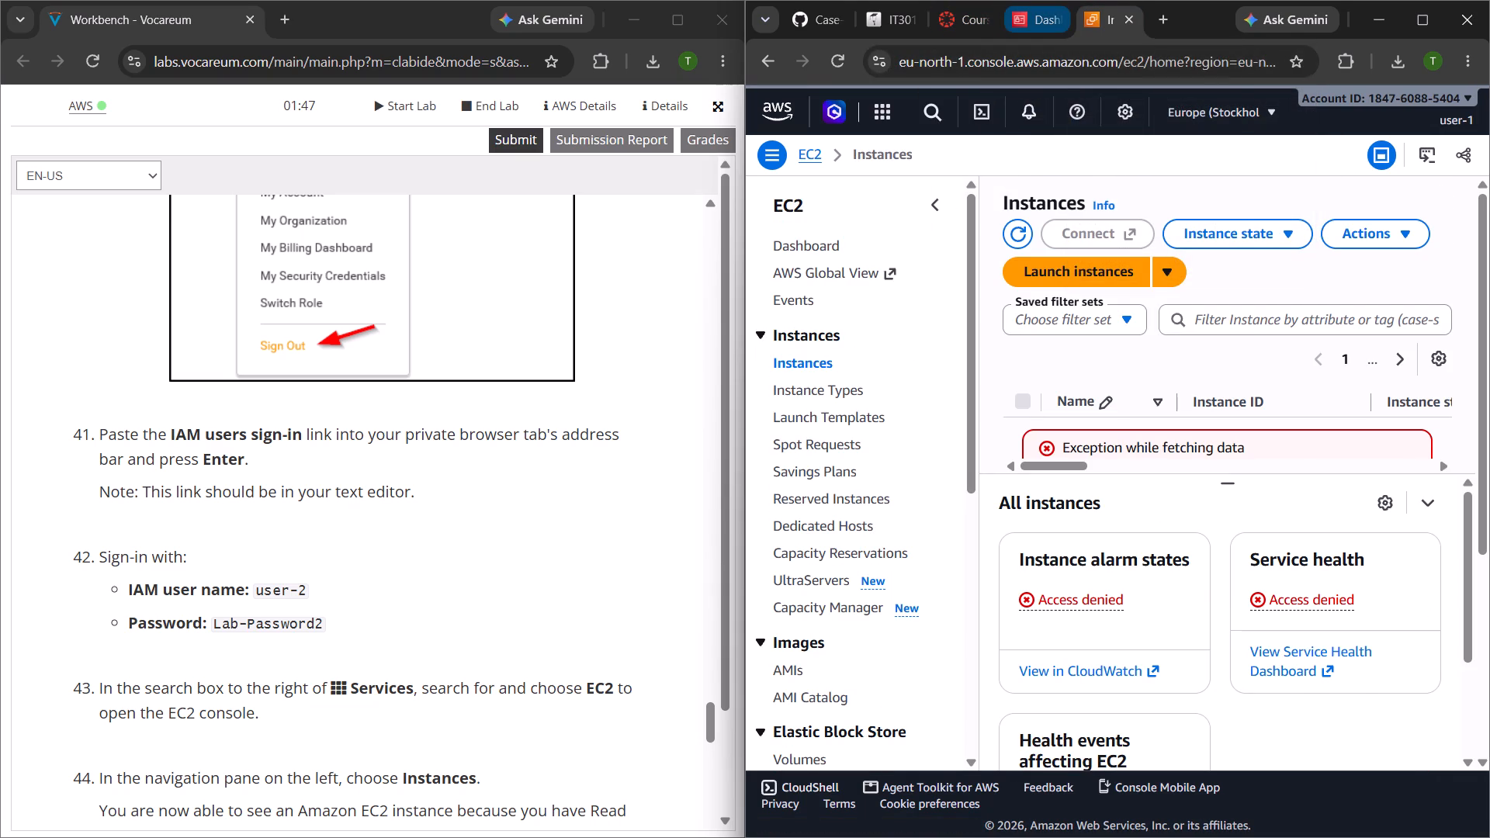
left_click(1039, 33)
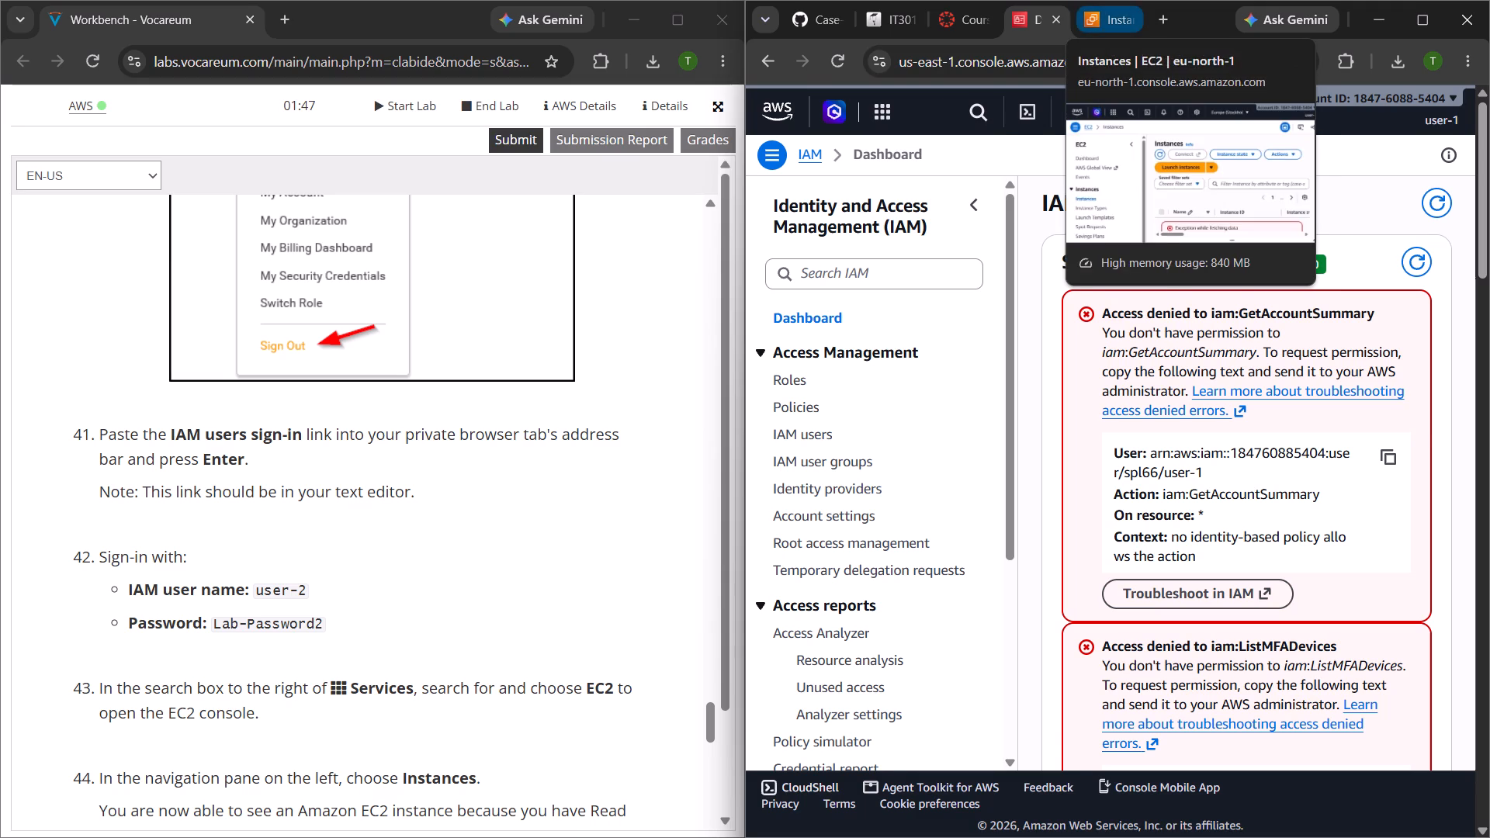
left_click(1117, 18)
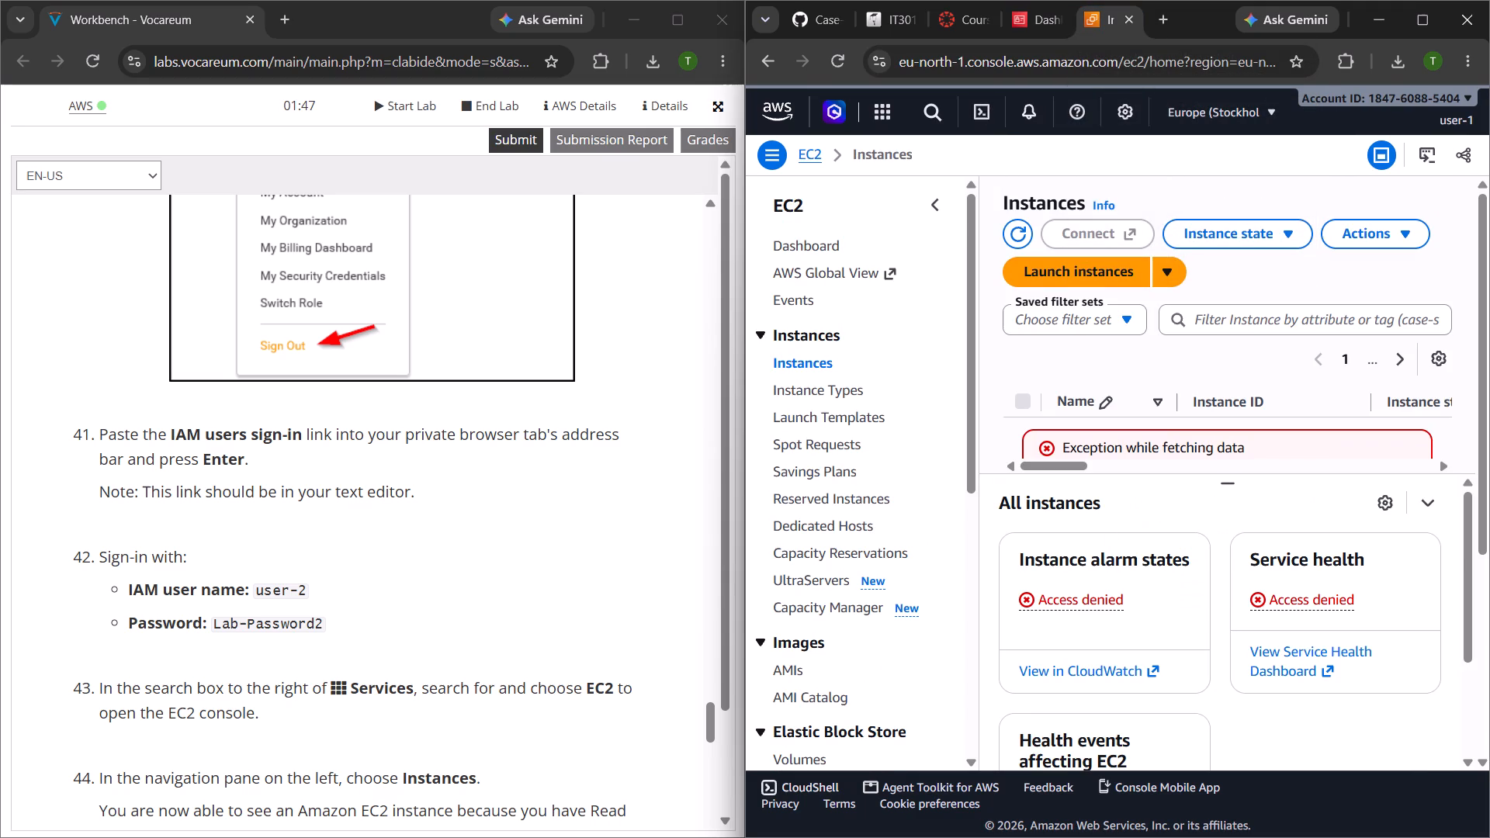
left_click(1134, 19)
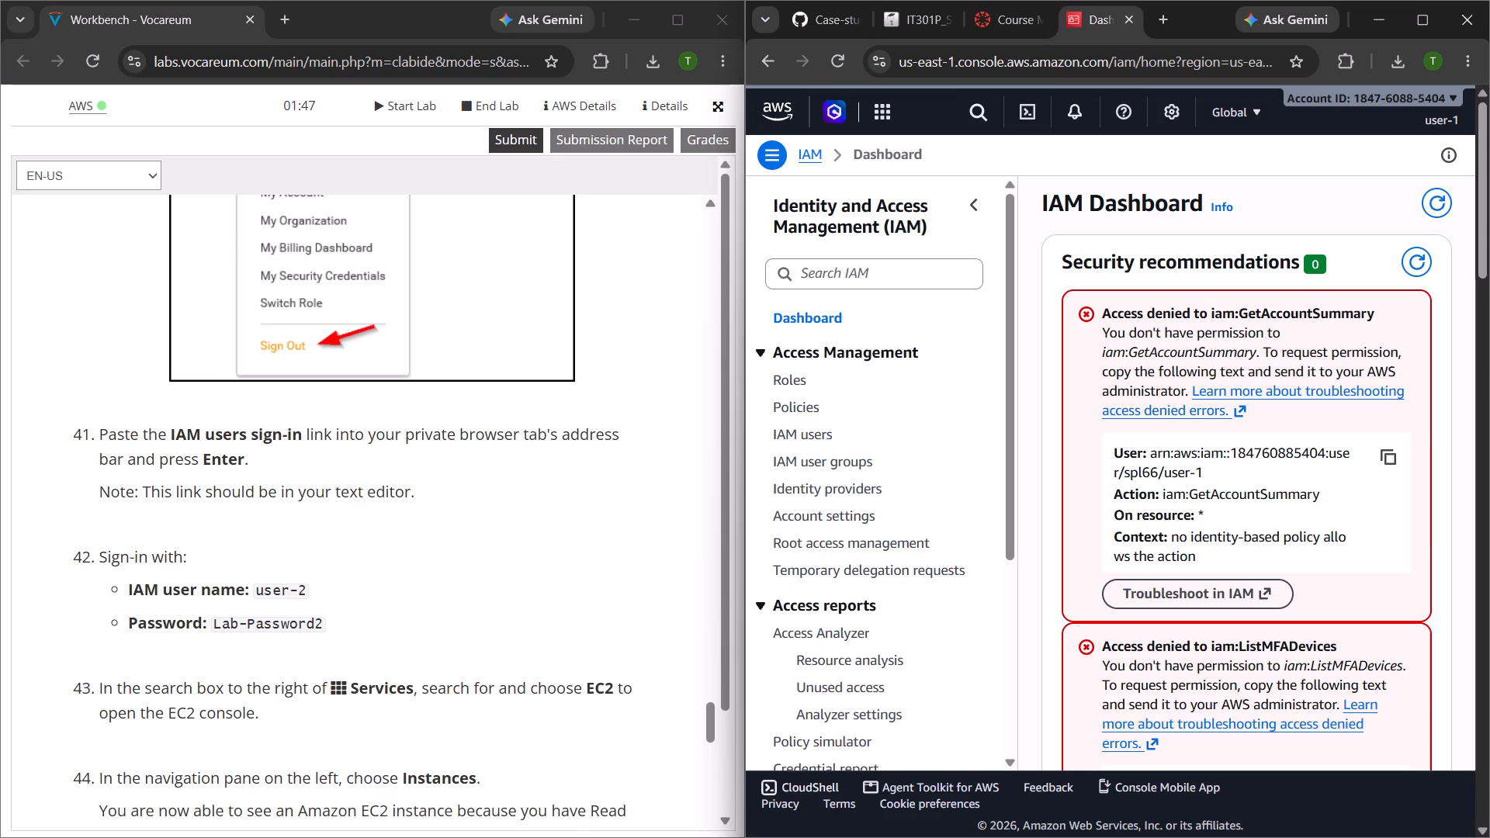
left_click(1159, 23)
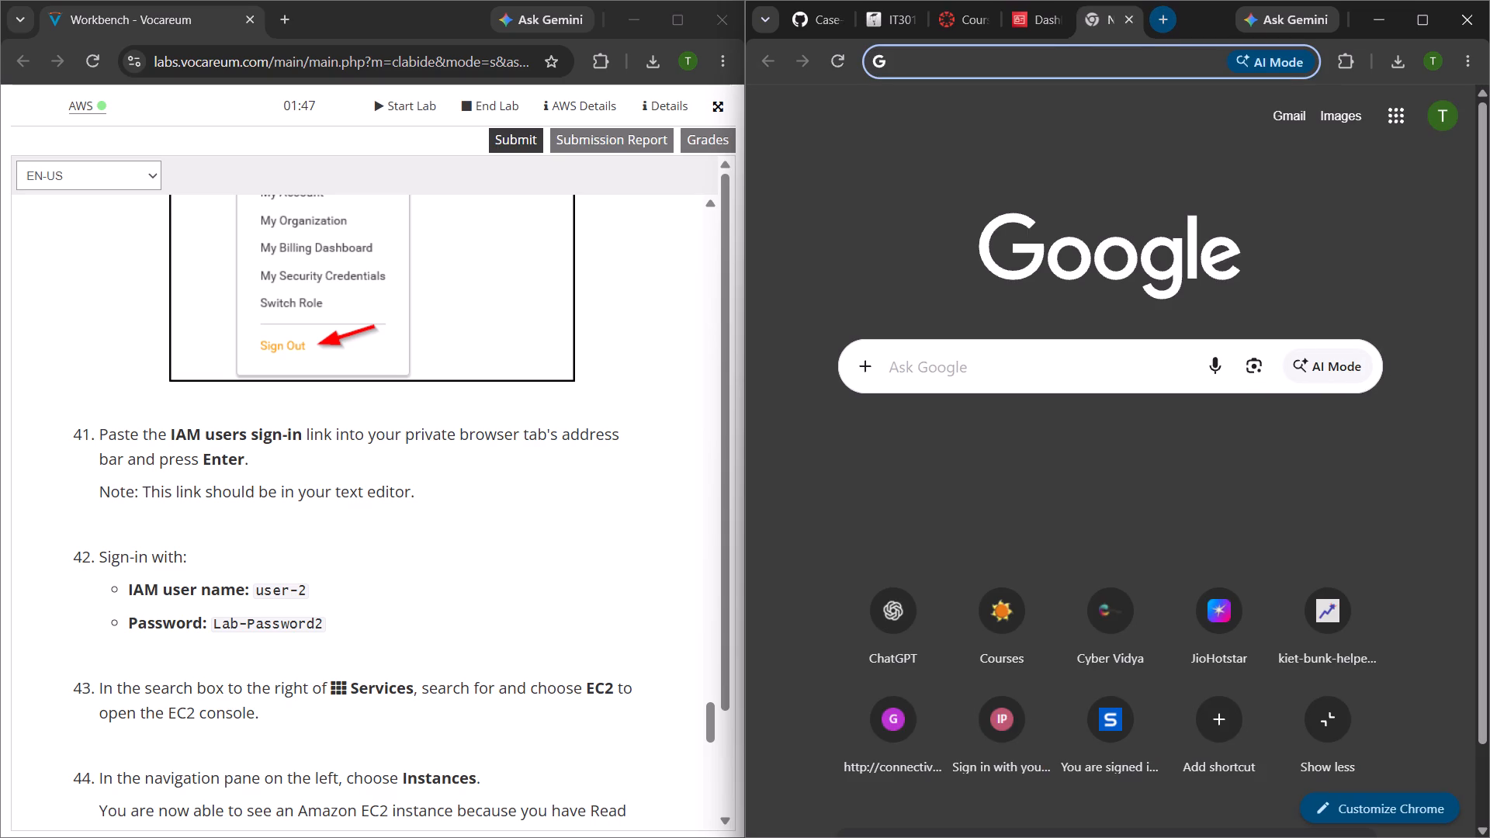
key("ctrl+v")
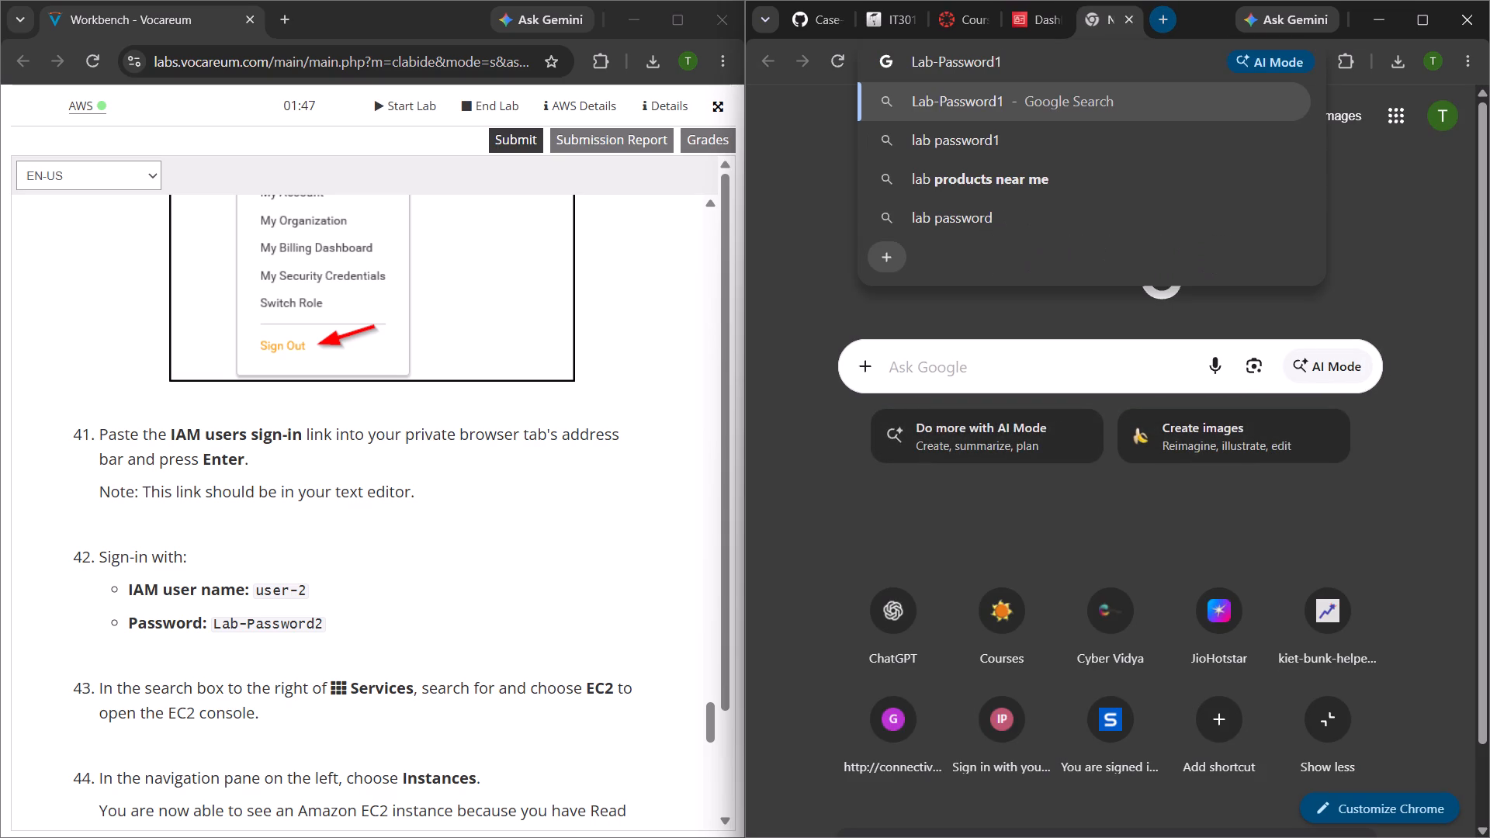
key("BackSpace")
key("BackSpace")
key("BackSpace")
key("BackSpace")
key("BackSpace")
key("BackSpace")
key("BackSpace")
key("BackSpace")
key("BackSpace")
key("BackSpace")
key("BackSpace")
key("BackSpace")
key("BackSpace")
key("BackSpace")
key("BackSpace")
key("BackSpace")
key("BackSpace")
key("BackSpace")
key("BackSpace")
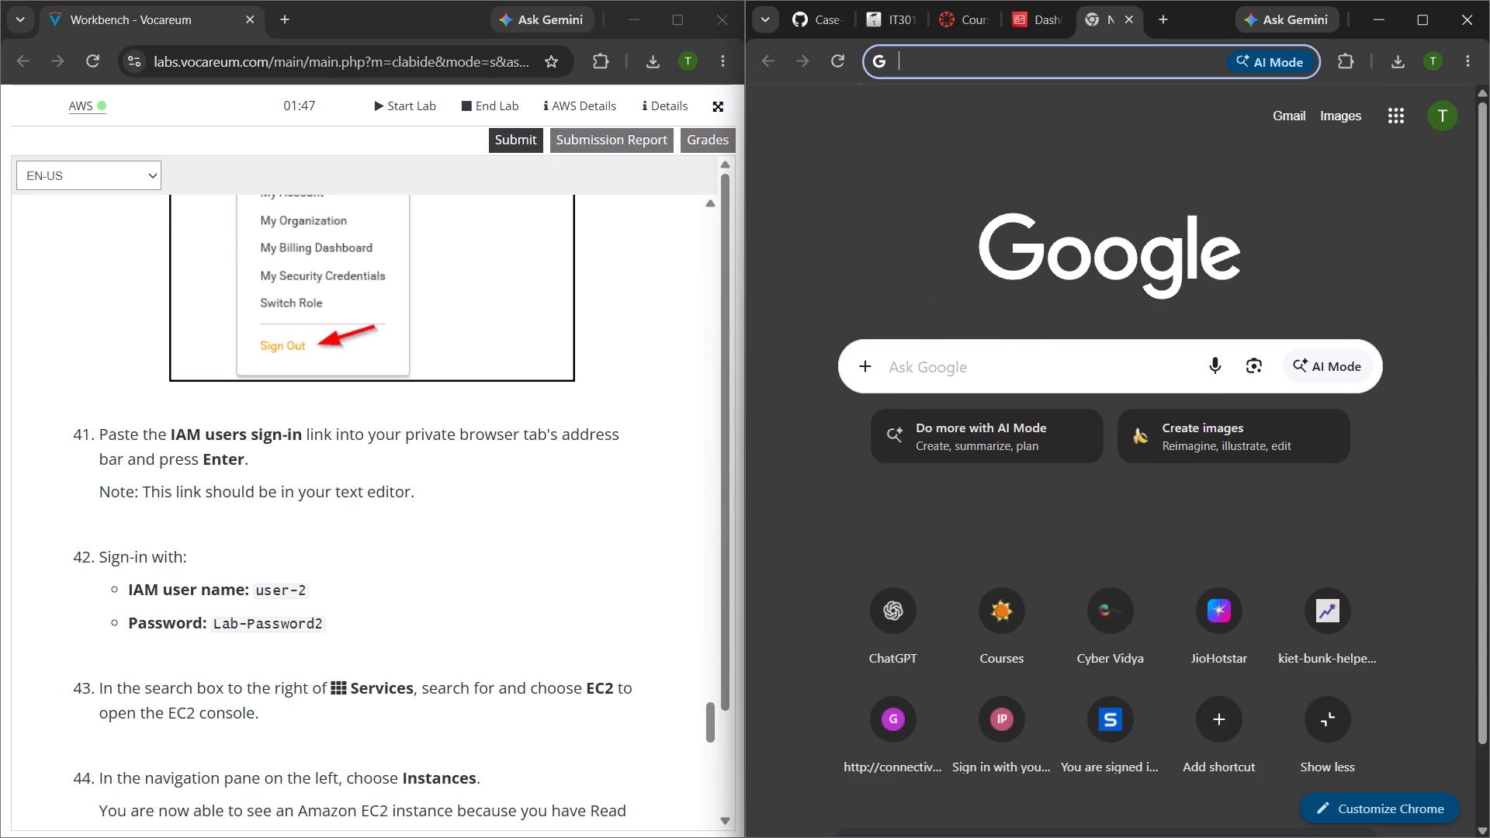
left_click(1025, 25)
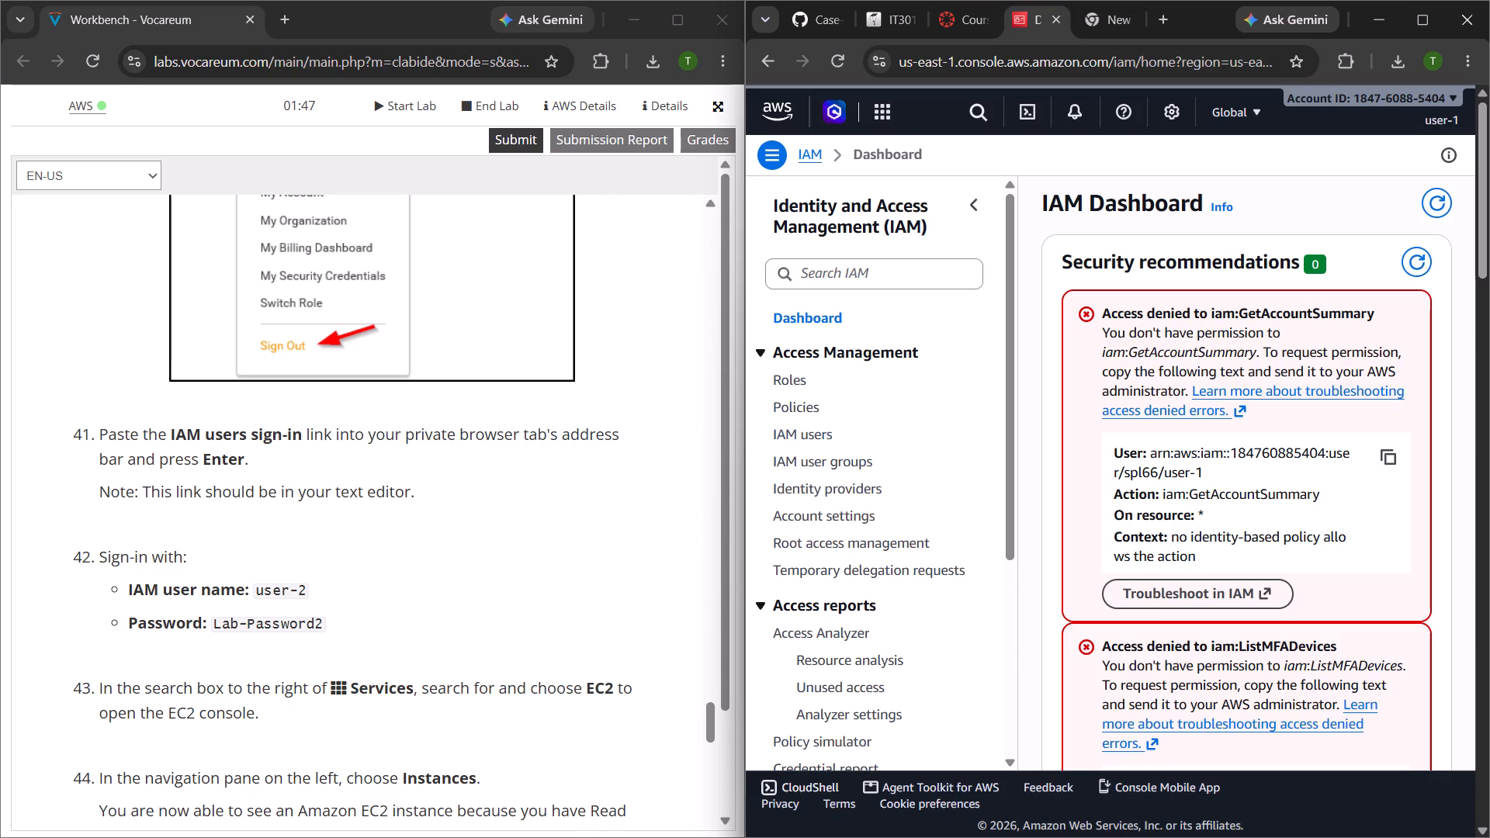
End the AWS lab session and agree to the deletion of its resources and data.
left_click(491, 106)
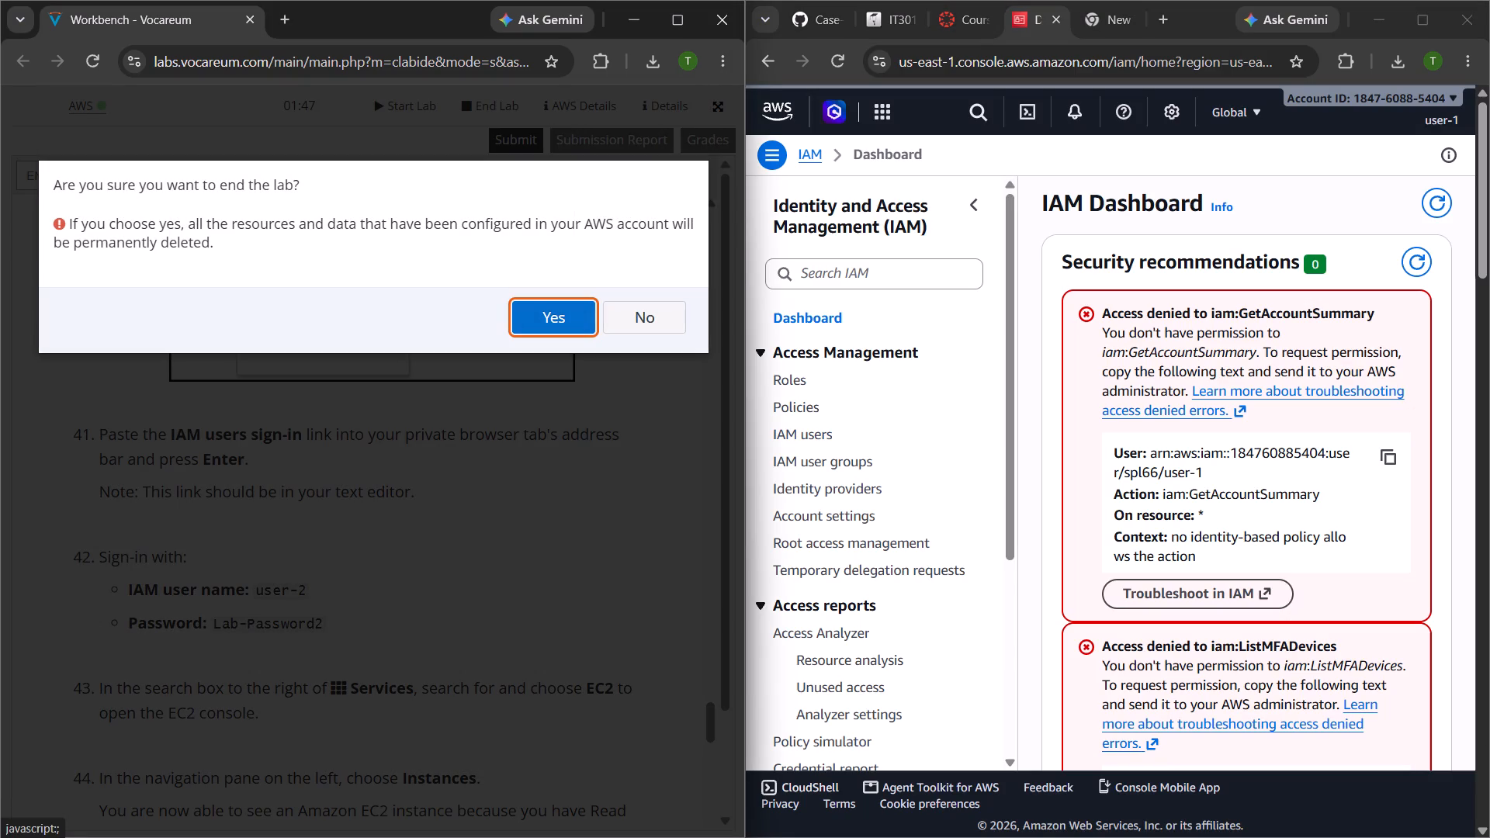
left_click(550, 316)
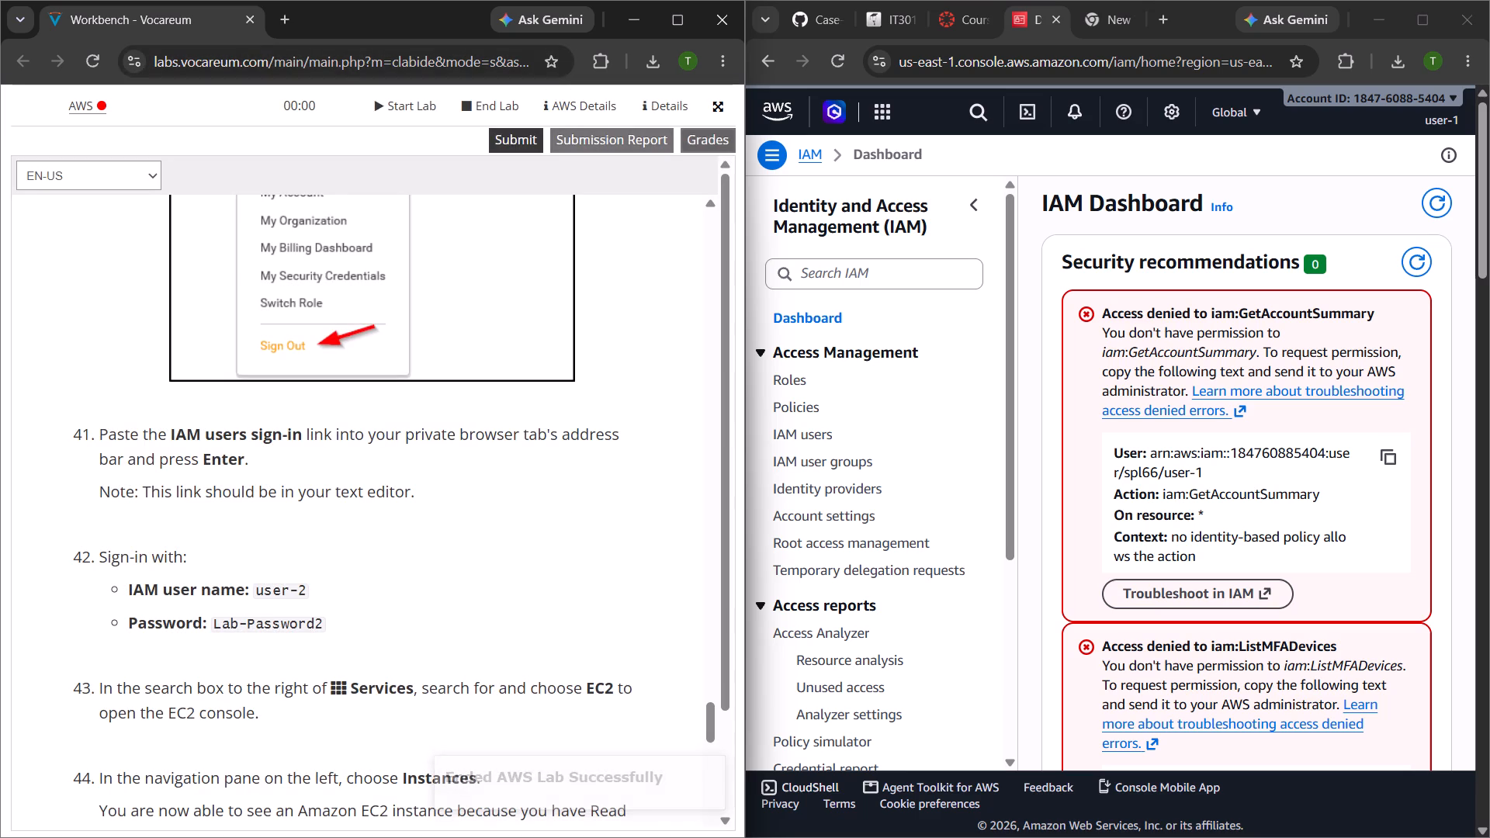
Close the browser window holding the AWS console and enlarge and reposition the Vocareum lab workbench window.
left_click(1459, 21)
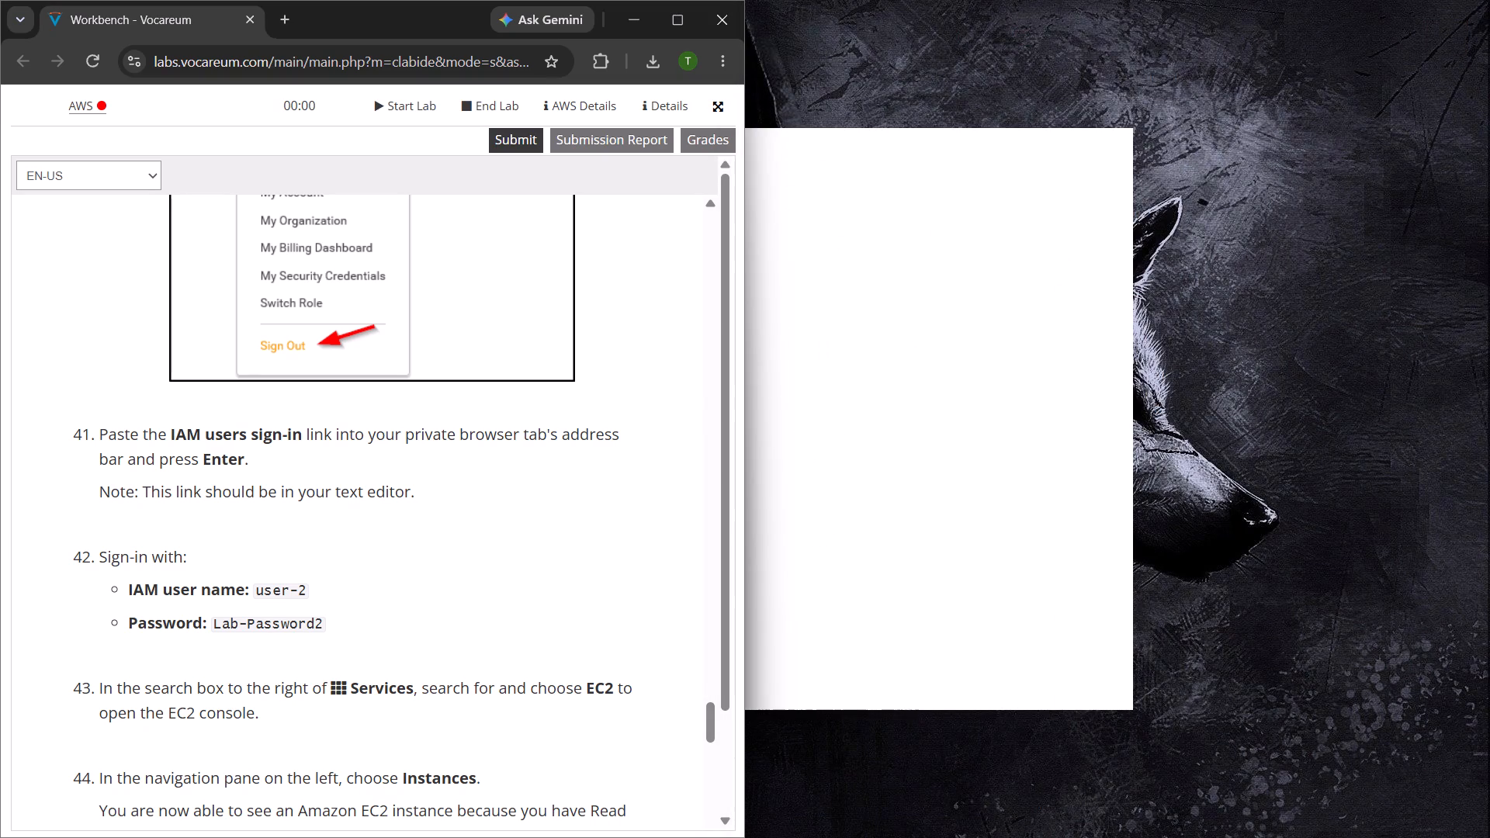
left_click(674, 12)
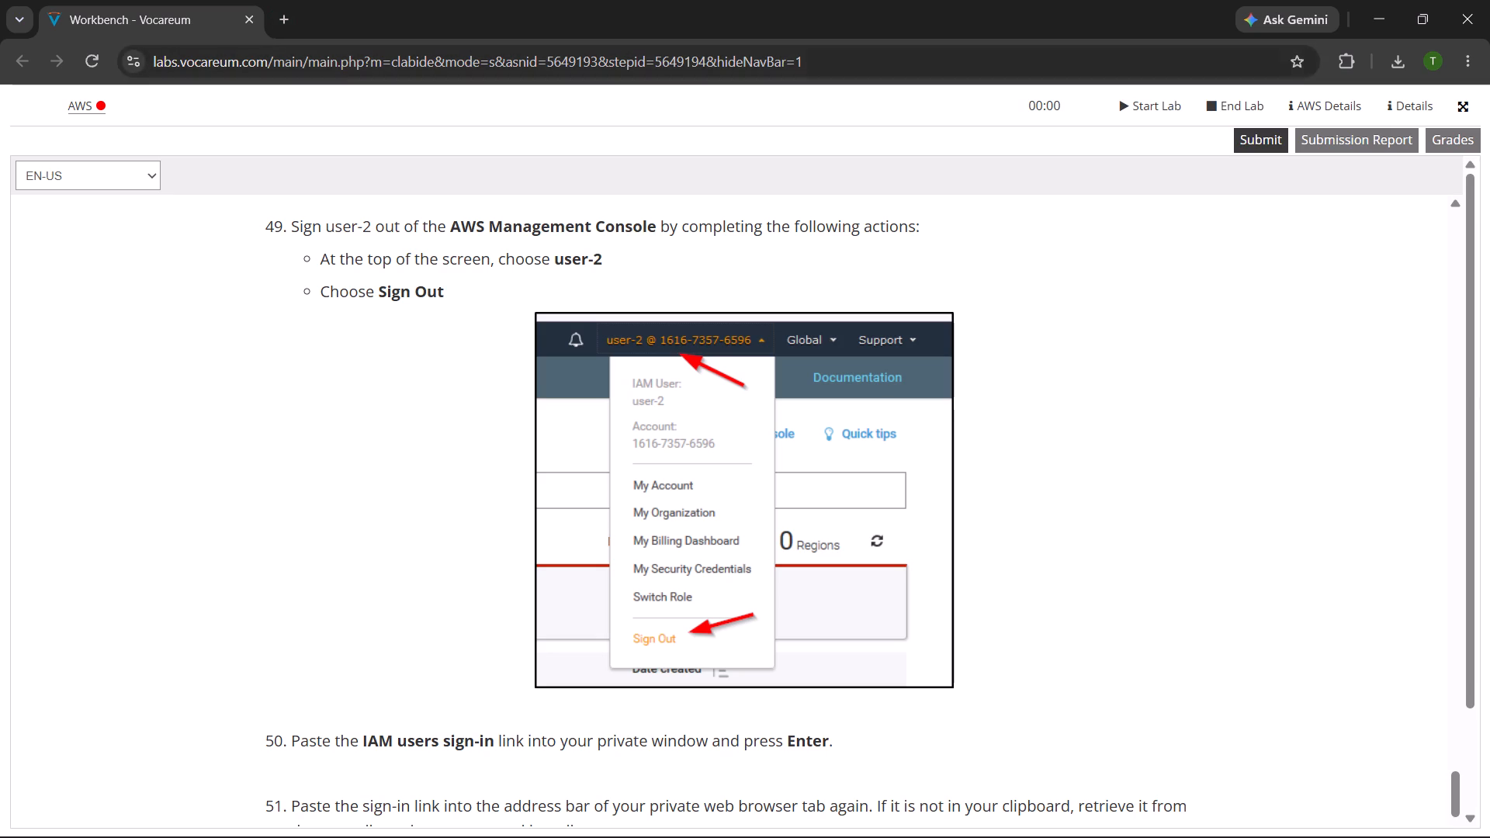
left_click_drag(182, 9, 560, 0)
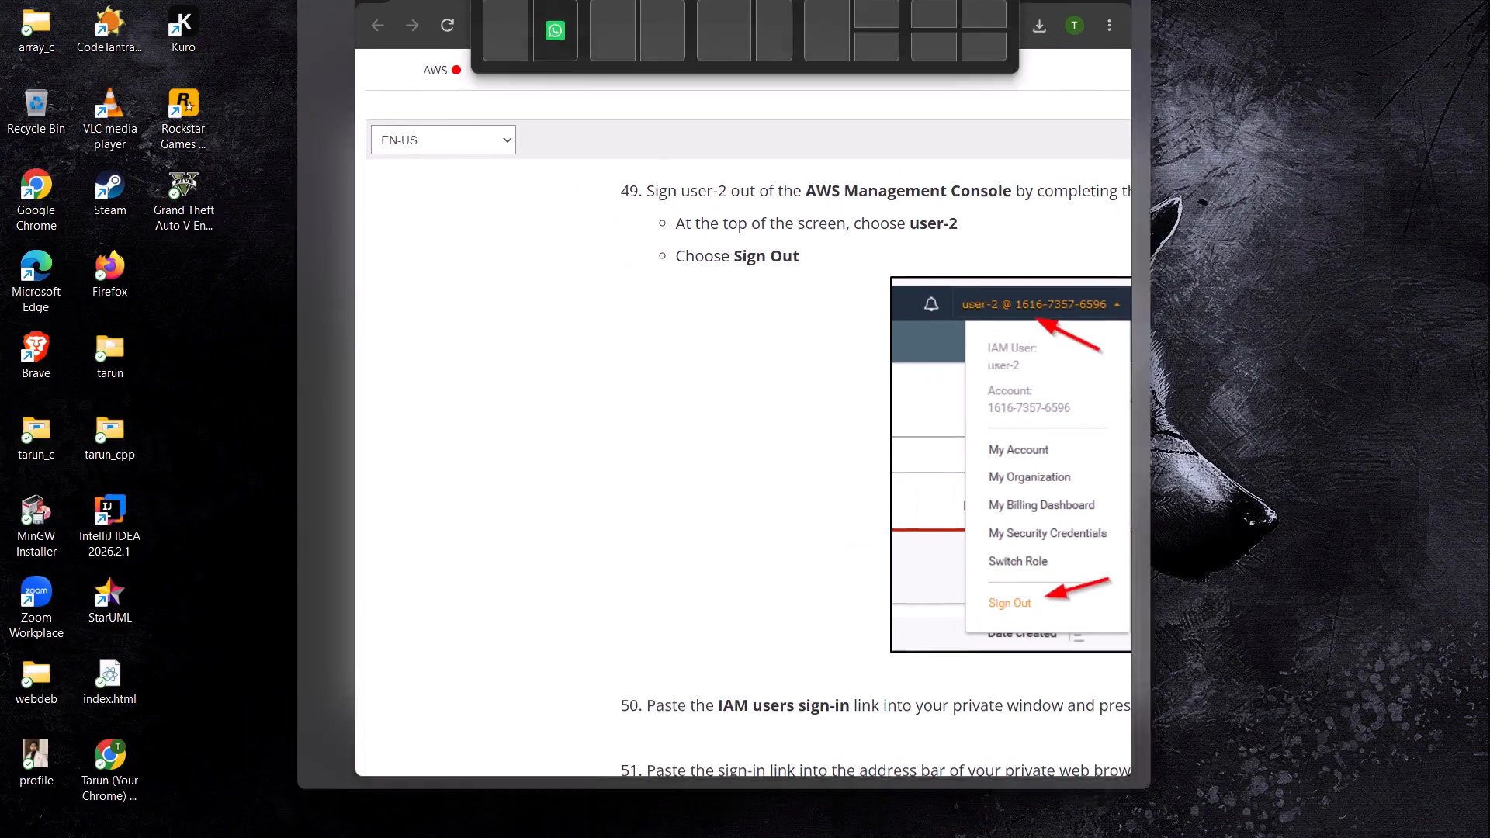
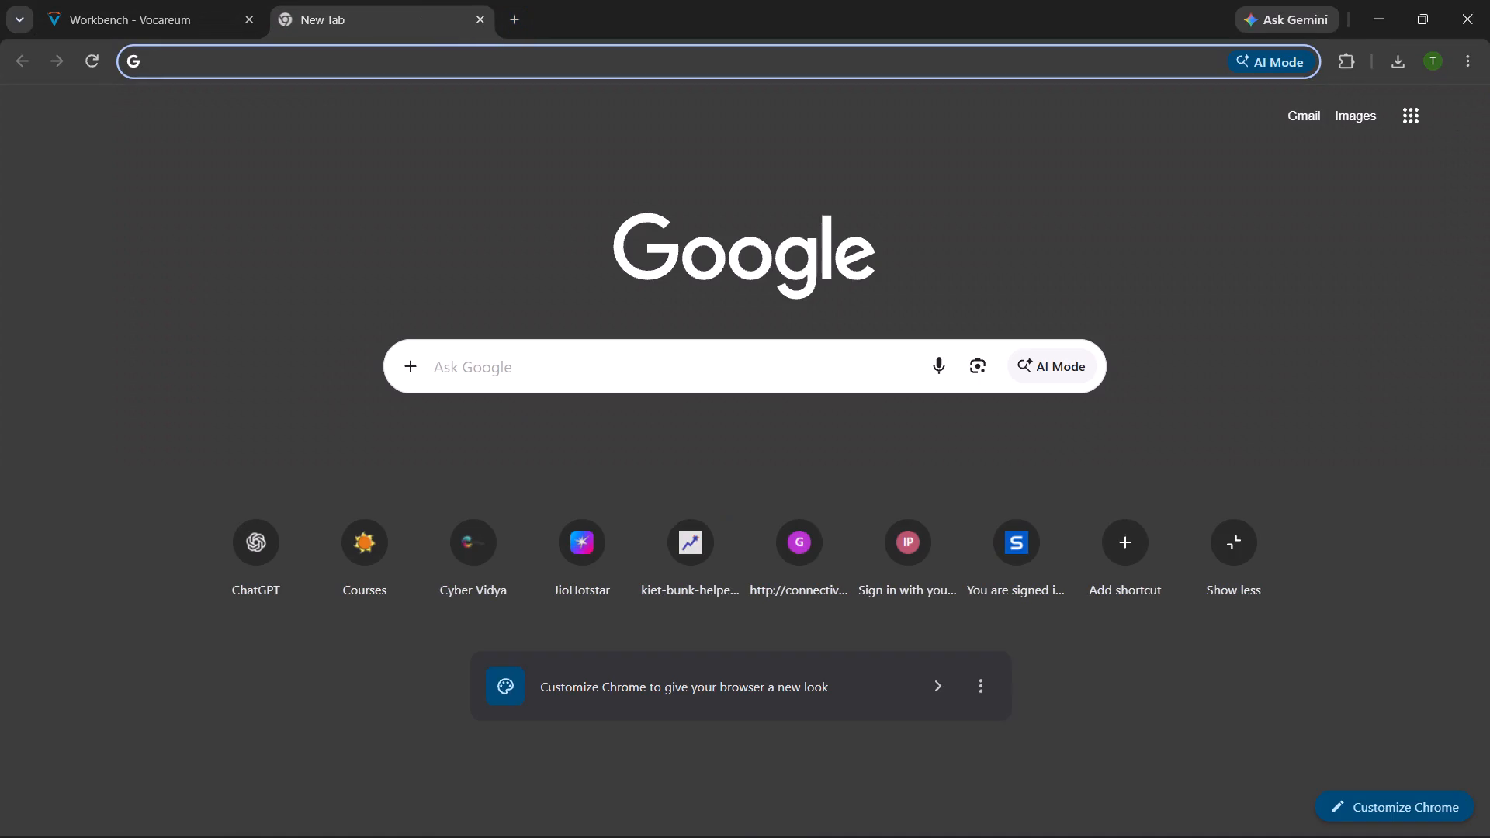
Enter "aws" as the address or search query in the new browser tab.
type("aws")
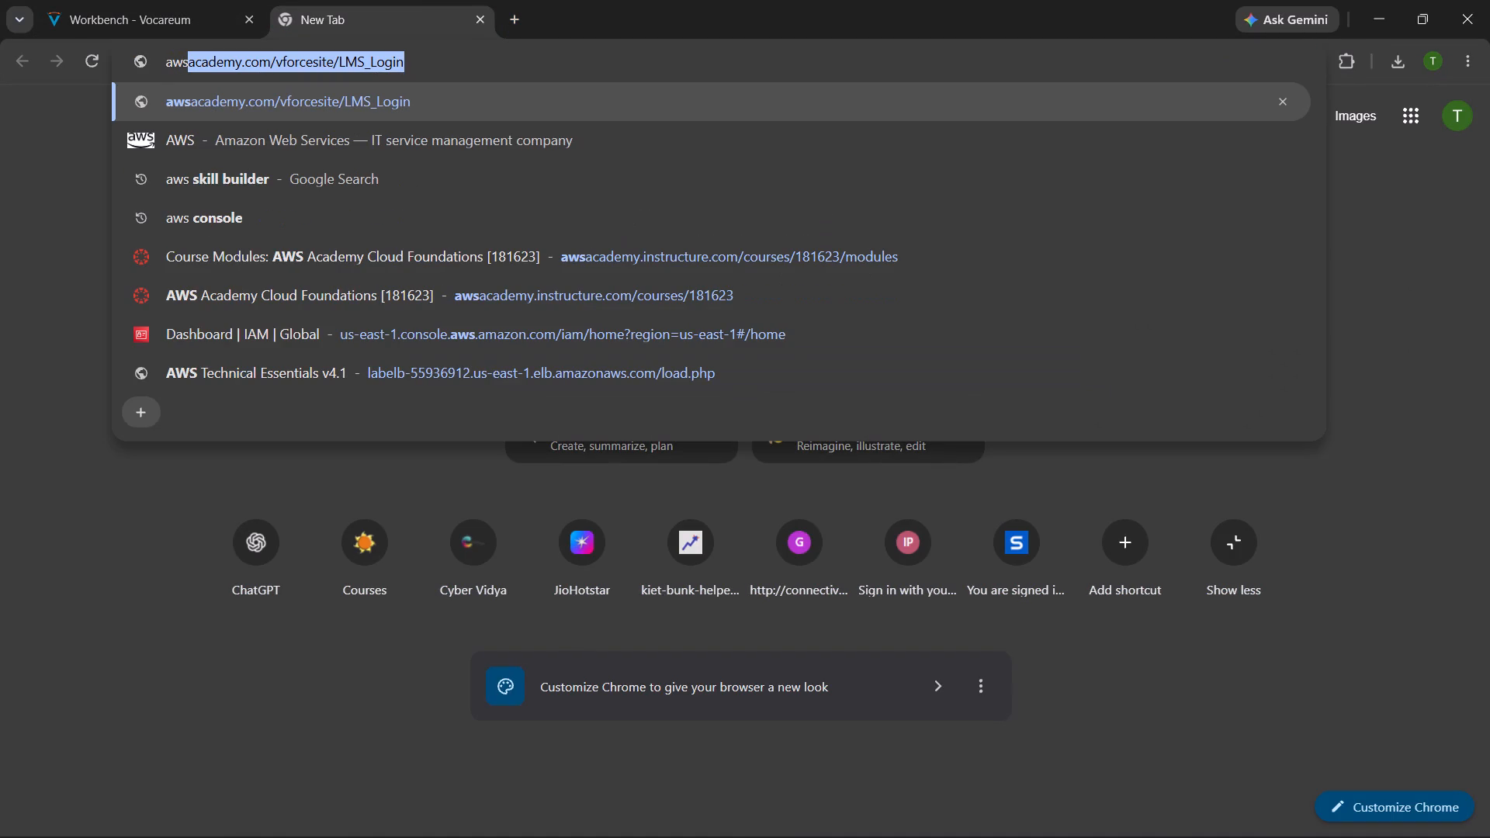
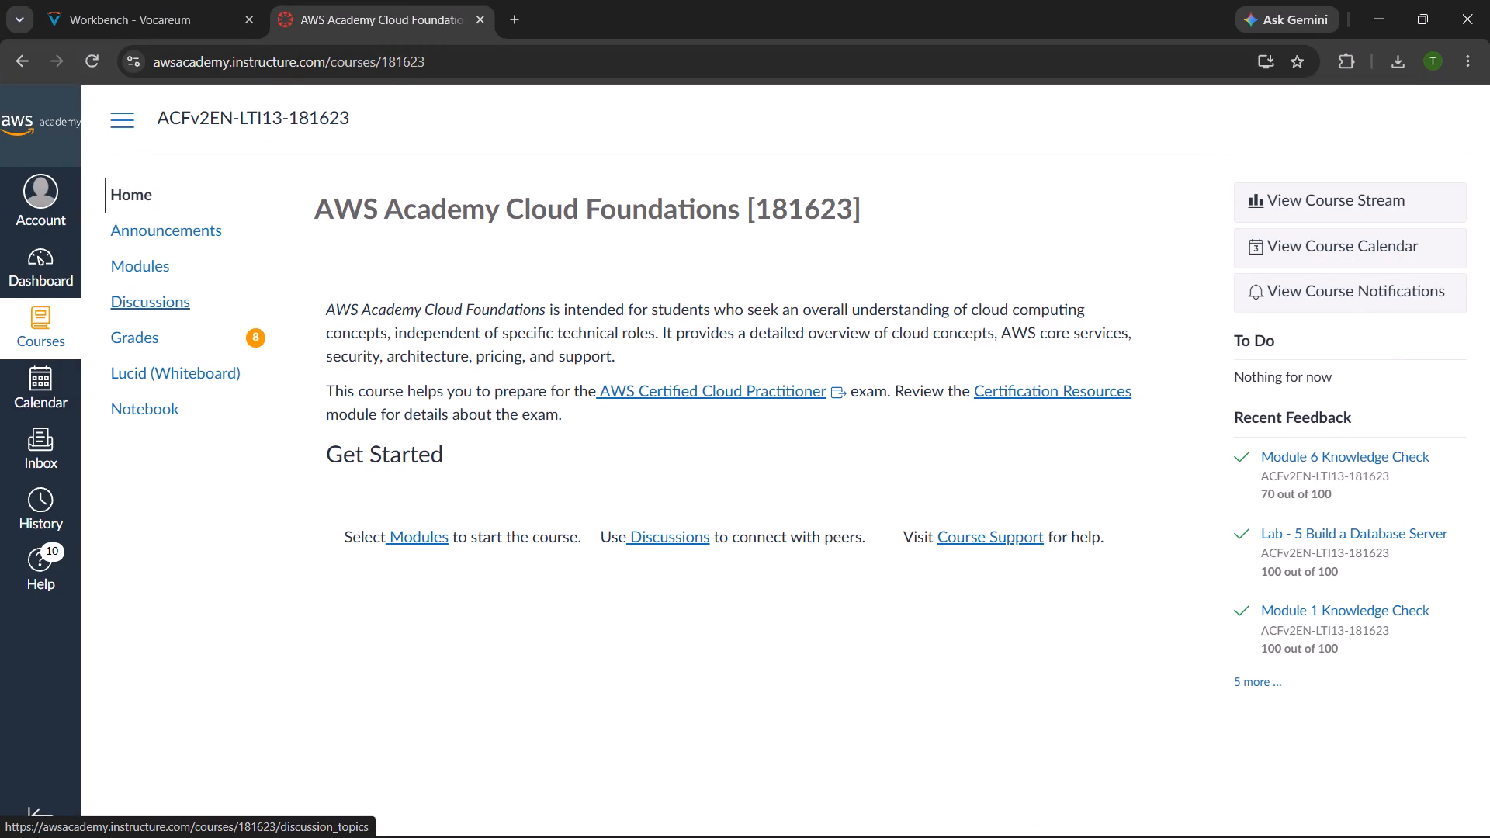
Open "Lab - 2 Build your VPC and Launch a Web Server" from the course modules and load it in a new window.
left_click(151, 264)
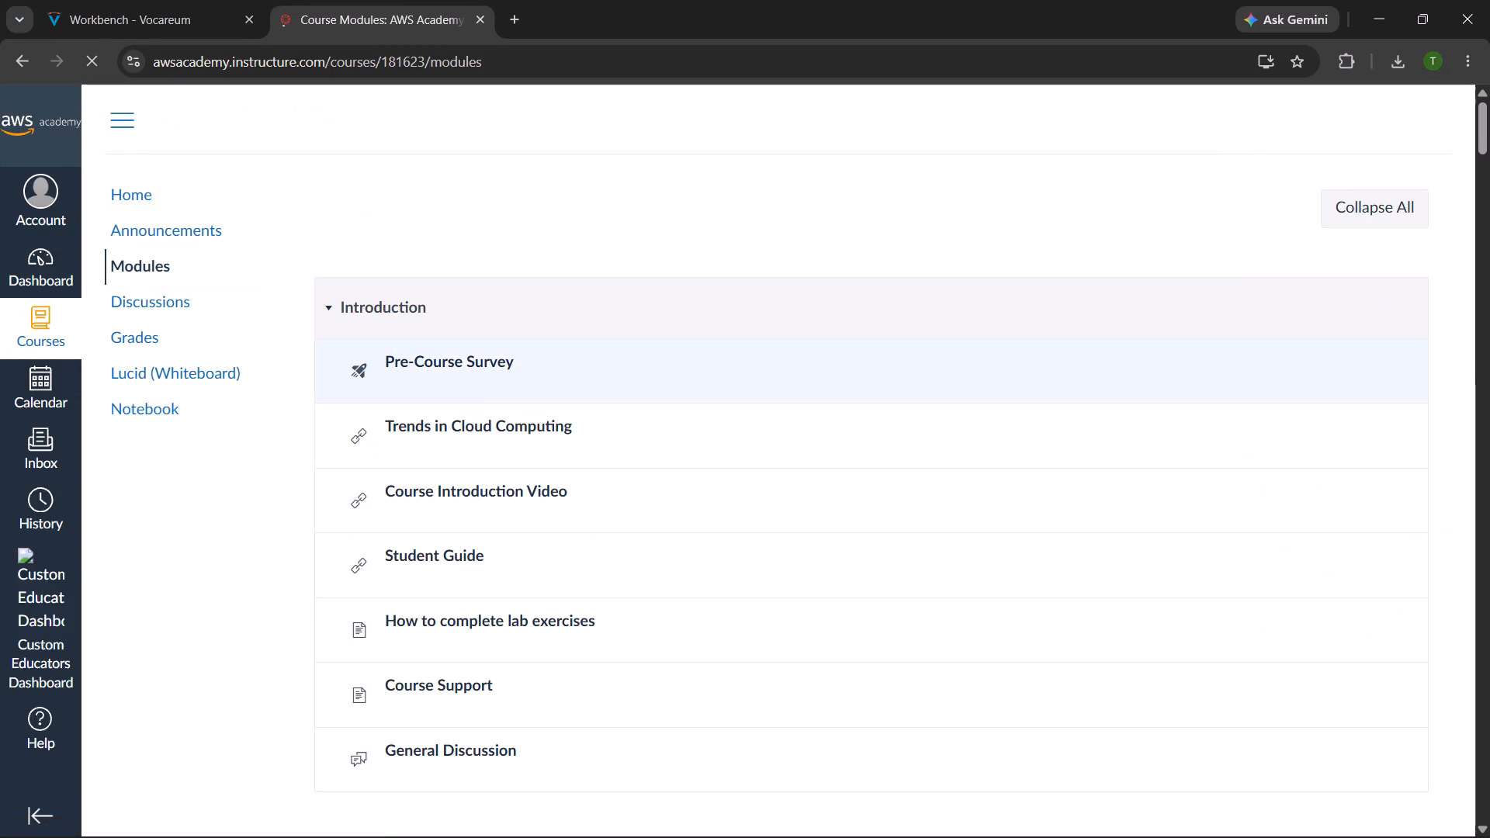
scroll(582, 487, "down", 5)
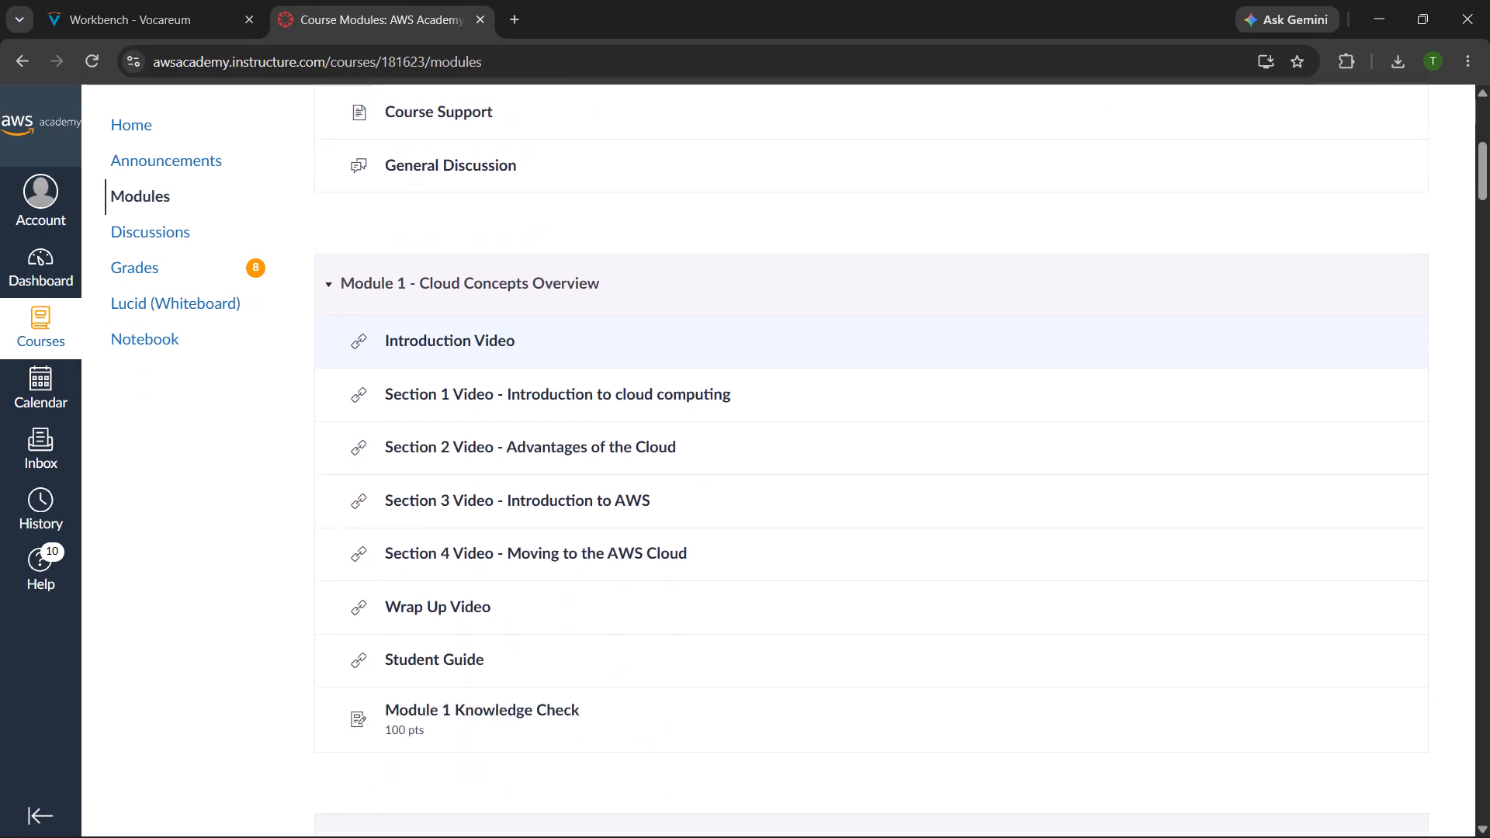
scroll(582, 487, "down", 4)
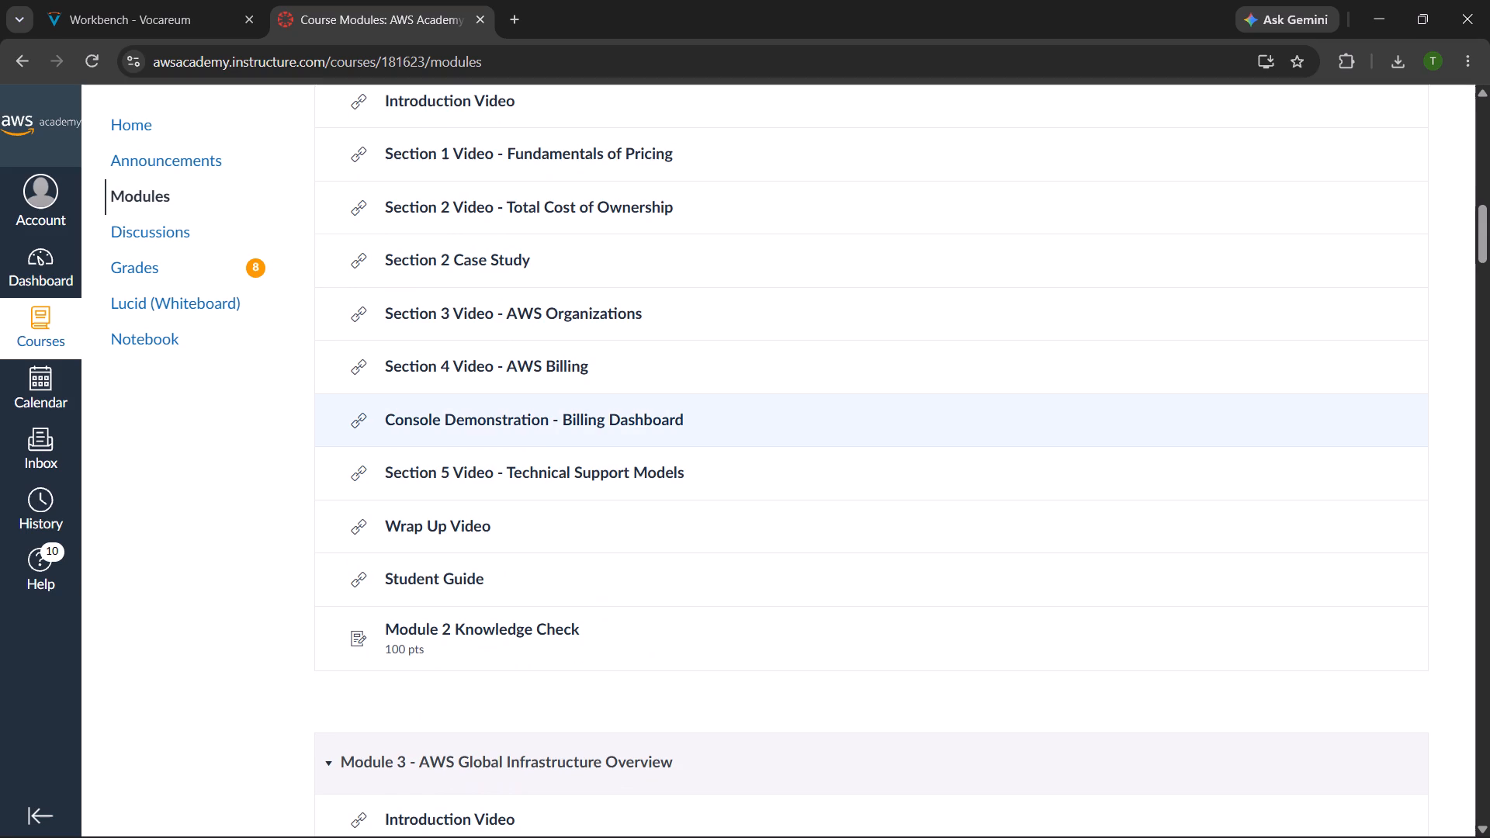
scroll(501, 593, "down", 9)
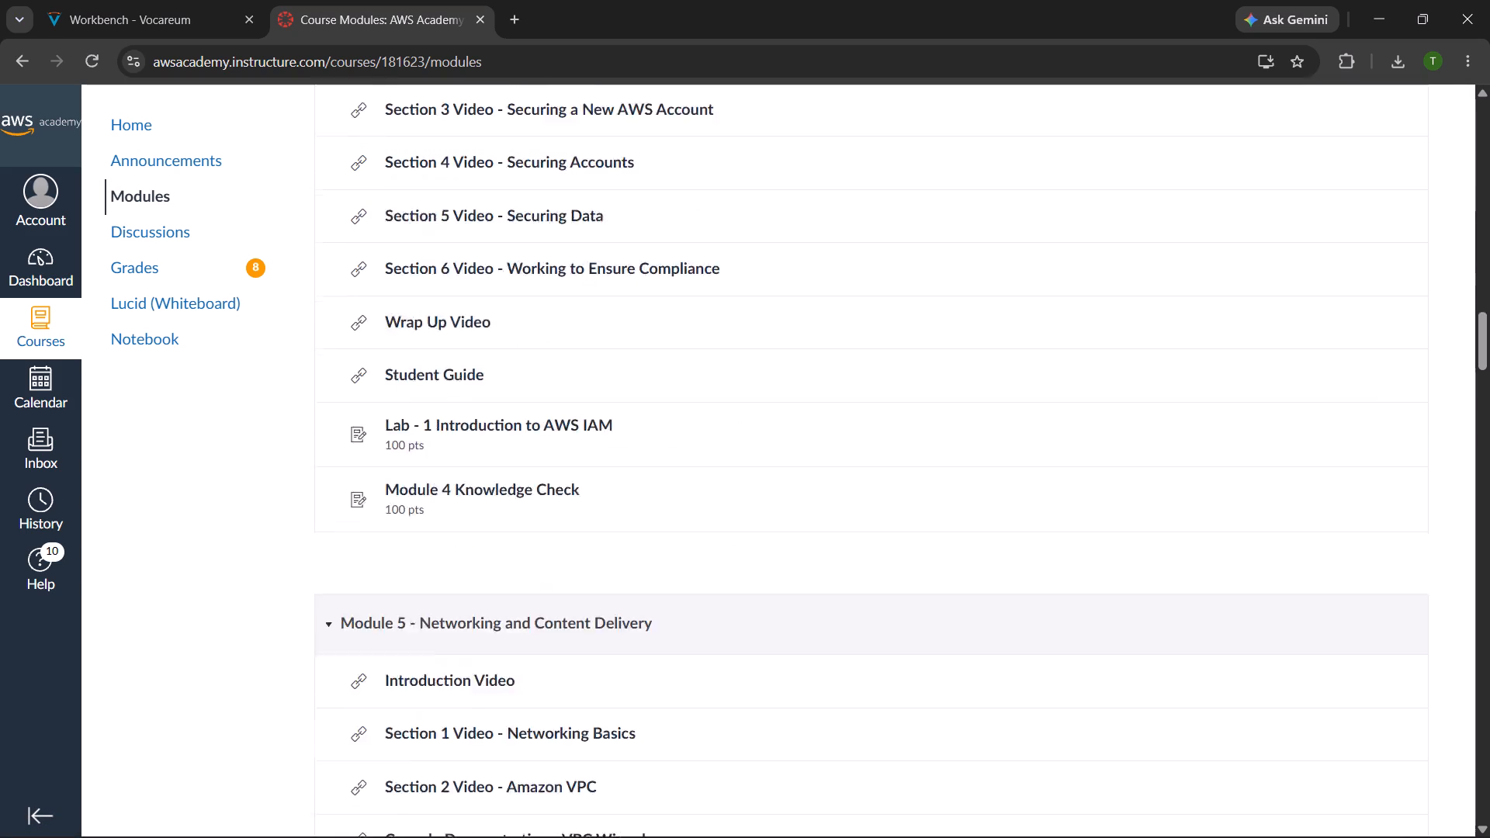
scroll(501, 593, "down", 5)
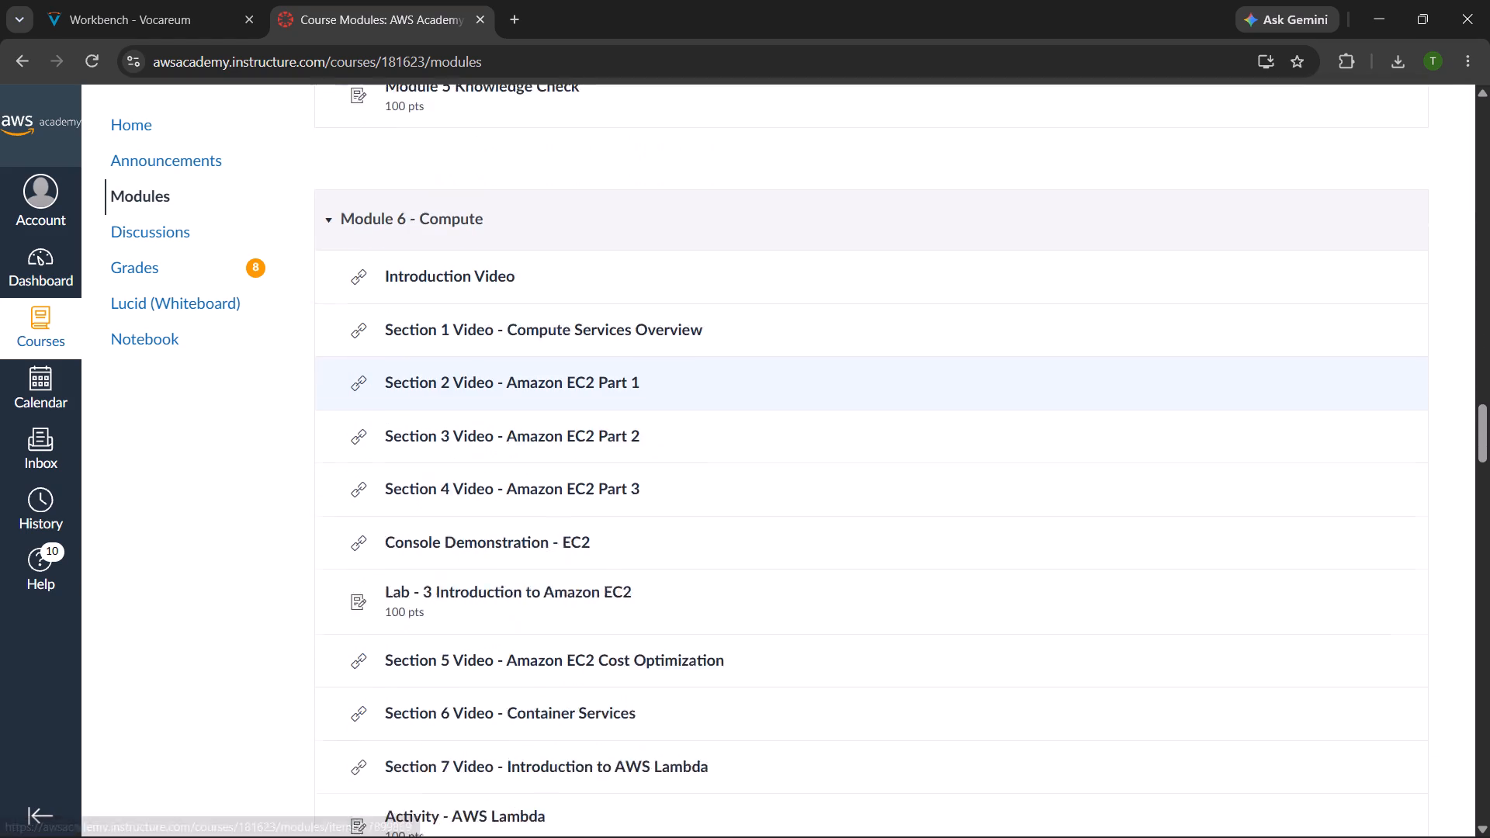
scroll(501, 593, "down", 2)
scroll(505, 473, "up", 1)
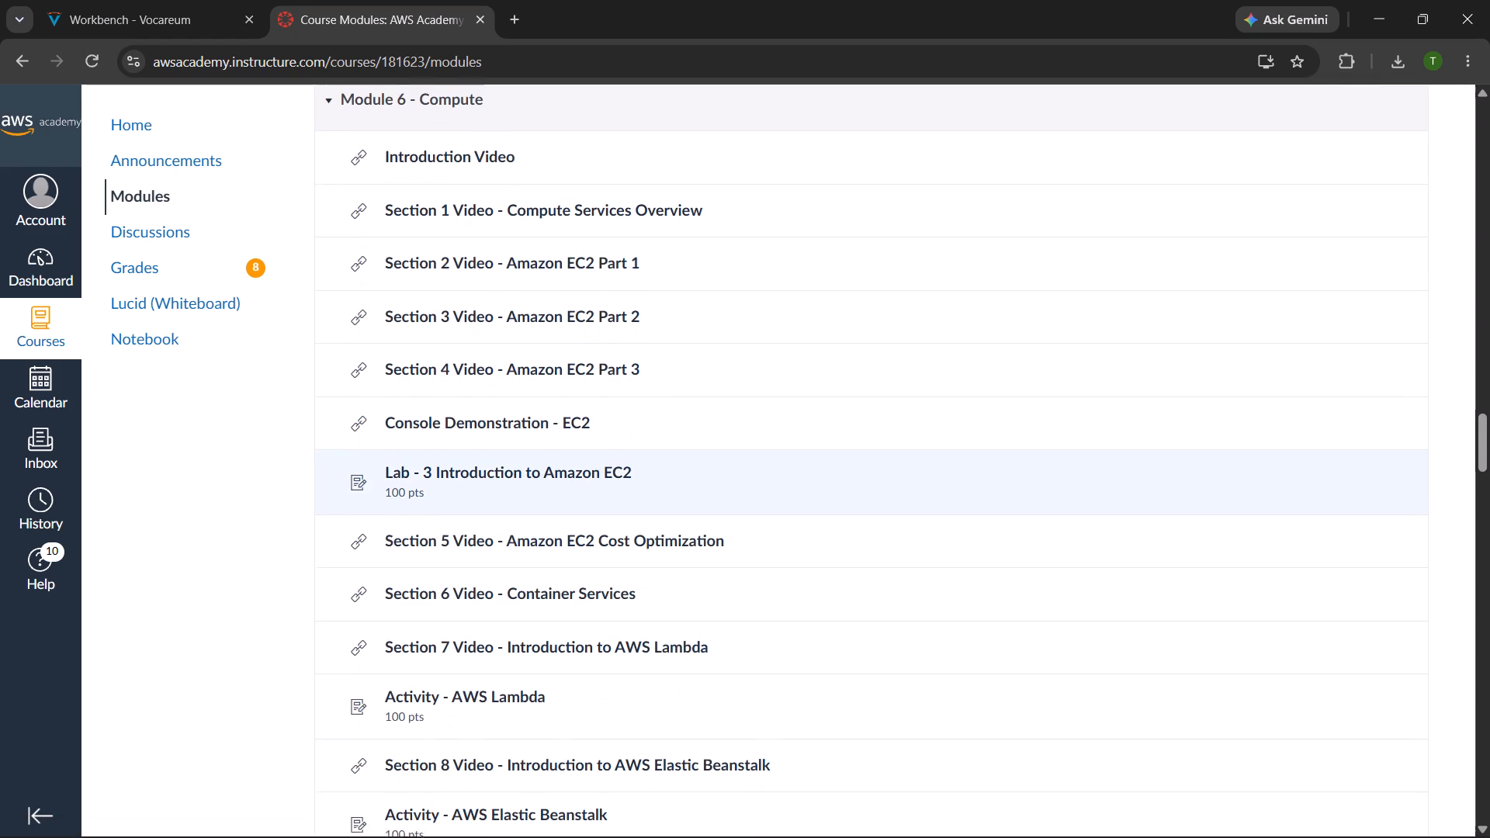
scroll(505, 473, "up", 4)
scroll(505, 473, "down", 1)
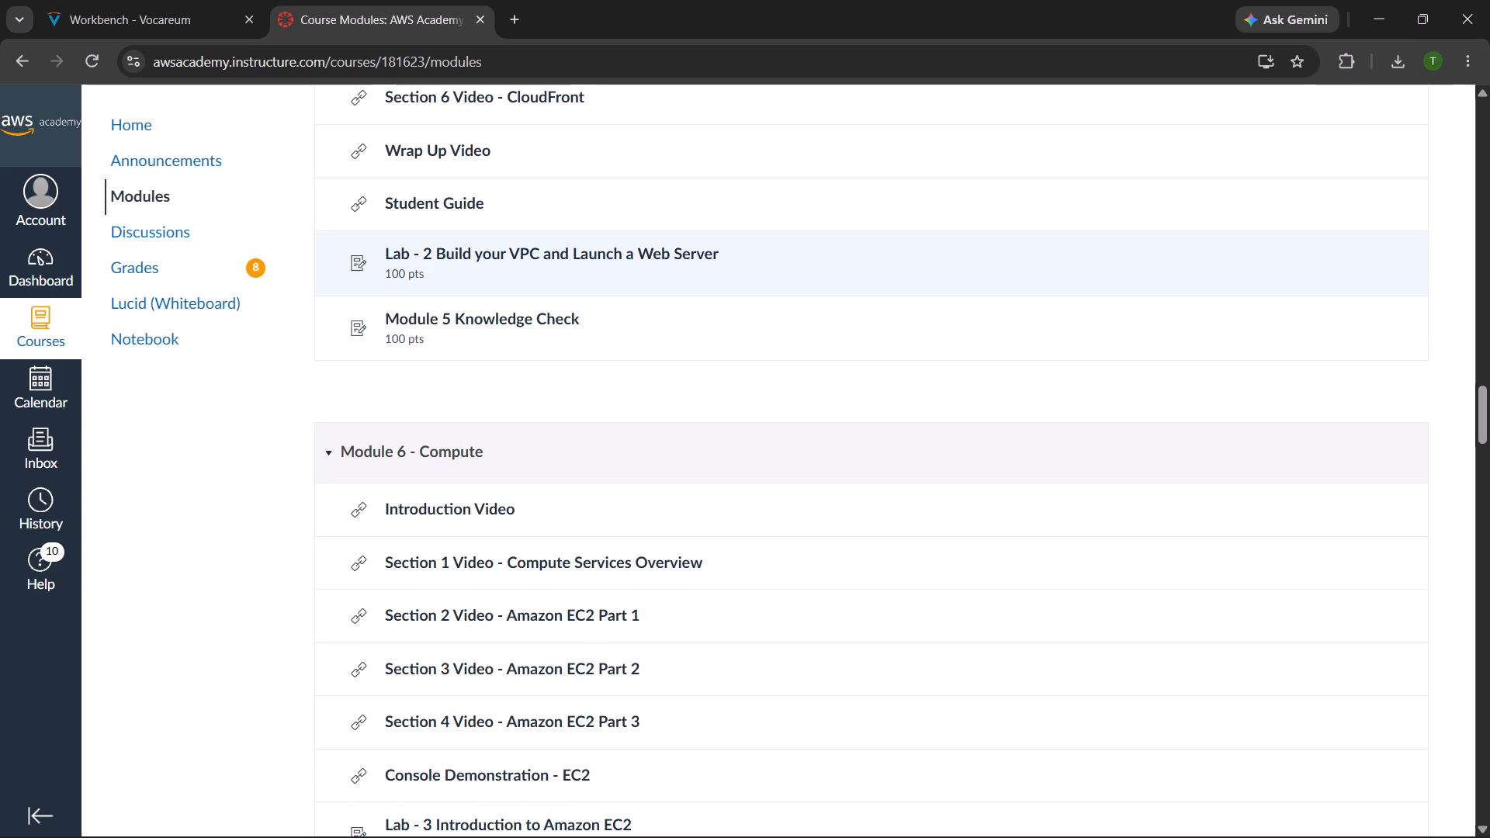
left_click(511, 255)
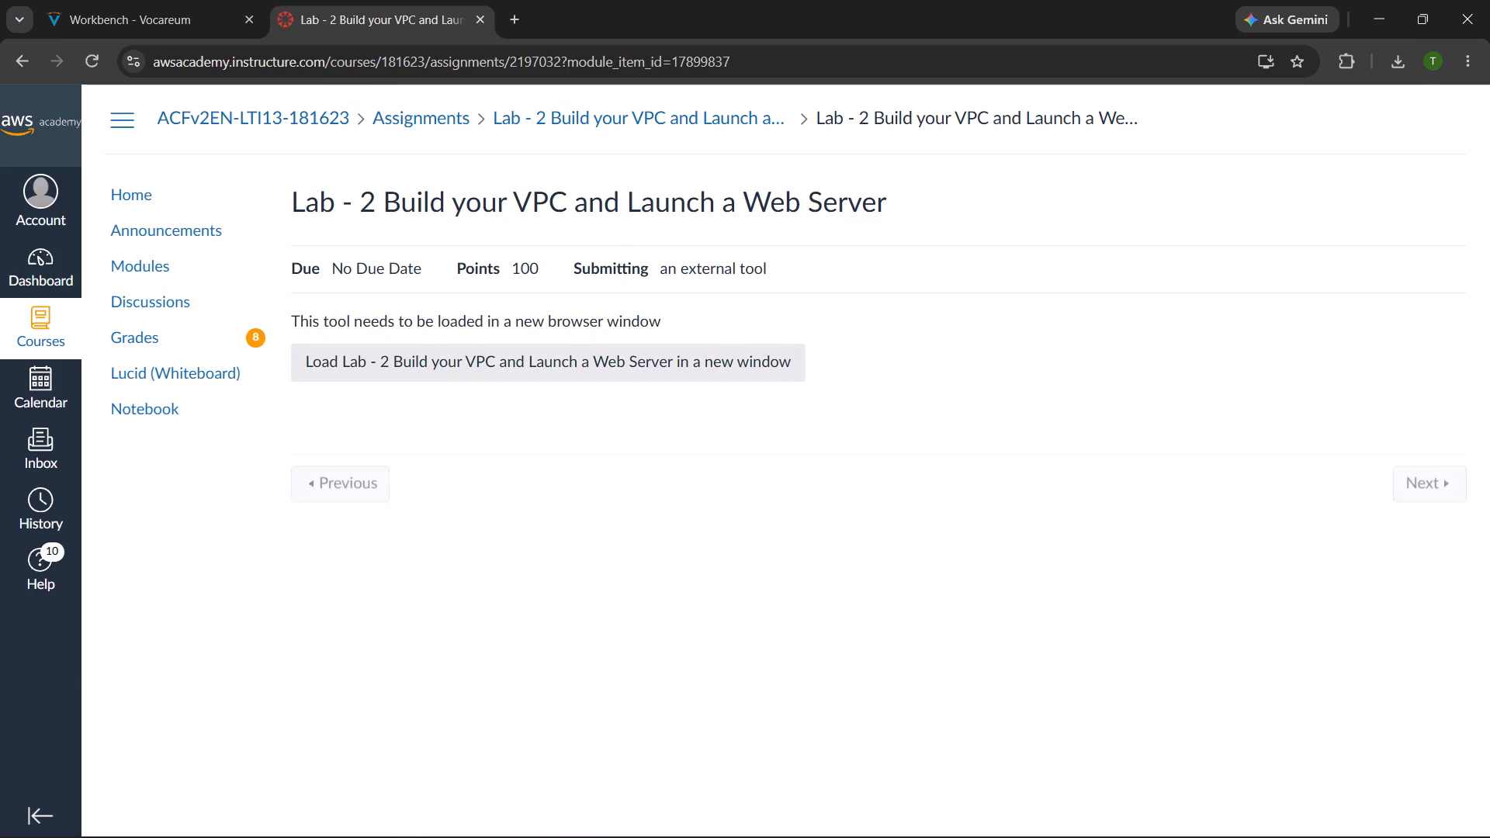
left_click(492, 368)
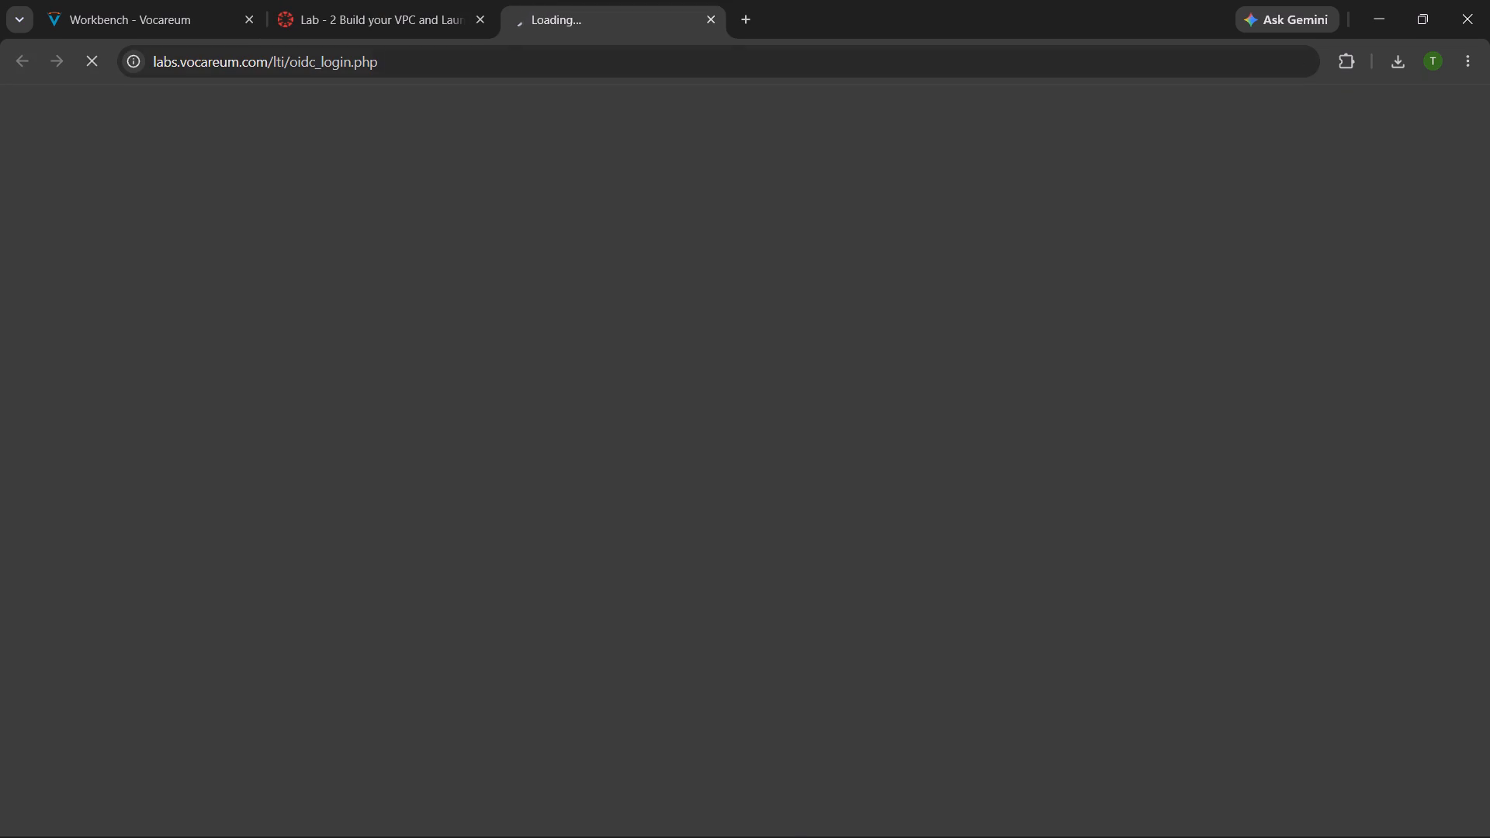
Close the finished Lab 1 workbench and switch to the Lab 2 workbench.
left_click(250, 27)
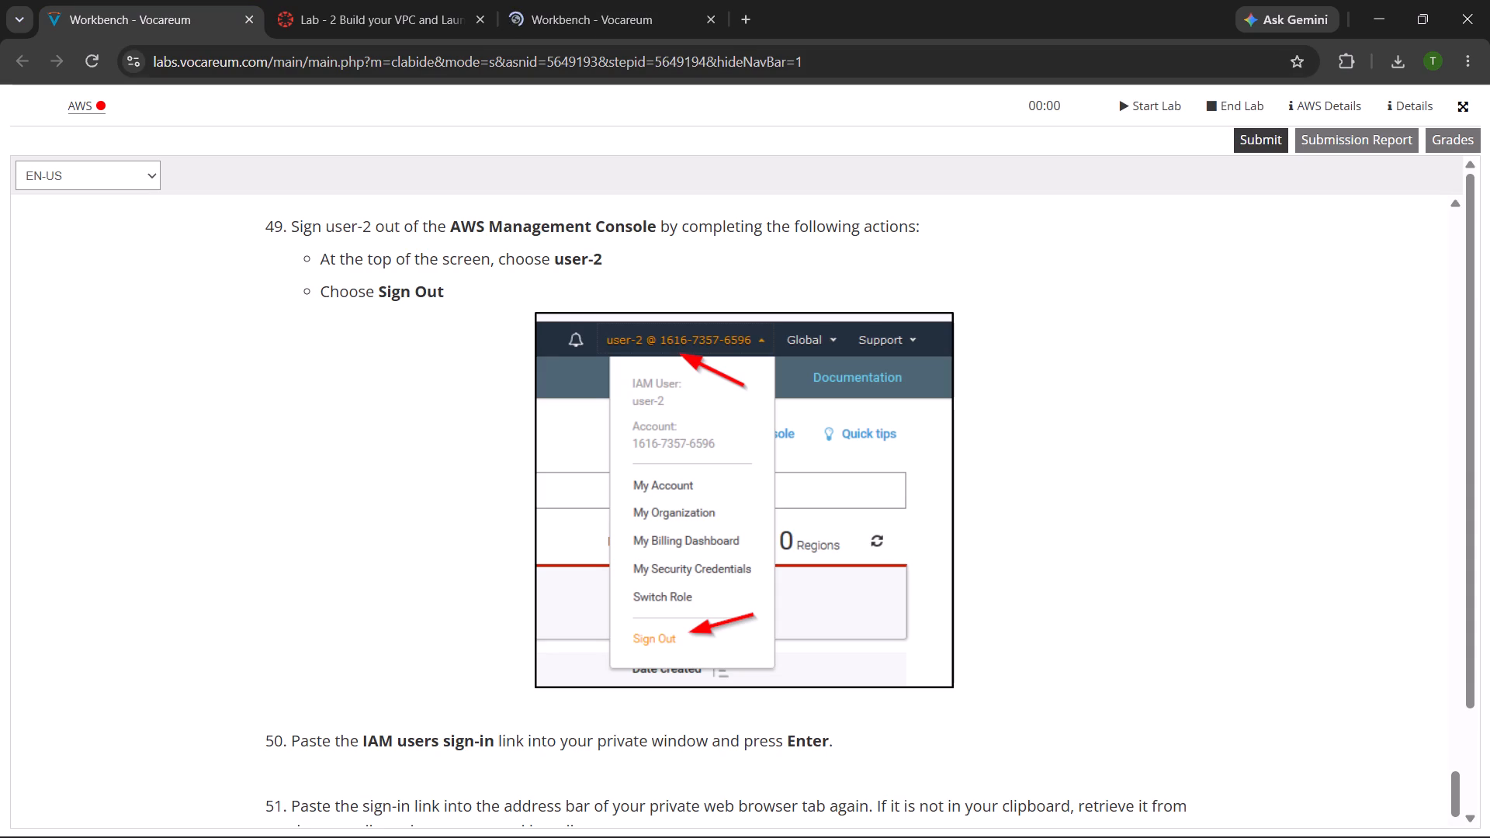
left_click(248, 26)
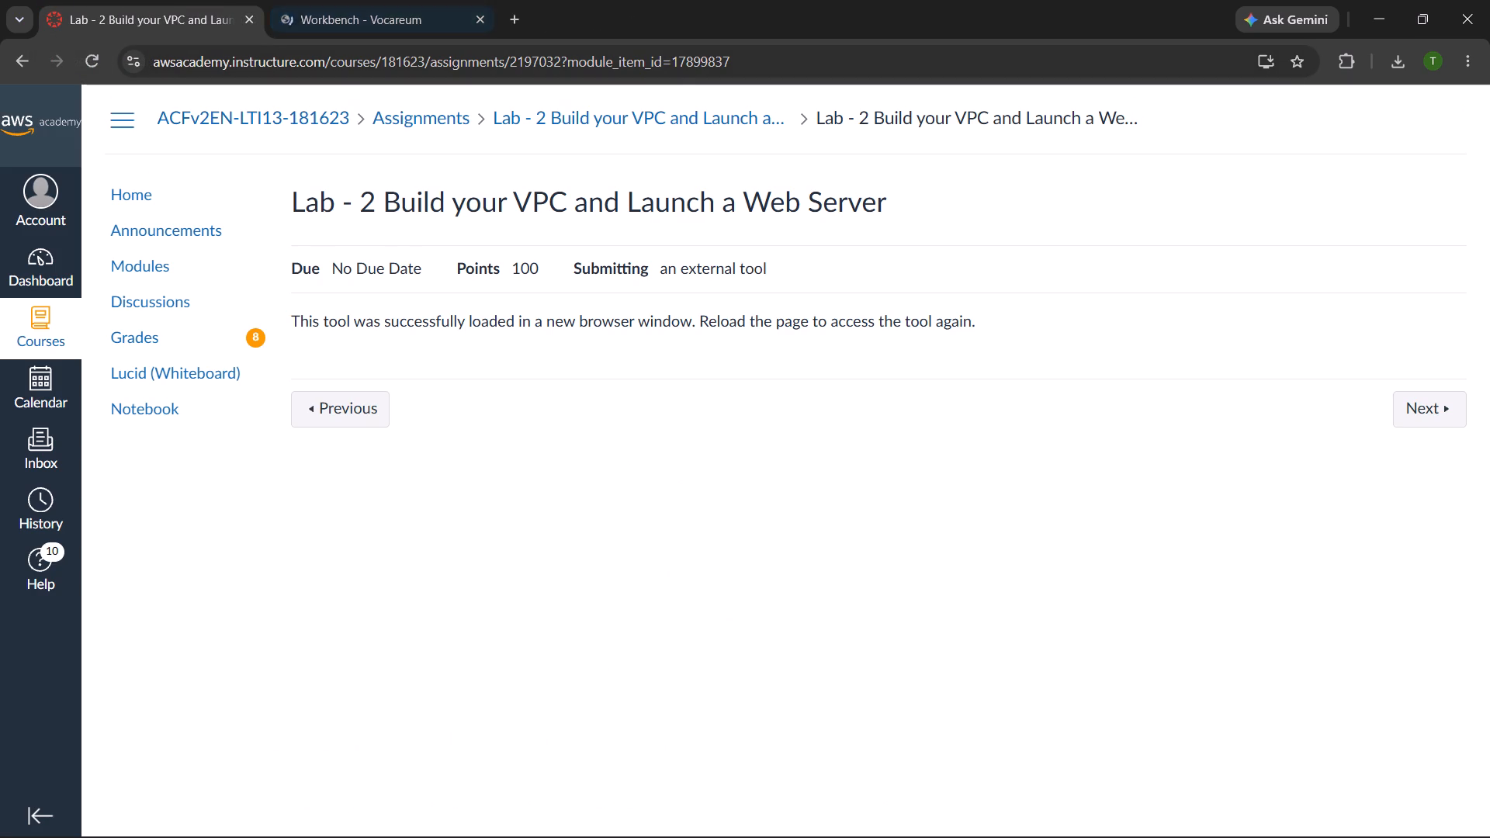
left_click(393, 9)
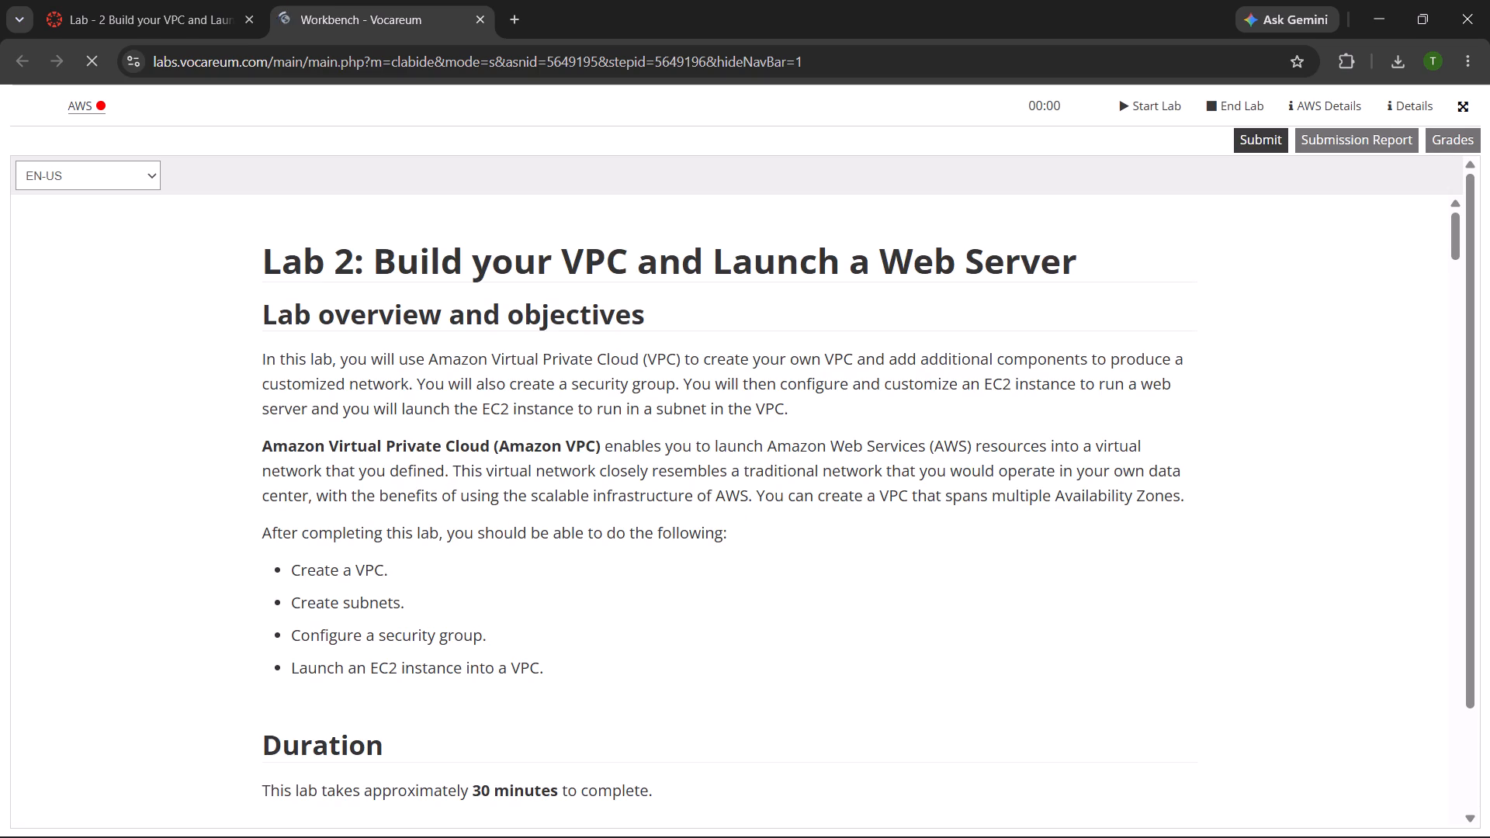
Skim the Lab 2 instructions, from the overview and scenario to the VPC, subnet and route table tasks.
scroll(585, 545, "down", 6)
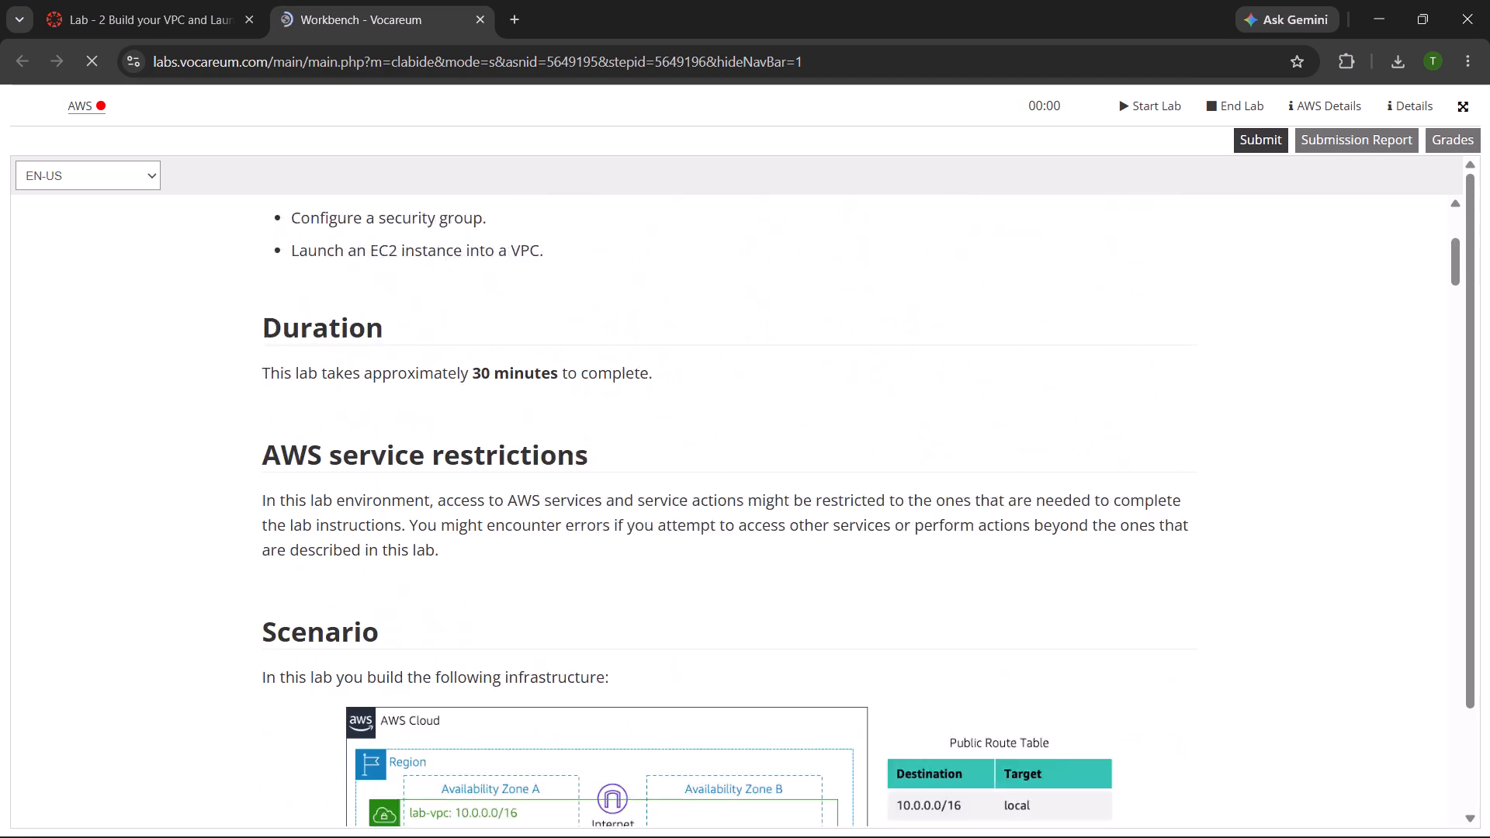
scroll(585, 545, "down", 13)
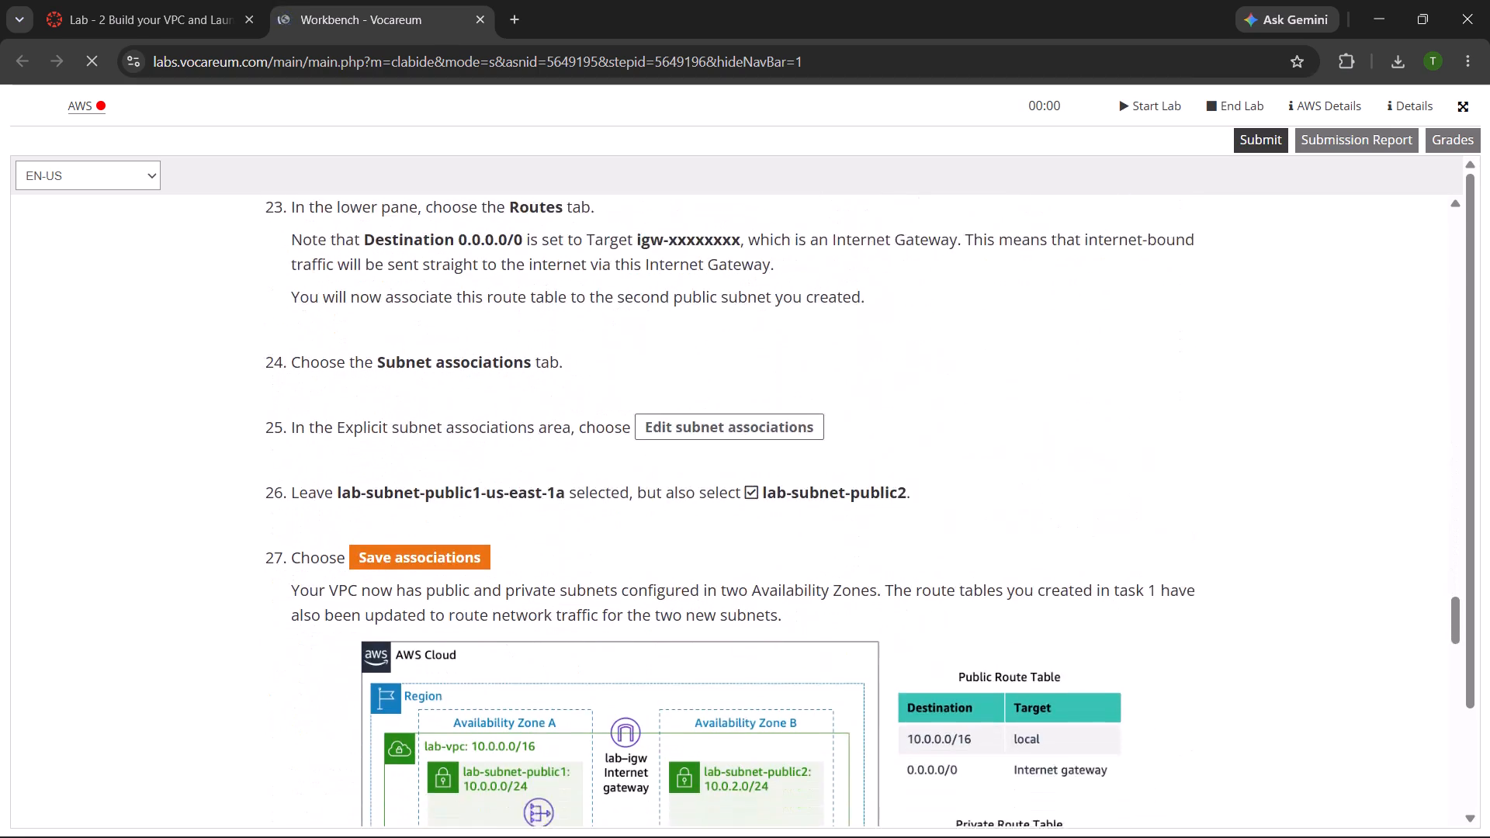
scroll(585, 545, "down", 4)
scroll(585, 545, "up", 15)
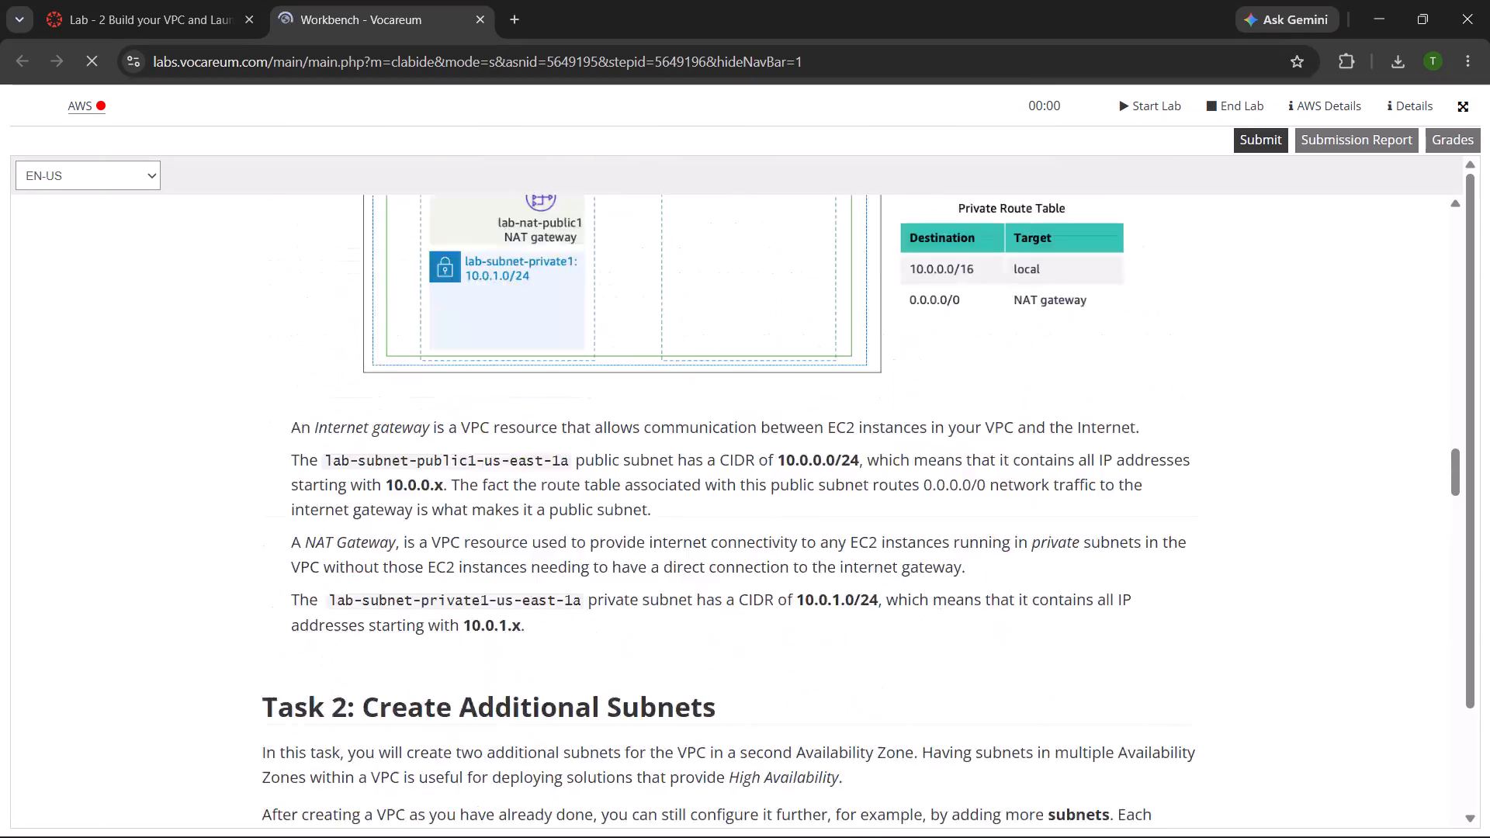
Start the lab environment for Lab 2: Build your VPC and Launch a Web Server.
left_click(1133, 112)
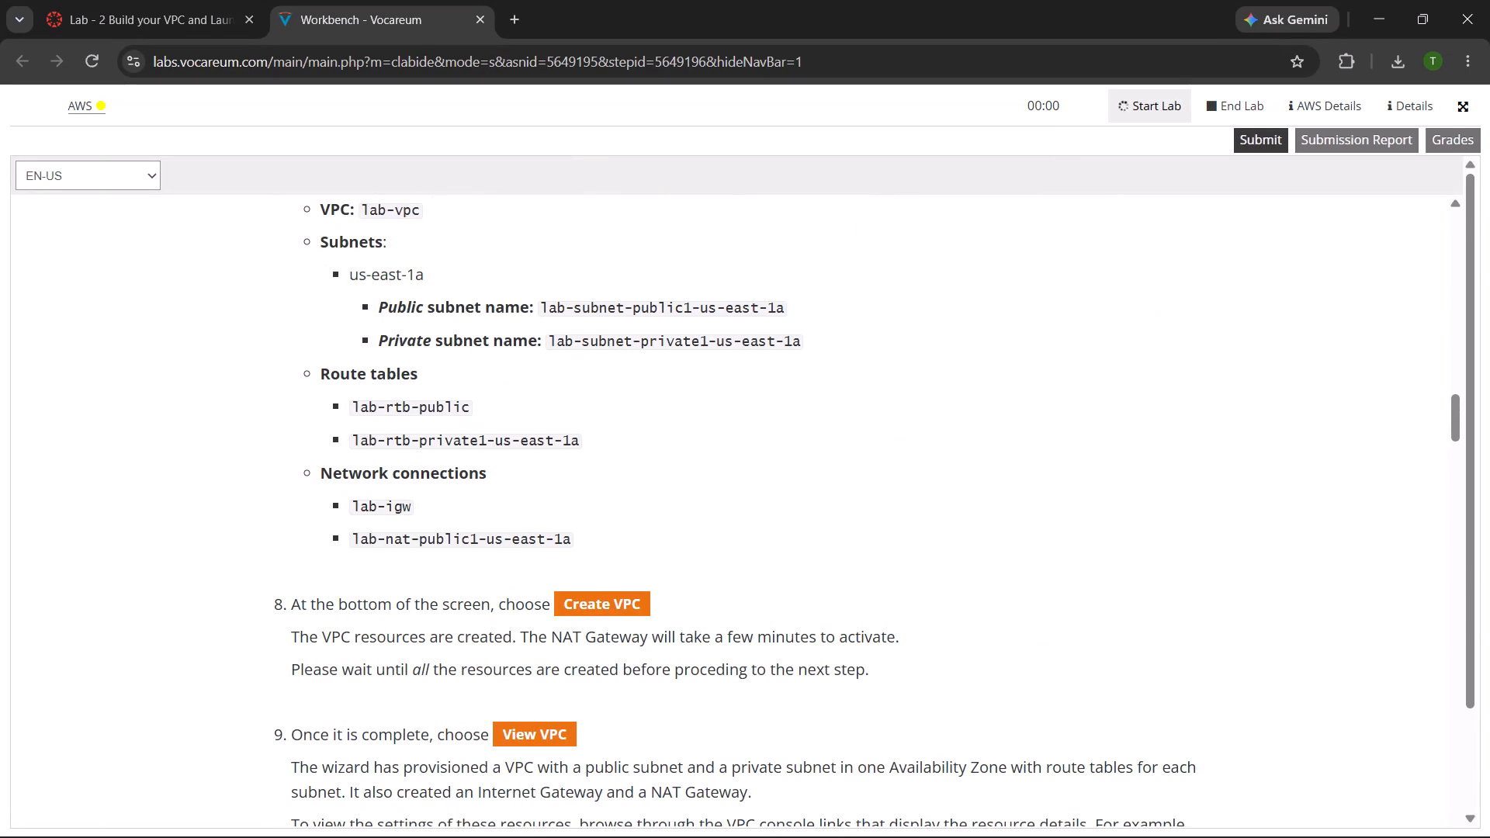
scroll(602, 438, "up", 20)
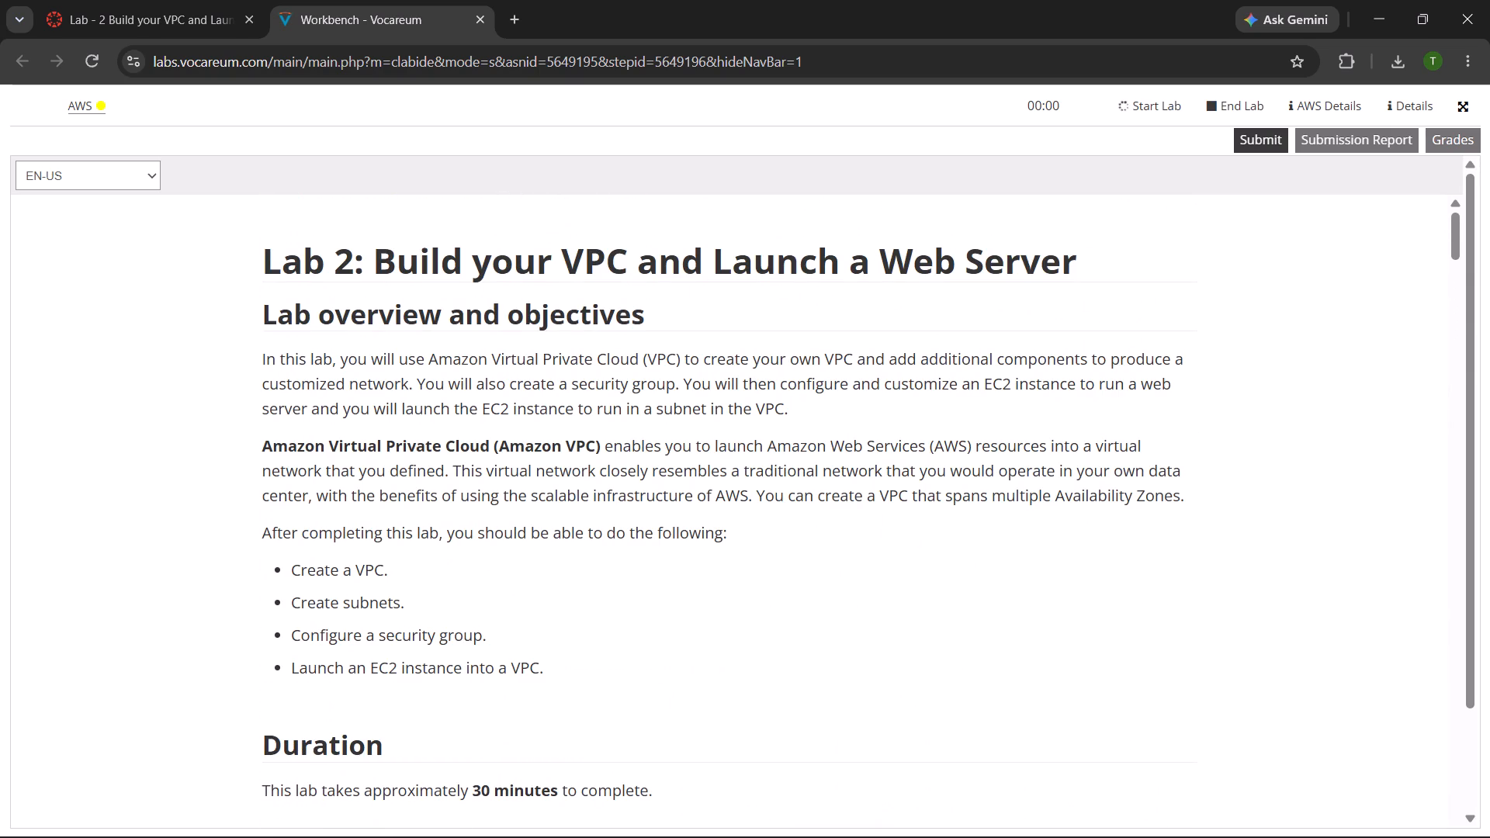
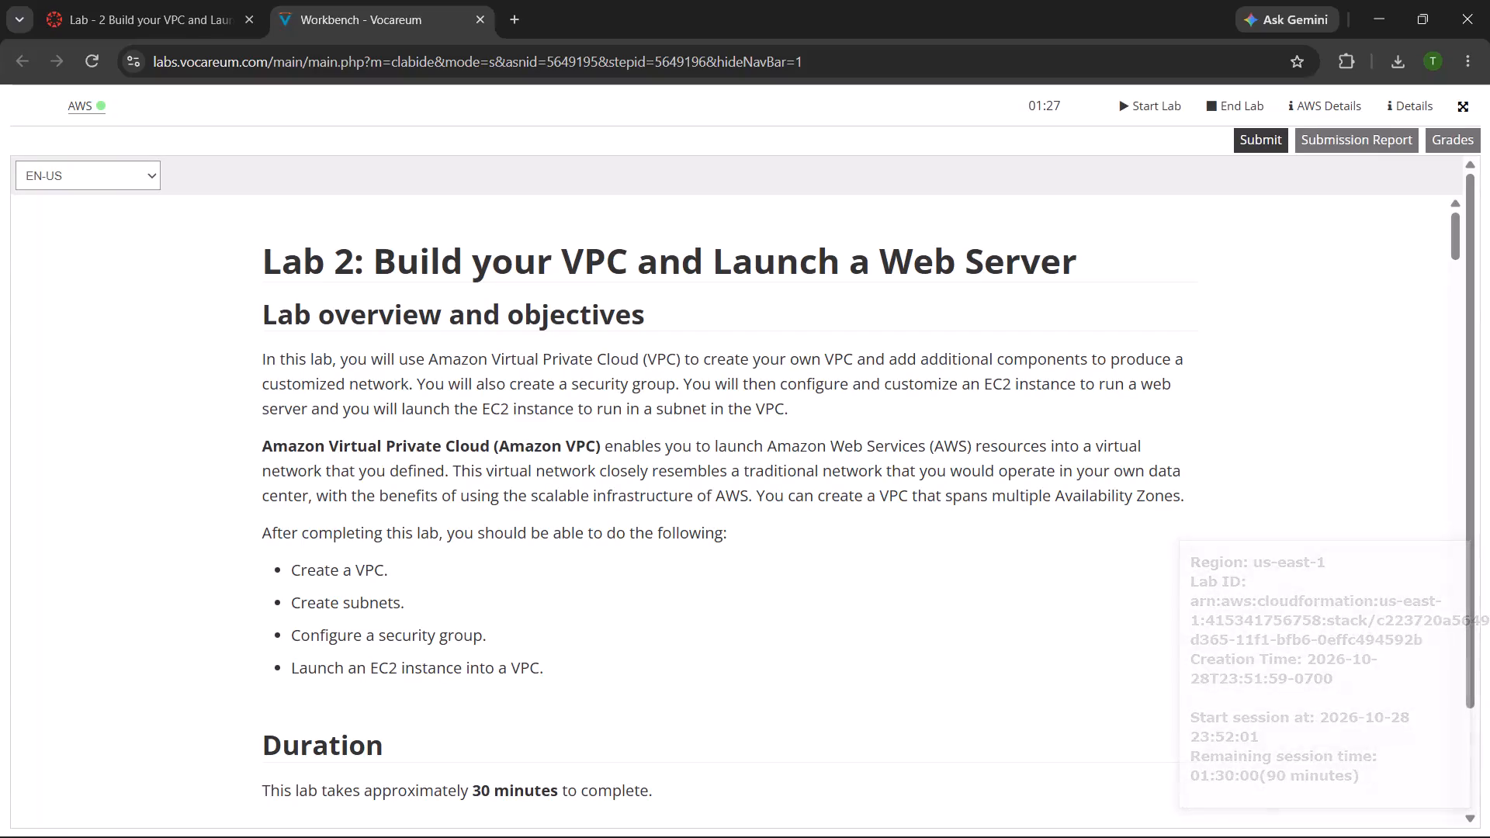
Open the AWS console from the Lab 2 workbench and log out of the AWS account that is still signed in.
left_click(93, 102)
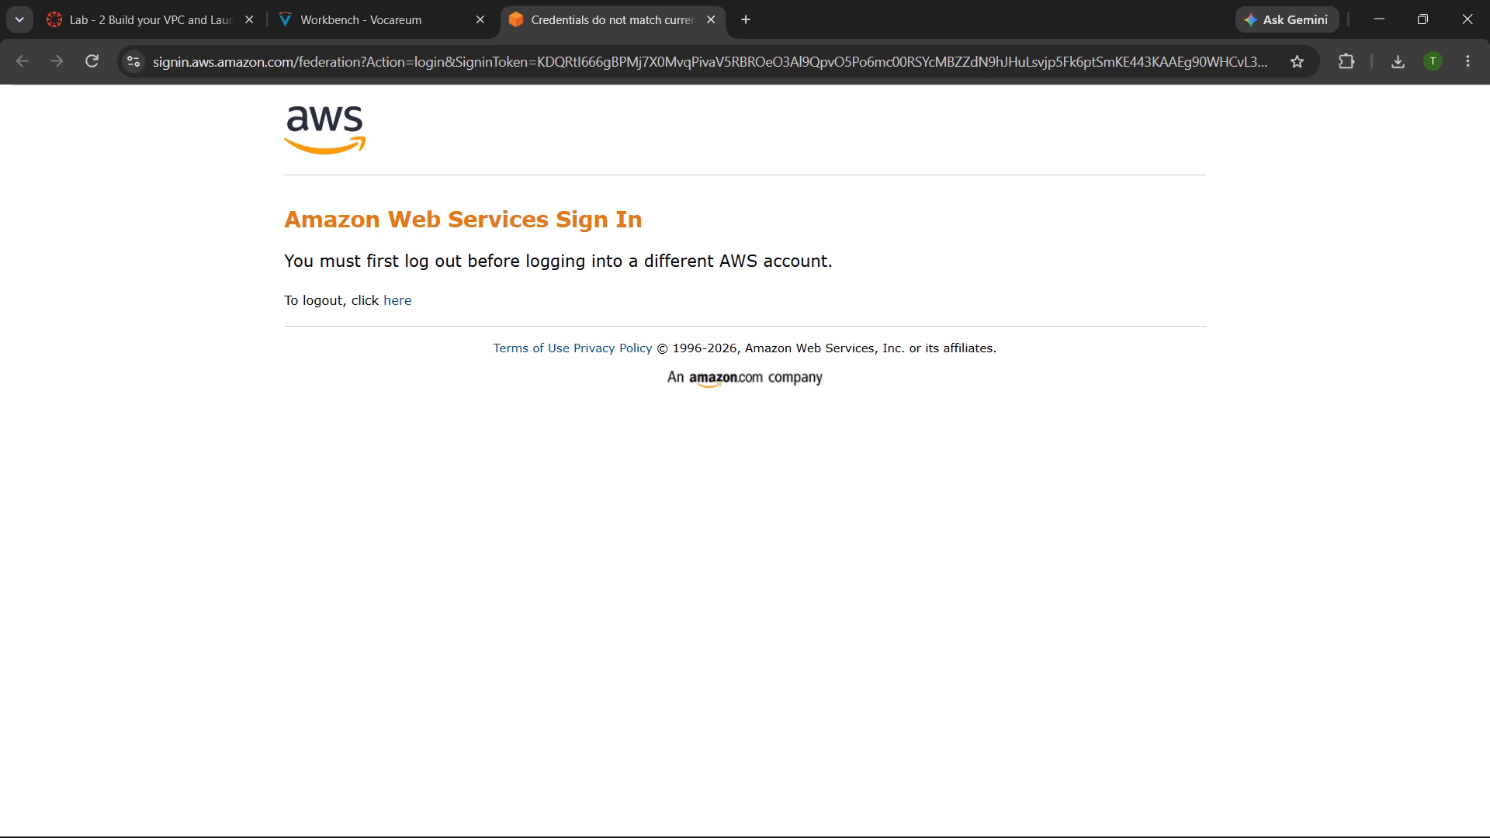
left_click(385, 303)
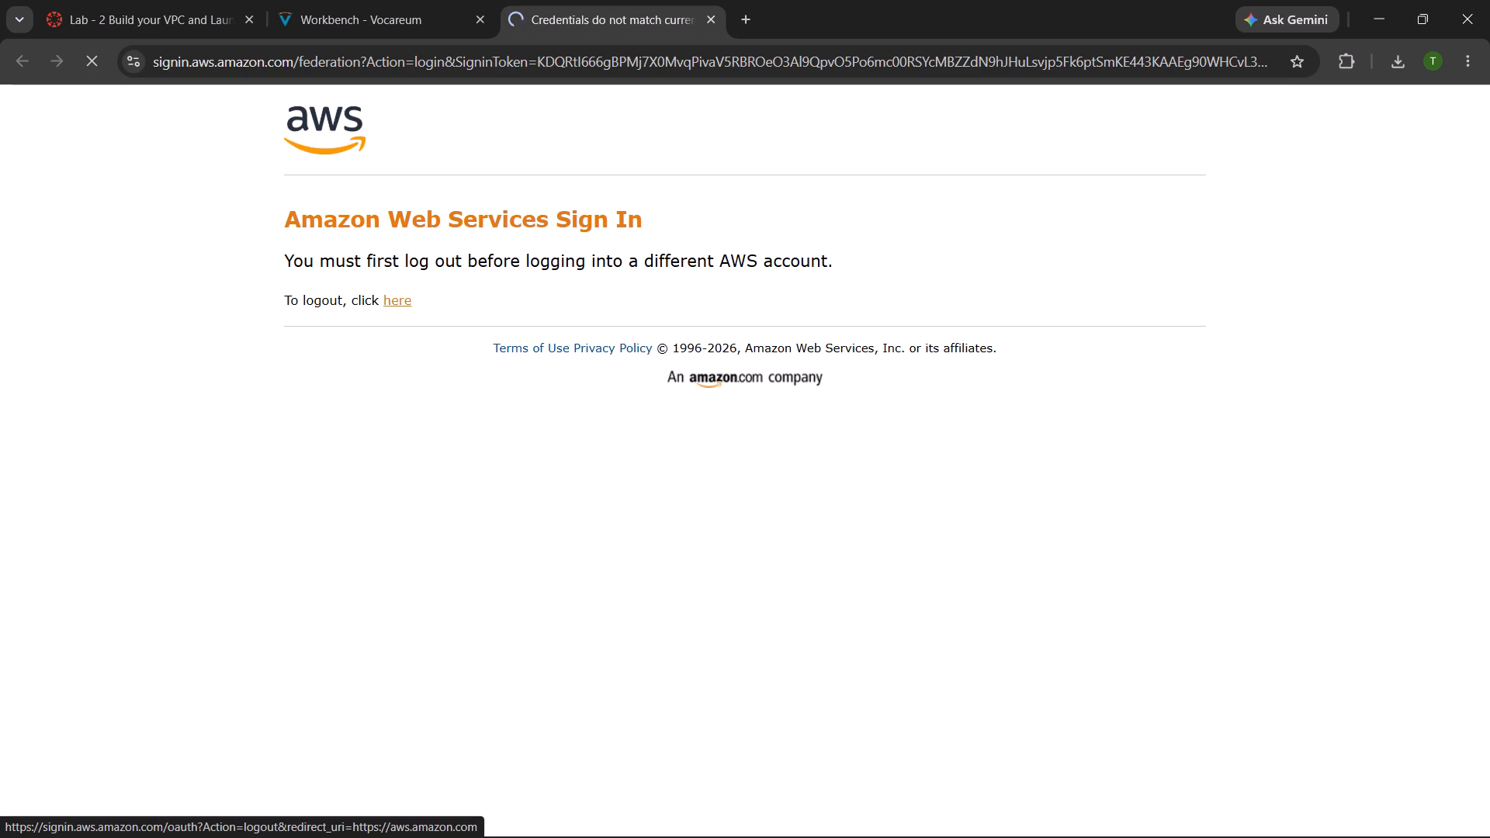
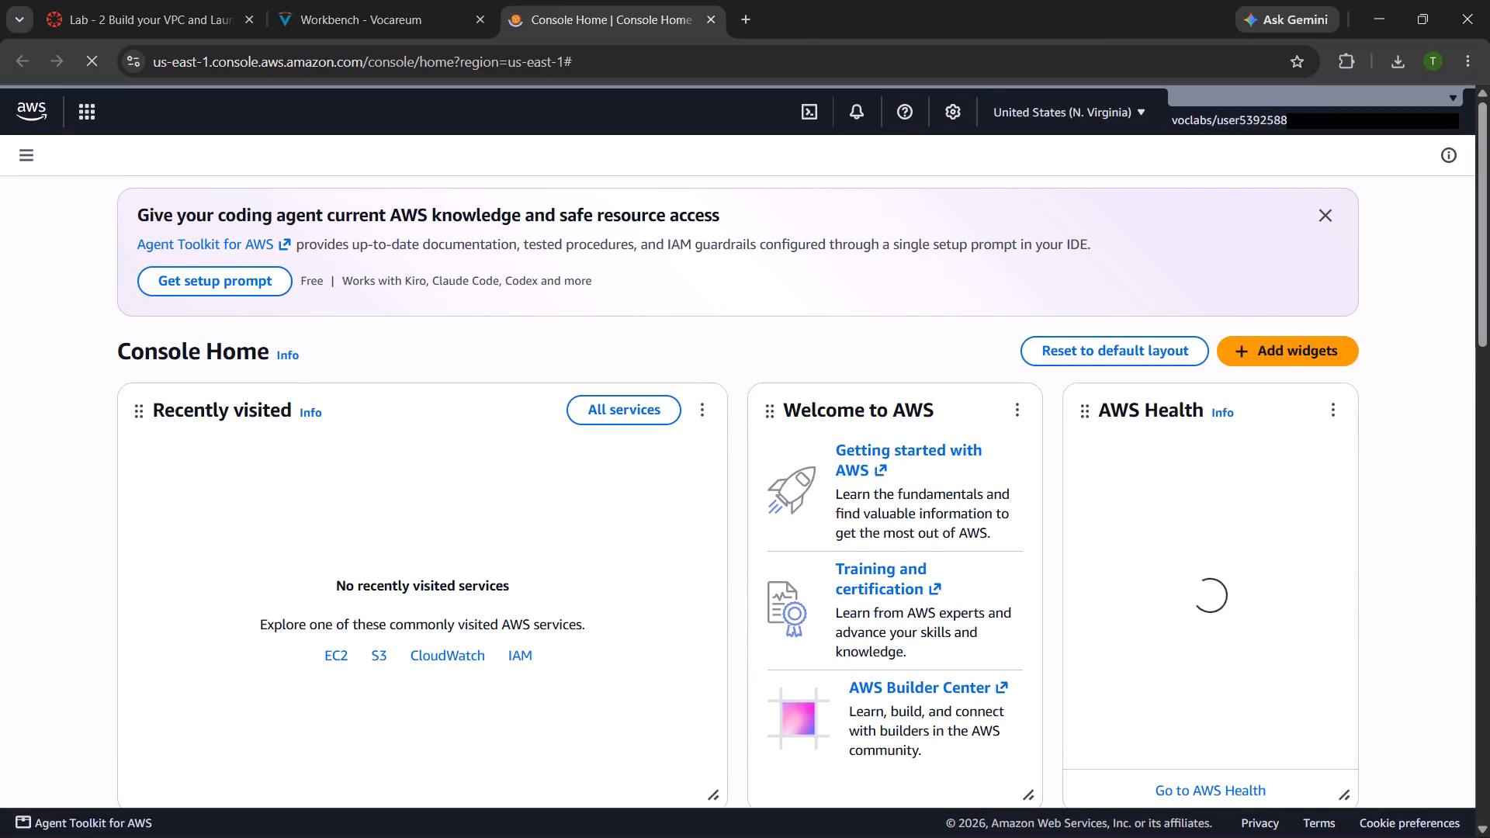
Check the account details of the AWS console session.
left_click(1283, 99)
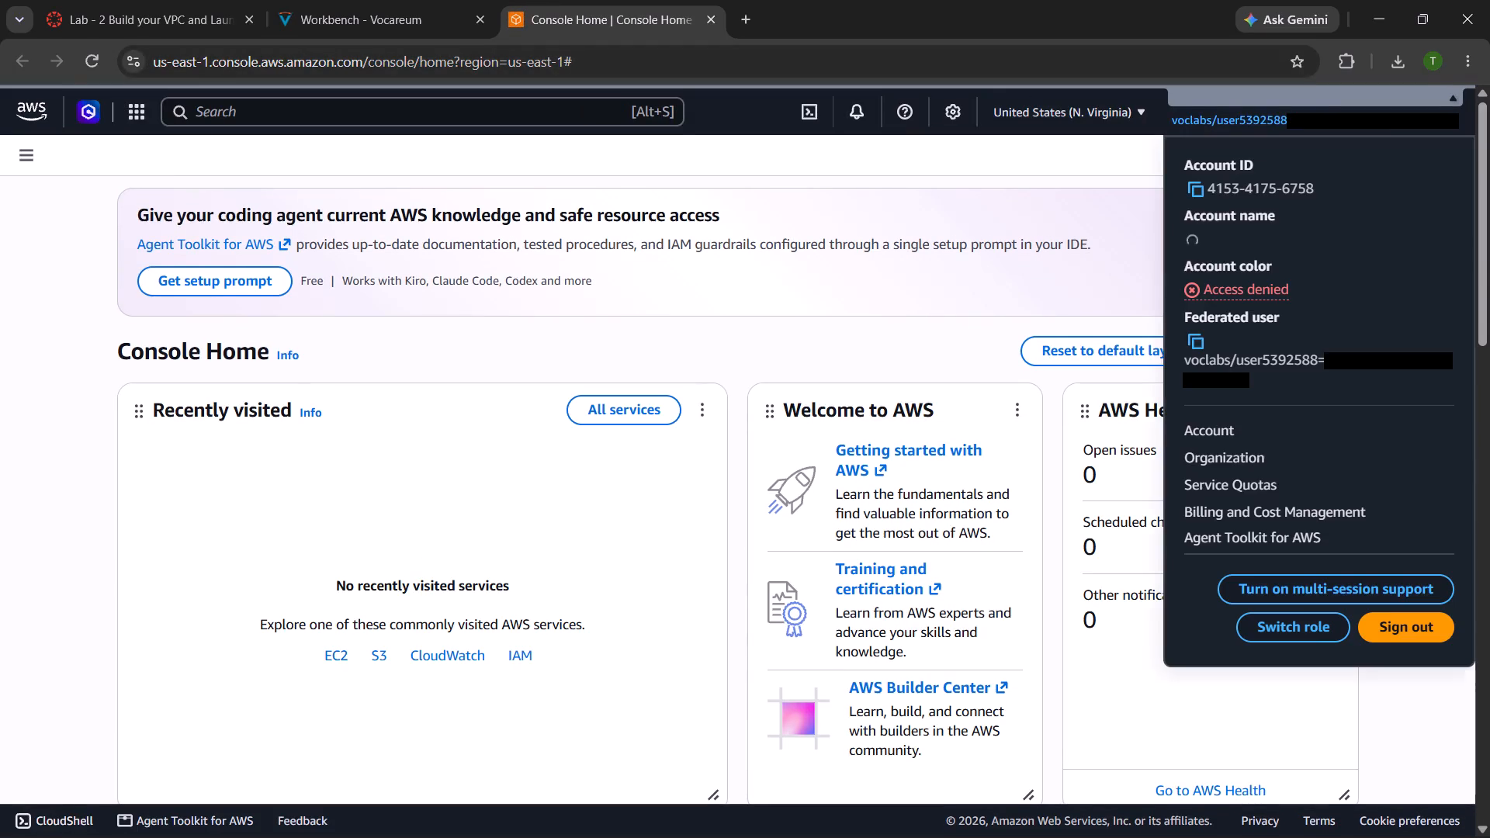
left_click(1097, 171)
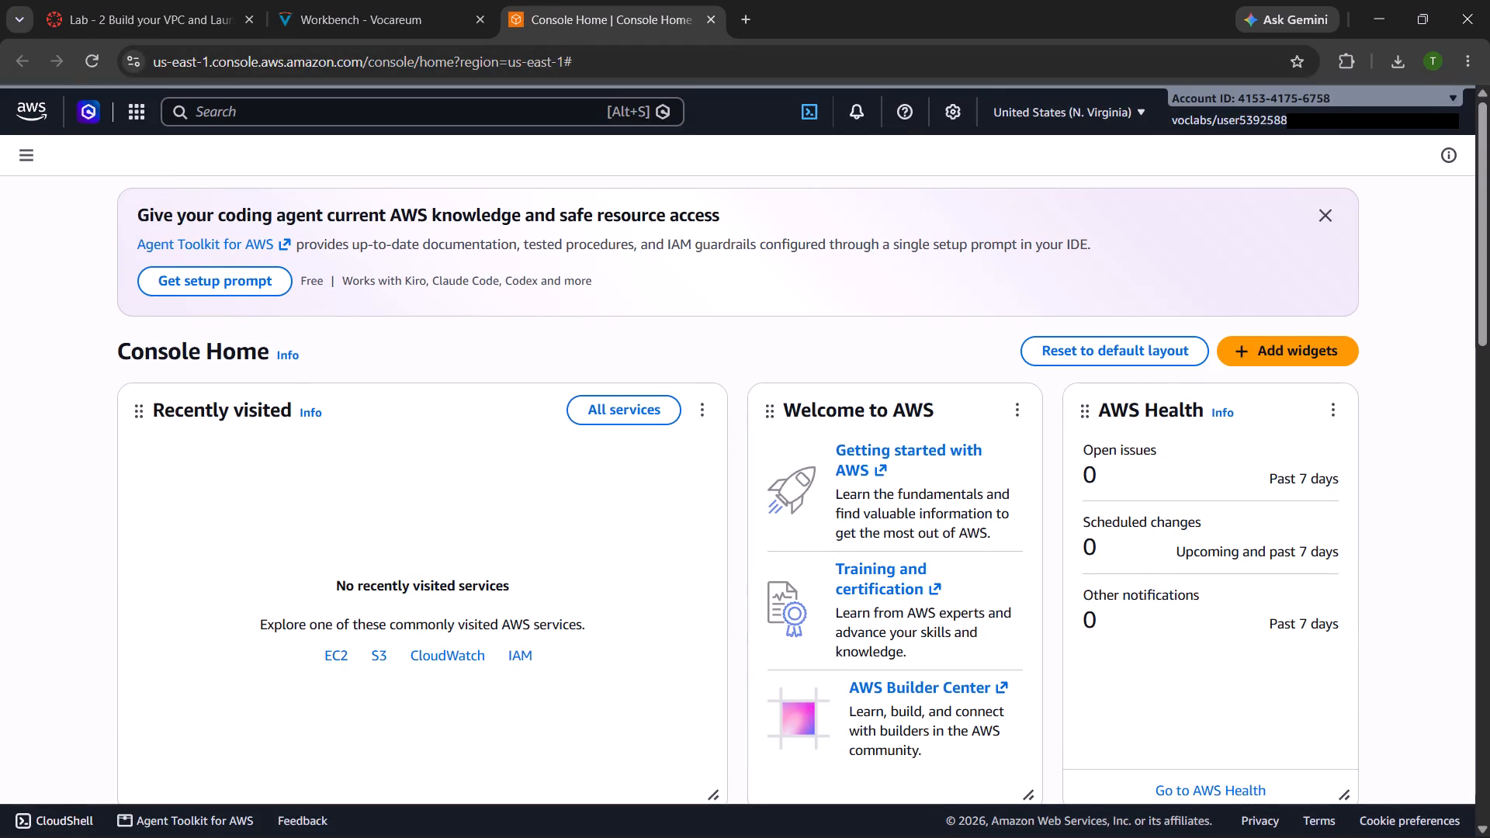
Read the Task 1: Create Your VPC instructions in the lab workbench.
left_click(369, 1)
scroll(464, 359, "down", 3)
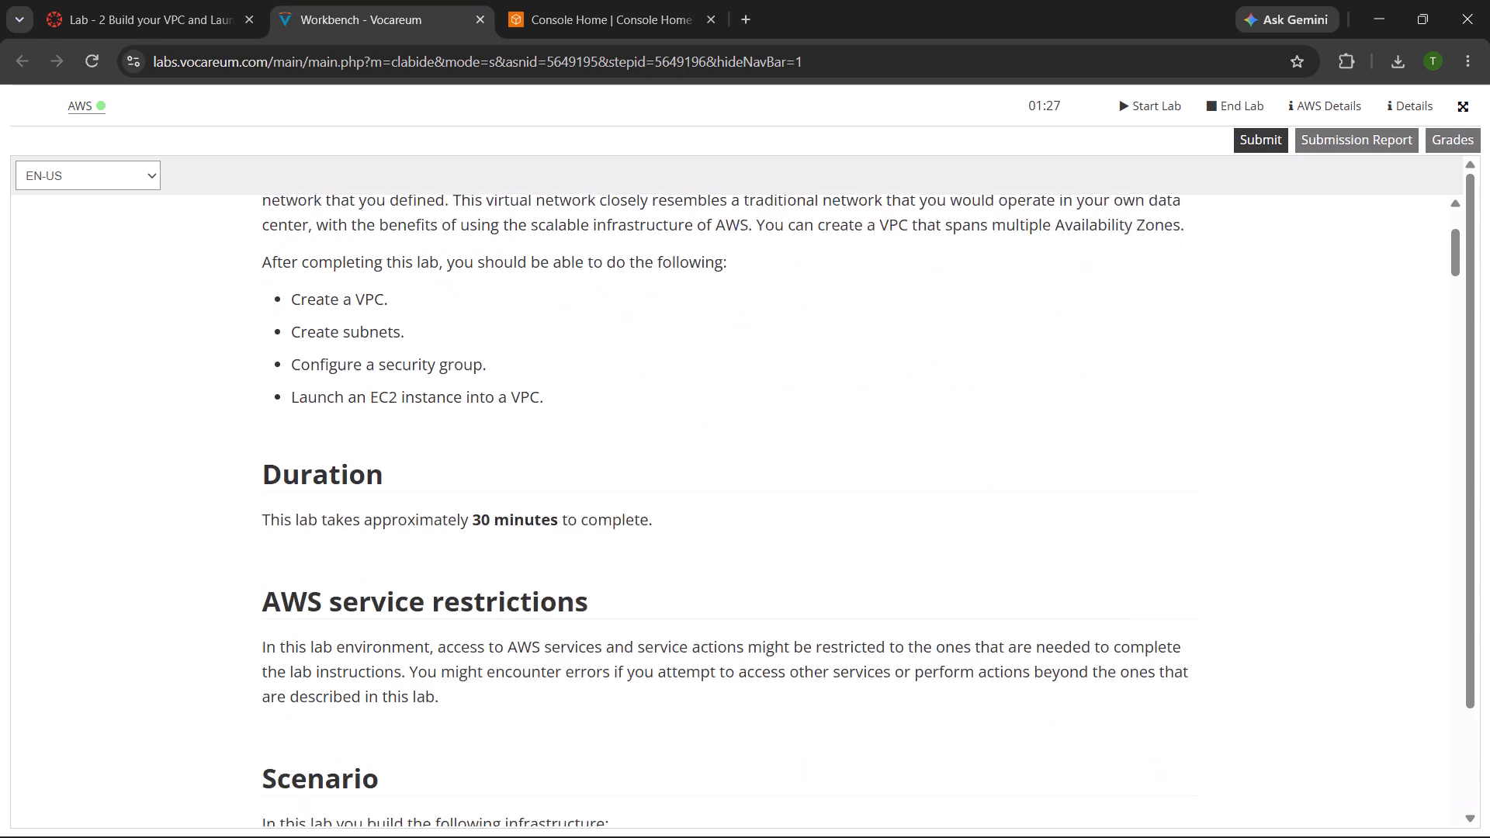
scroll(464, 359, "down", 7)
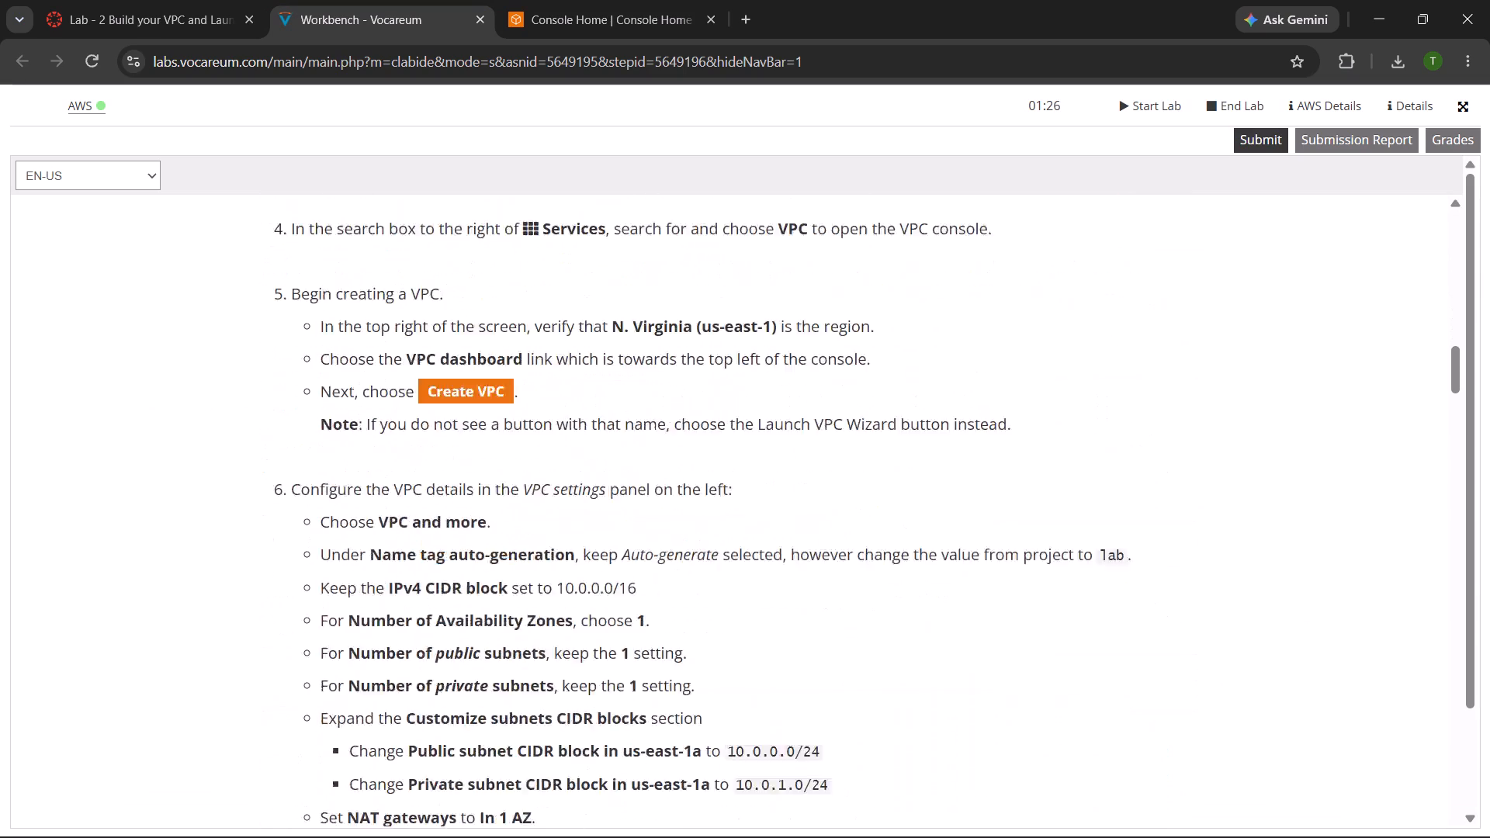
scroll(464, 359, "down", 1)
scroll(464, 359, "up", 4)
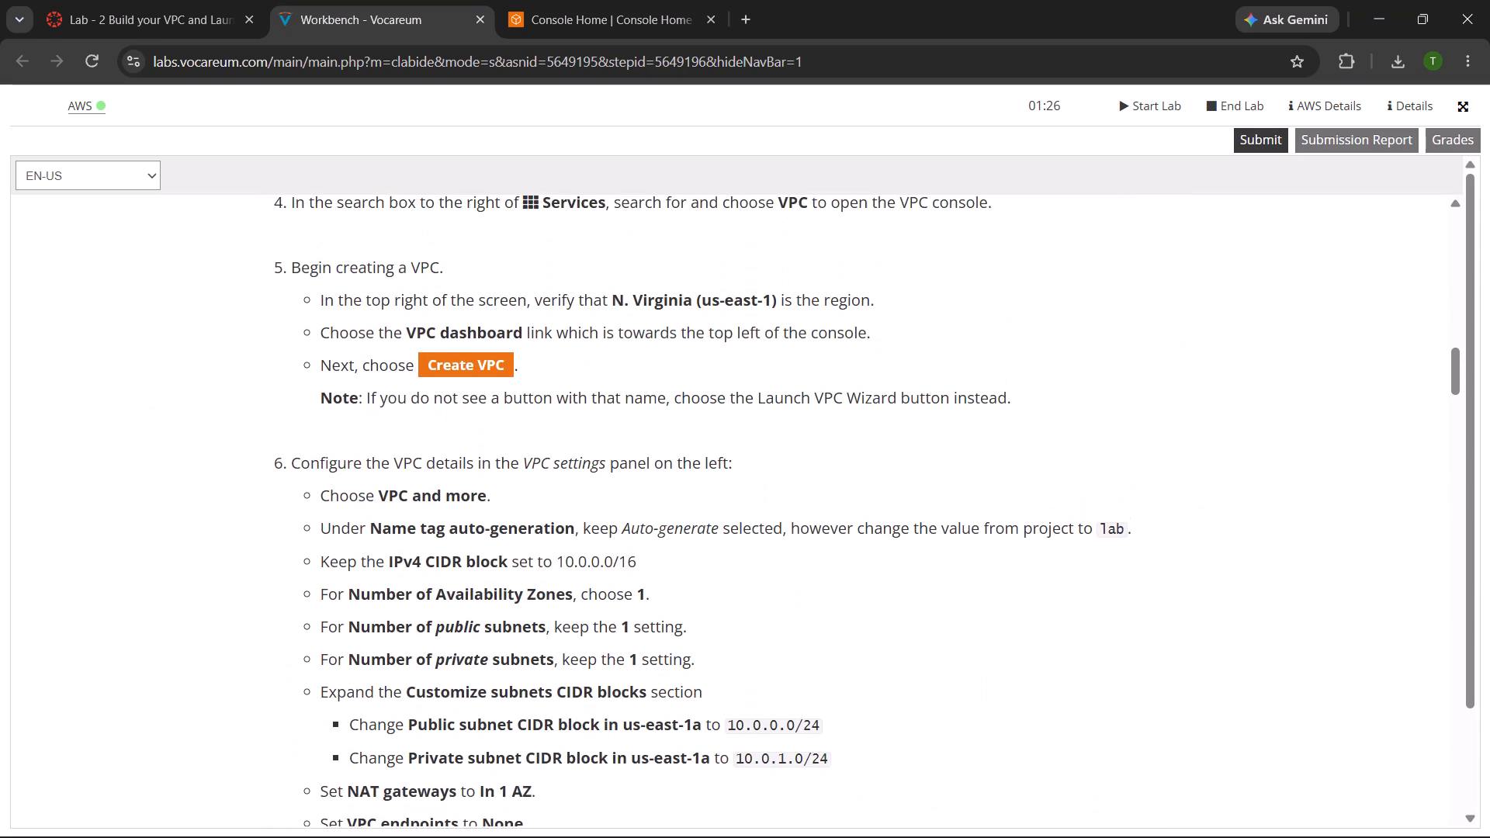
scroll(464, 359, "up", 2)
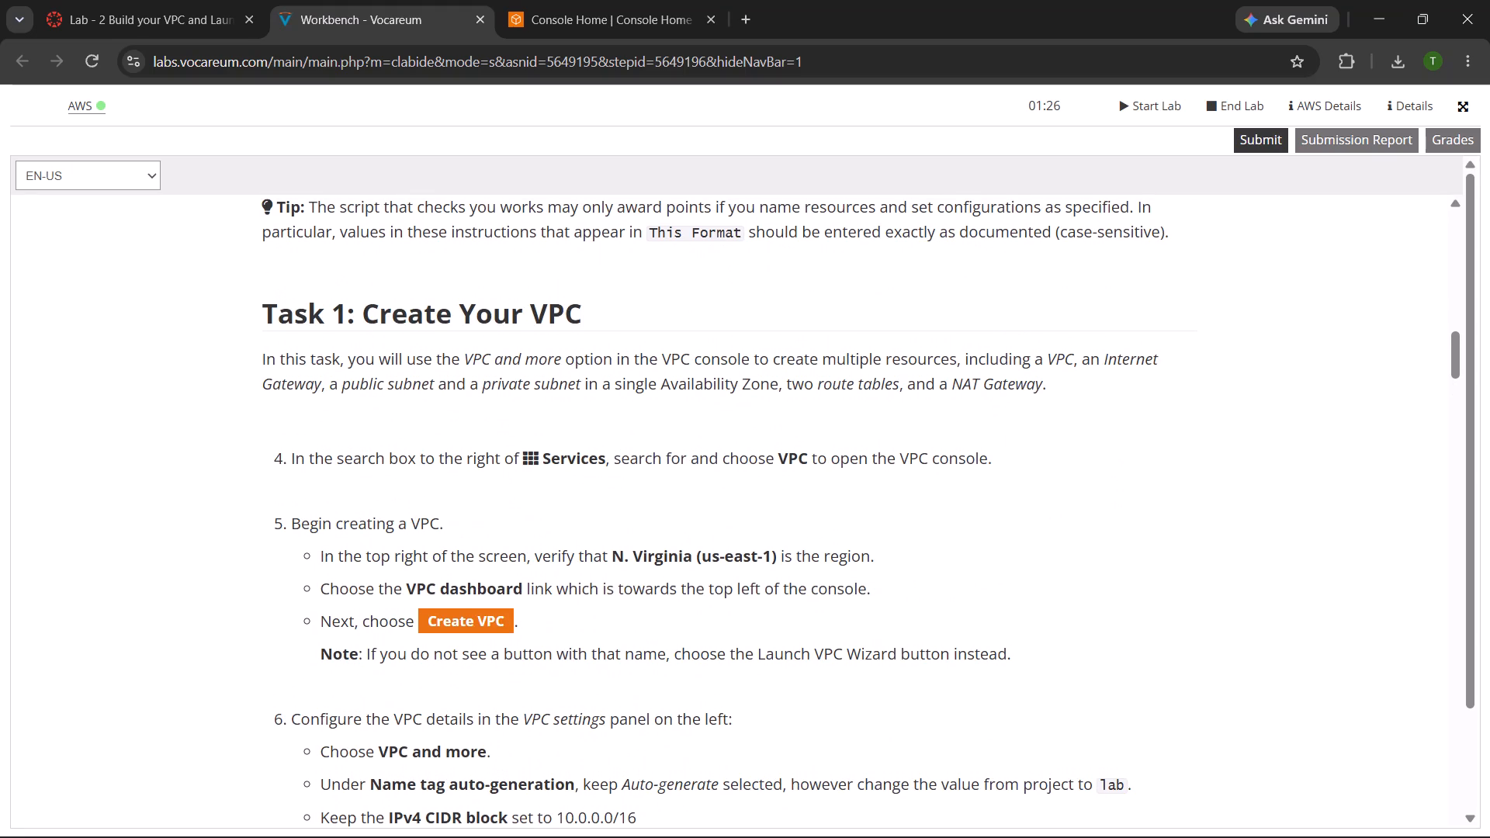
Search the AWS console for vpc and open the VPC service.
left_click(650, 29)
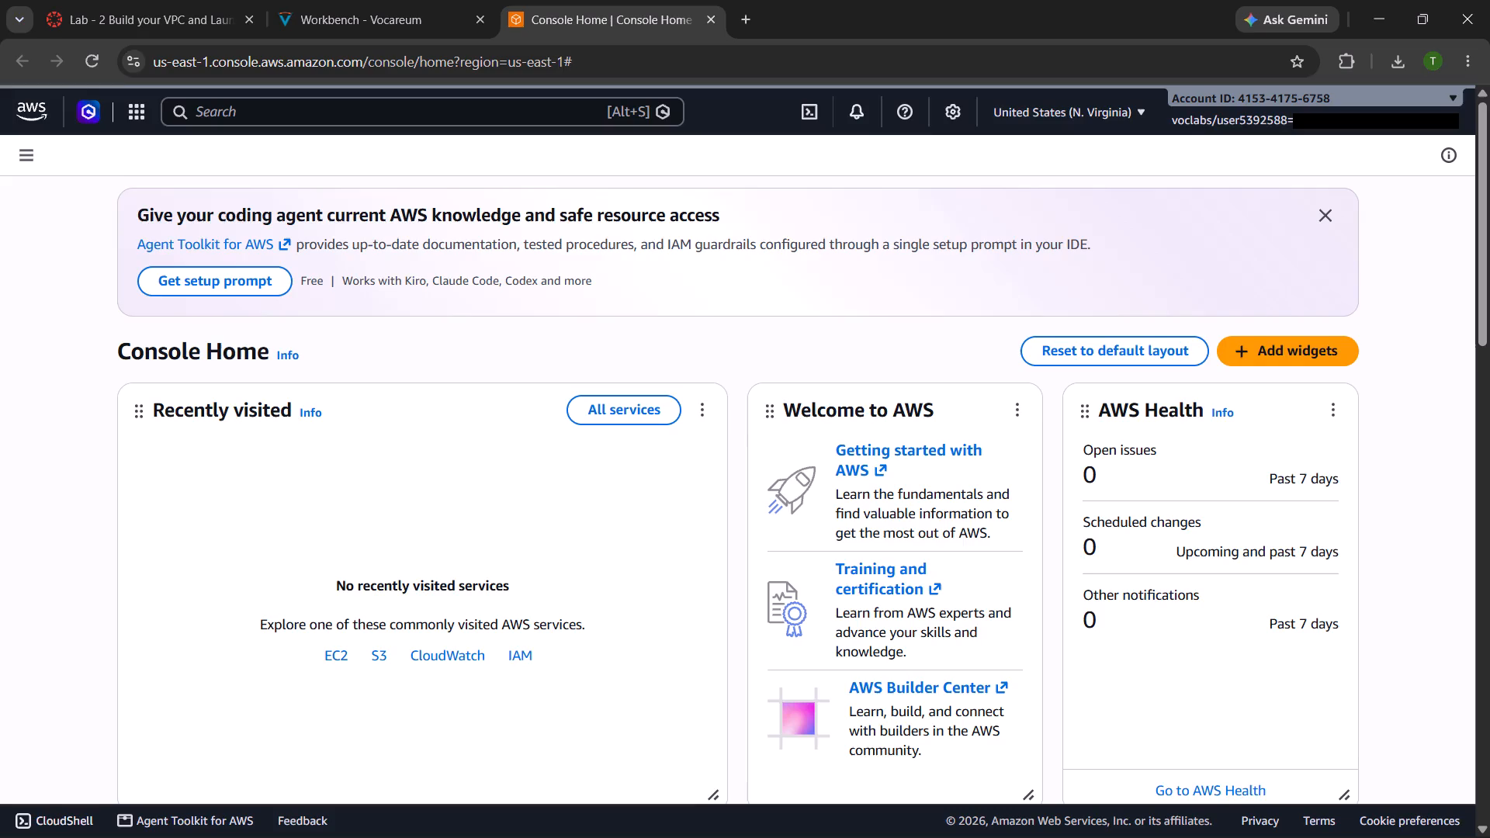
type("vp")
key("BackSpace")
type("pc")
key("Return")
left_click(411, 123)
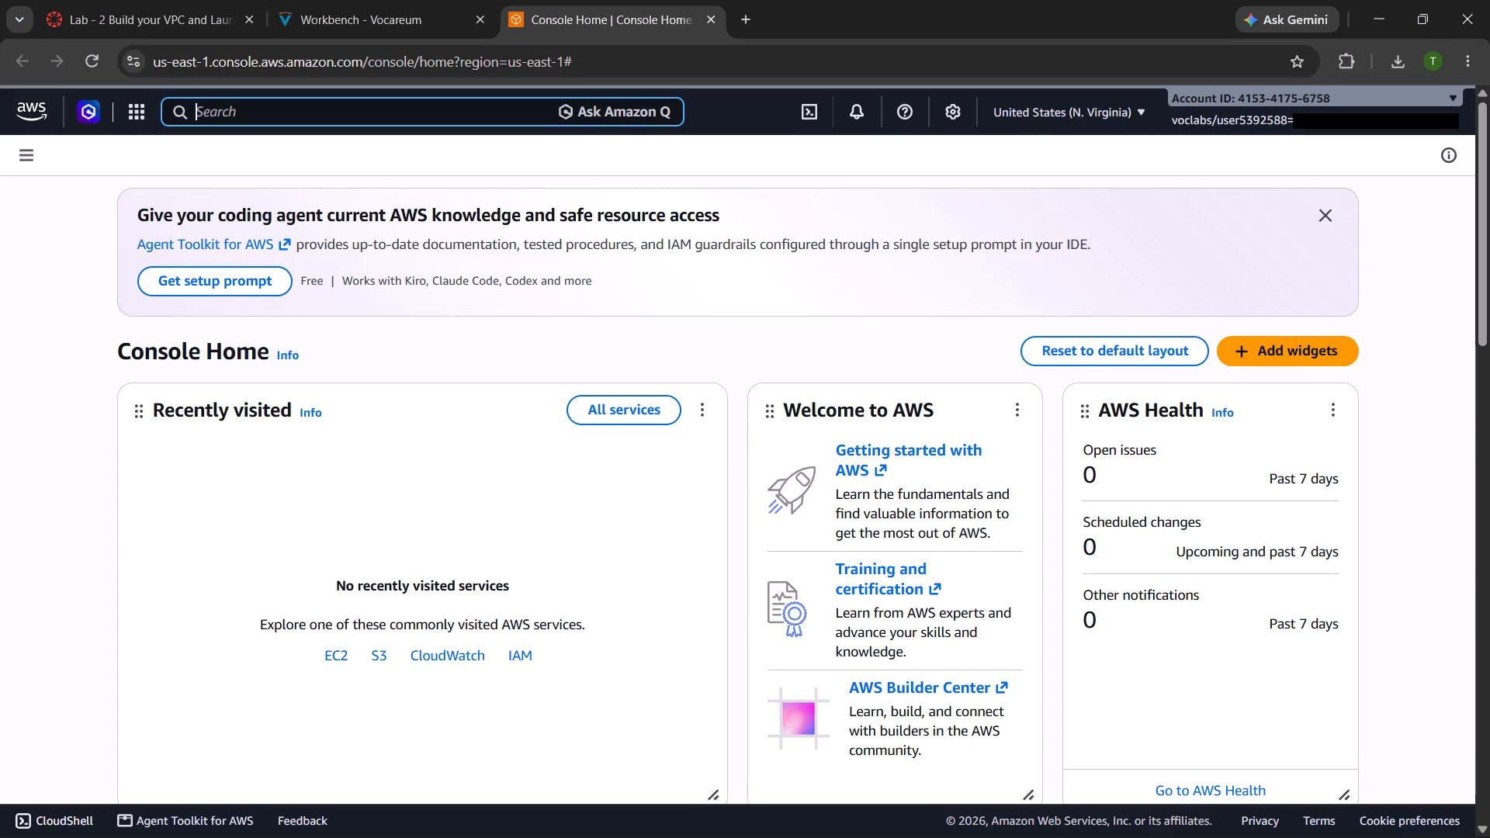
type("vpc")
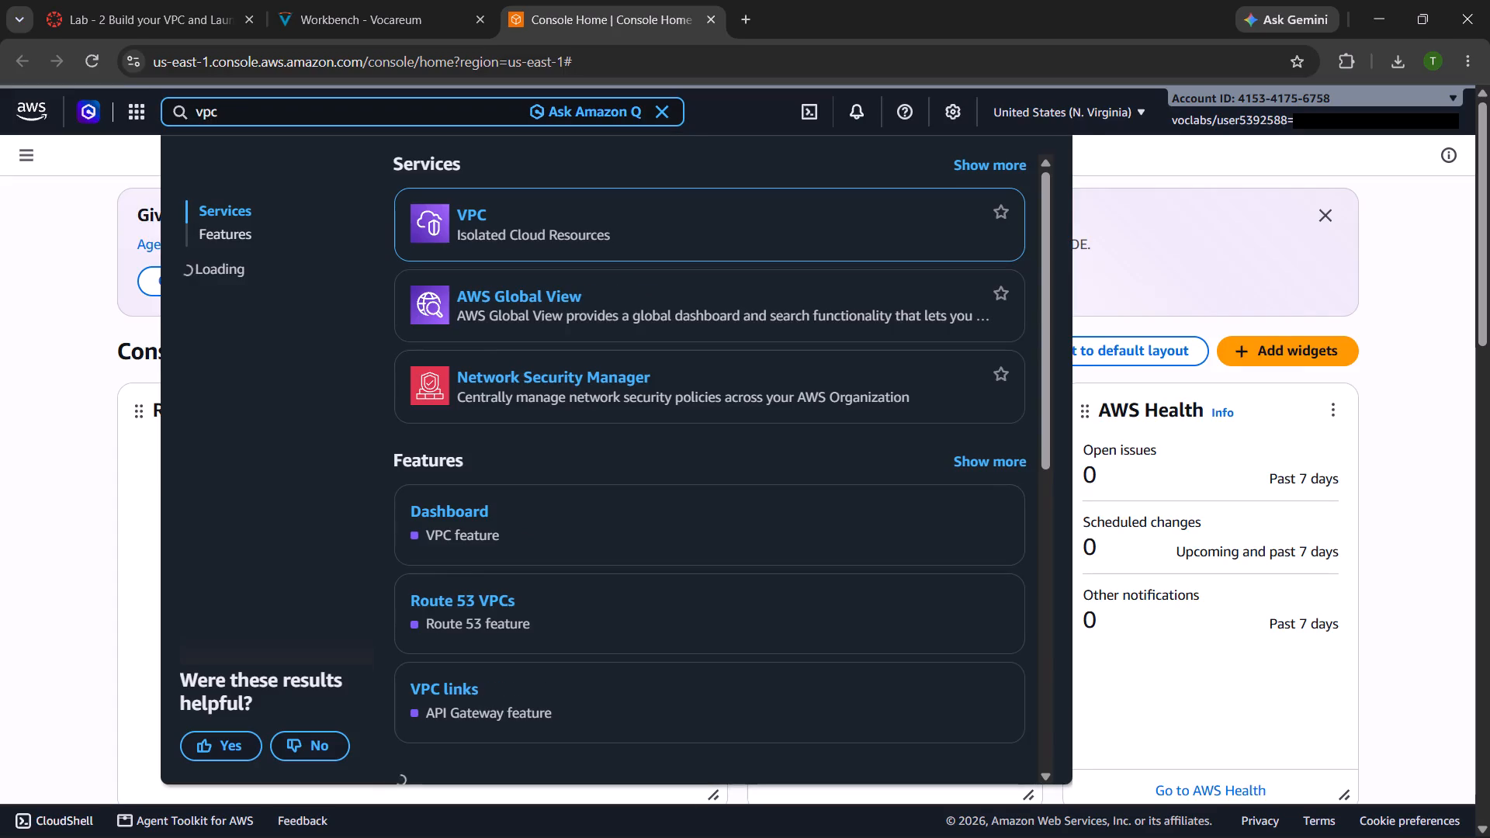
left_click(473, 209)
Follow lab step 5 and start creating a new VPC from the VPC dashboard.
left_click(391, 0)
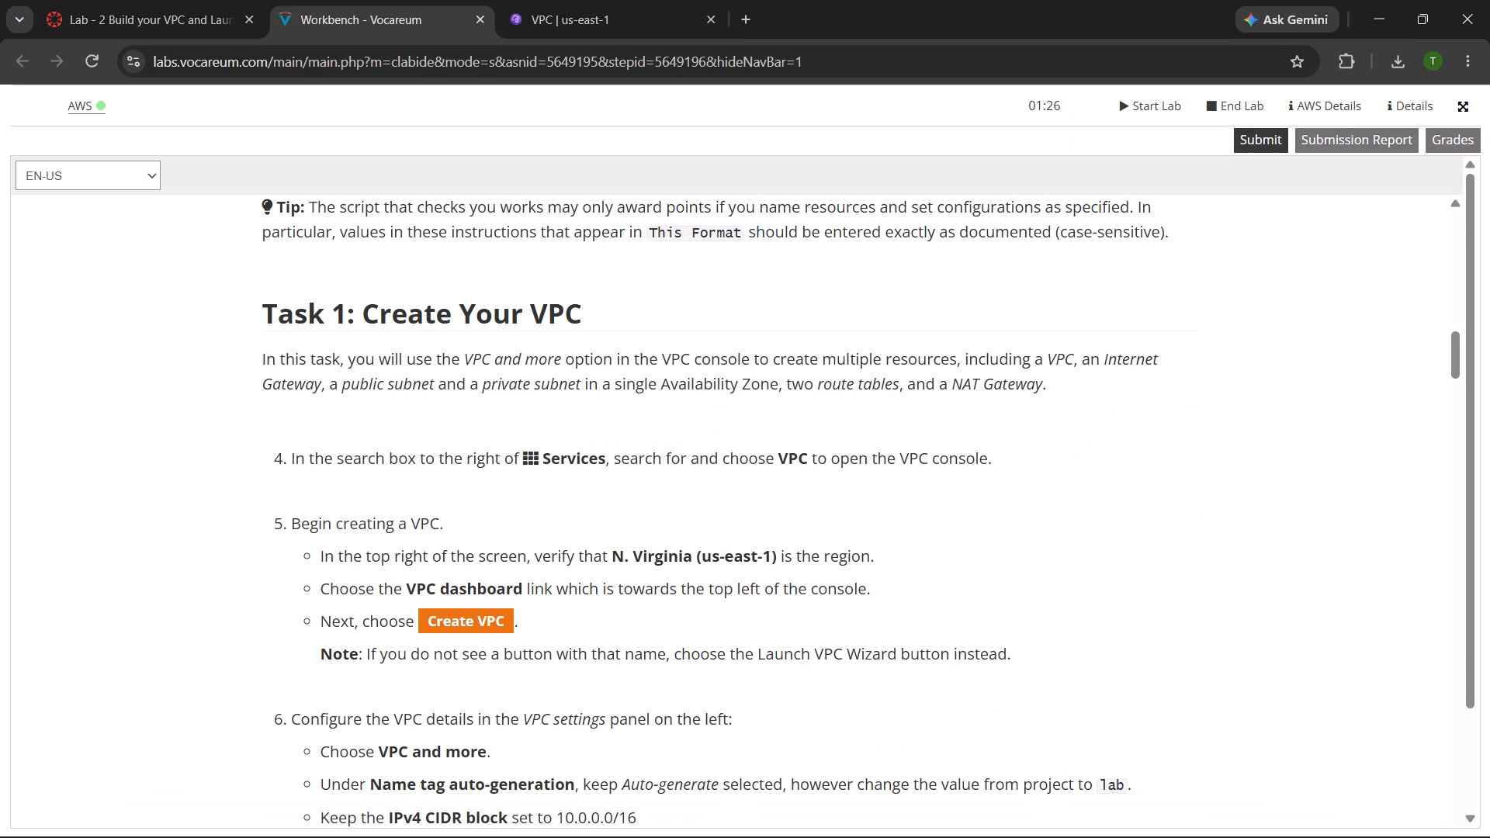
scroll(549, 314, "down", 2)
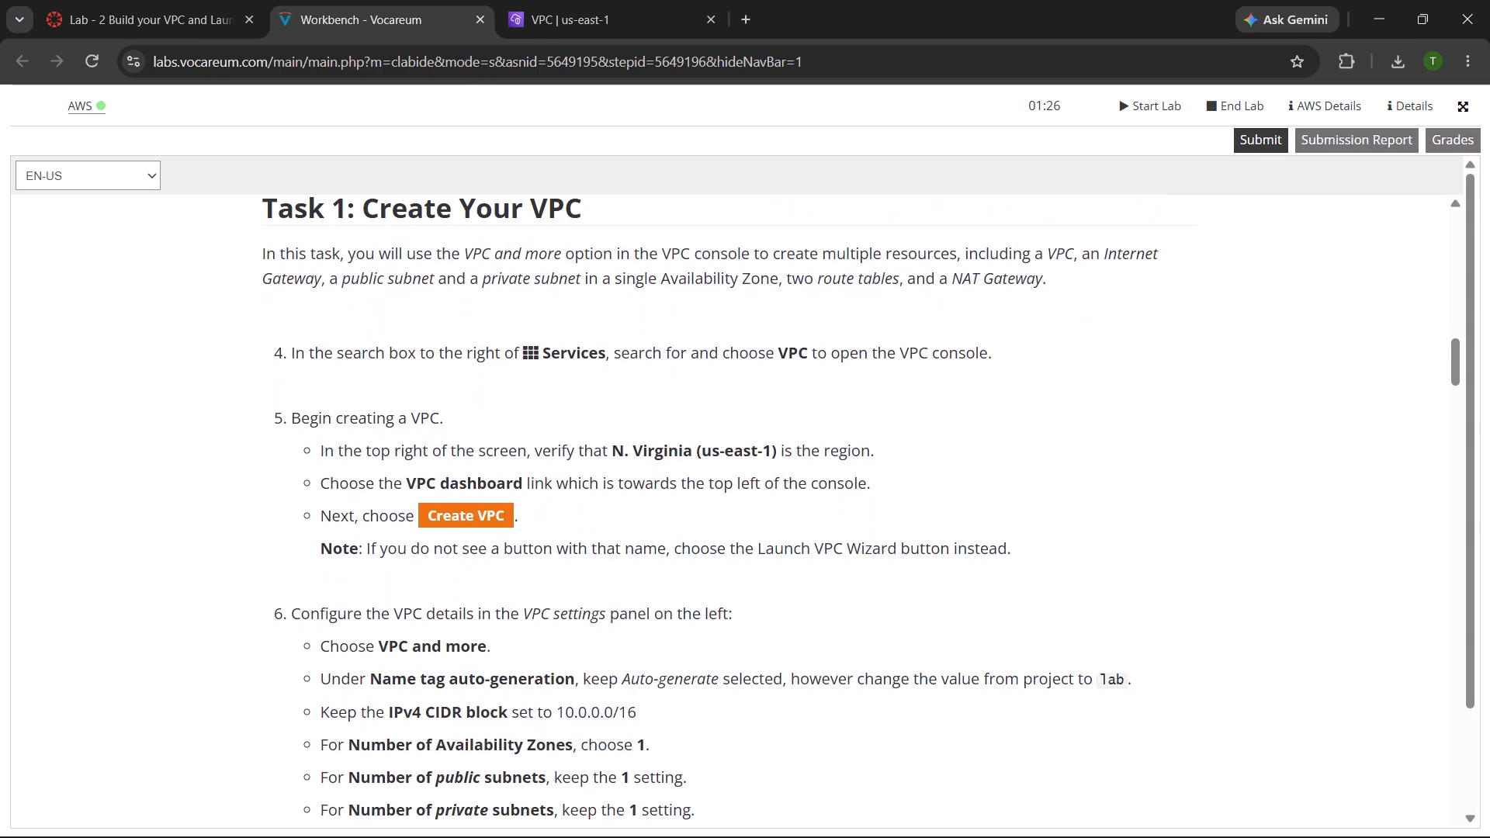
scroll(549, 314, "down", 1)
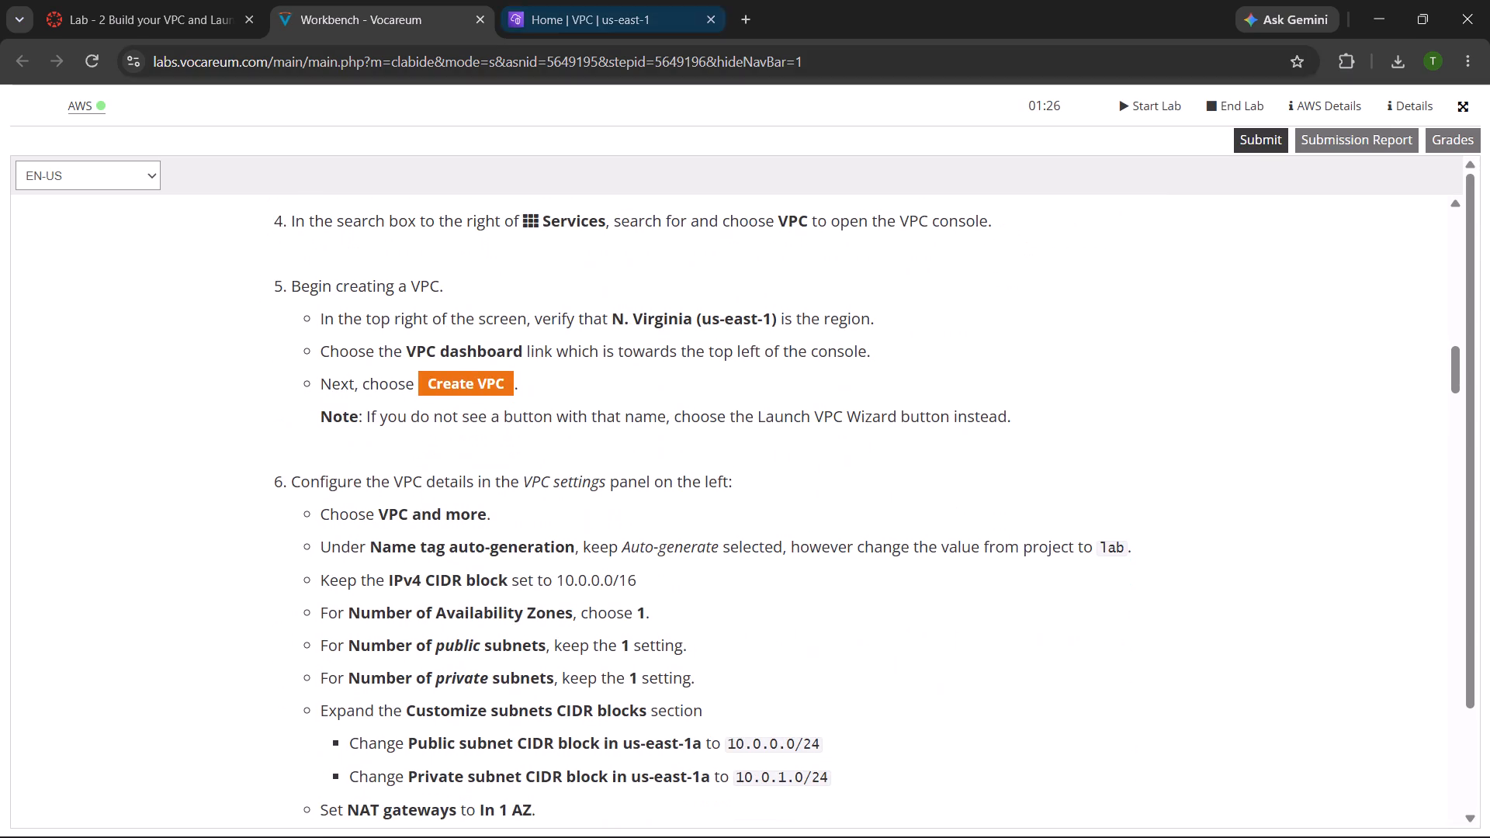
left_click(578, 8)
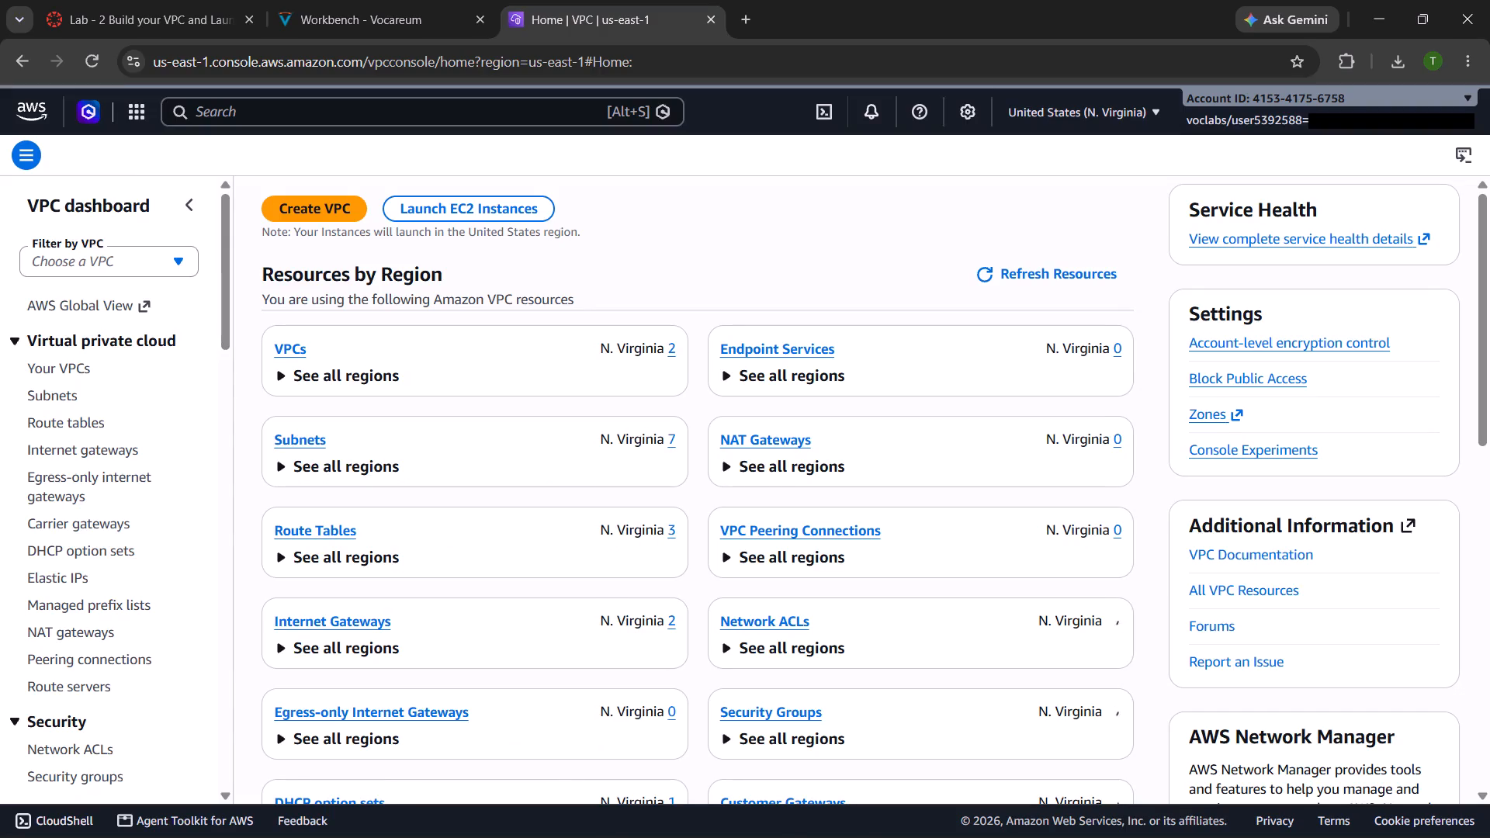
left_click(391, 10)
scroll(518, 445, "down", 1)
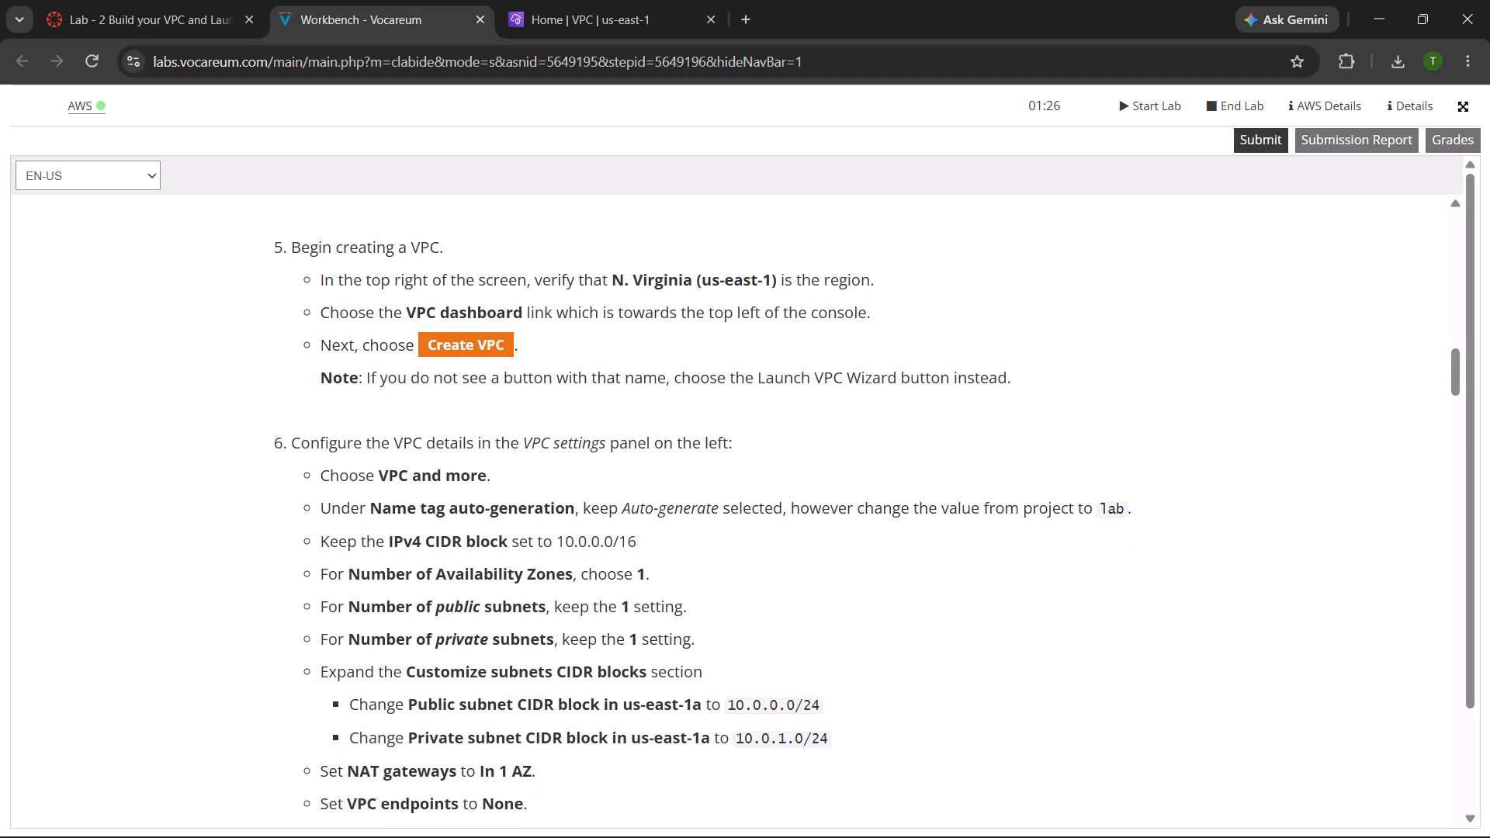
scroll(518, 445, "down", 2)
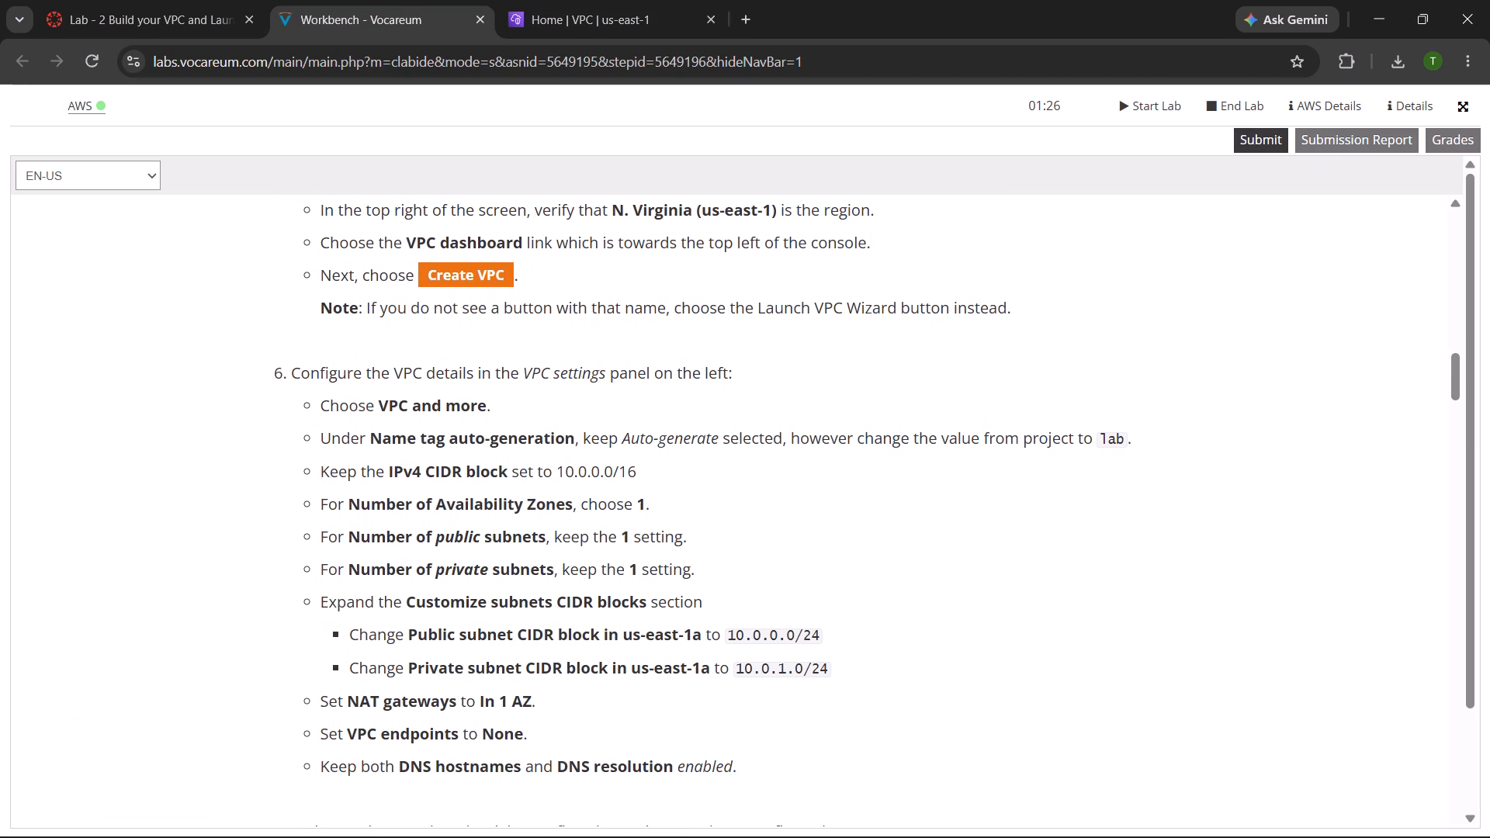
left_click(628, 14)
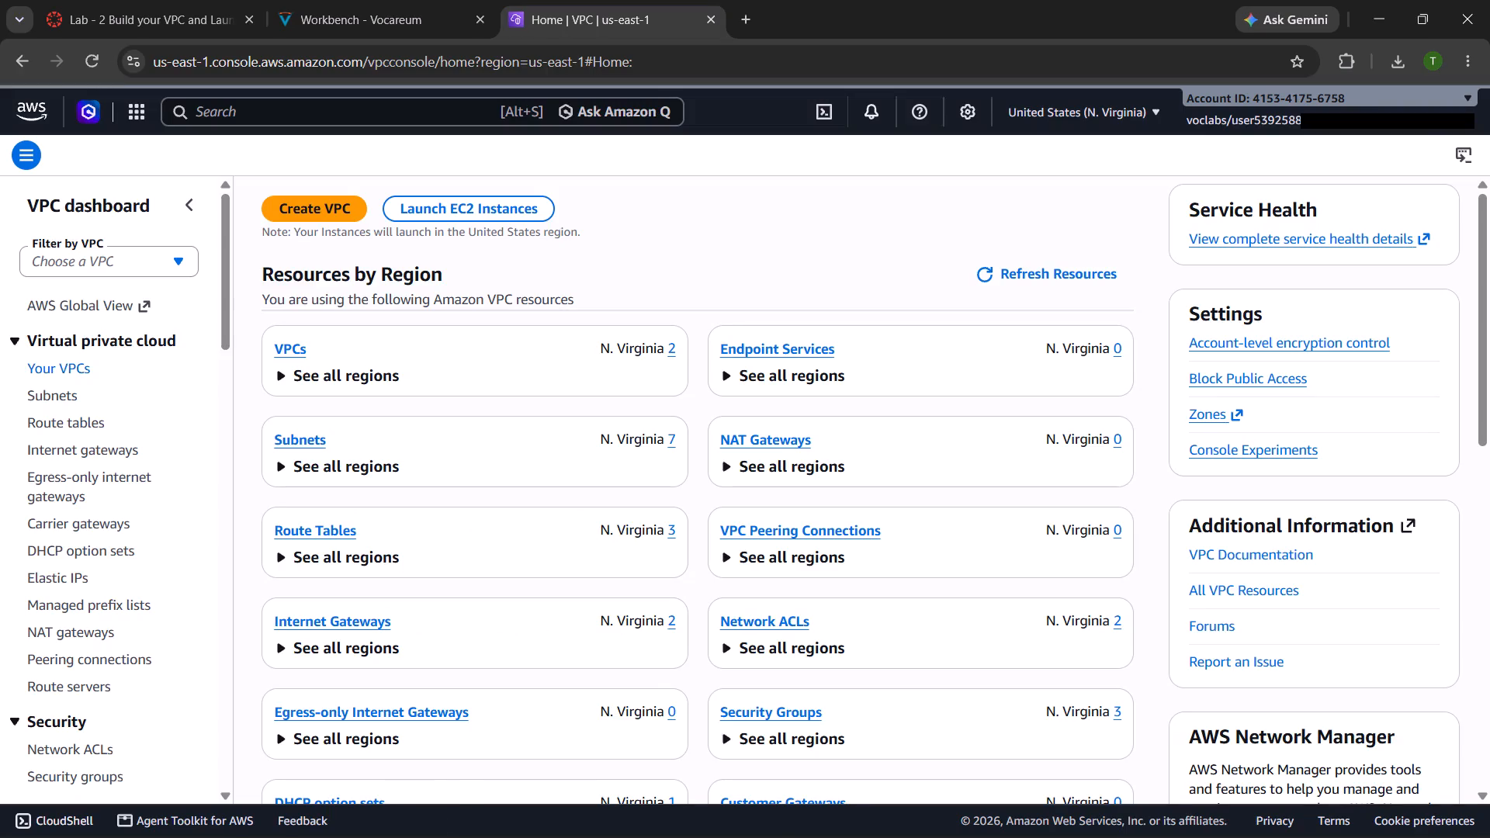
left_click(336, 209)
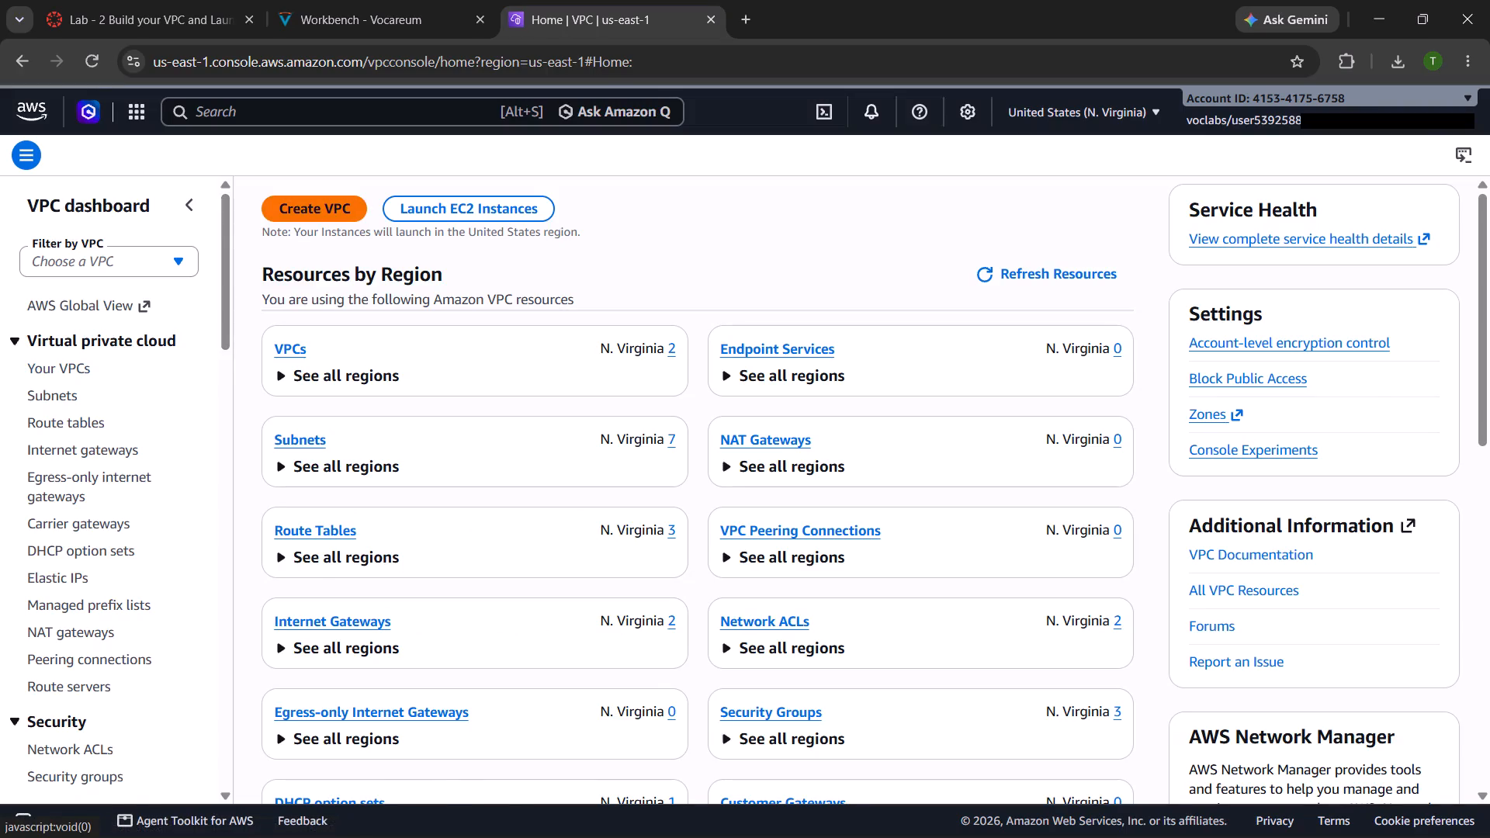
Read the step 6 VPC settings in the lab workbench instructions.
left_click(376, 14)
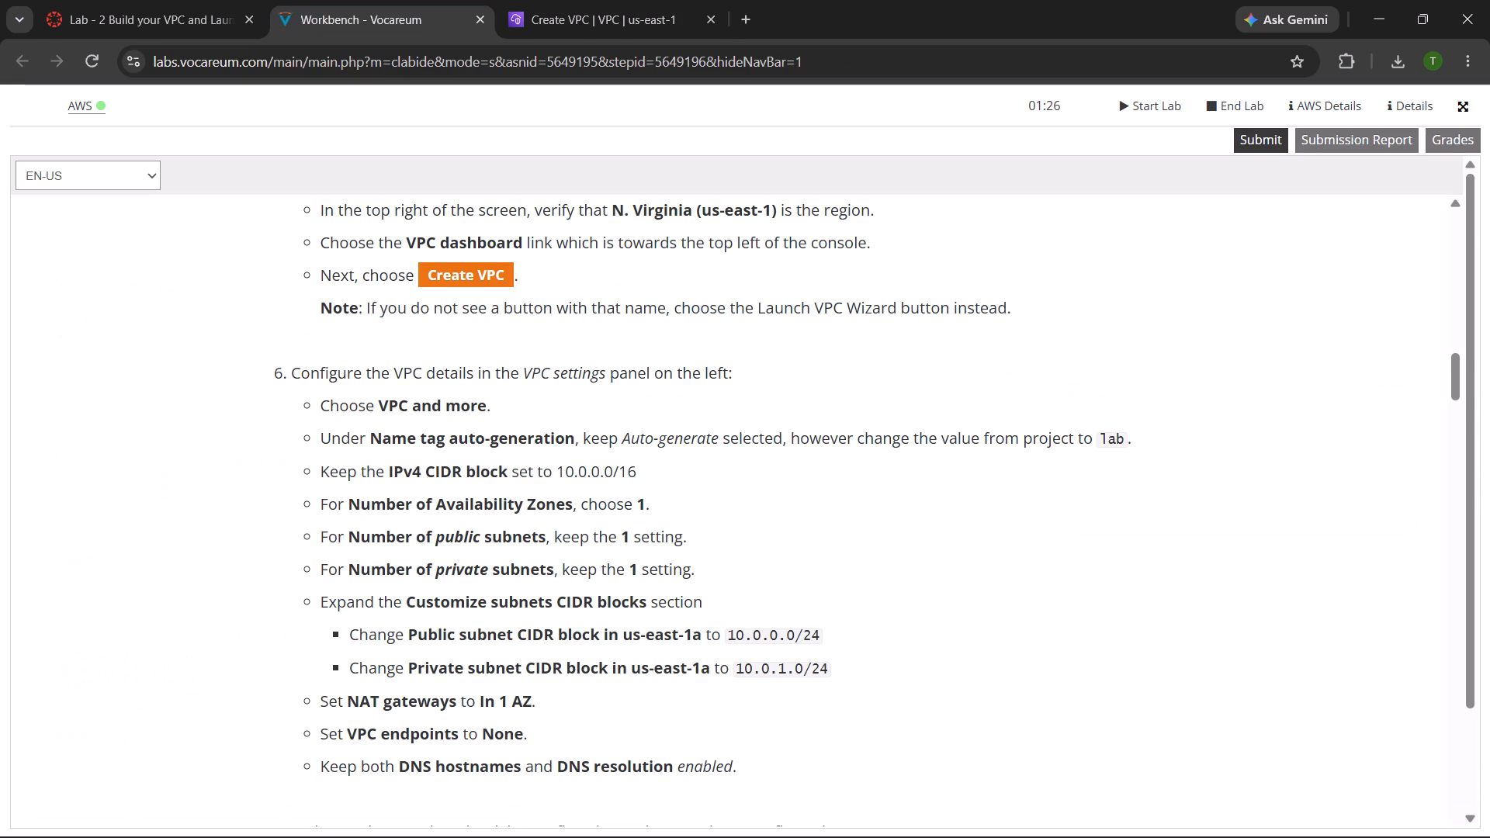
scroll(499, 410, "down", 2)
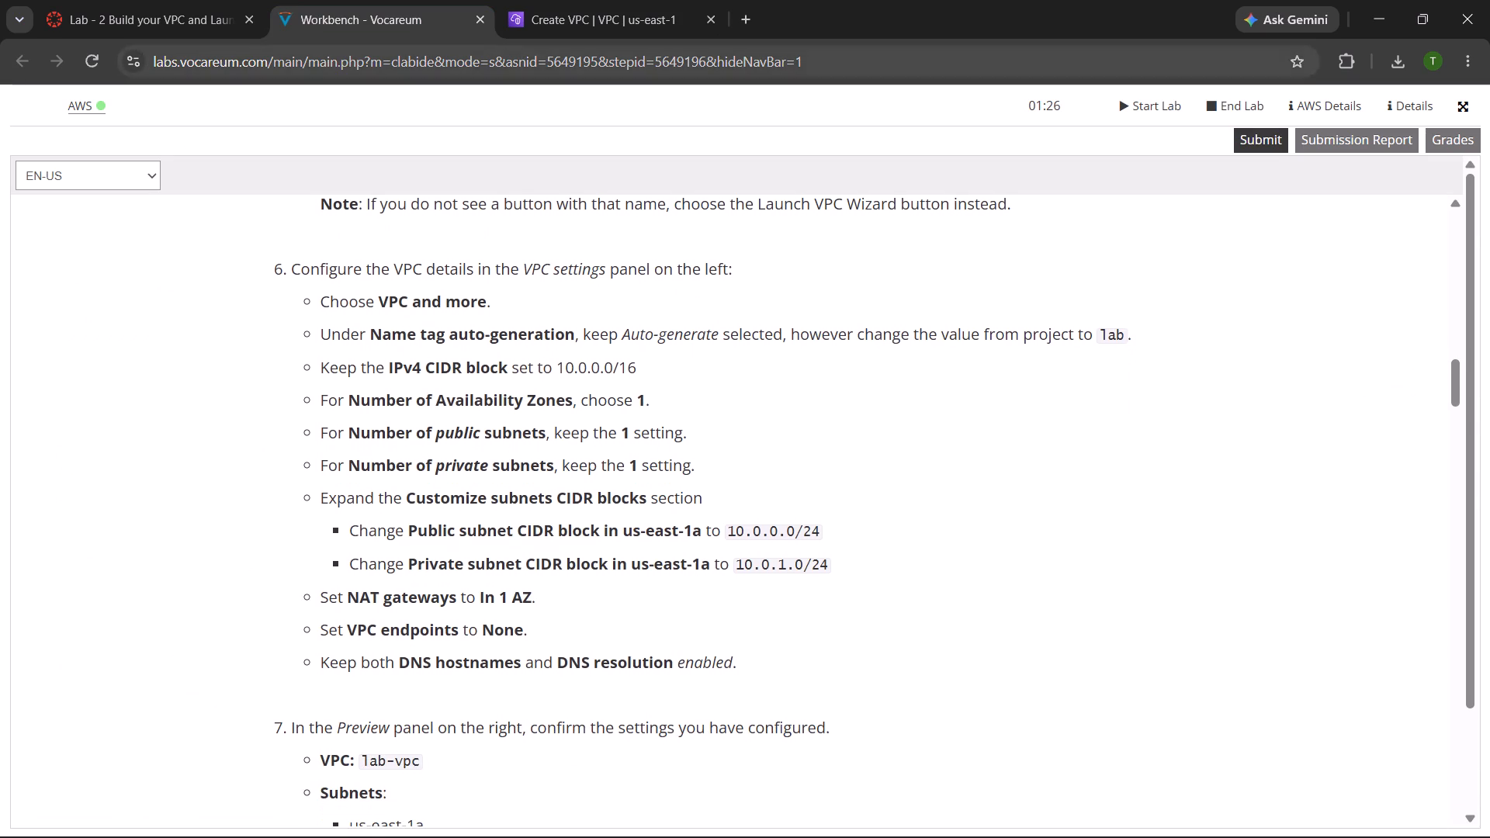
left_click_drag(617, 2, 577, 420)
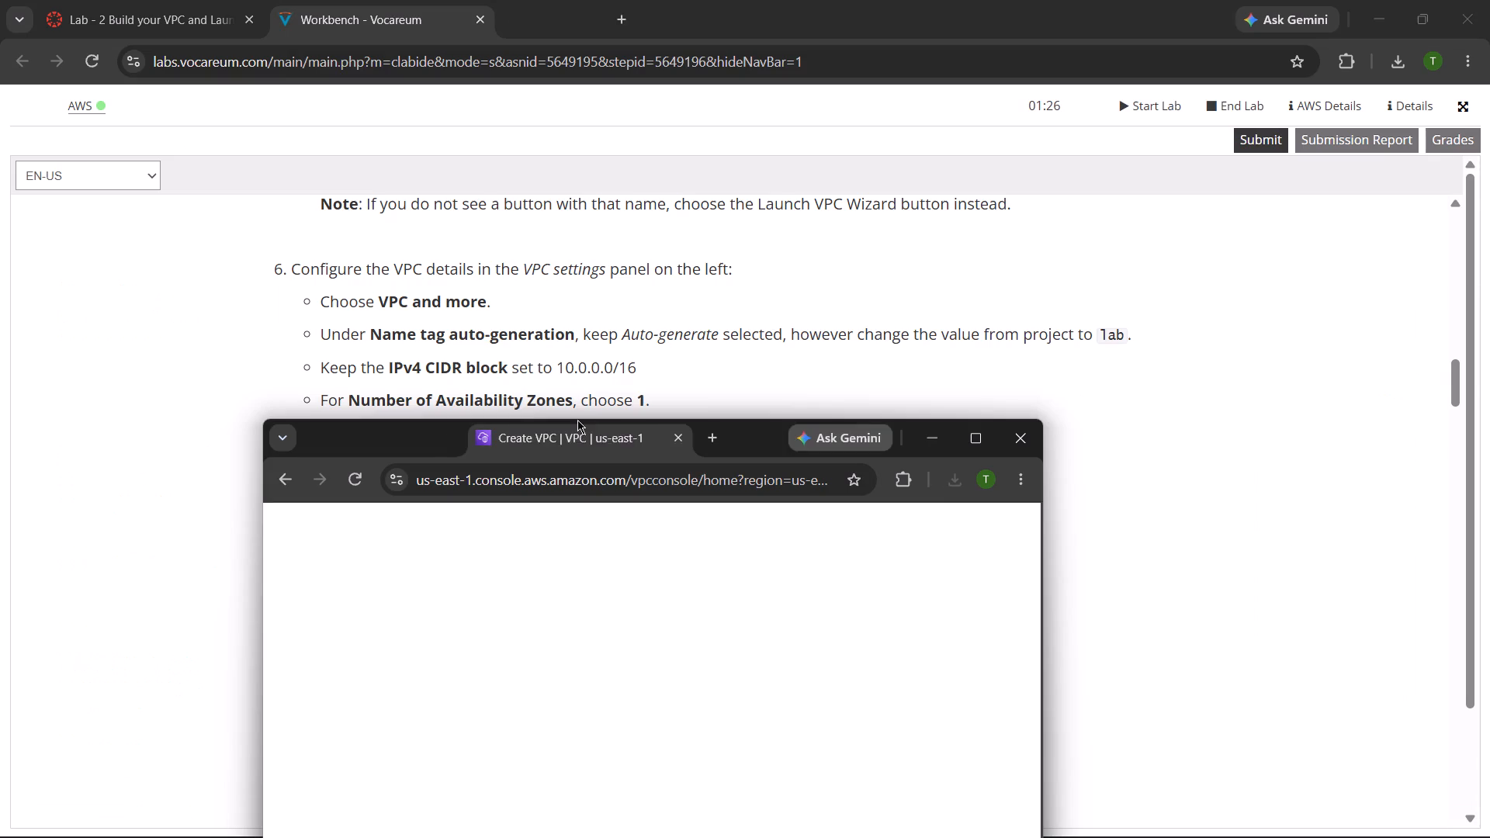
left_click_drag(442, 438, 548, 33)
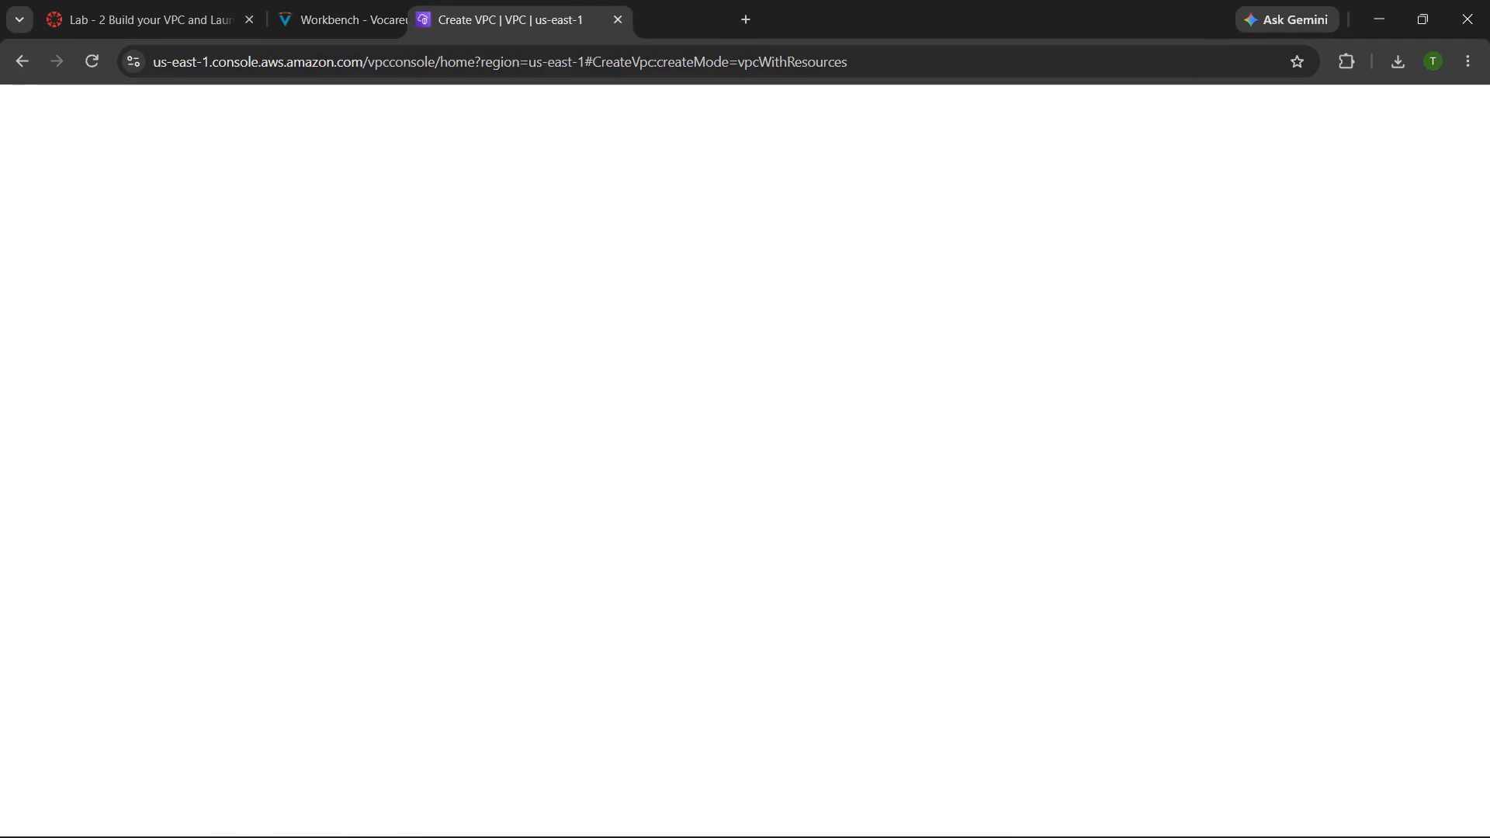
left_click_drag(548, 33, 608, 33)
Move the lab workbench into its own window and tile it side by side with the Create VPC page.
scroll(431, 393, "down", 1)
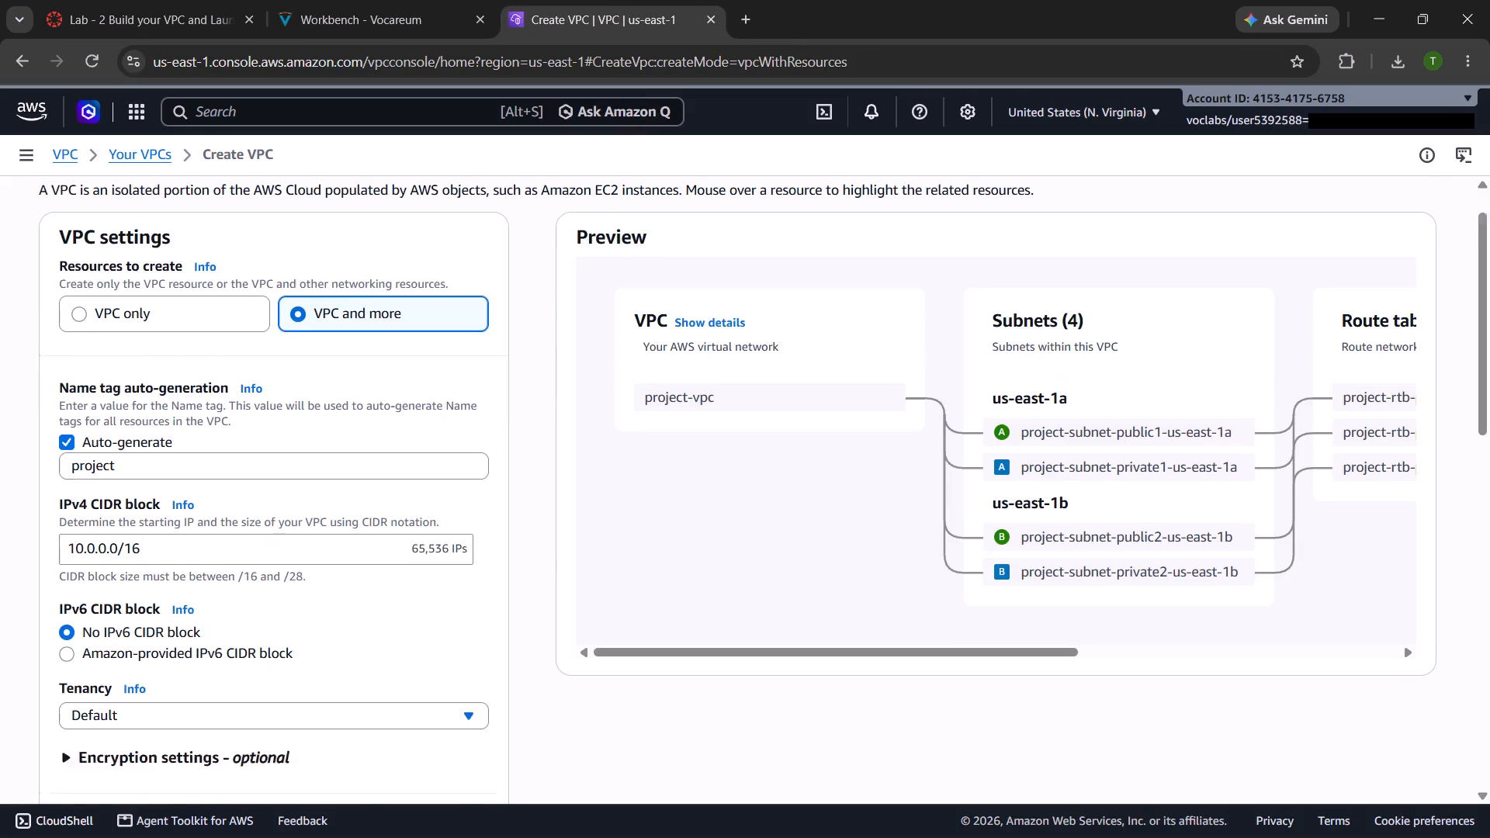
scroll(431, 393, "down", 1)
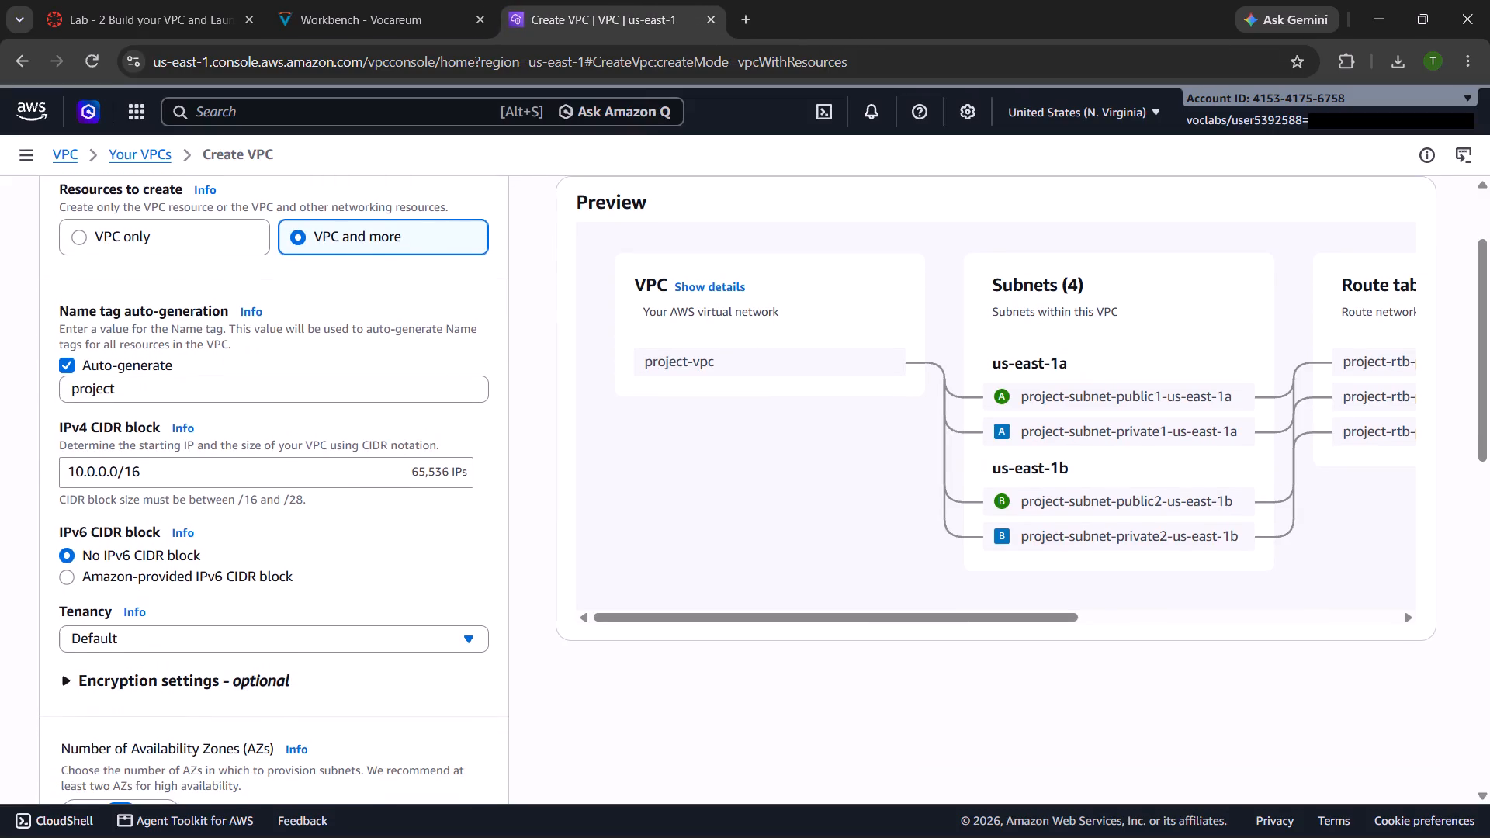
left_click(438, 7)
scroll(602, 405, "down", 1)
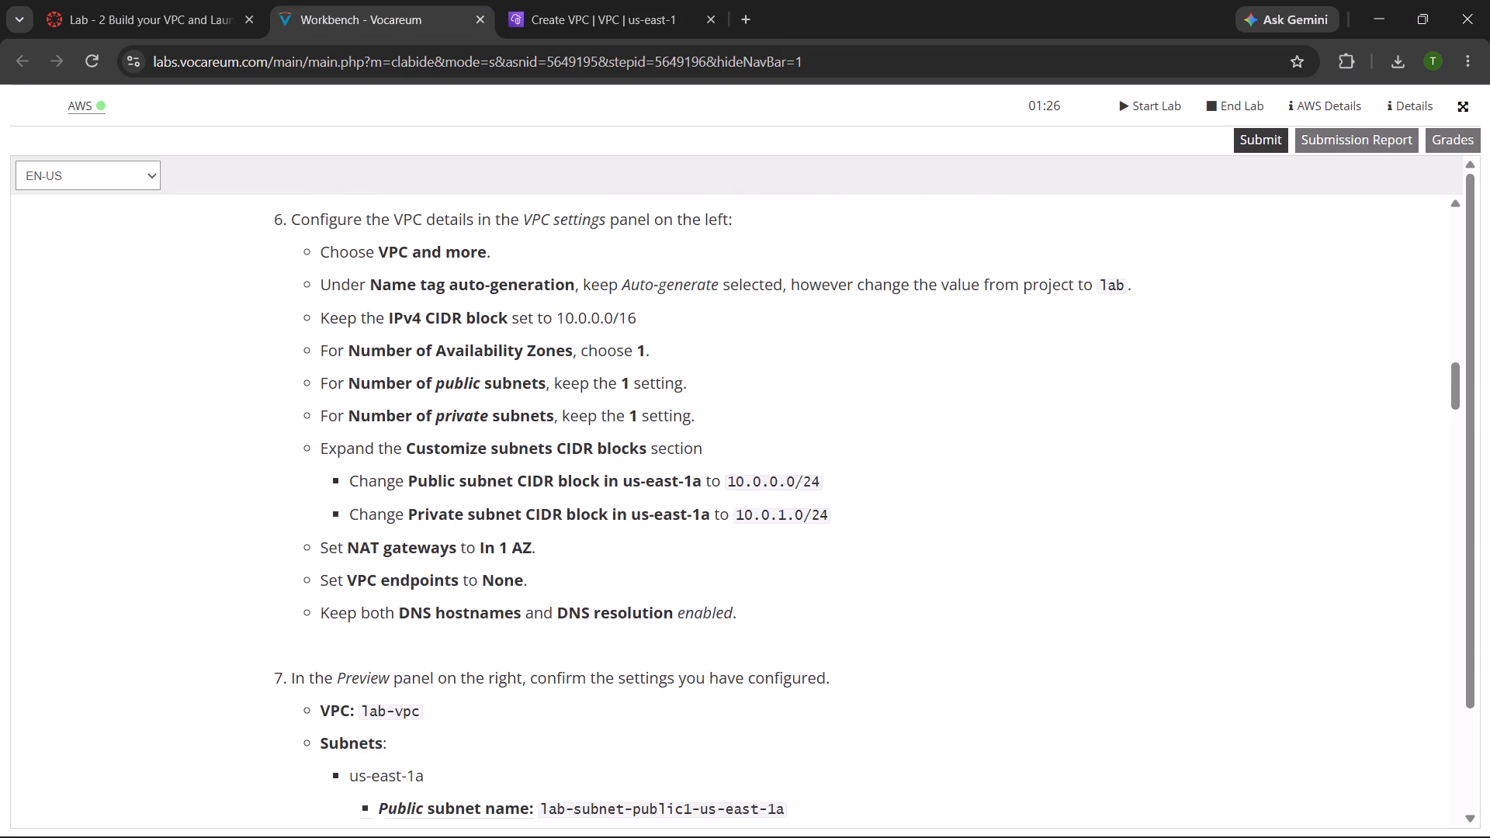
scroll(602, 405, "down", 1)
left_click_drag(360, 16, 360, 50)
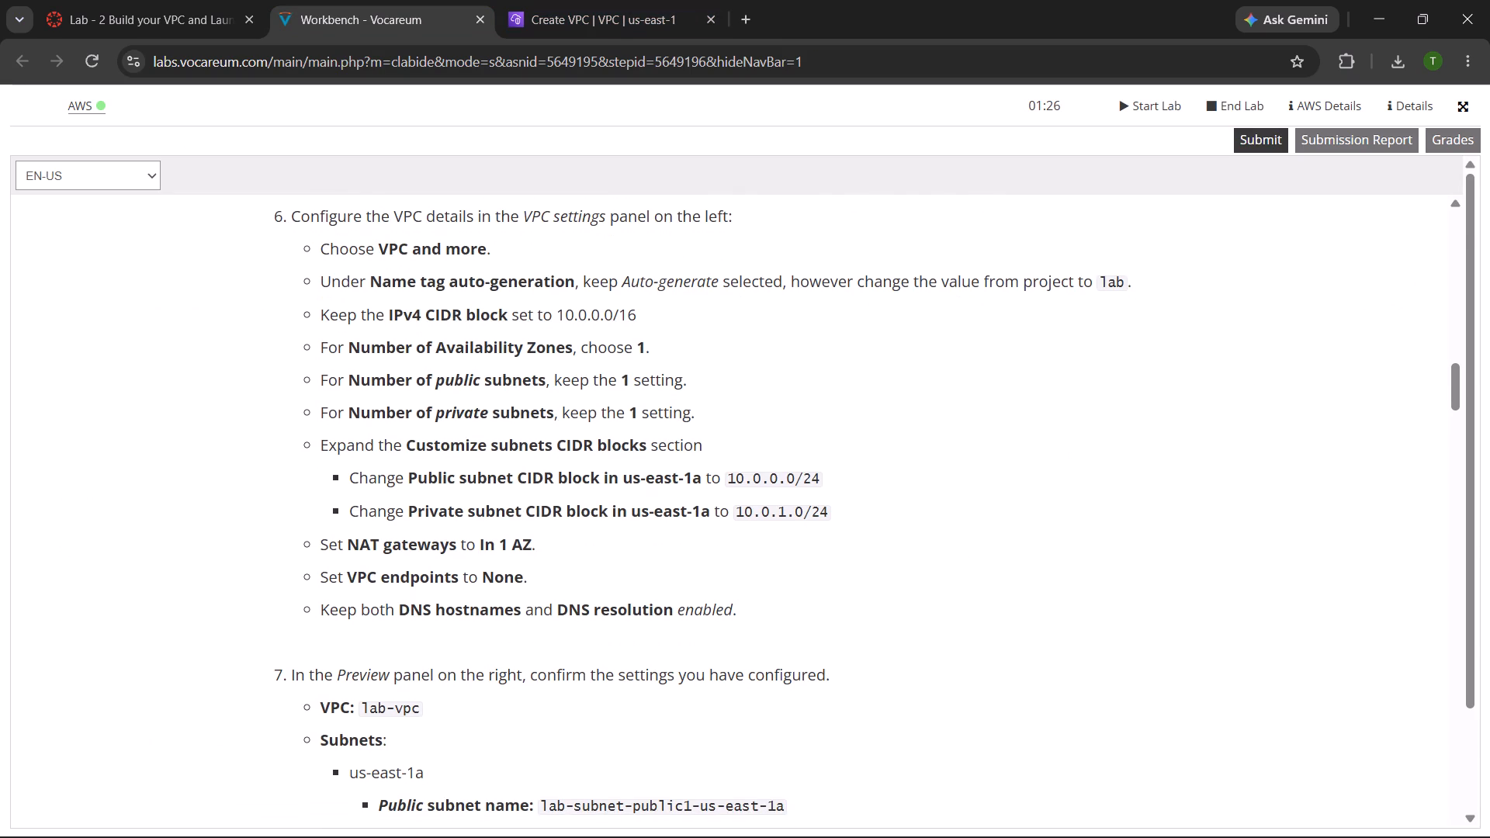
left_click_drag(360, 50, 334, 163)
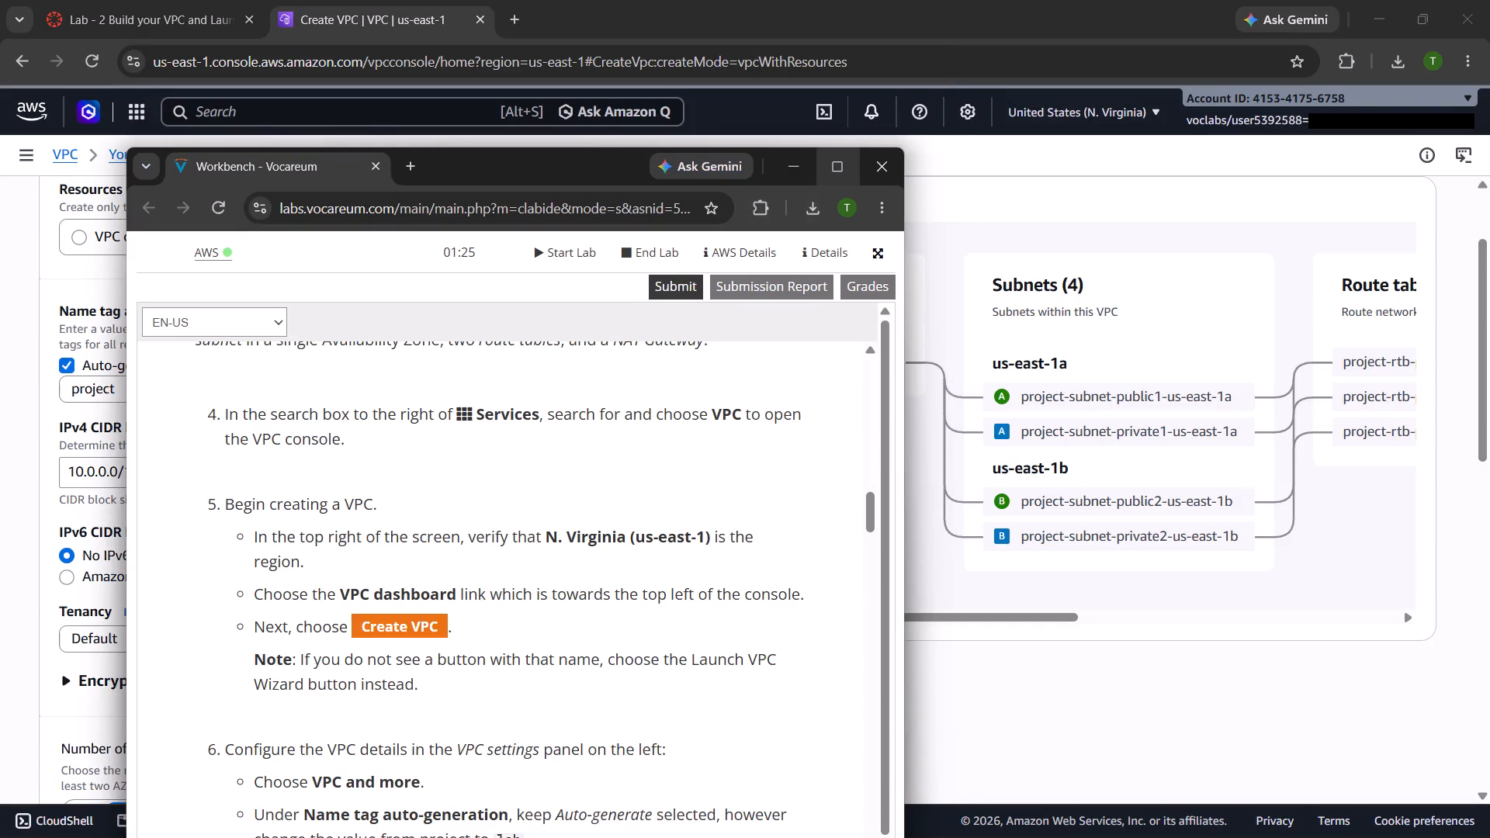
left_click(790, 218)
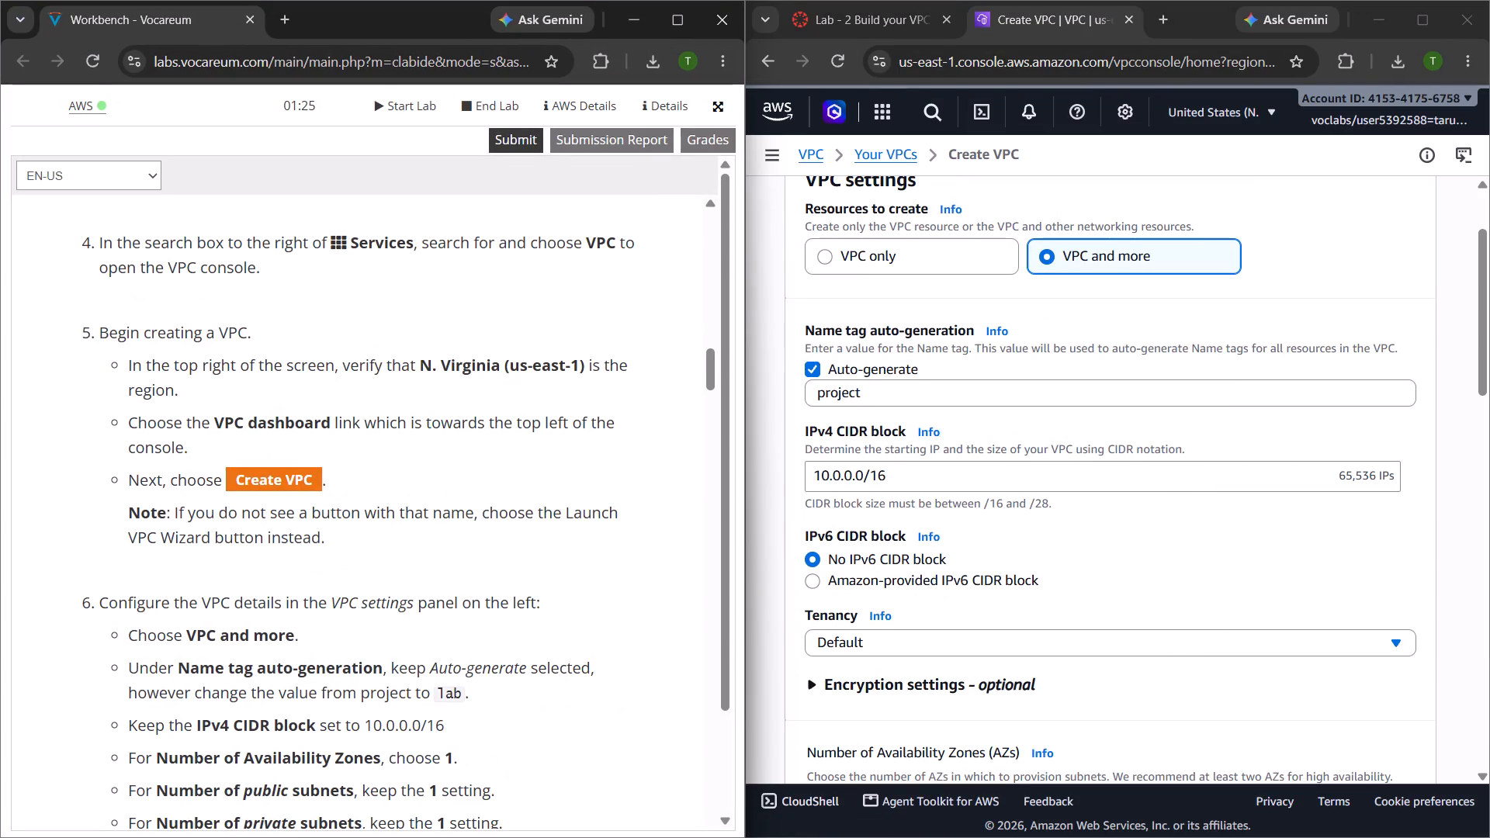
Copy the name lab from step 6 of the instructions and set it as the VPC's auto-generated name tag value.
scroll(423, 473, "down", 3)
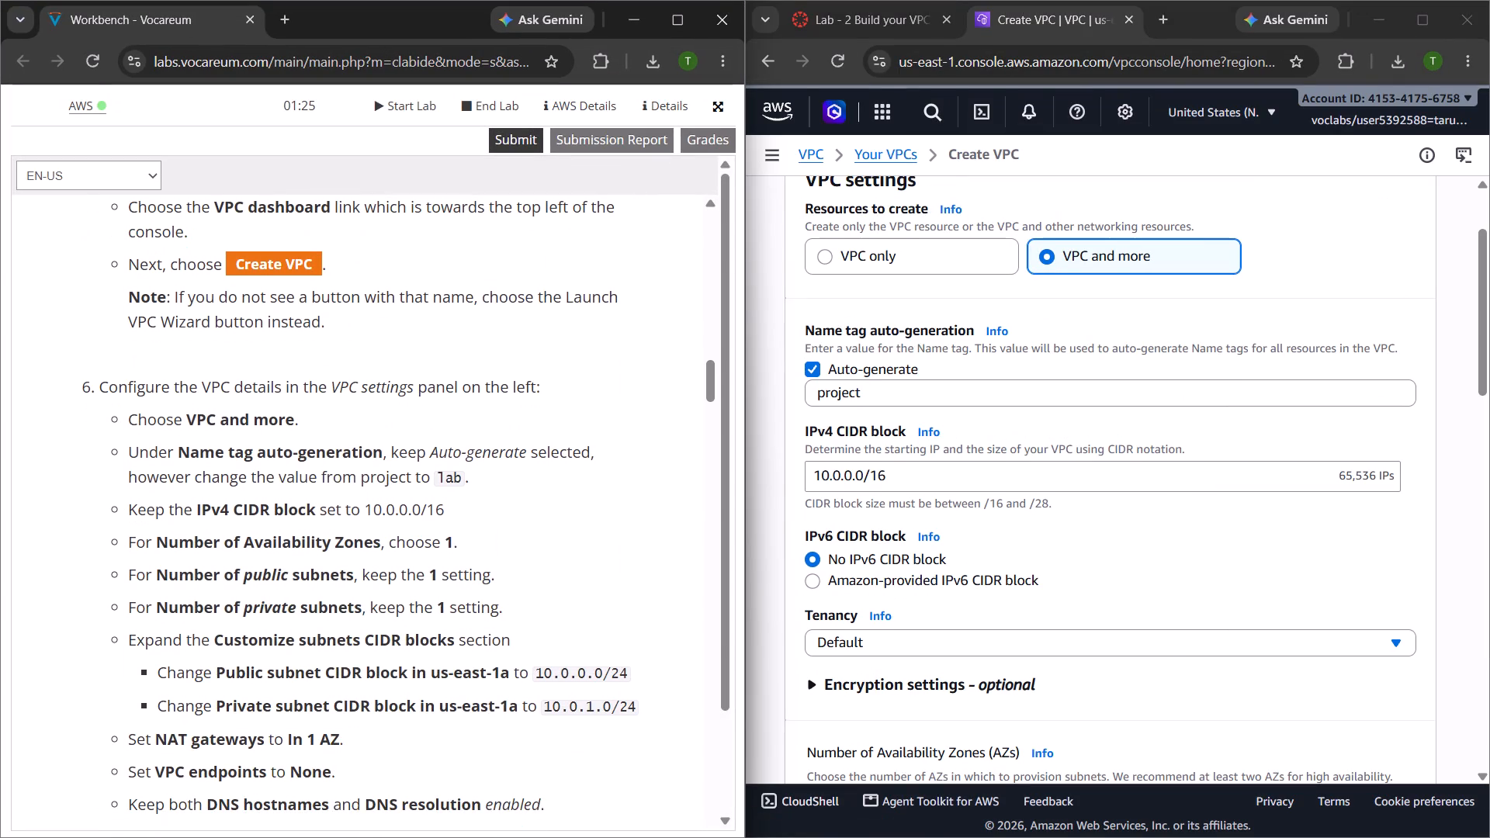
scroll(414, 485, "down", 1)
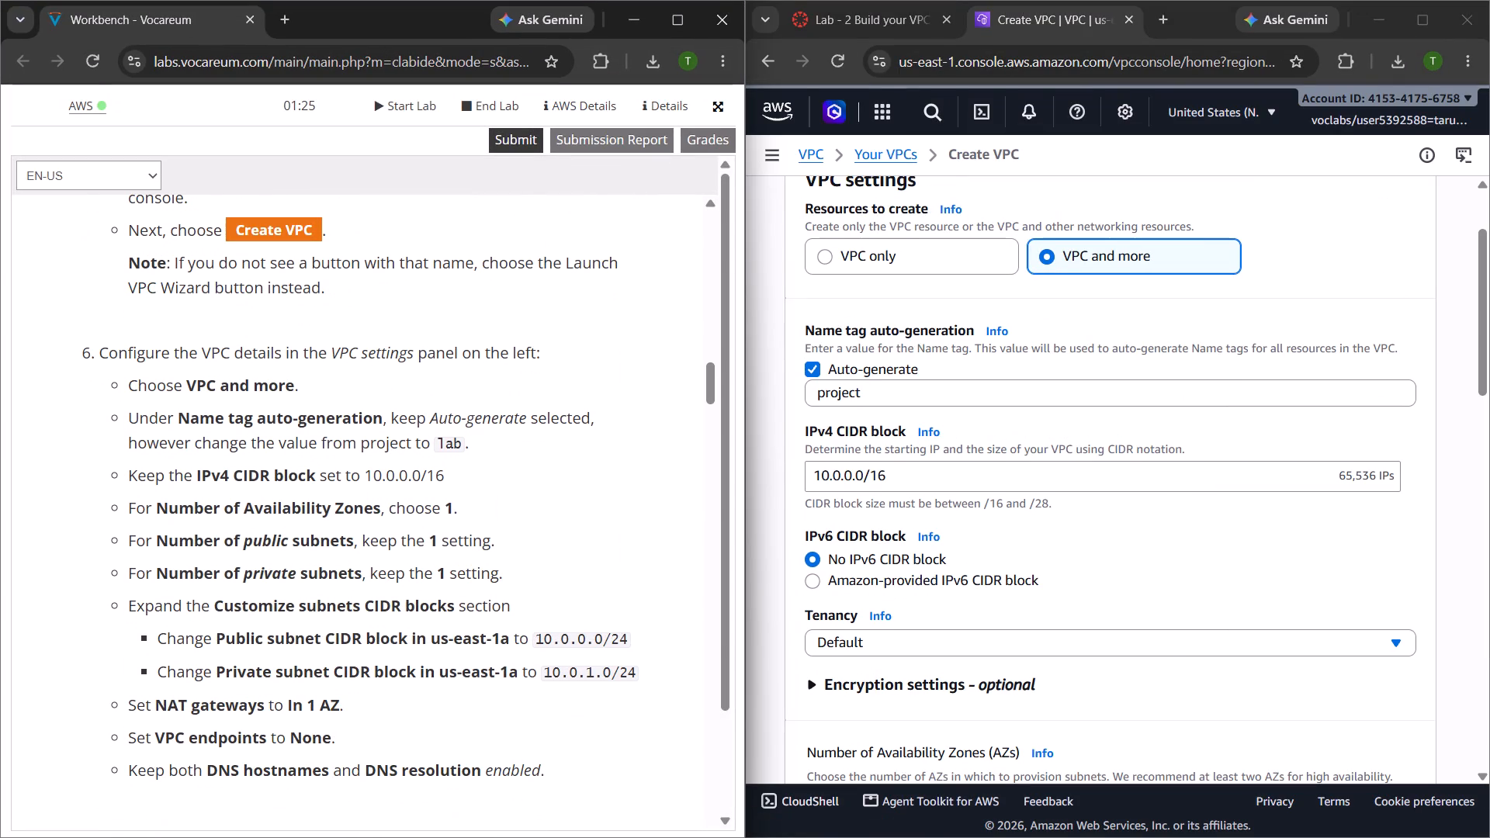
left_click_drag(438, 445, 465, 445)
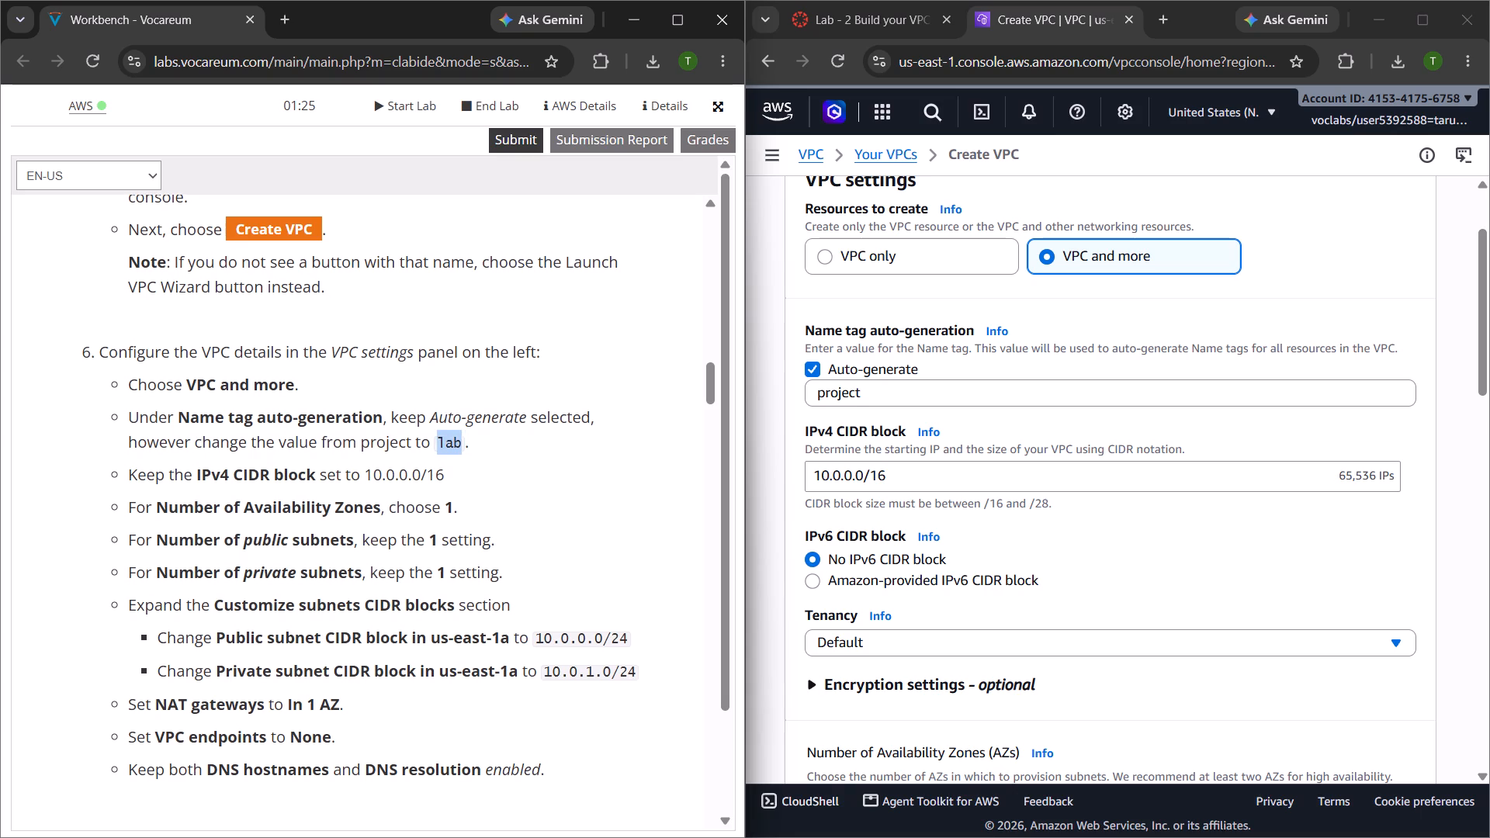
left_click_drag(465, 445, 466, 447)
key("ctrl+c")
left_click(466, 447)
left_click_drag(894, 390, 782, 393)
key("BackSpace")
key("ctrl+v")
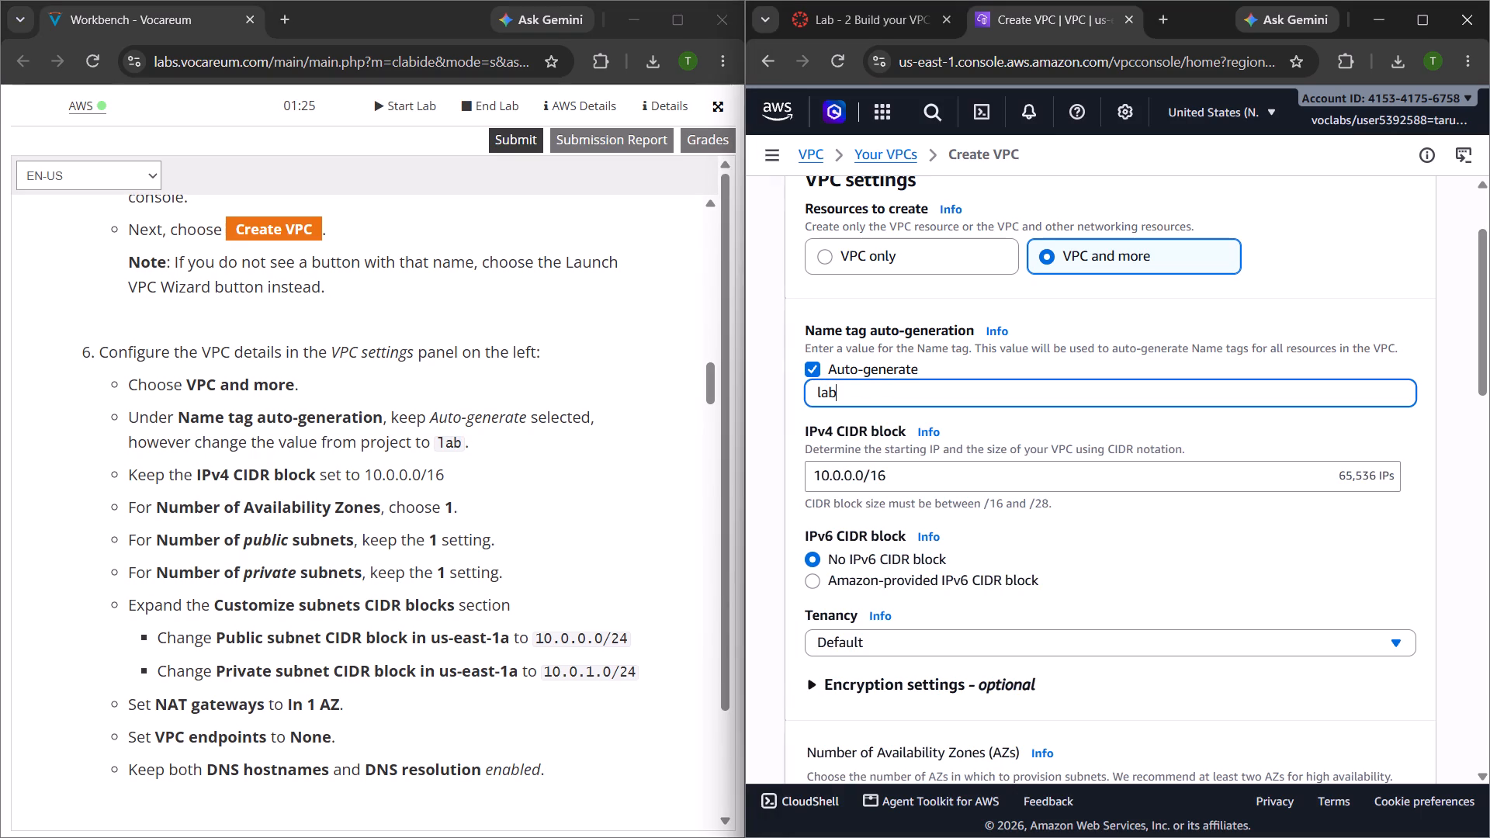
Keep the IPv4 CIDR block at 10.0.0.0/16 and set the number of Availability Zones to 1.
left_click(929, 476)
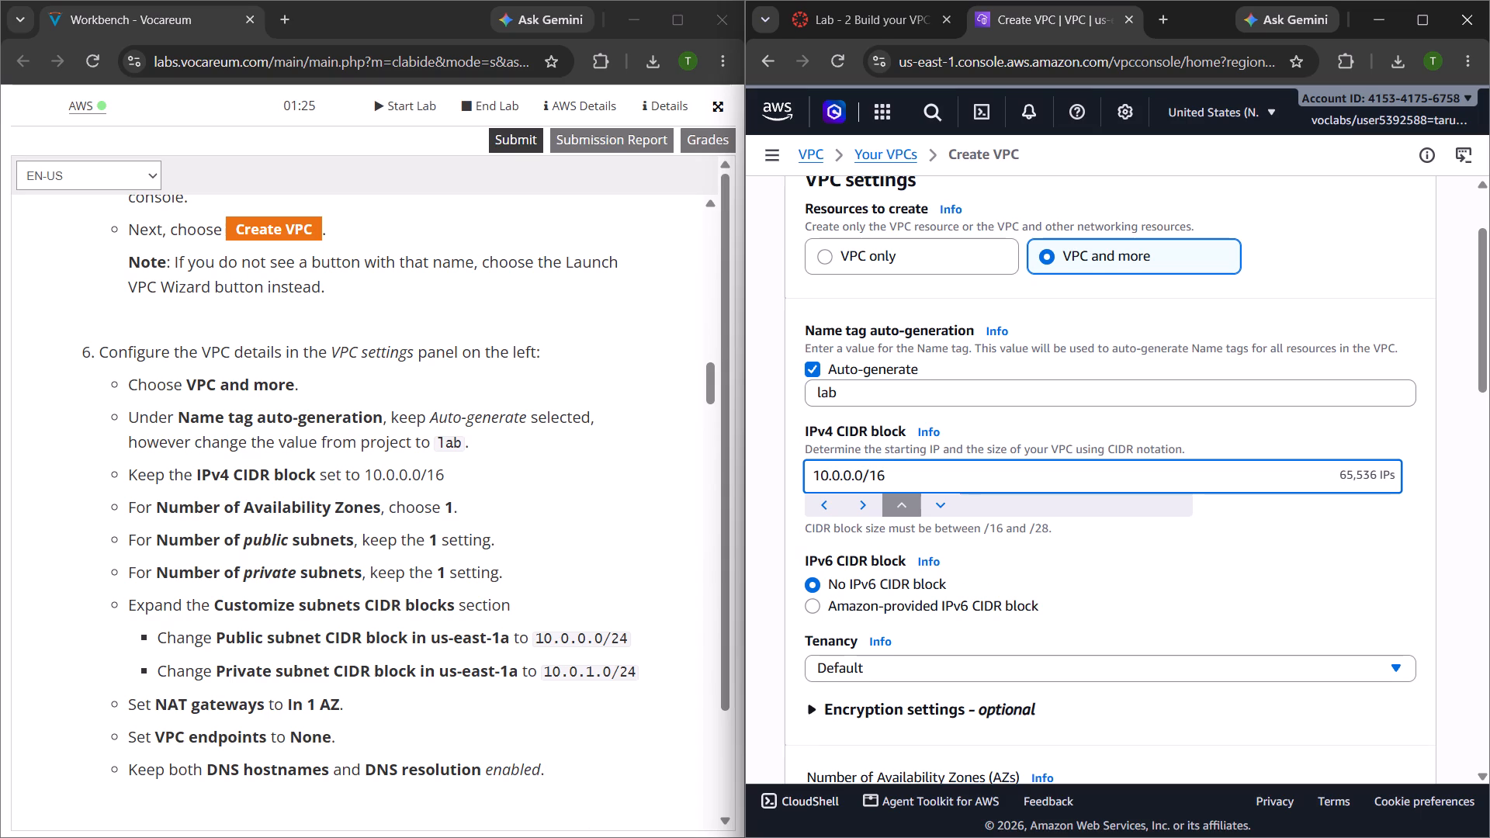
scroll(492, 438, "down", 1)
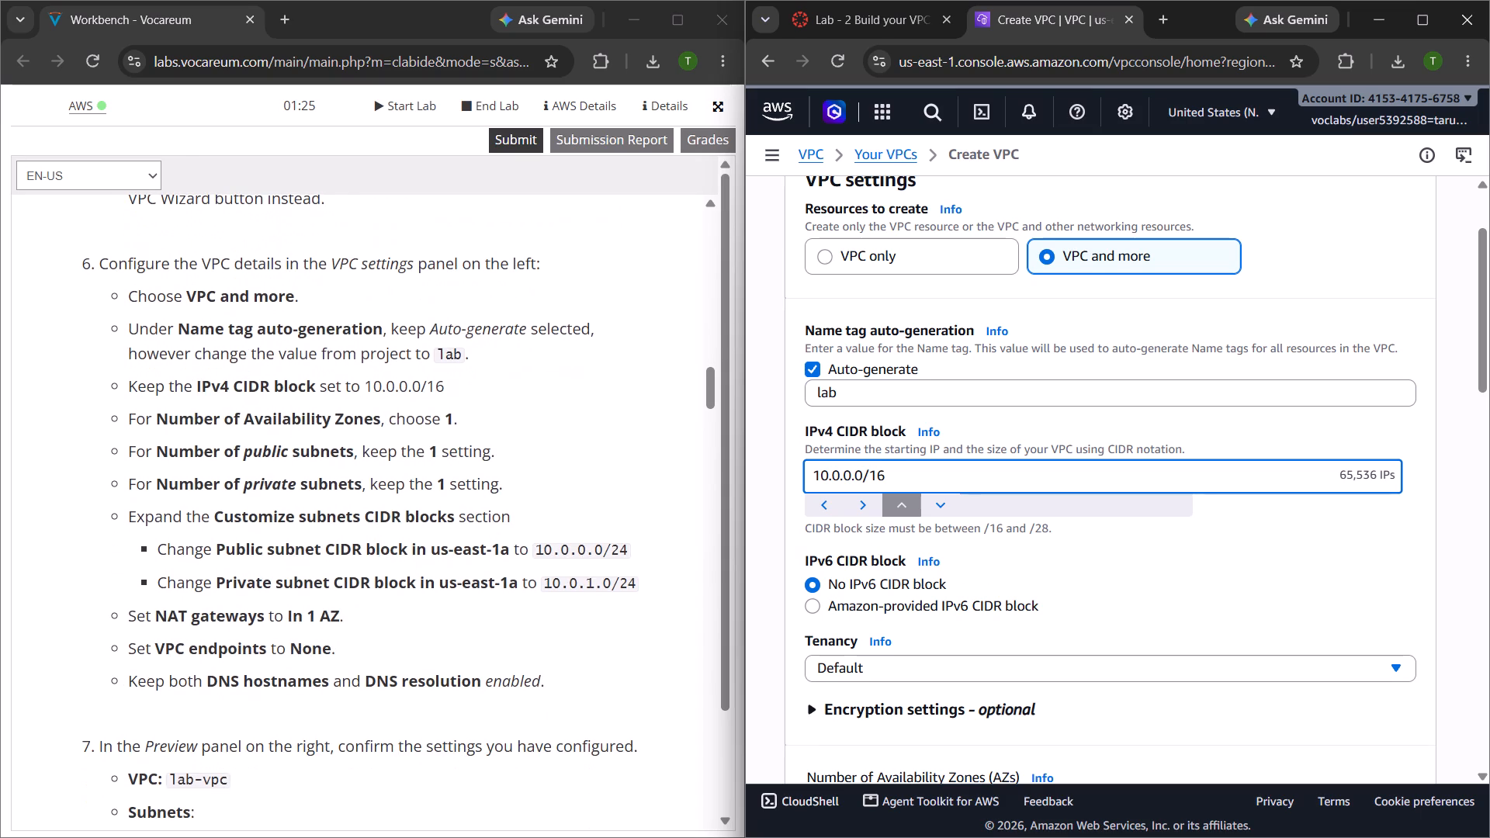
scroll(492, 438, "down", 2)
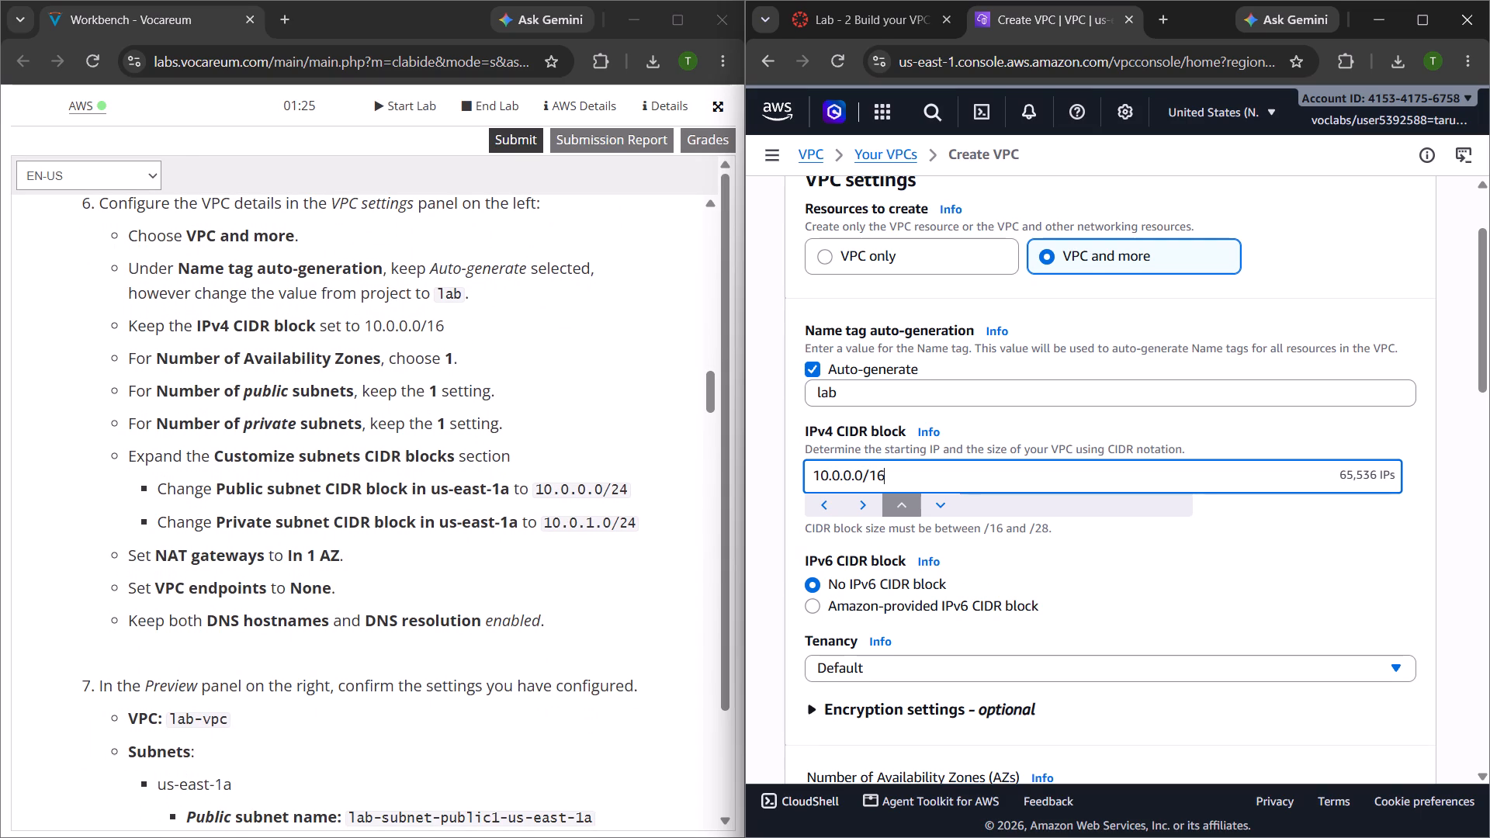
scroll(558, 409, "down", 1)
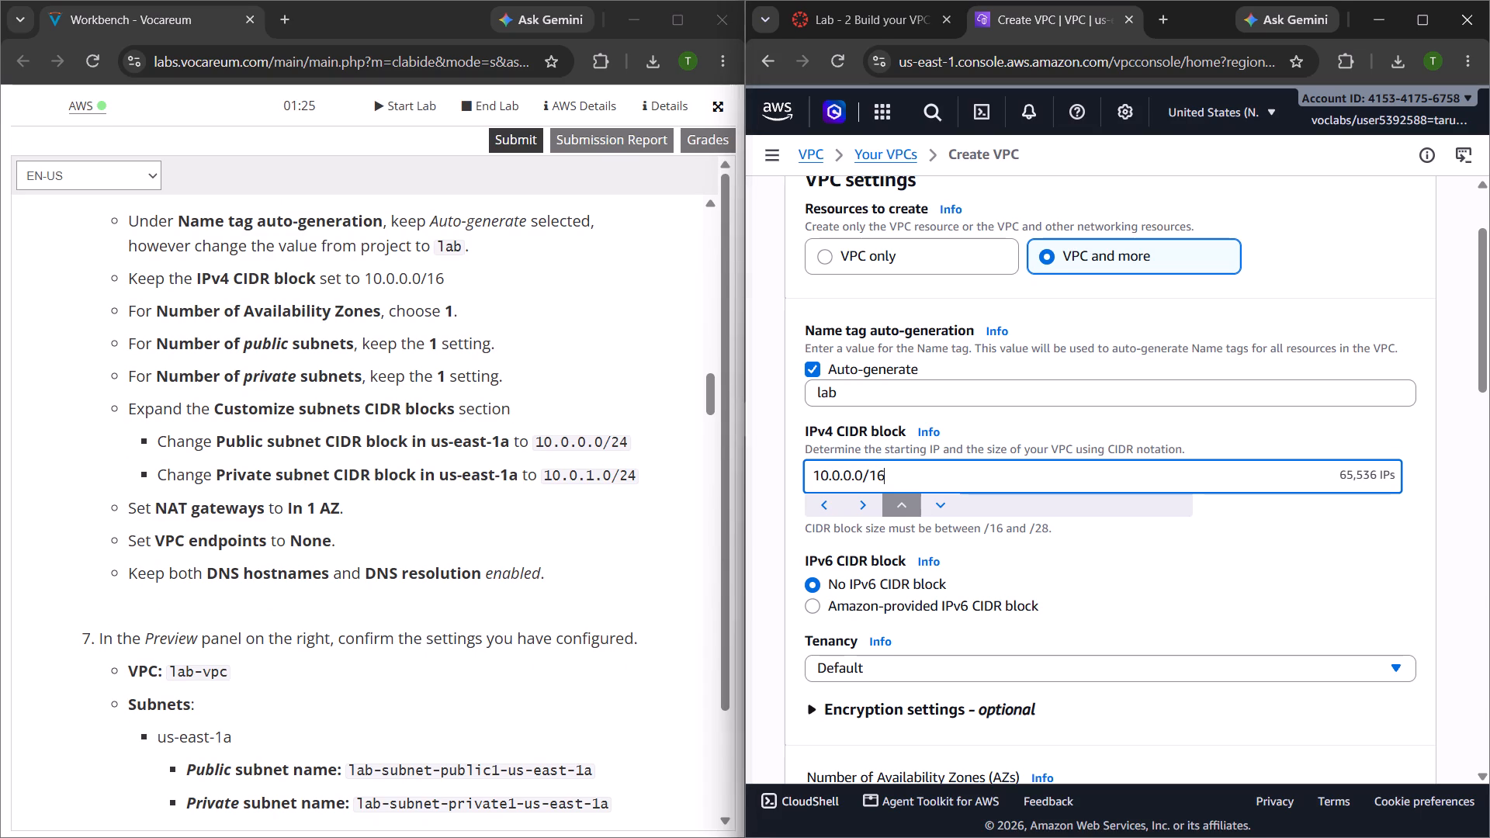
scroll(922, 464, "down", 4)
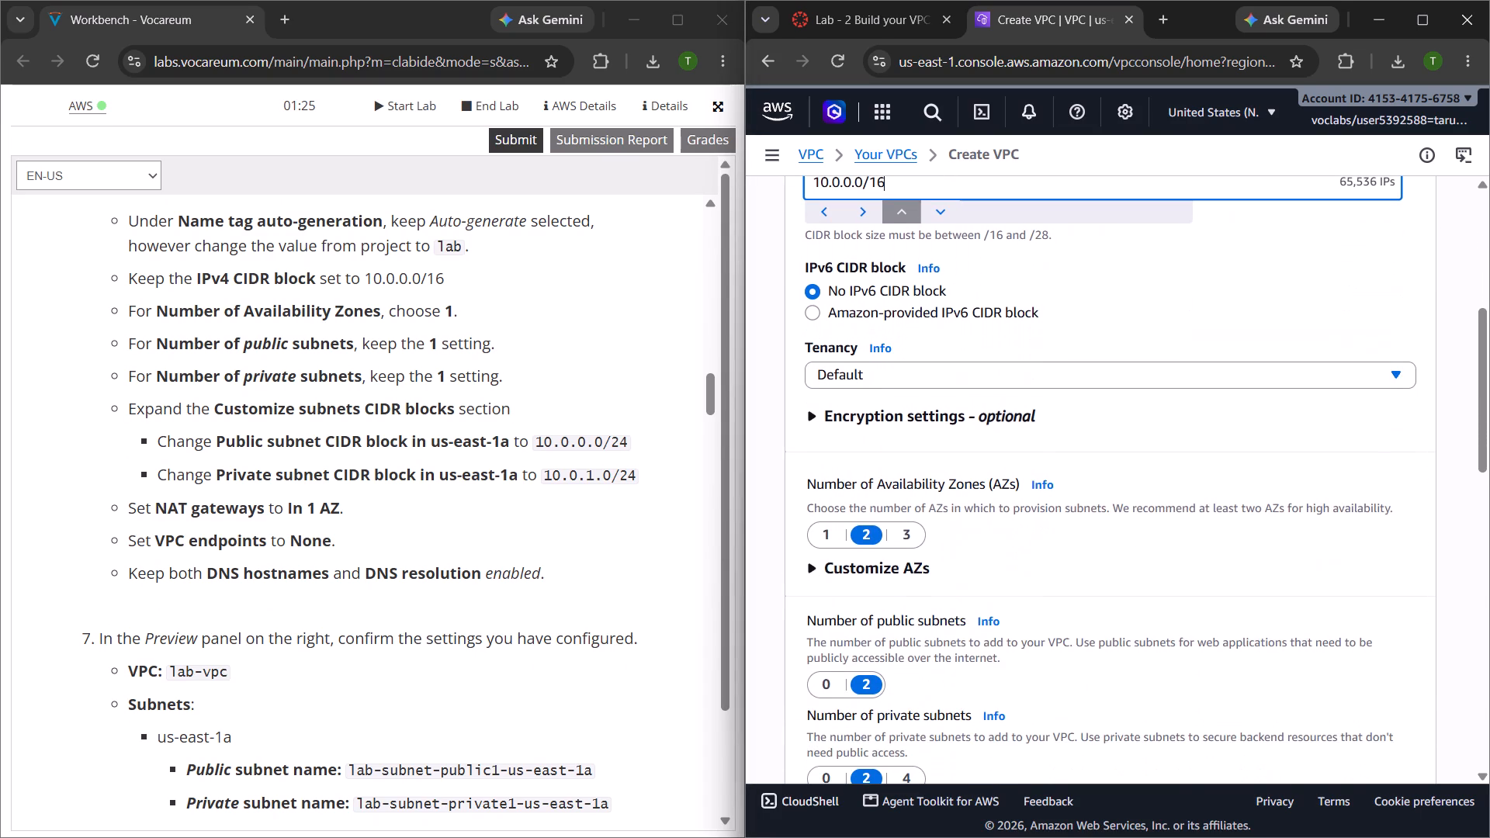
left_click(825, 541)
left_click(825, 507)
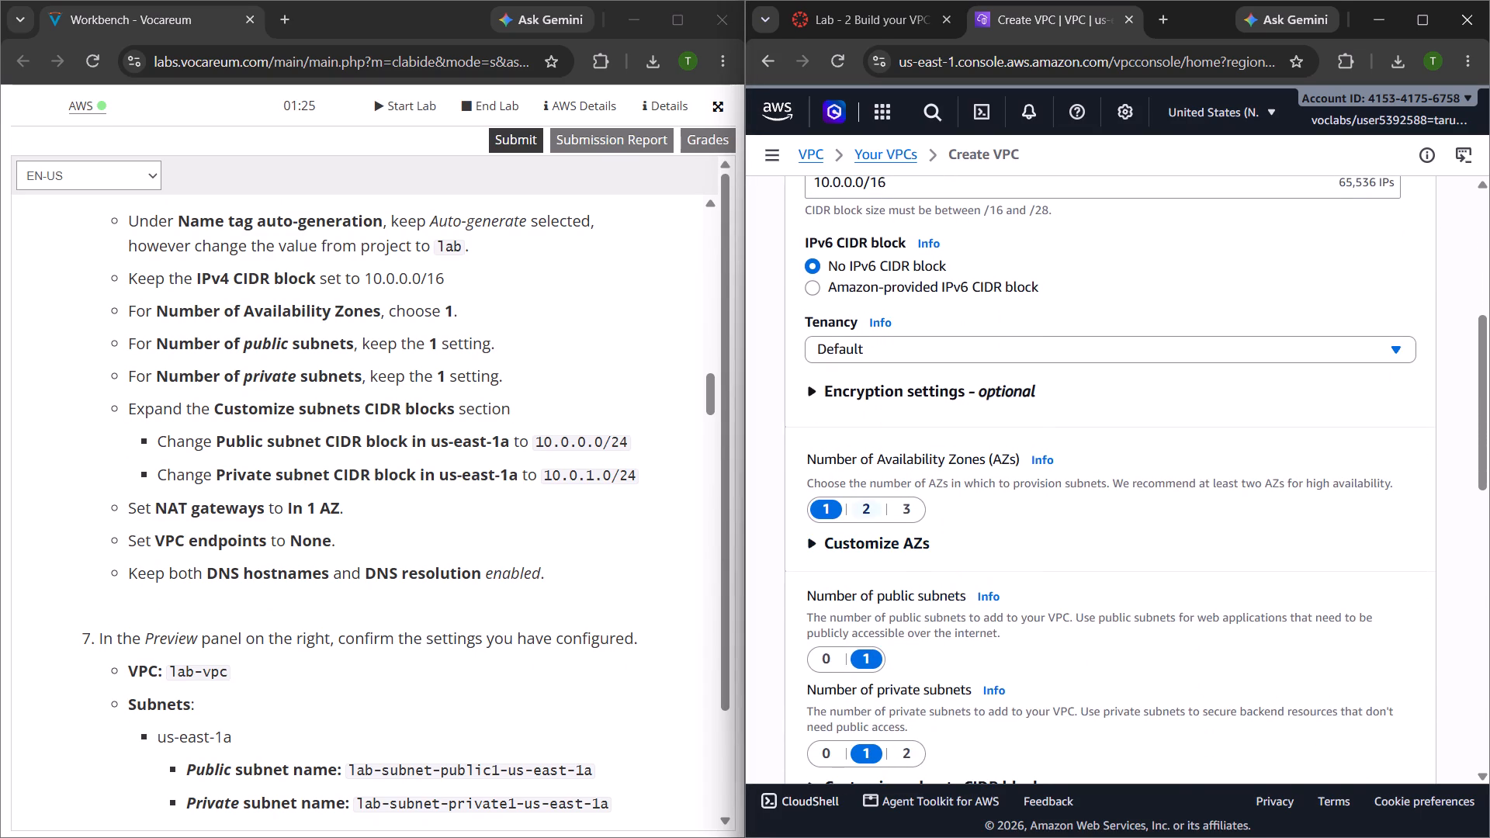
Keep one public and one private subnet, and expand the section for customizing the subnets' CIDR blocks.
scroll(987, 539, "down", 2)
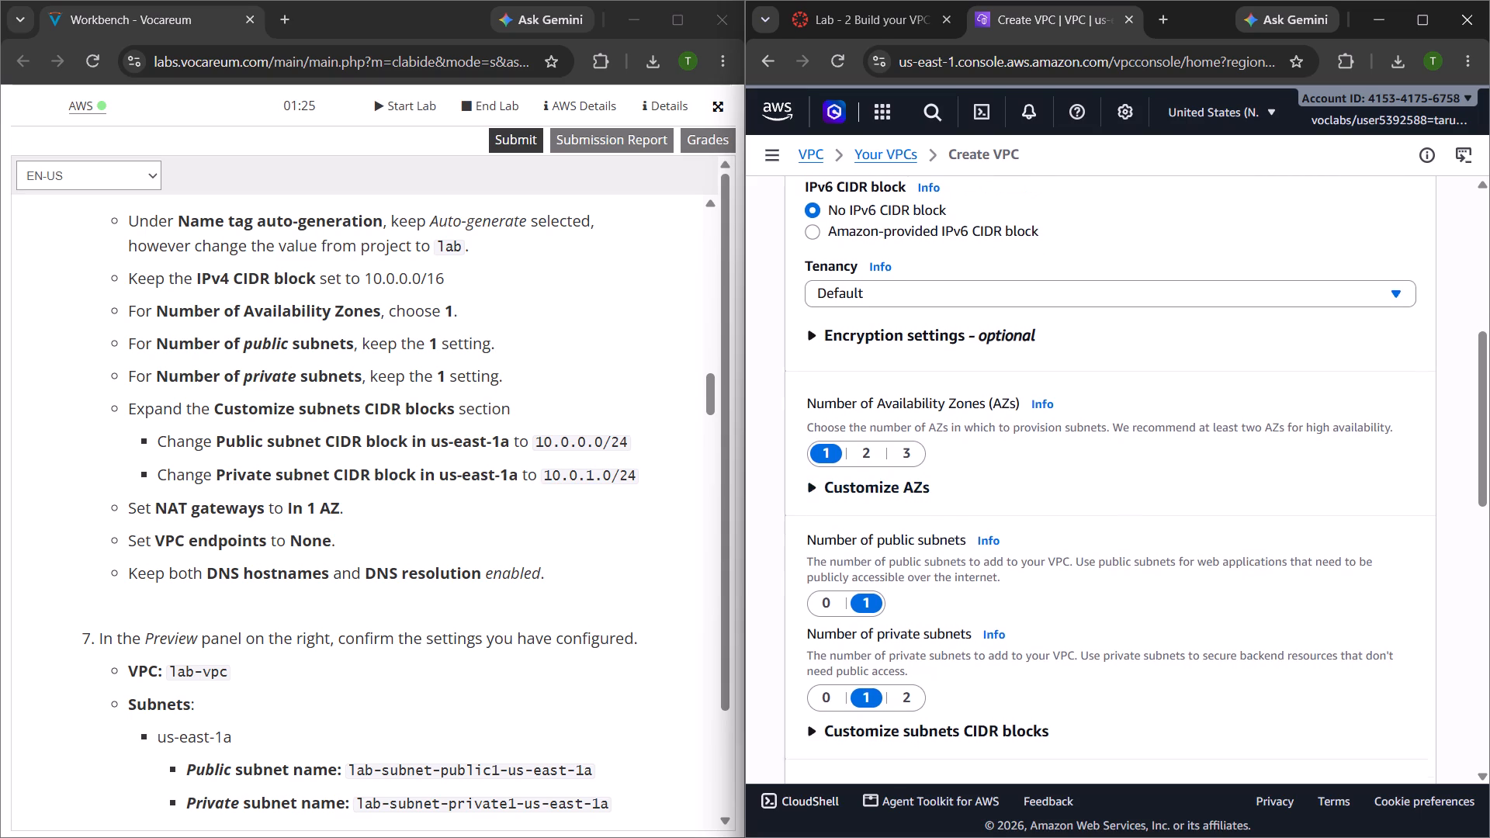
scroll(987, 539, "down", 1)
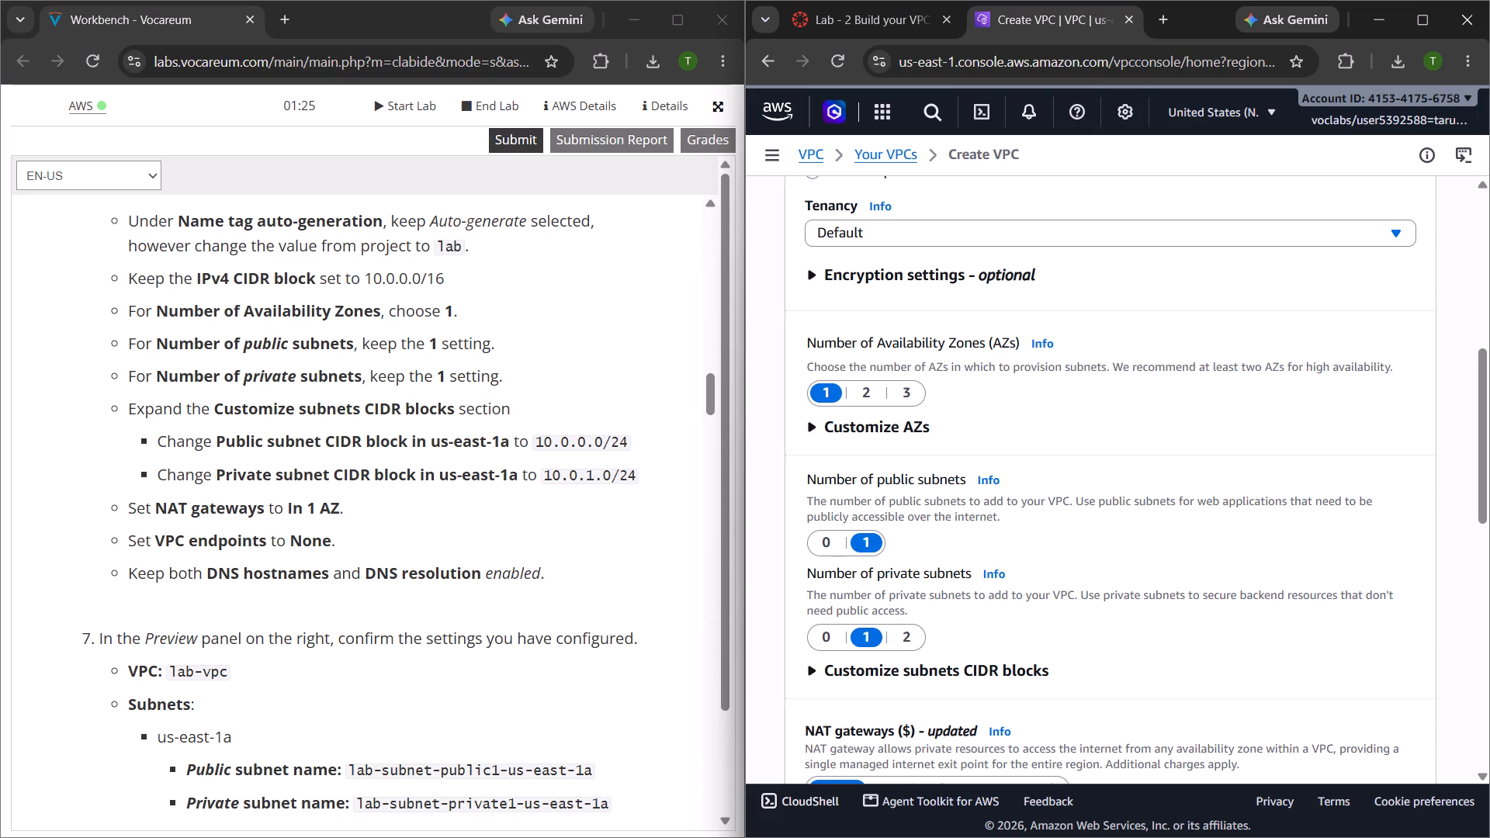
scroll(968, 518, "down", 1)
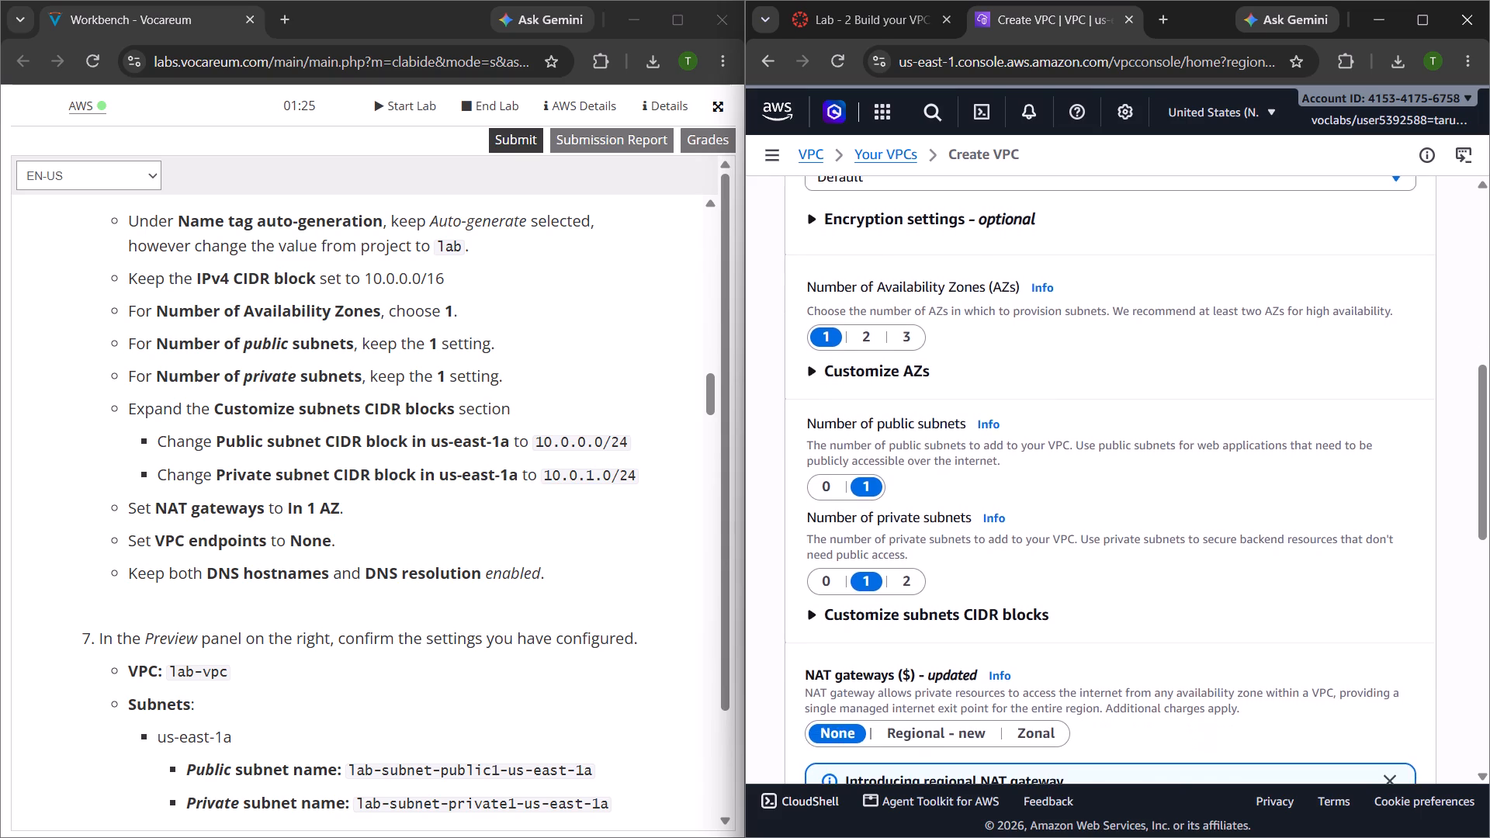
scroll(968, 518, "down", 2)
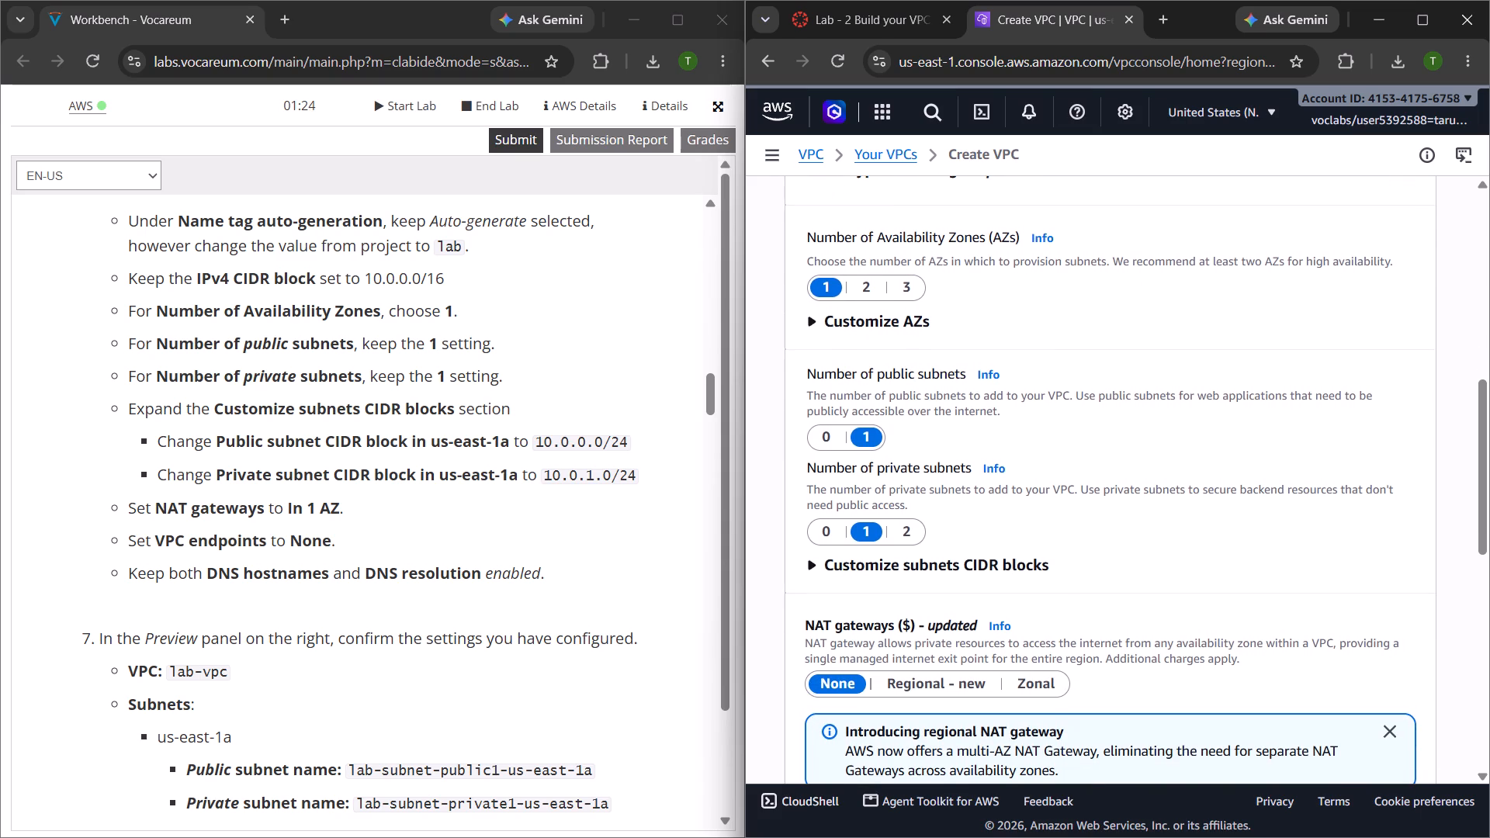
scroll(917, 485, "down", 1)
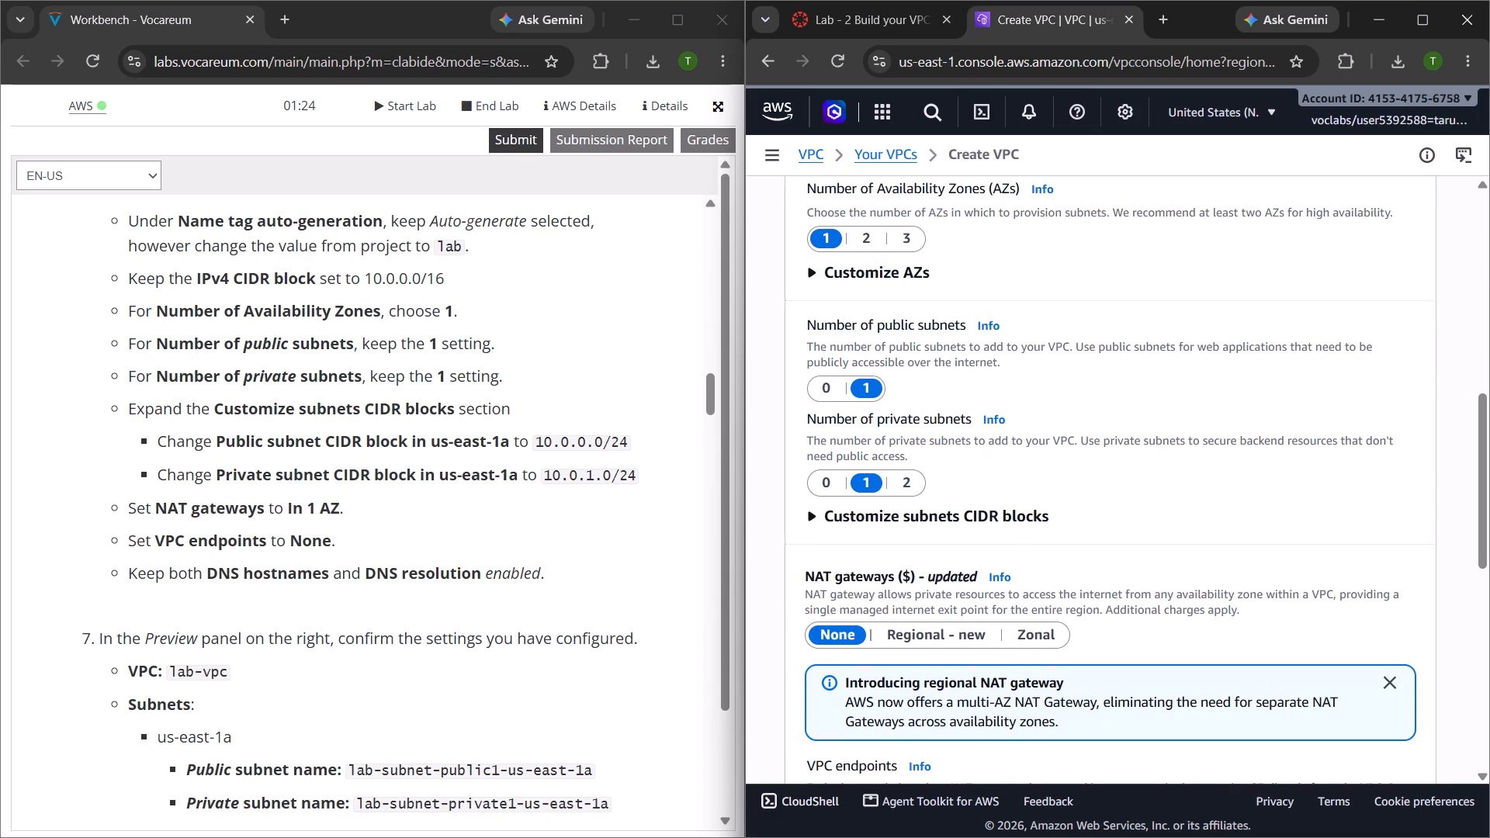
scroll(896, 479, "down", 3)
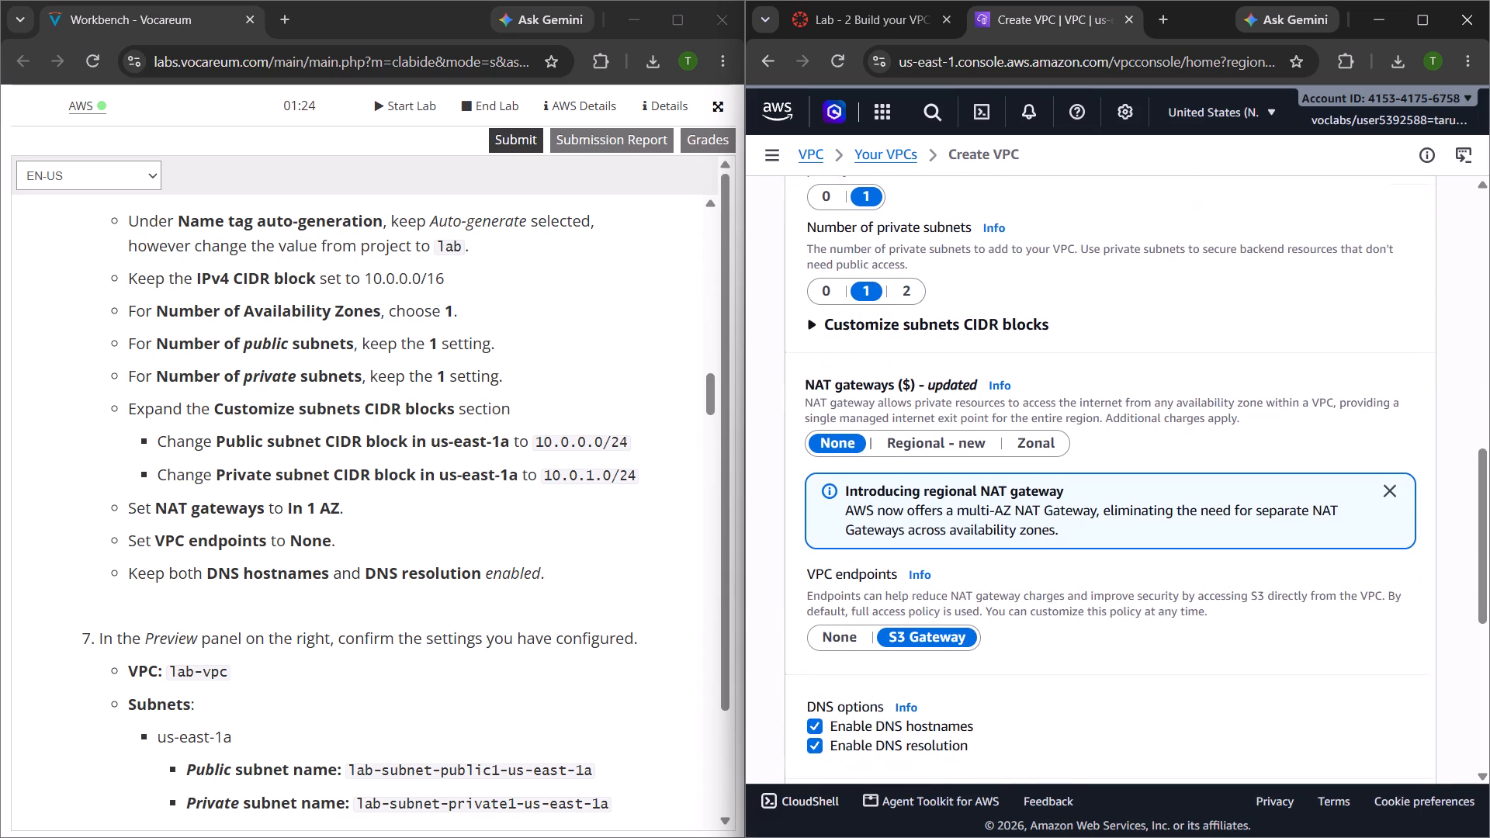
scroll(900, 428, "down", 1)
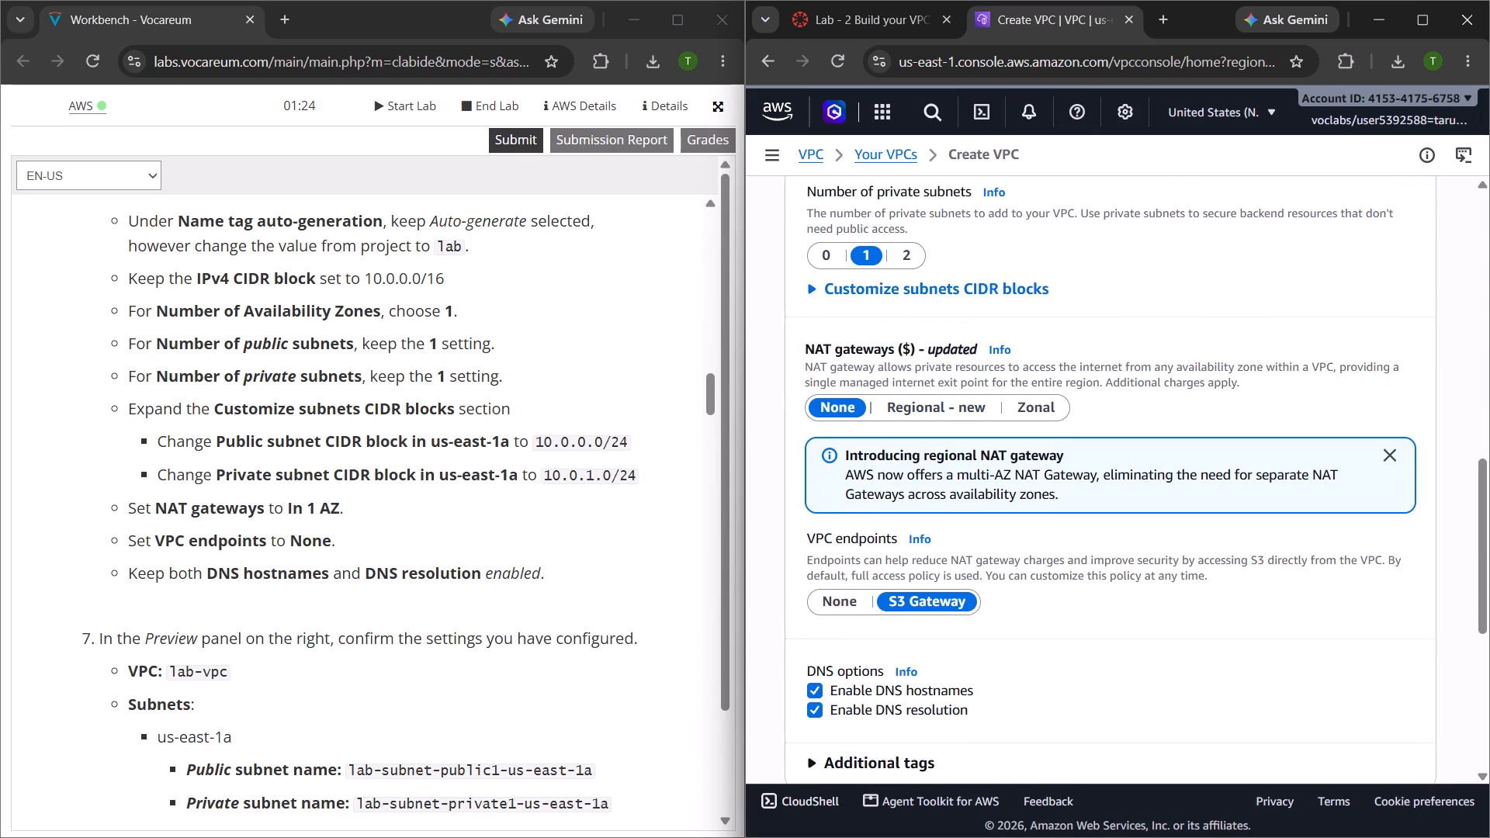
left_click(869, 292)
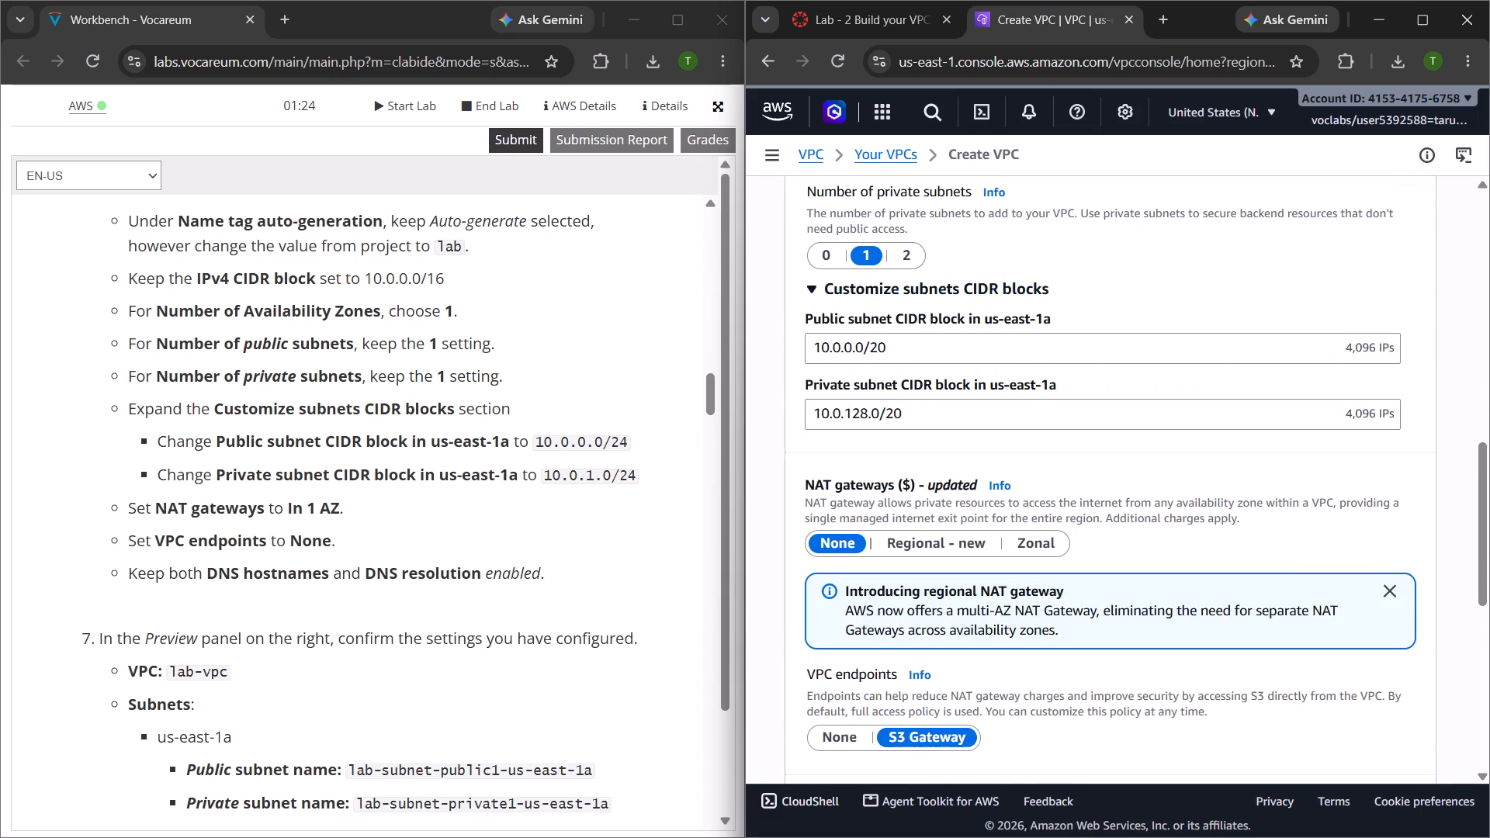
Set the us-east-1a public subnet CIDR block to 10.0.0.0/24 and the private subnet CIDR block to 10.0.128.0/24.
scroll(777, 469, "down", 4)
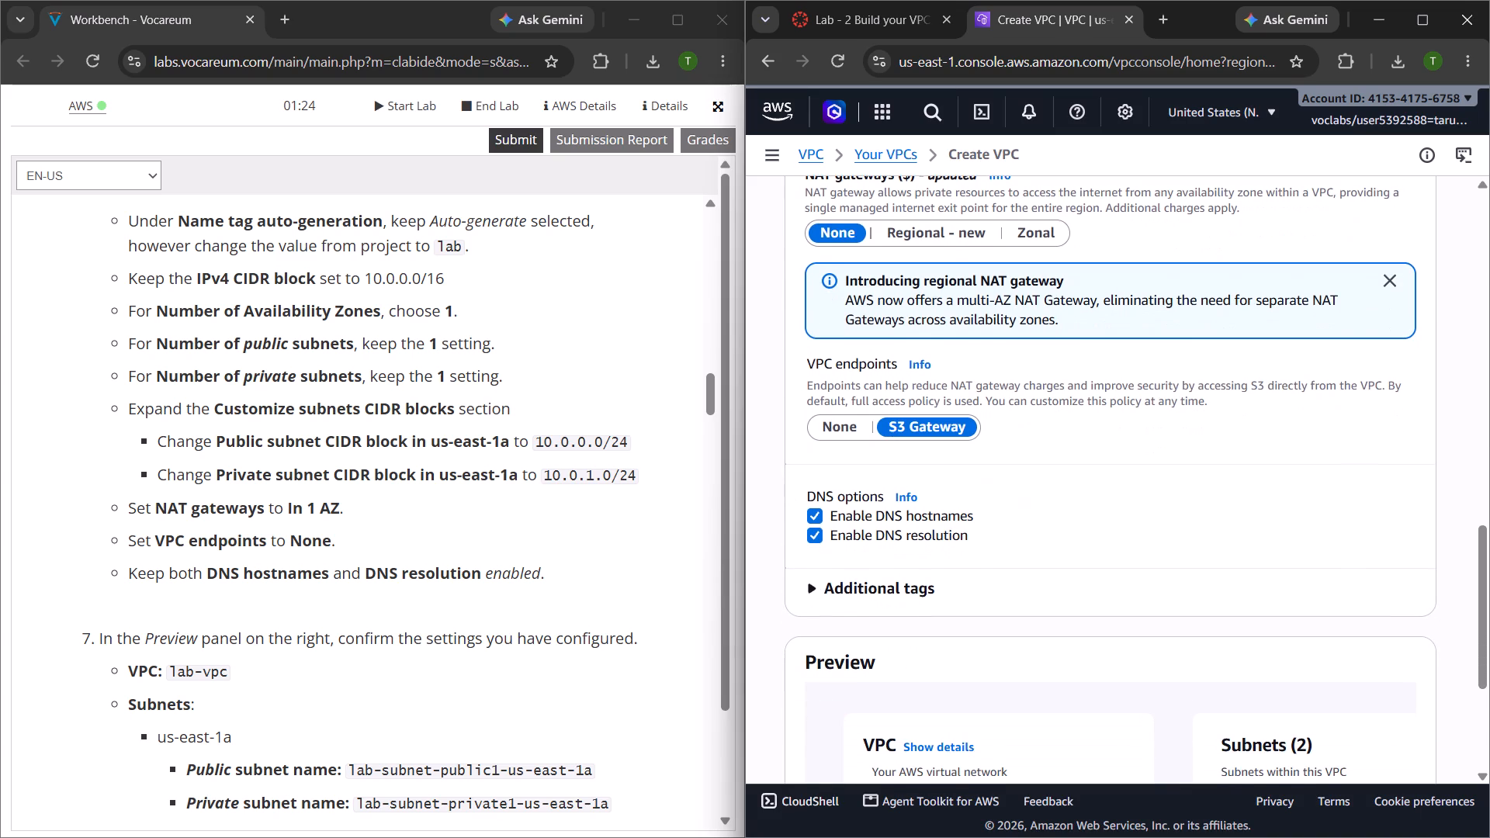
scroll(831, 393, "down", 1)
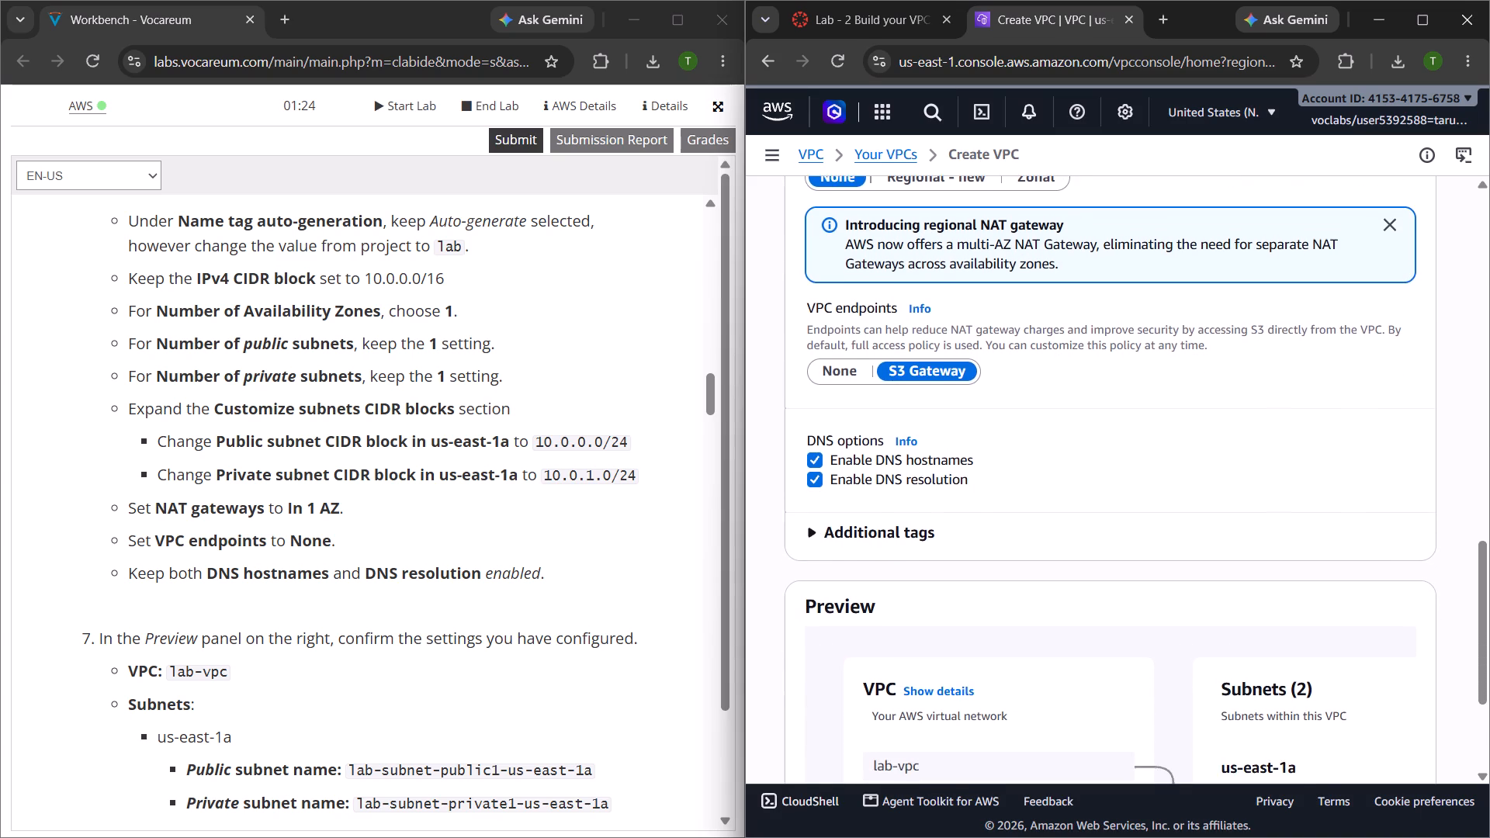
scroll(831, 393, "down", 1)
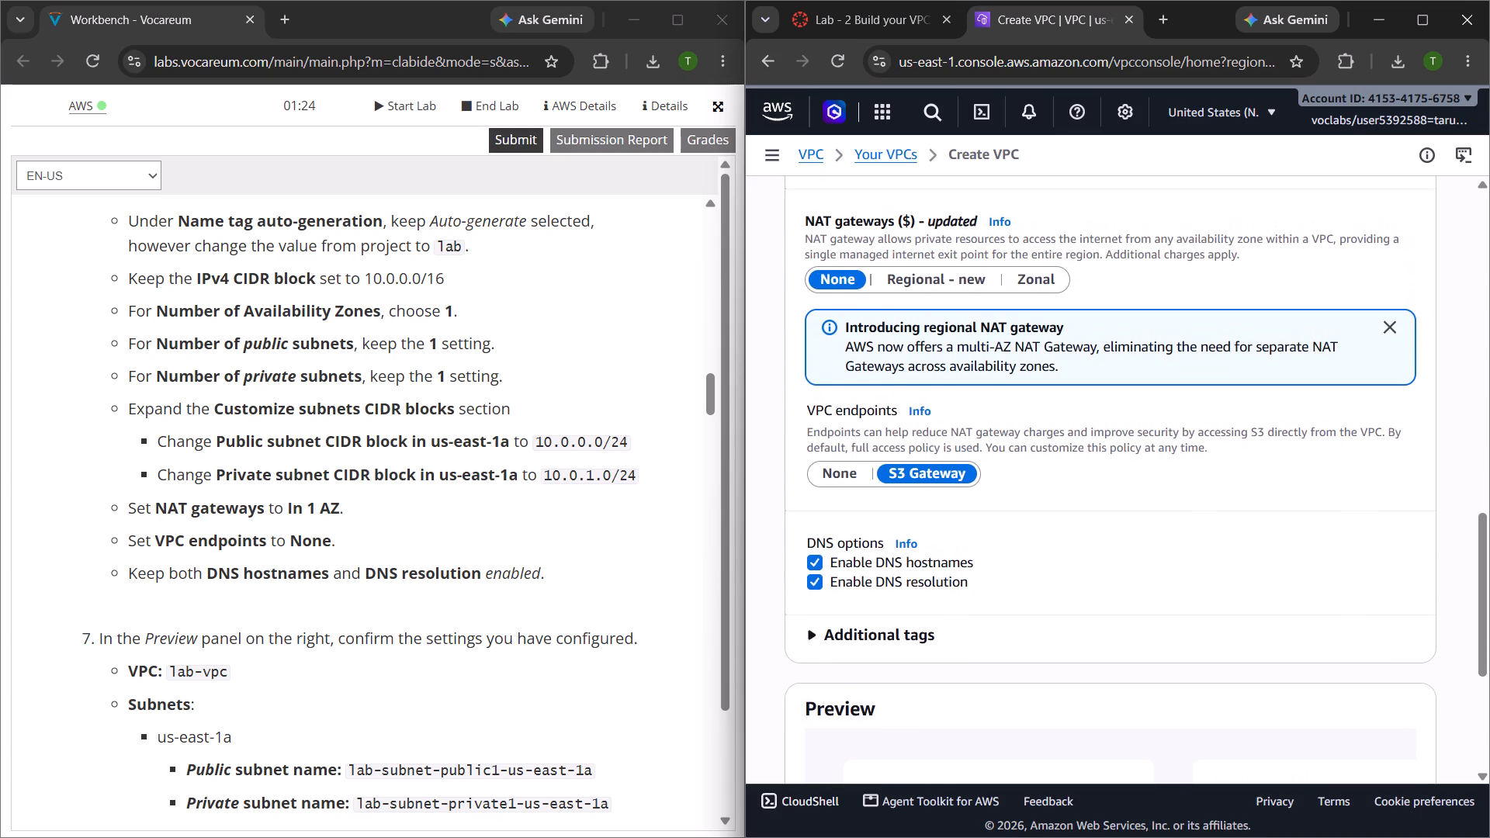
scroll(831, 393, "down", 1)
scroll(831, 393, "up", 1)
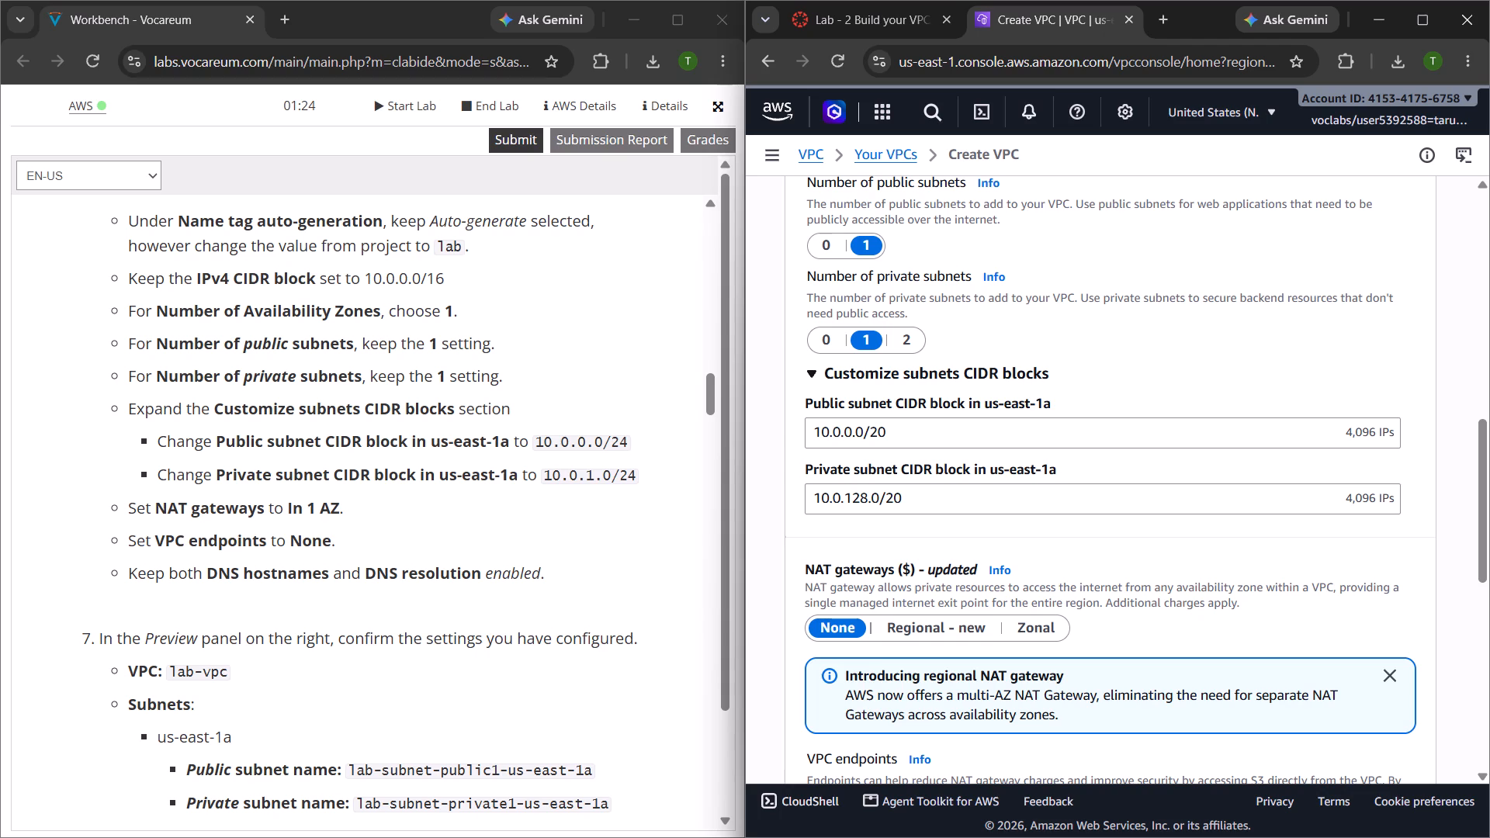
left_click(901, 435)
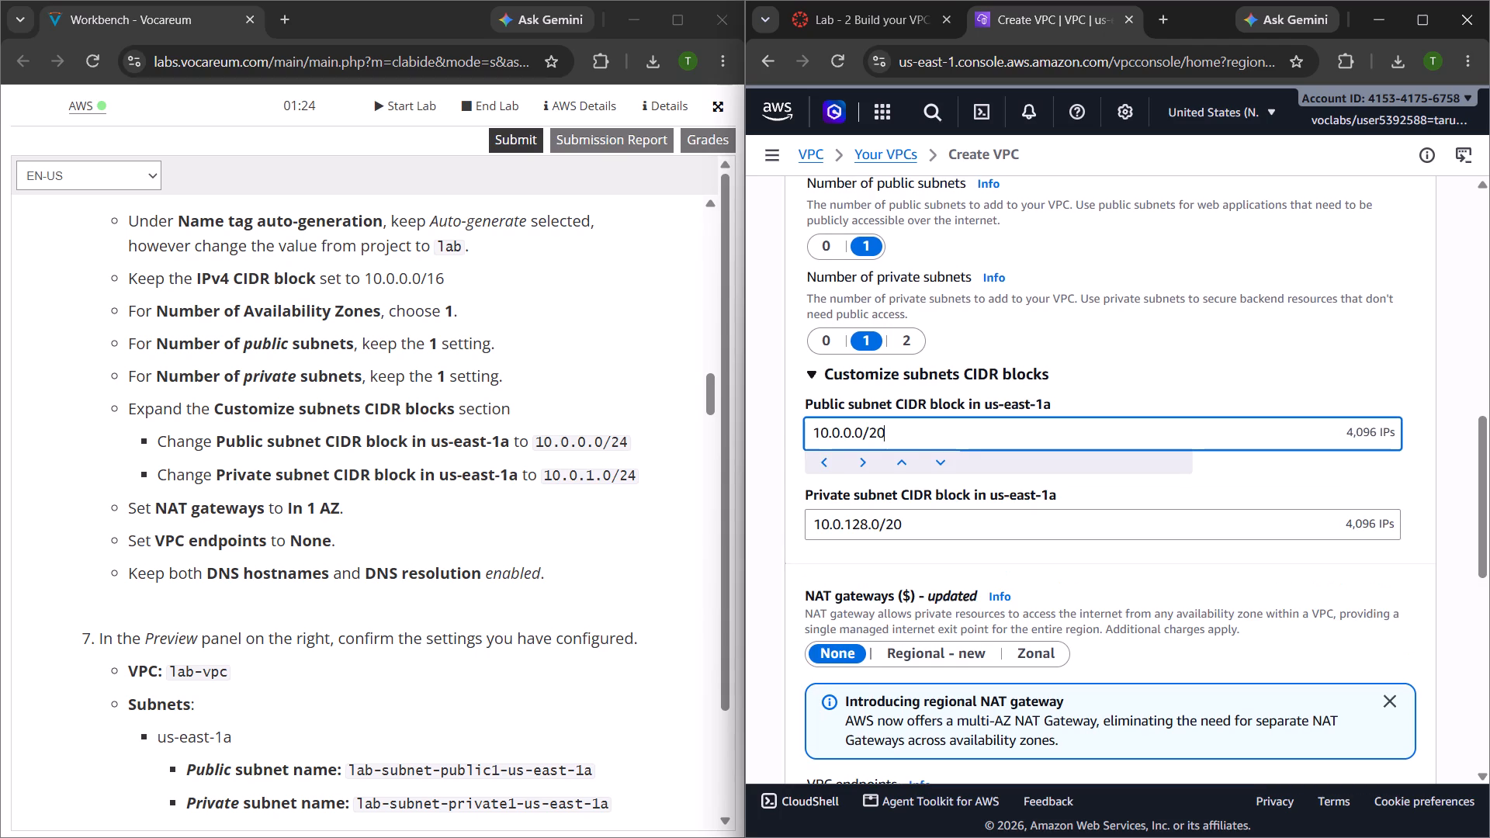
key("BackSpace")
key("4")
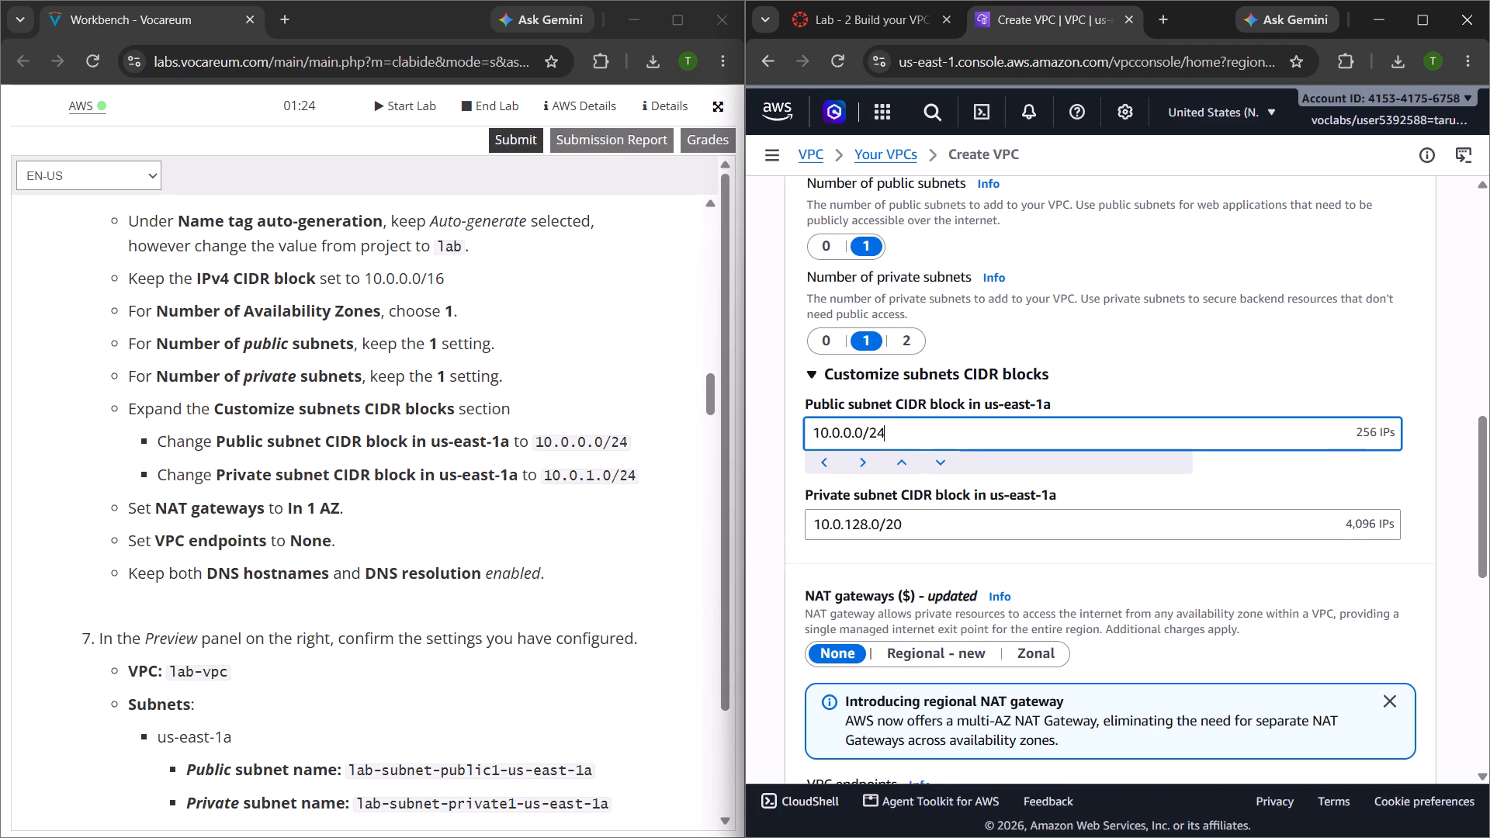
left_click(915, 525)
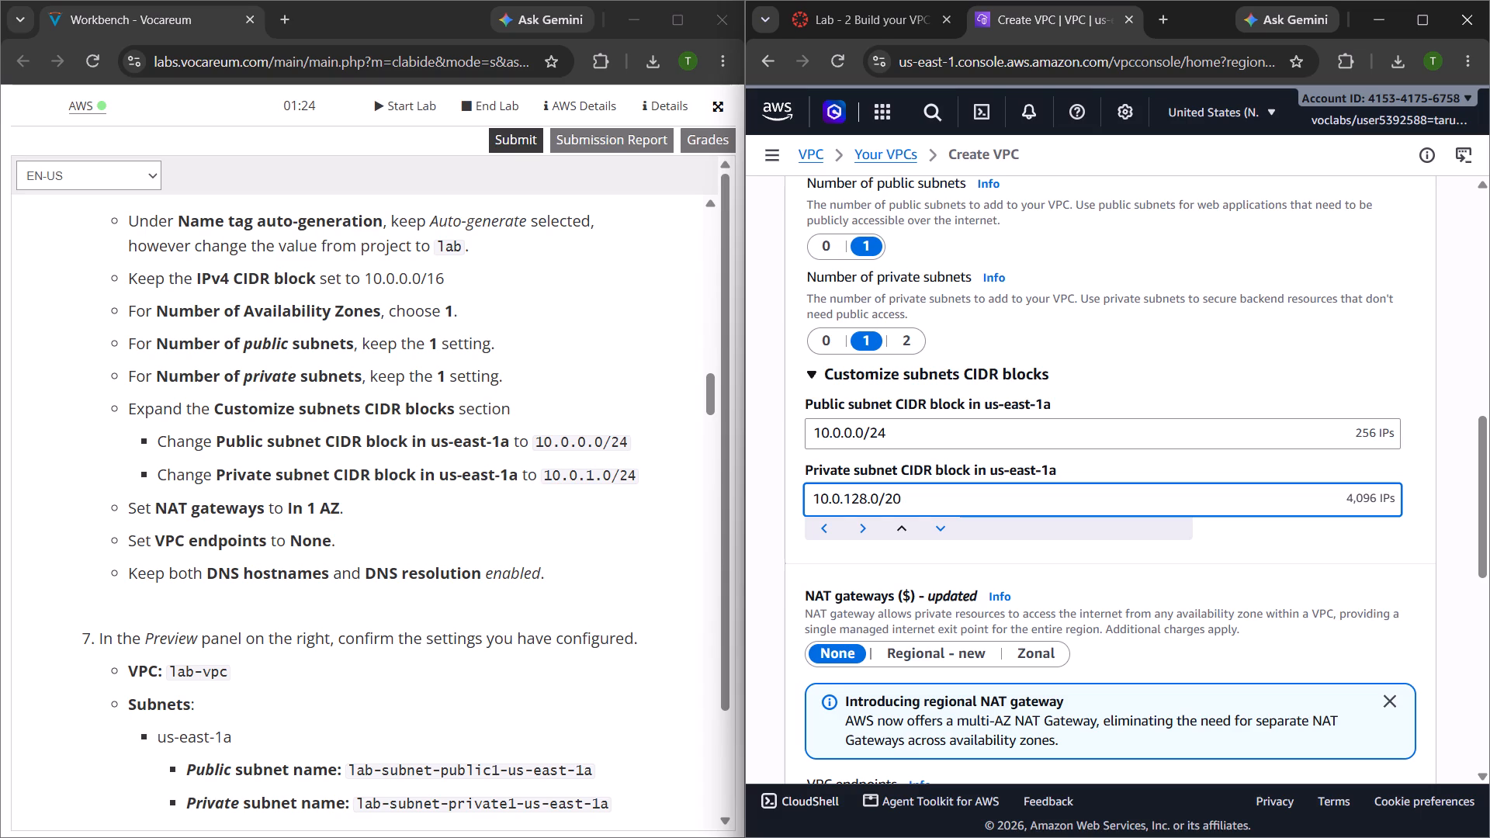
key("BackSpace")
key("4")
Set the VPC's NAT gateways to Zonal, keeping the In 1 AZ option.
scroll(930, 568, "down", 3)
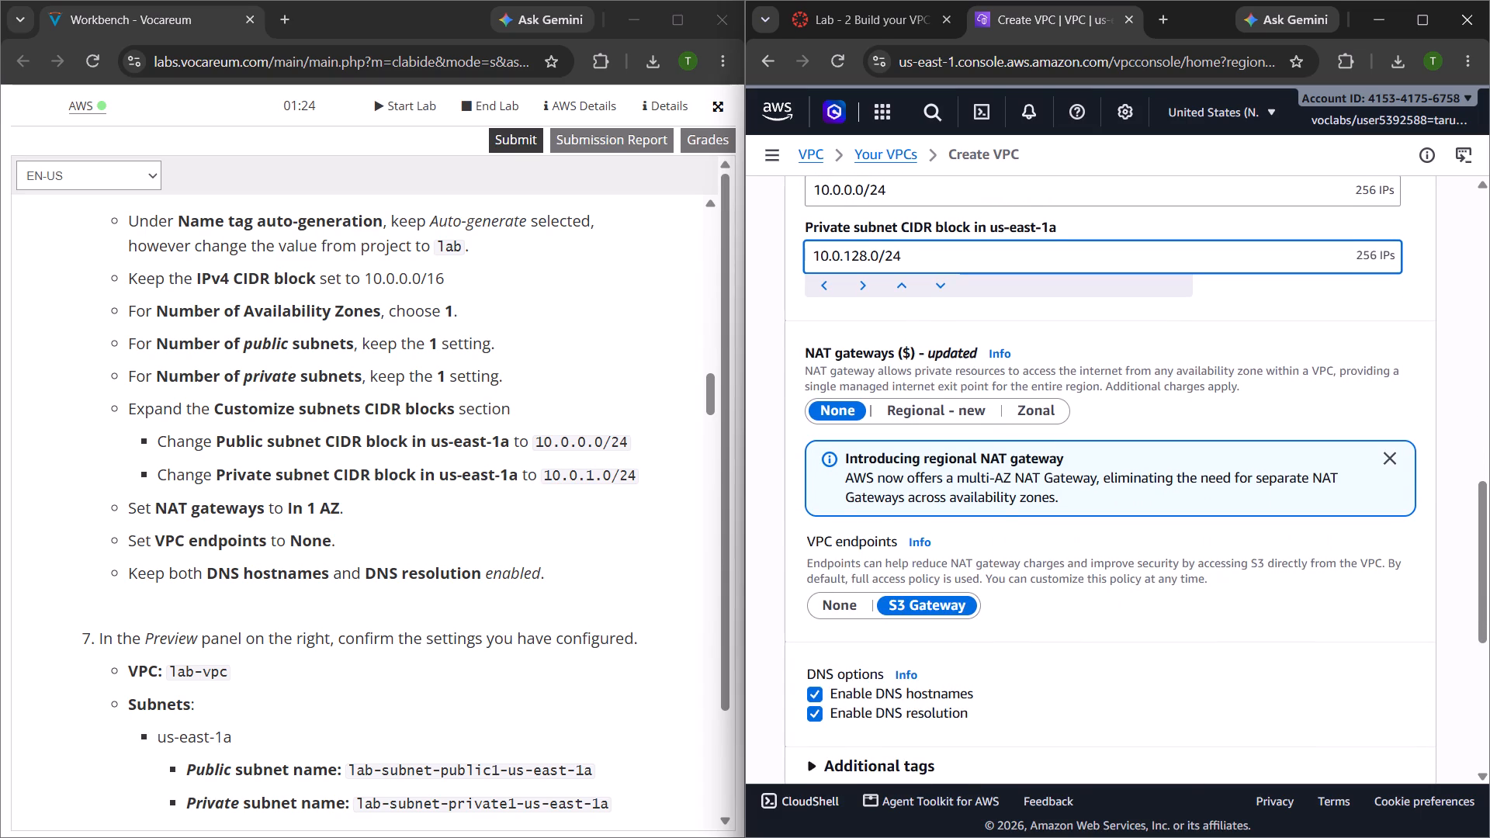
left_click(1027, 407)
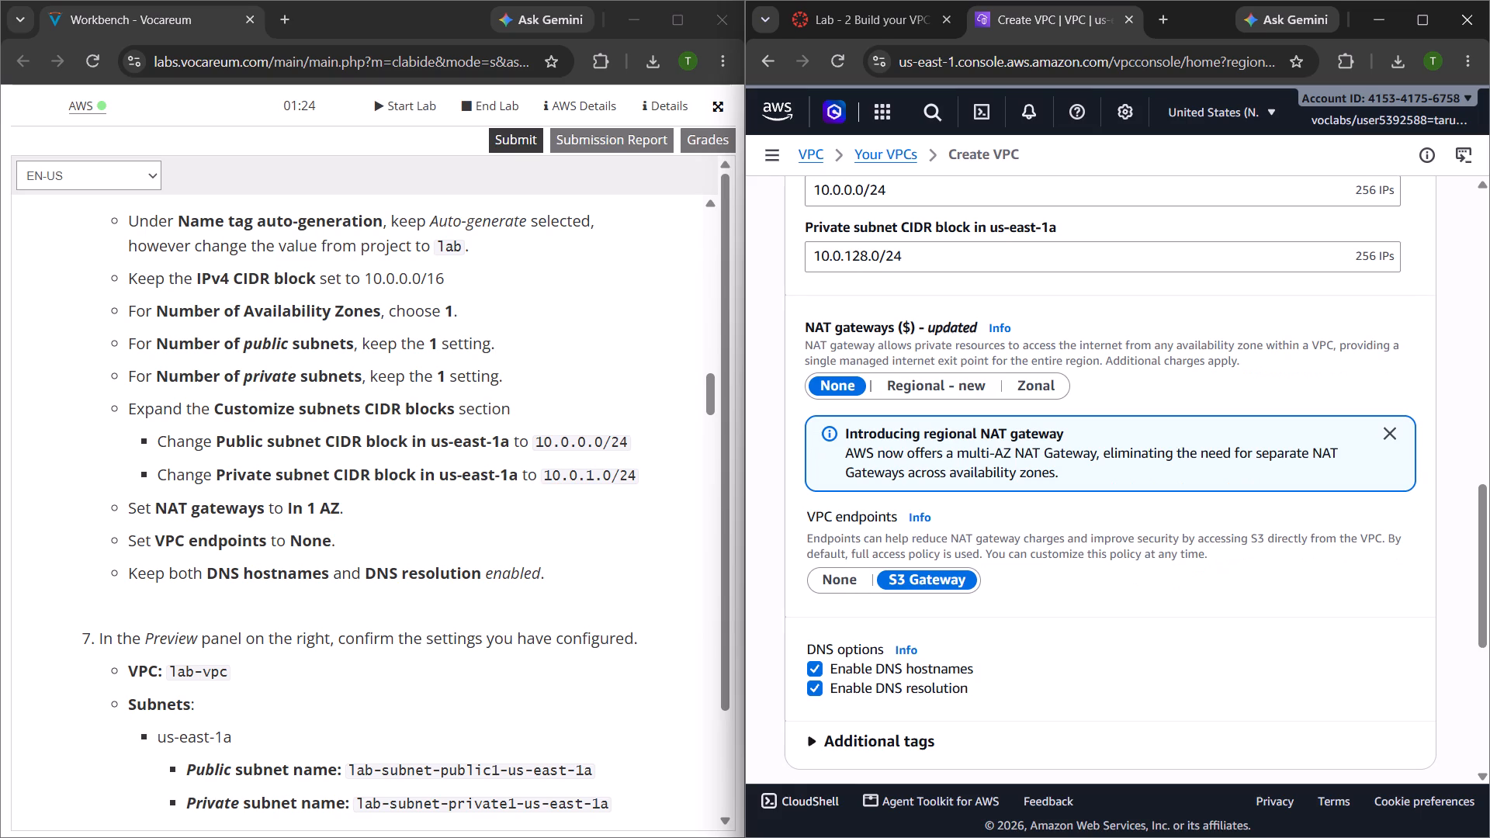
left_click(1027, 386)
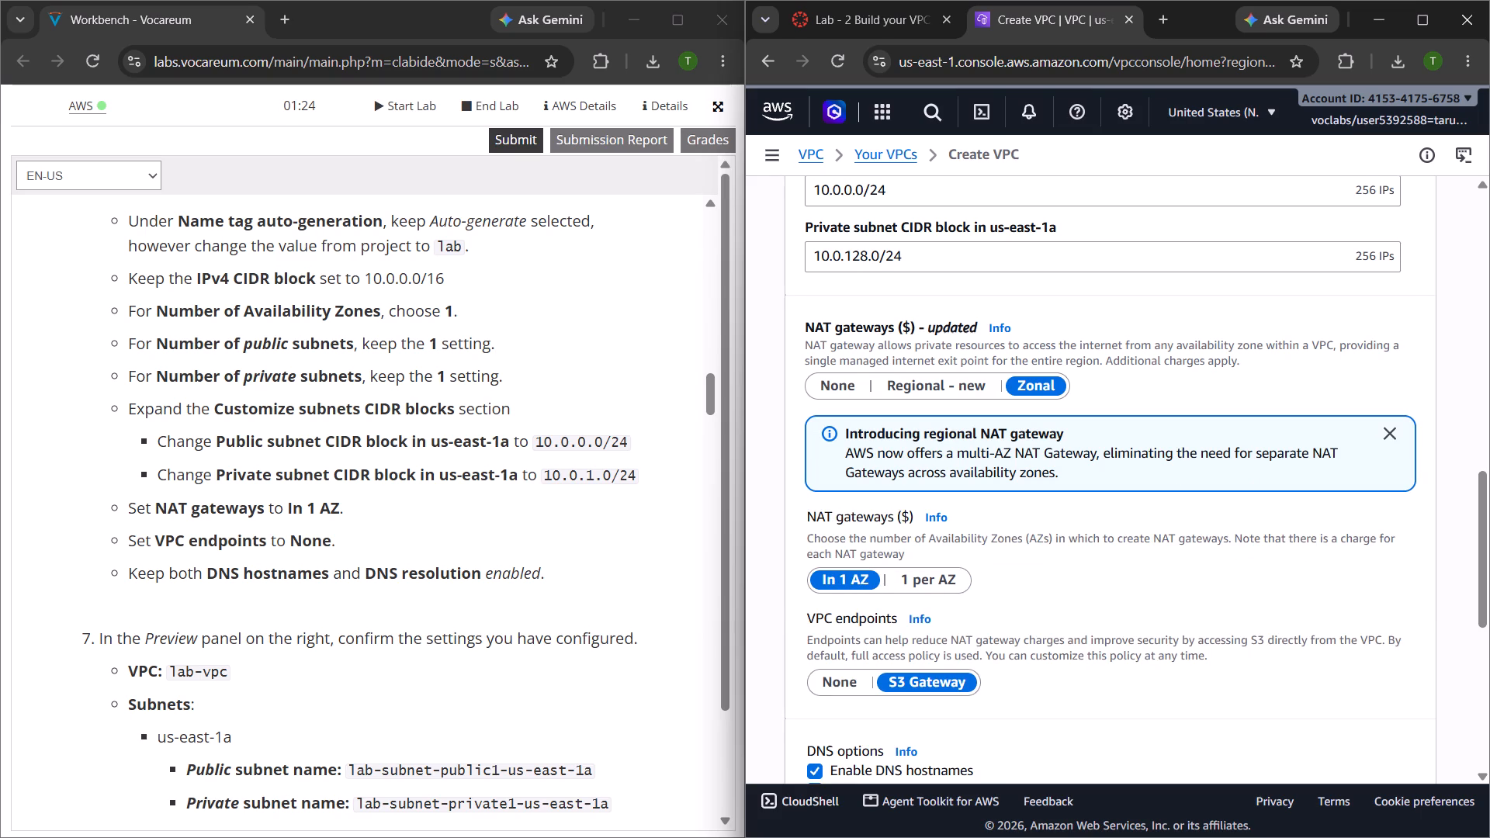
Check the remaining step 6 settings in the lab instructions and set VPC endpoints to None.
scroll(559, 529, "down", 1)
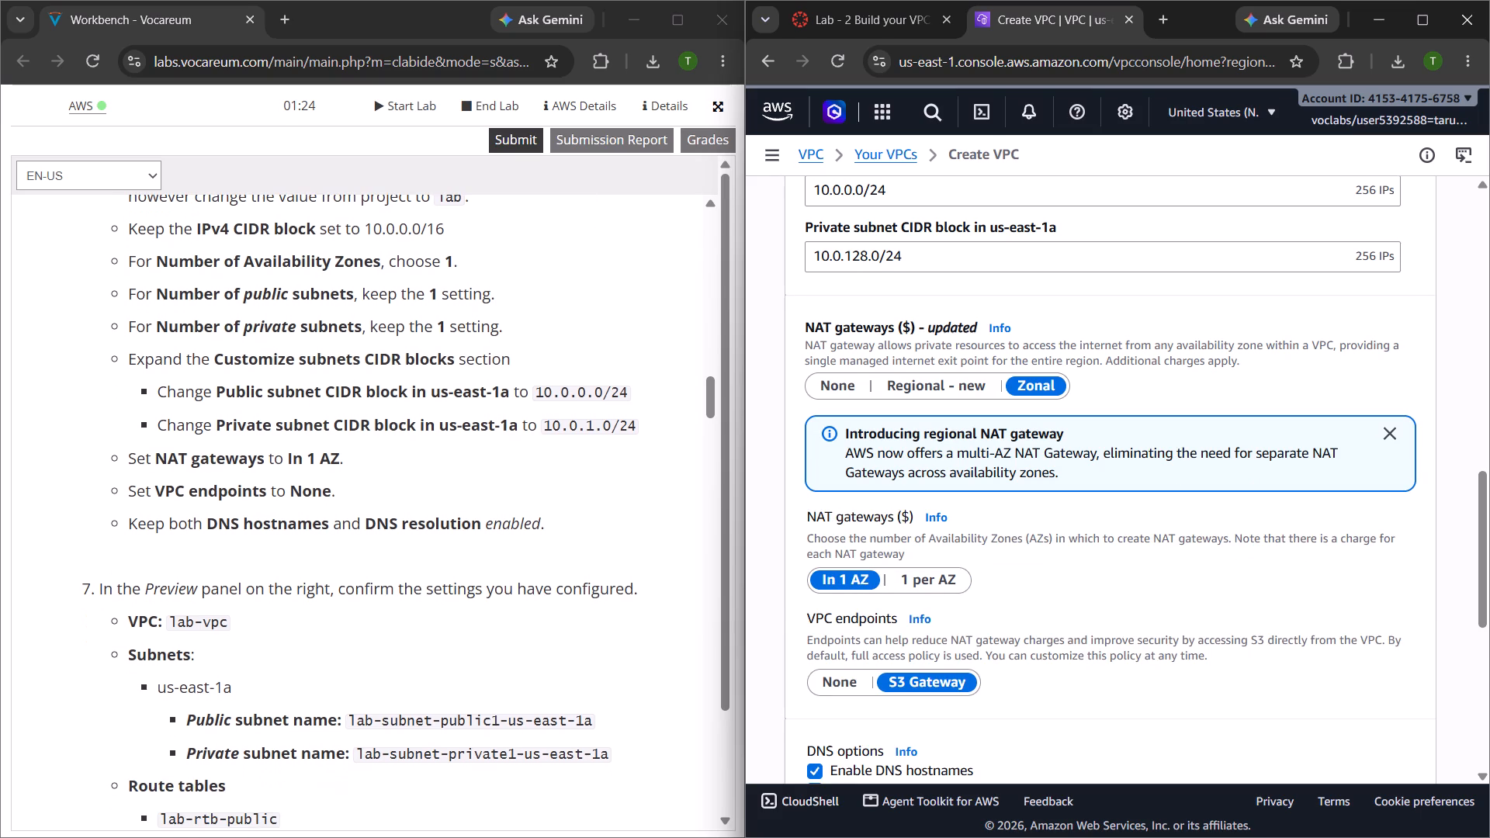
scroll(559, 529, "down", 1)
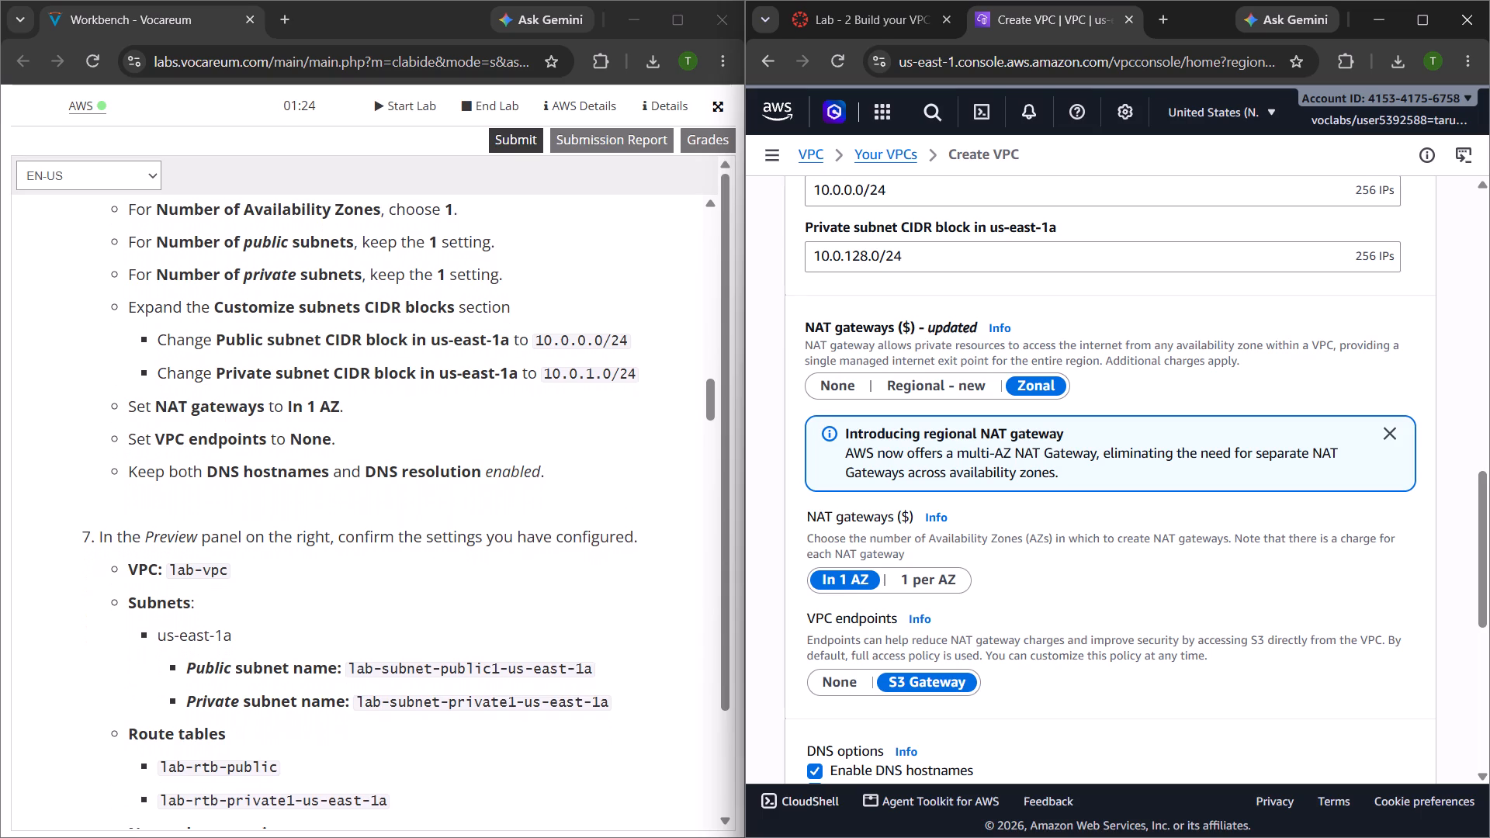
scroll(559, 529, "down", 1)
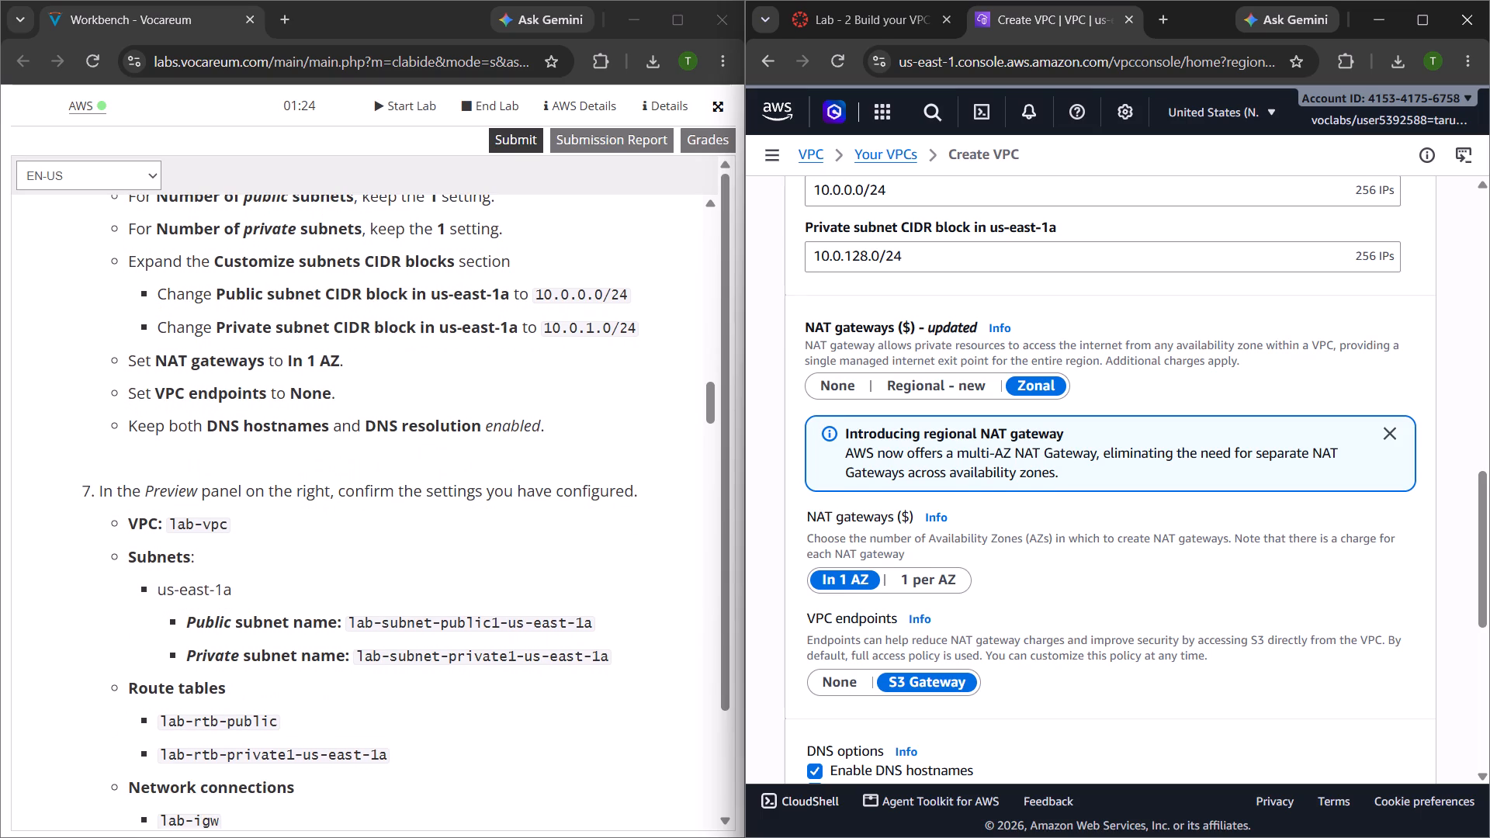
scroll(957, 561, "down", 2)
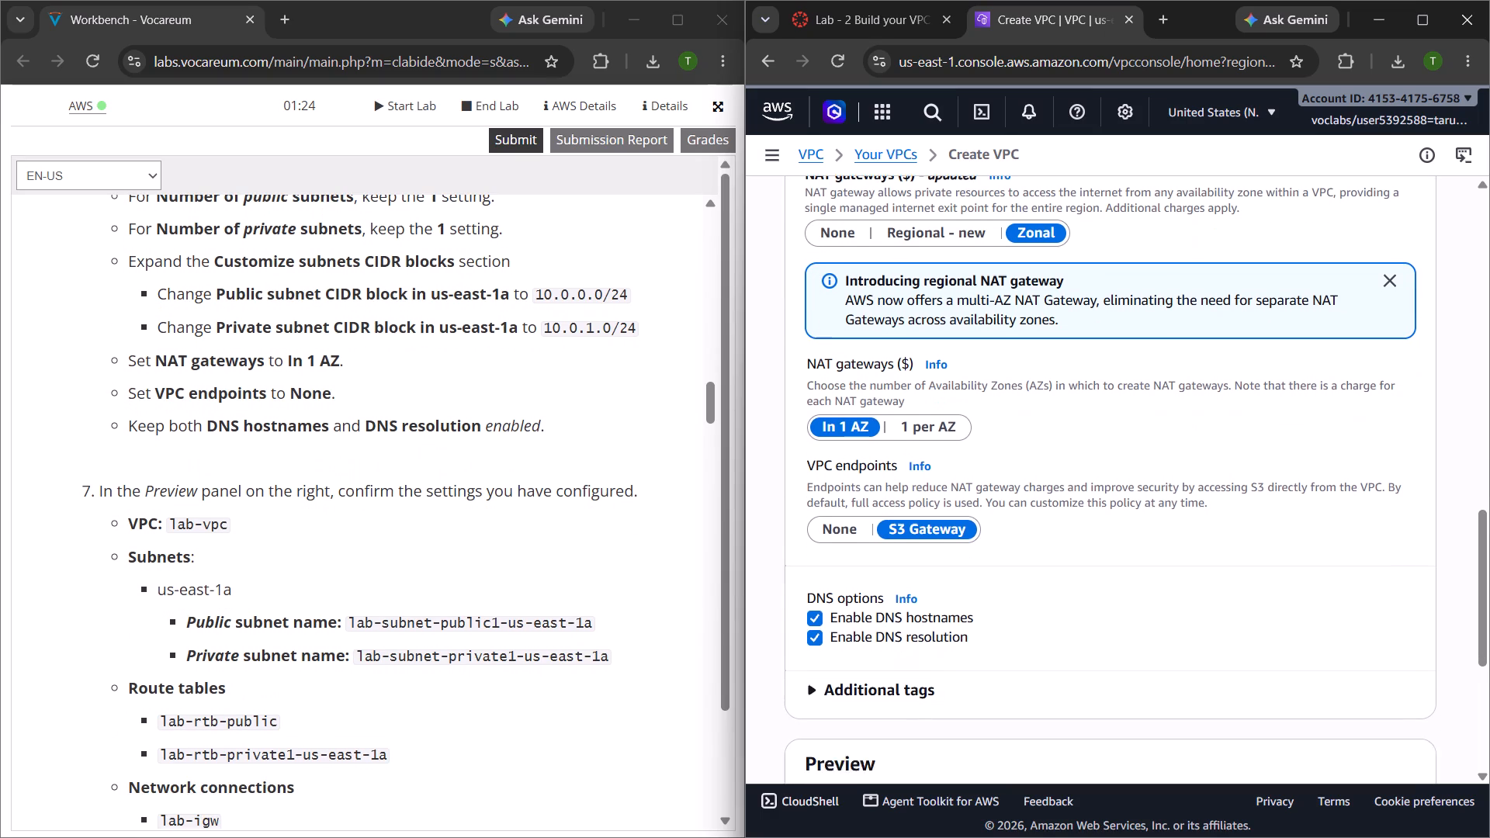
scroll(947, 585, "down", 1)
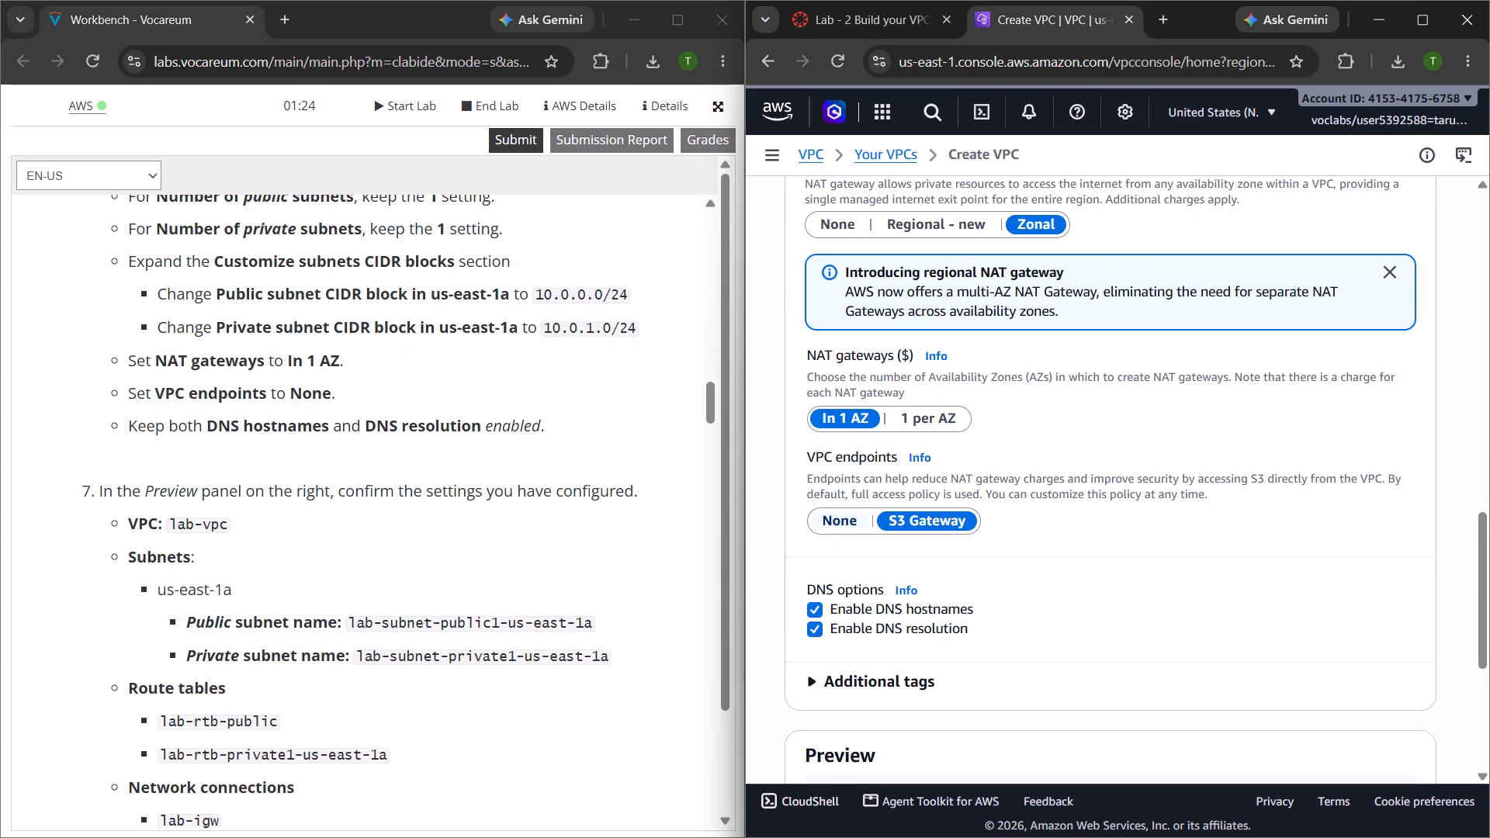
left_click(844, 525)
Keep DNS hostnames and DNS resolution enabled, review the preview against step 7 of the instructions, and create the VPC.
scroll(906, 579, "down", 1)
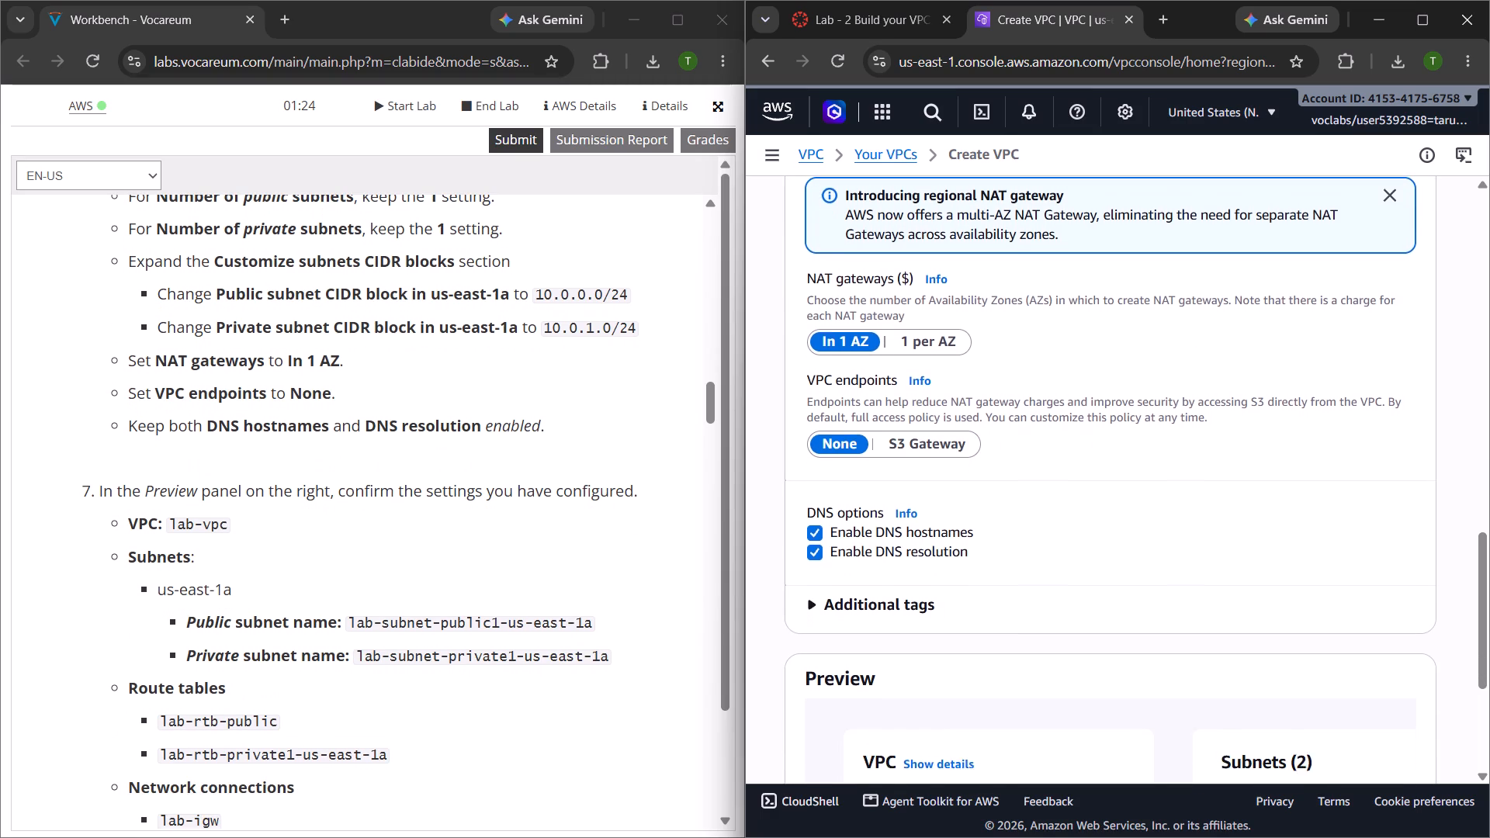
scroll(906, 579, "down", 6)
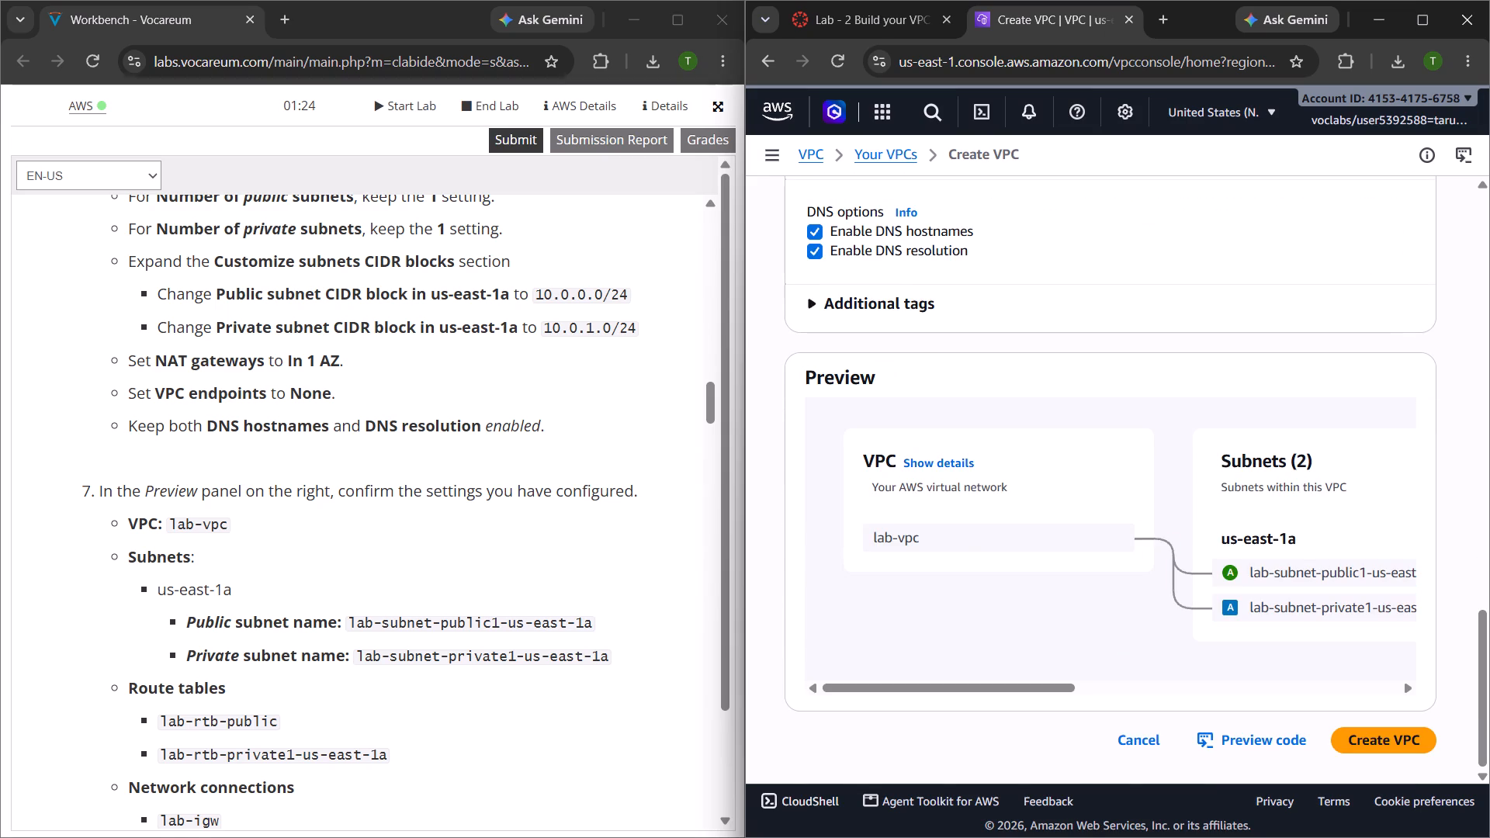
scroll(468, 570, "down", 3)
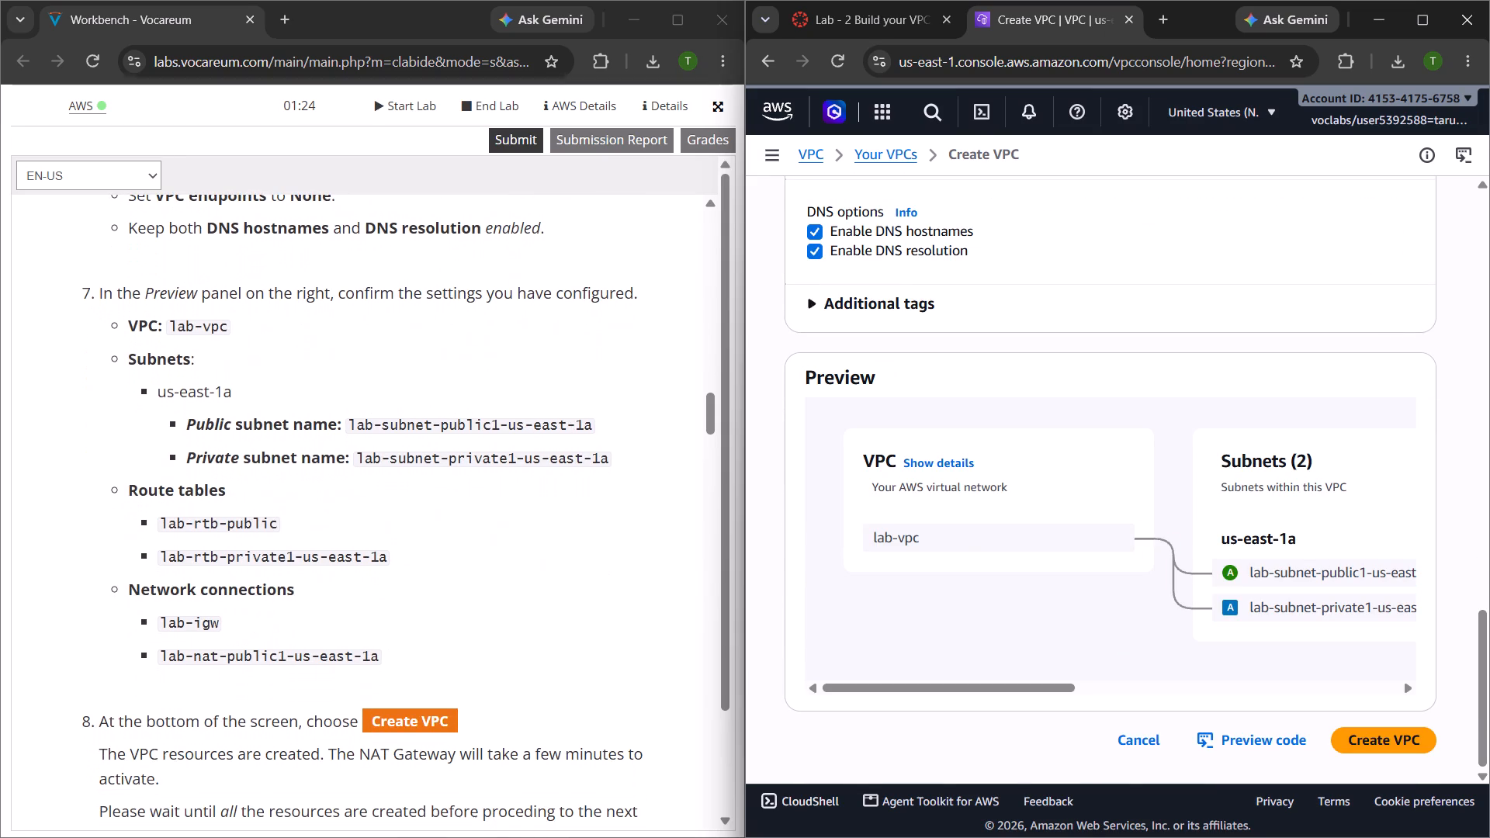
left_click(1381, 739)
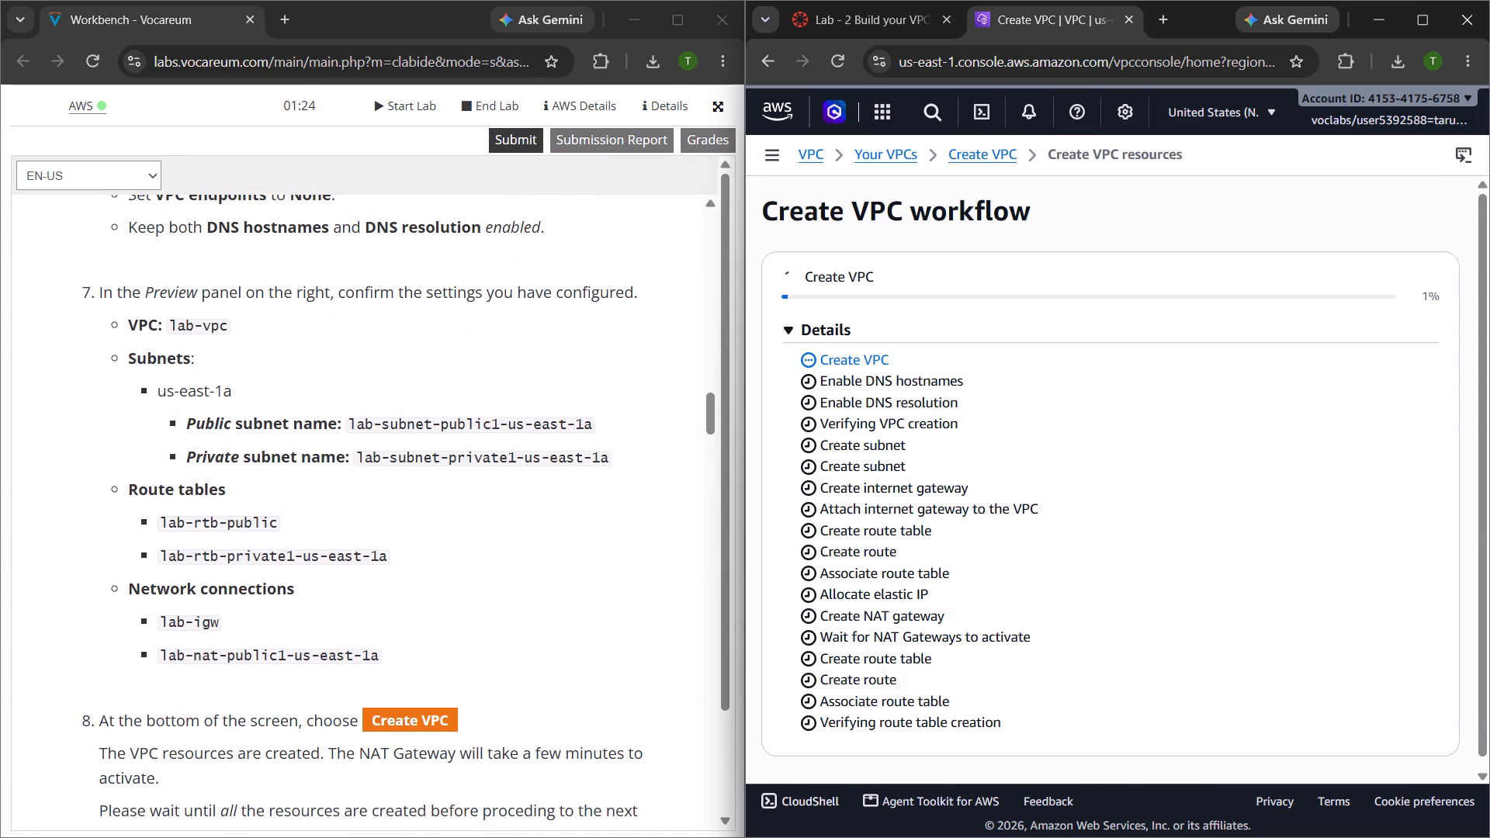
Read steps 8 and 9 of the lab instructions, including the VPC resource diagram, while the VPC resources are being created.
scroll(417, 552, "down", 5)
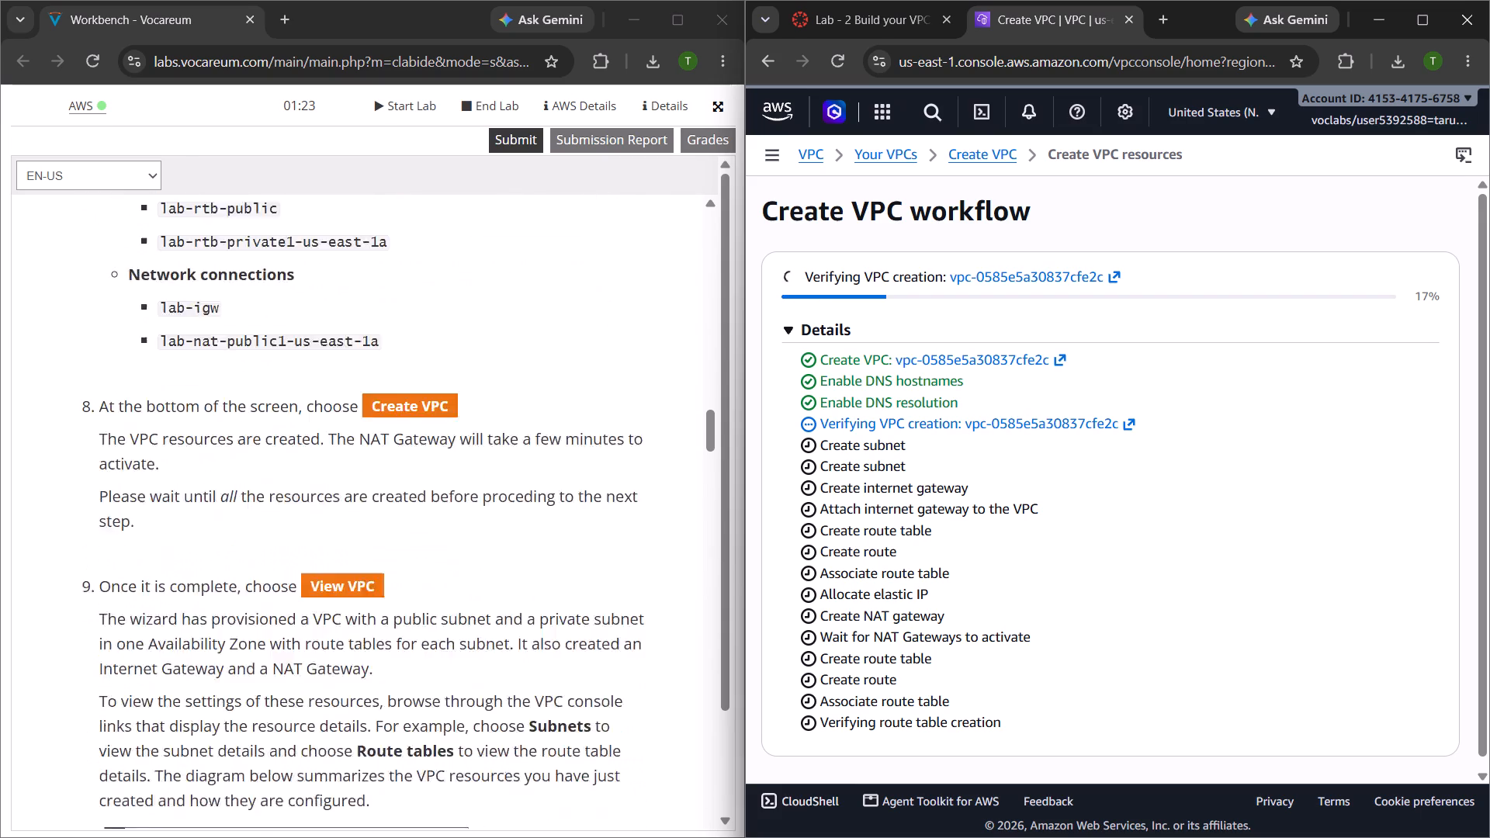
scroll(417, 552, "down", 3)
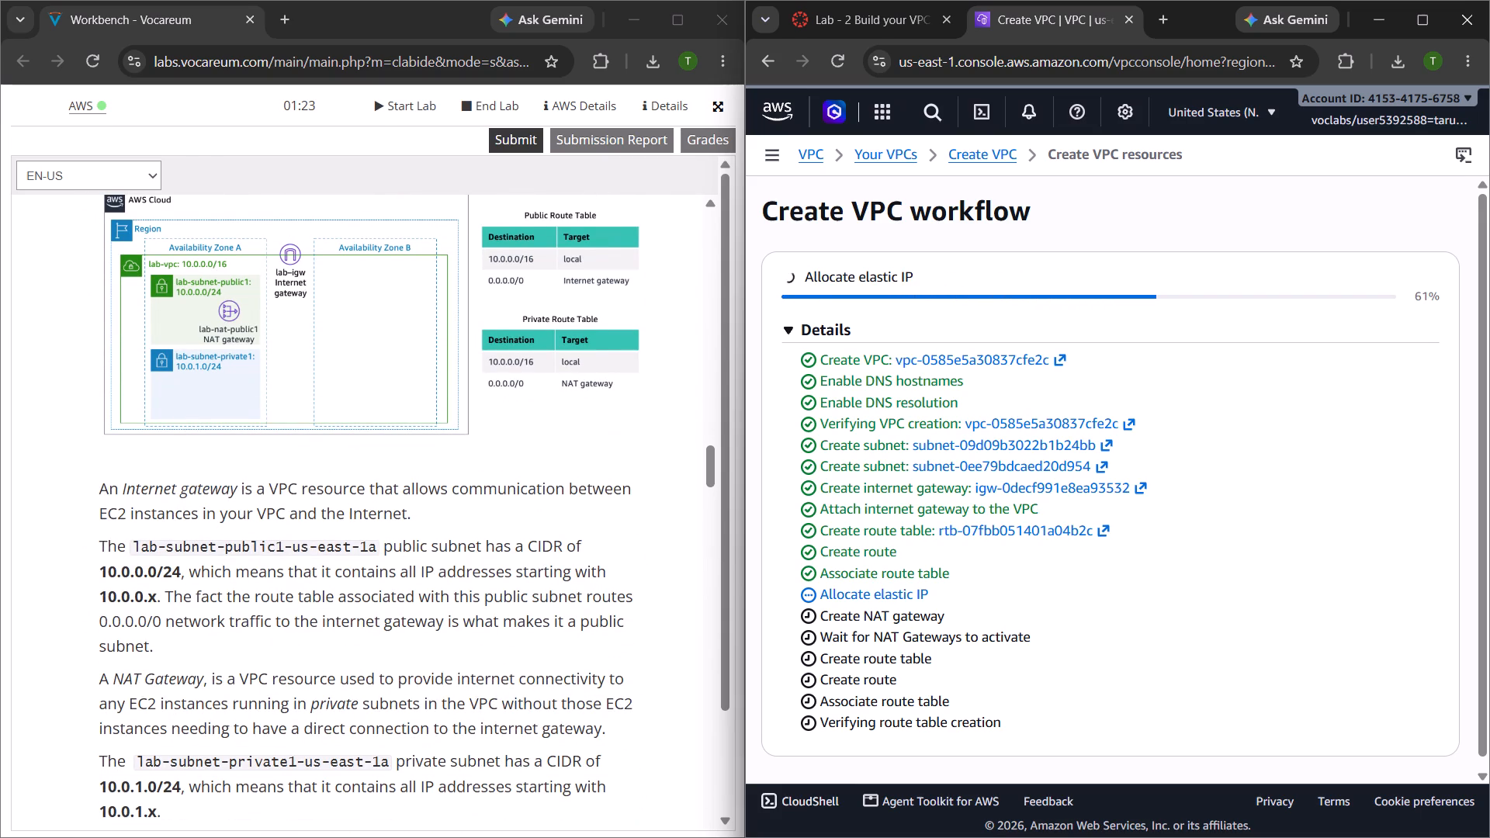
scroll(417, 552, "up", 3)
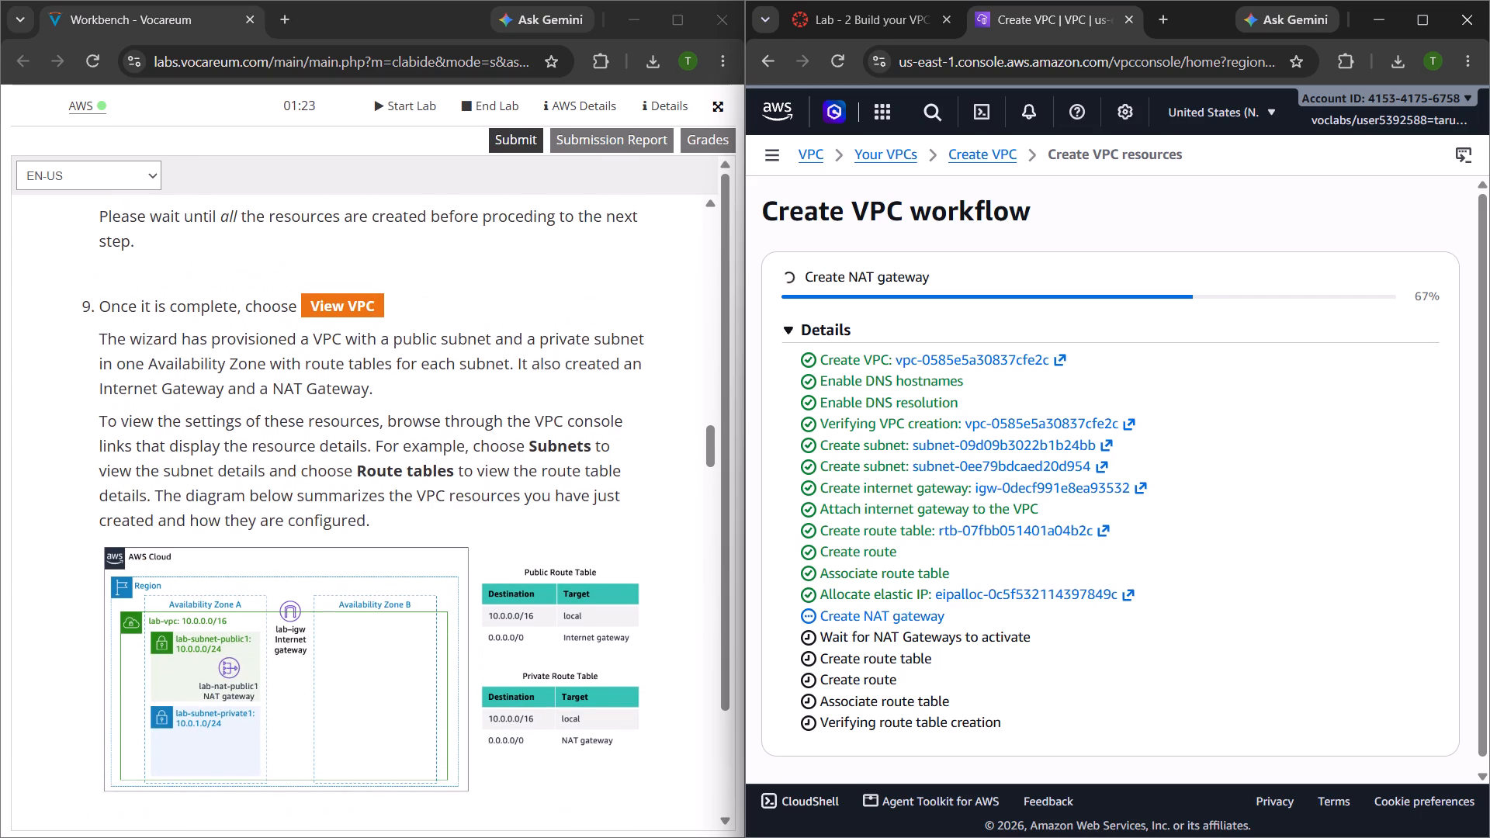
scroll(417, 552, "up", 2)
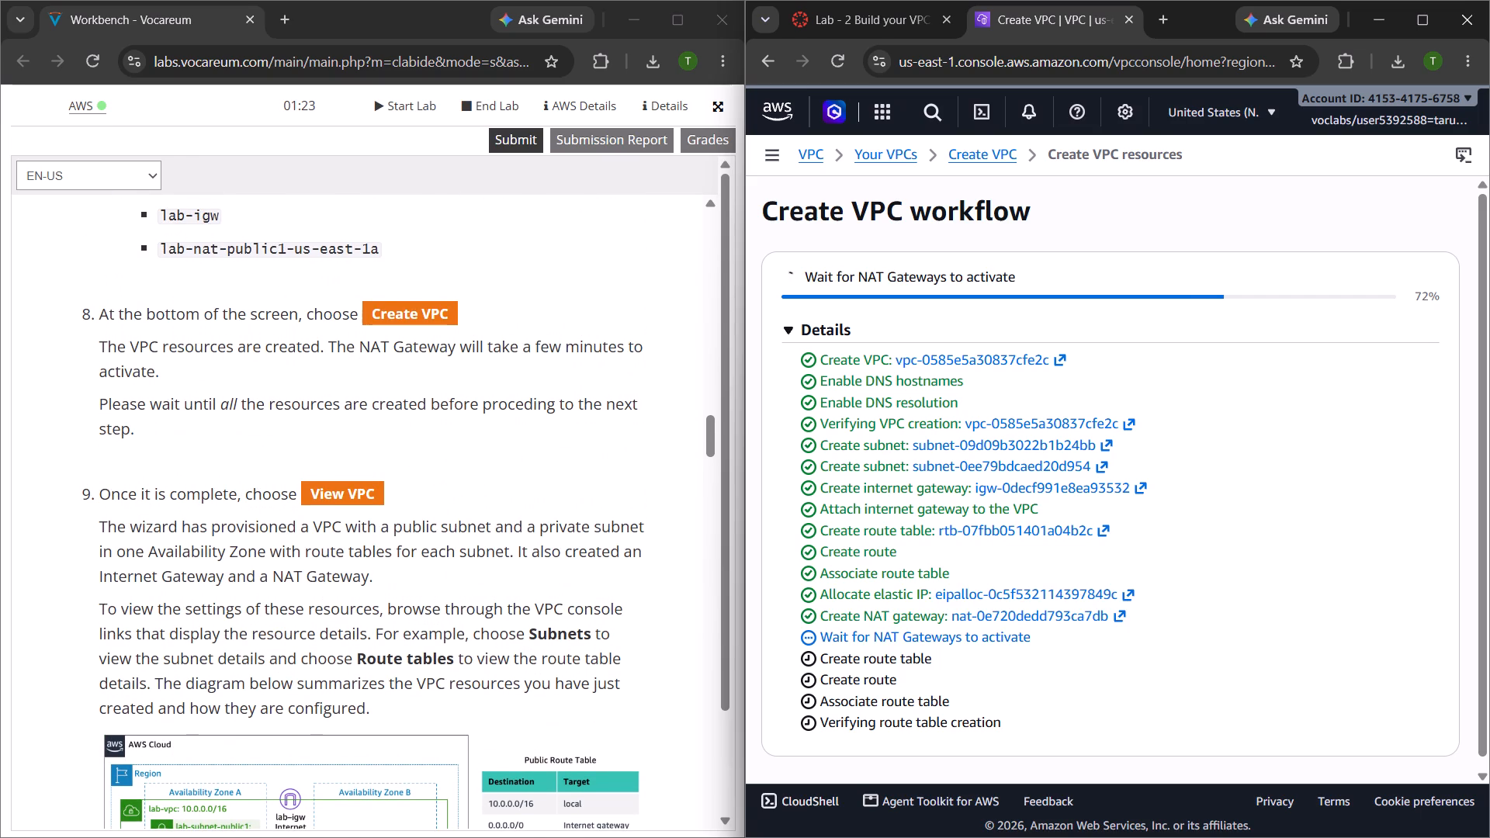
scroll(498, 476, "down", 1)
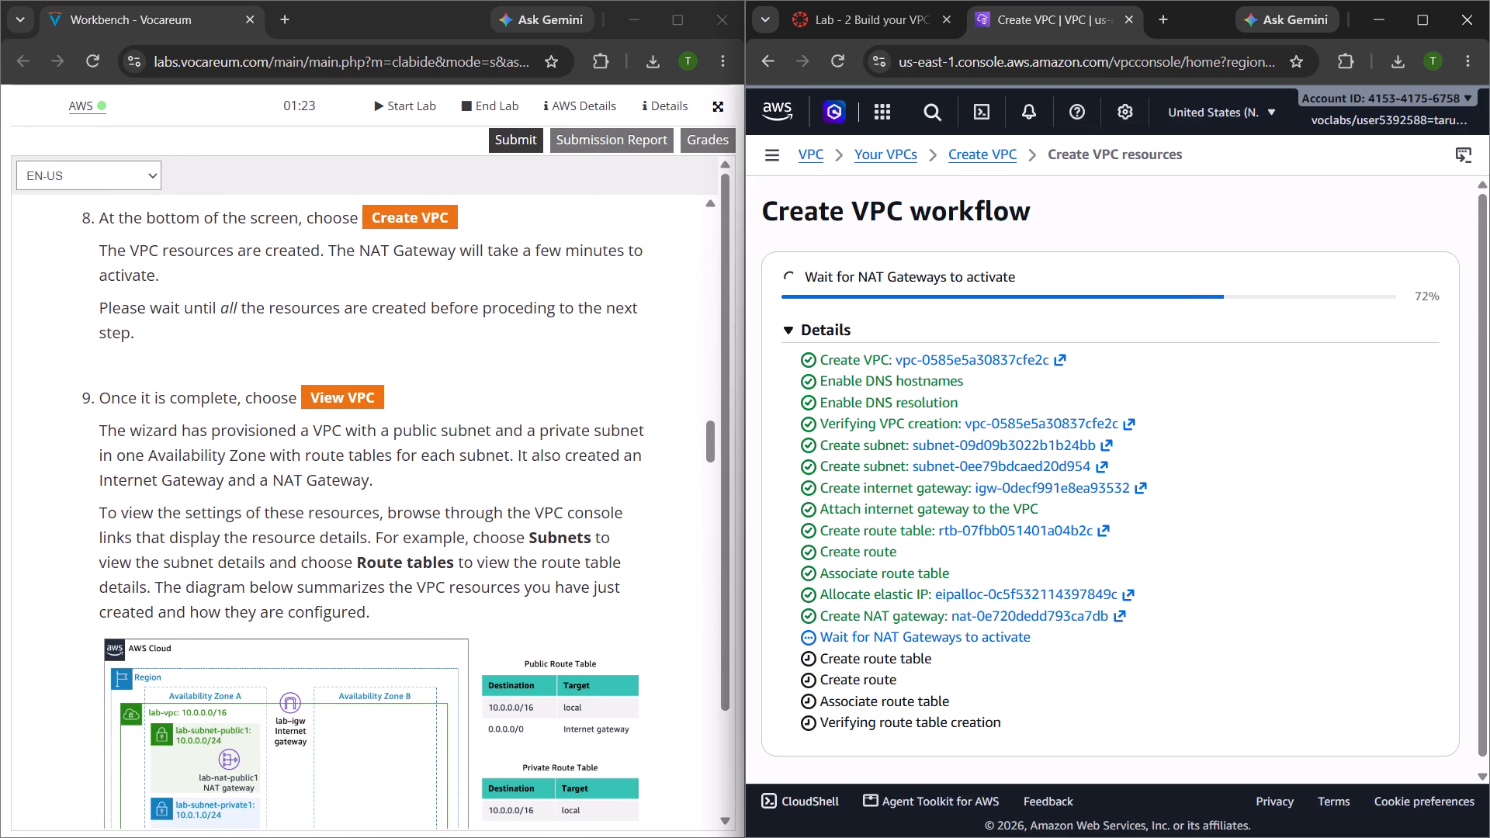
scroll(498, 476, "down", 1)
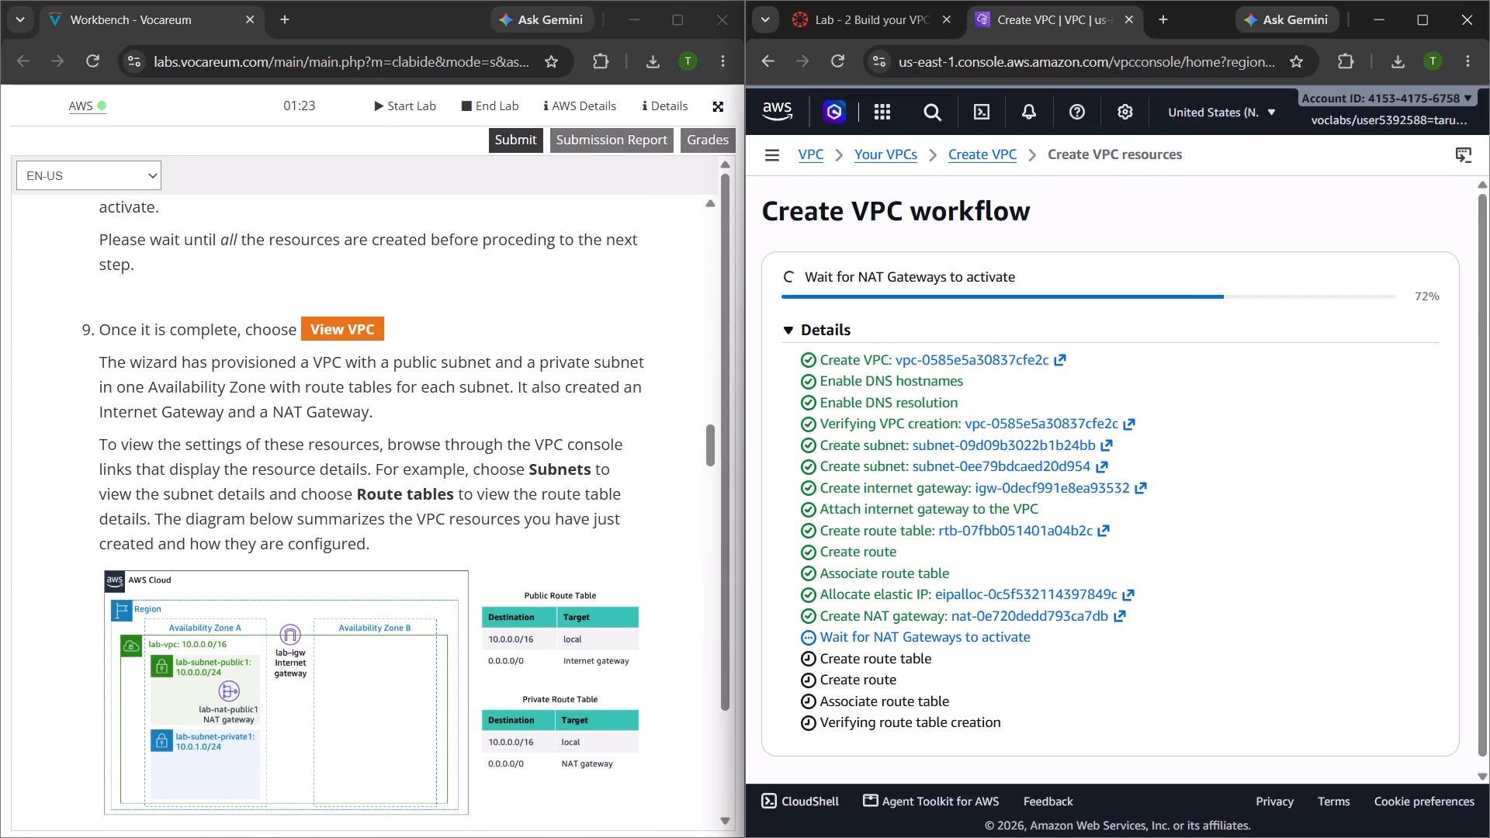
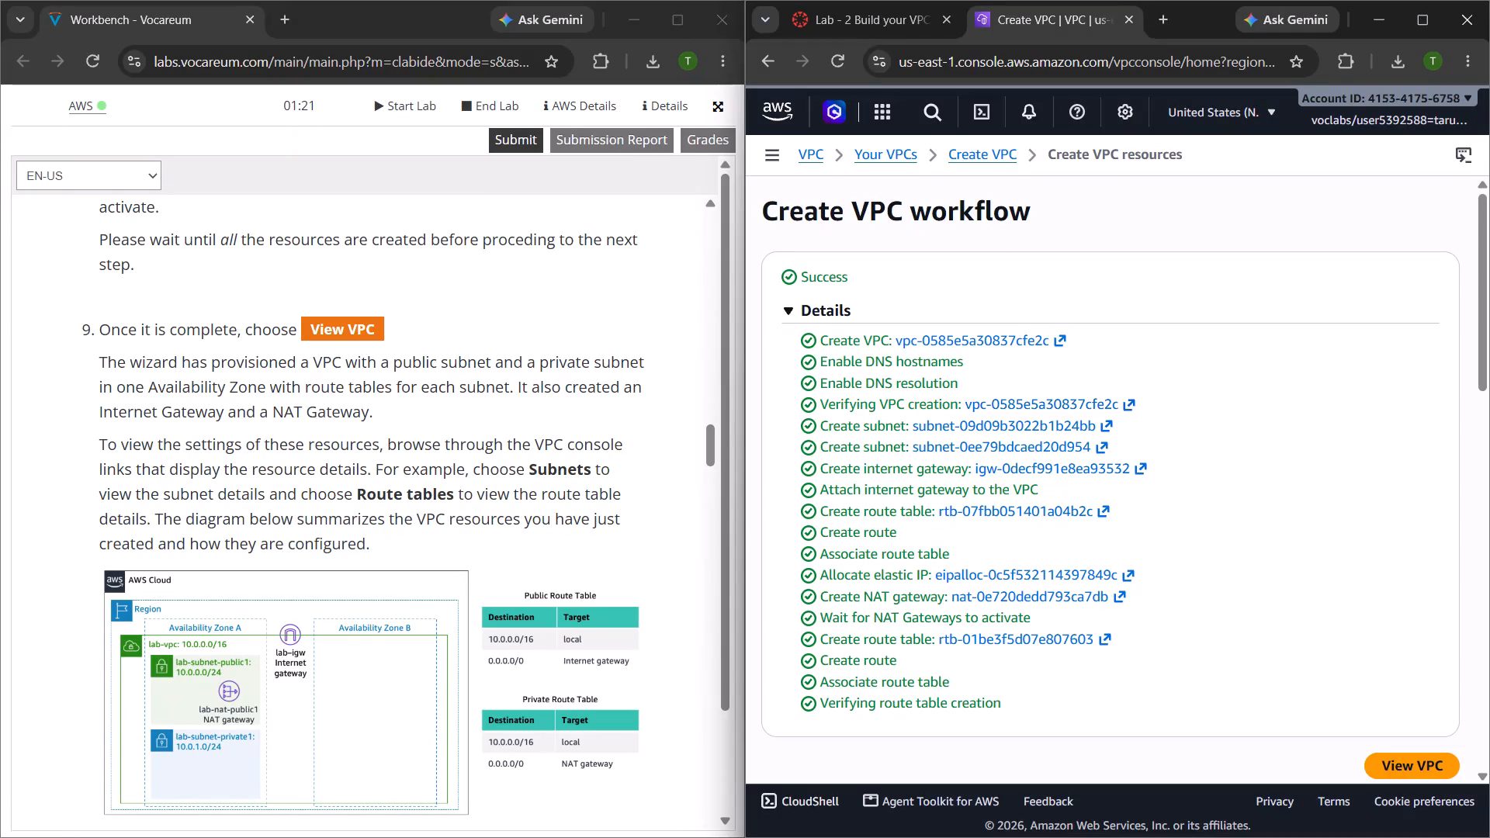
Open the details of the newly created VPC from the finished creation workflow.
scroll(1142, 586, "down", 2)
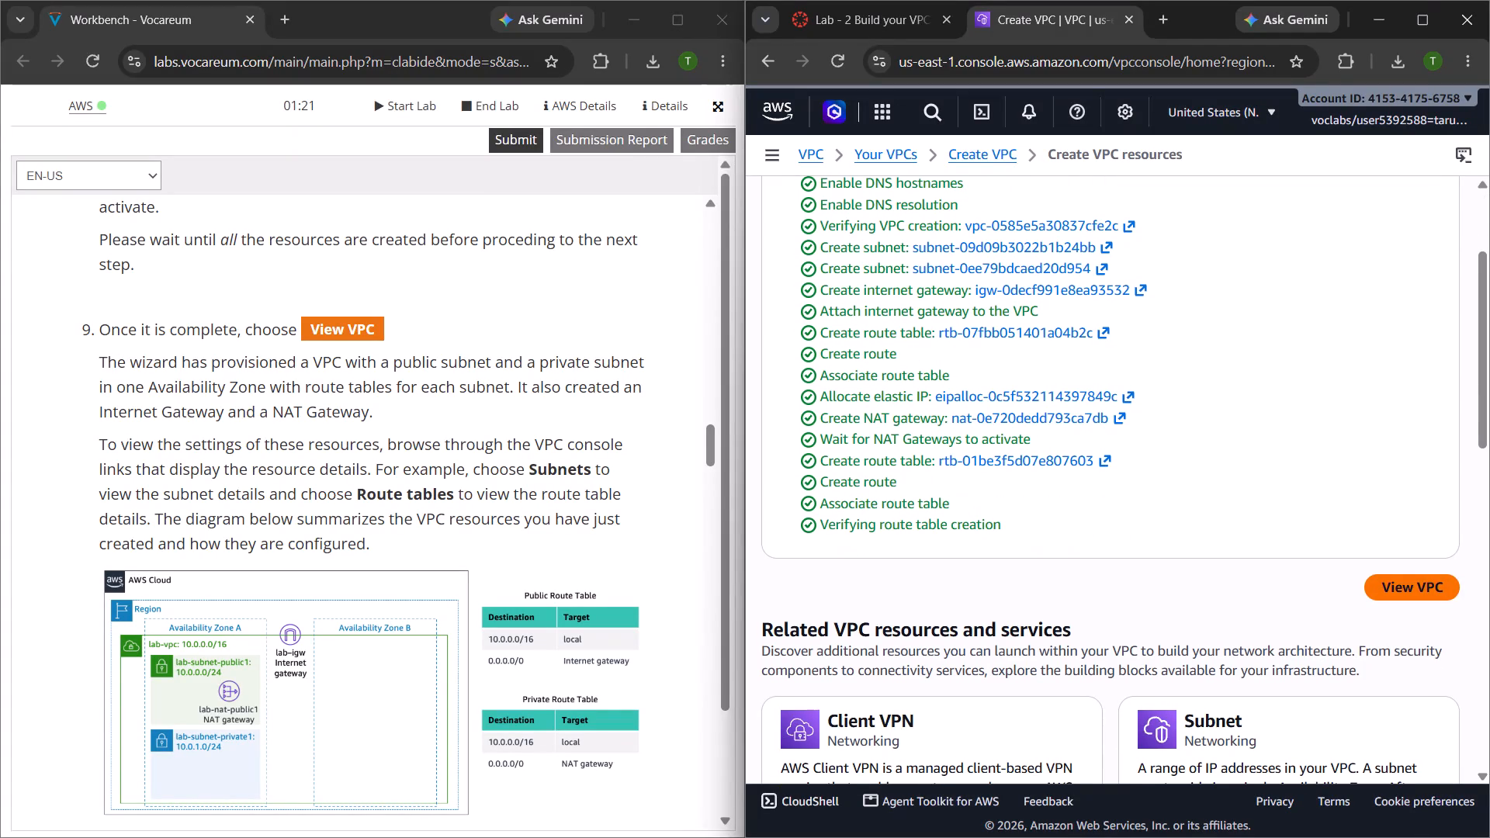
left_click(1391, 597)
Read the rest of Task 1 and the Task 2 instructions for creating the second public subnet, steps 10 to 12.
scroll(600, 538, "down", 3)
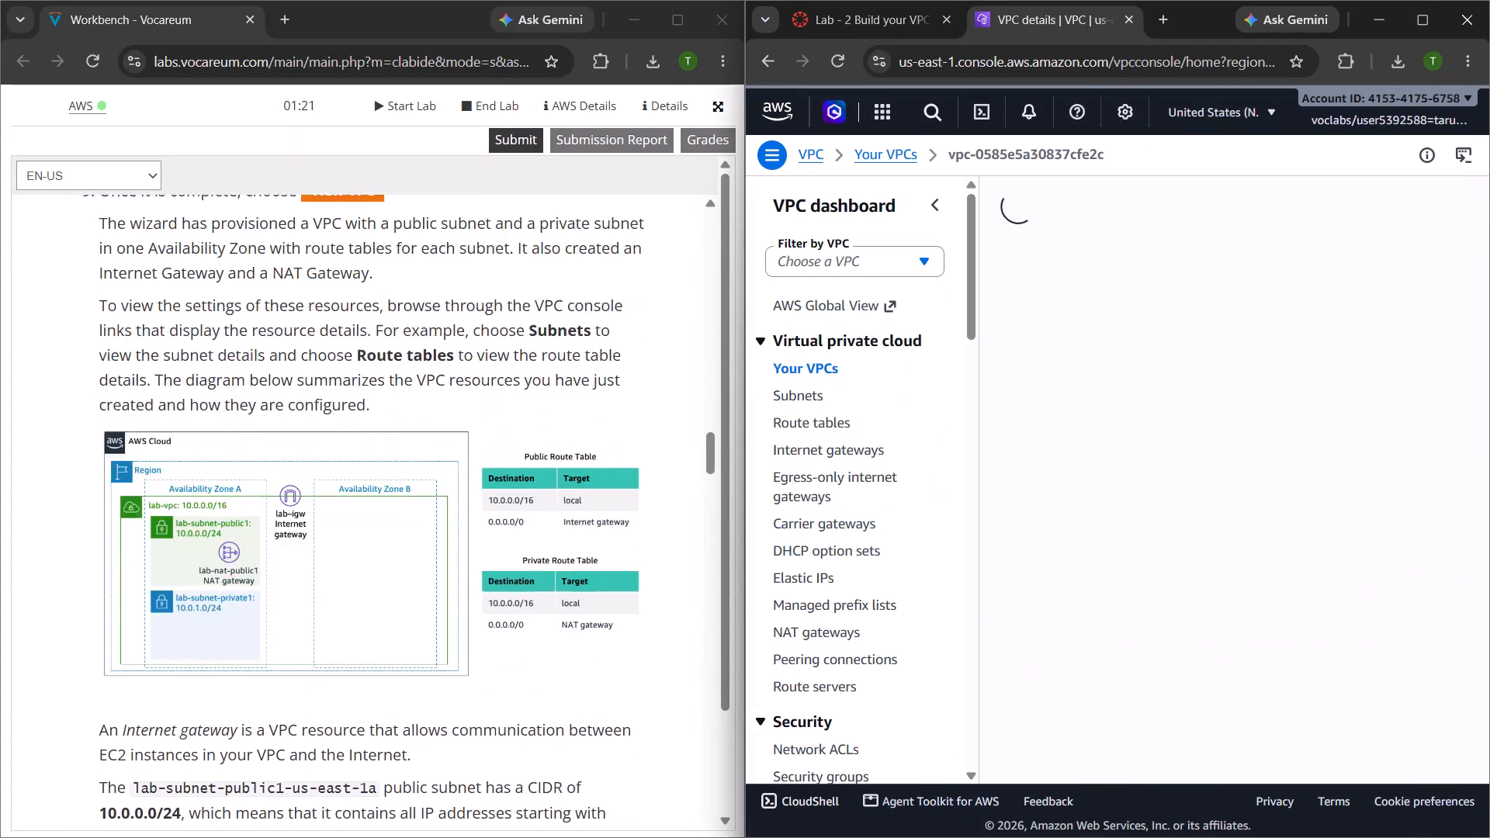
scroll(600, 538, "down", 6)
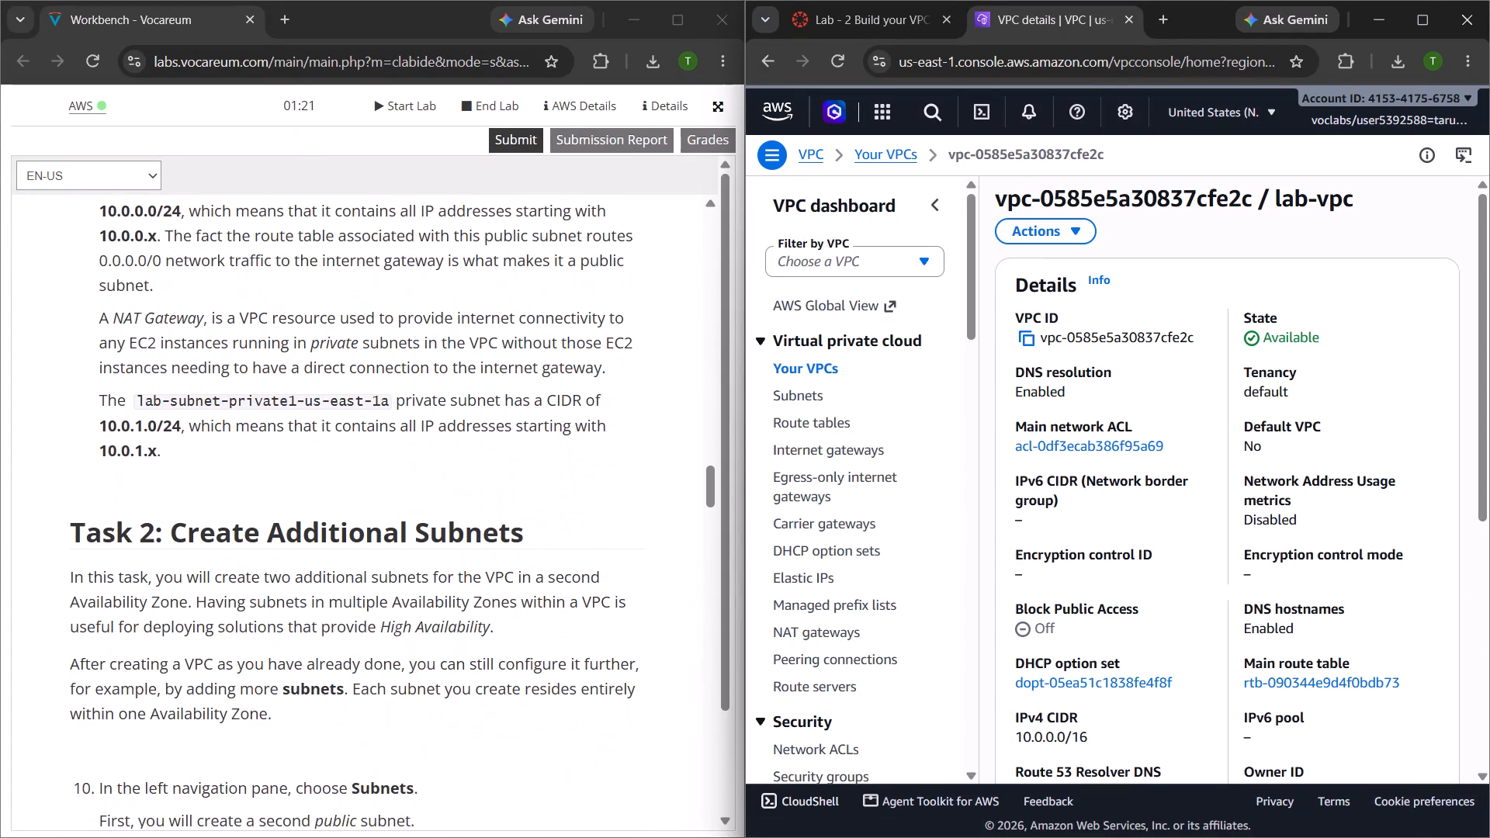
scroll(600, 538, "down", 5)
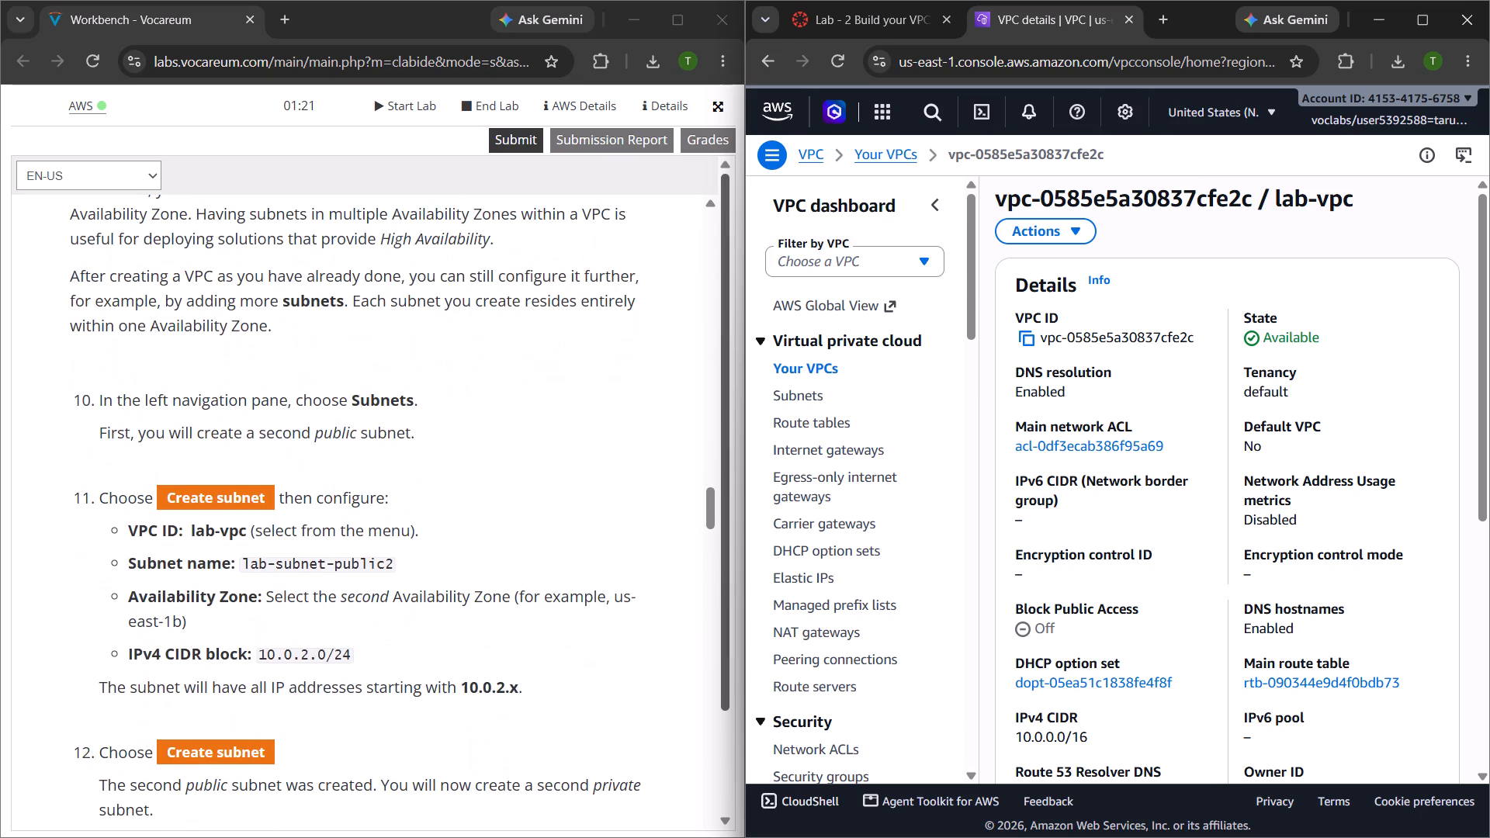
Go to the Subnets list and start creating a subnet, with lab-vpc as its VPC.
left_click(812, 400)
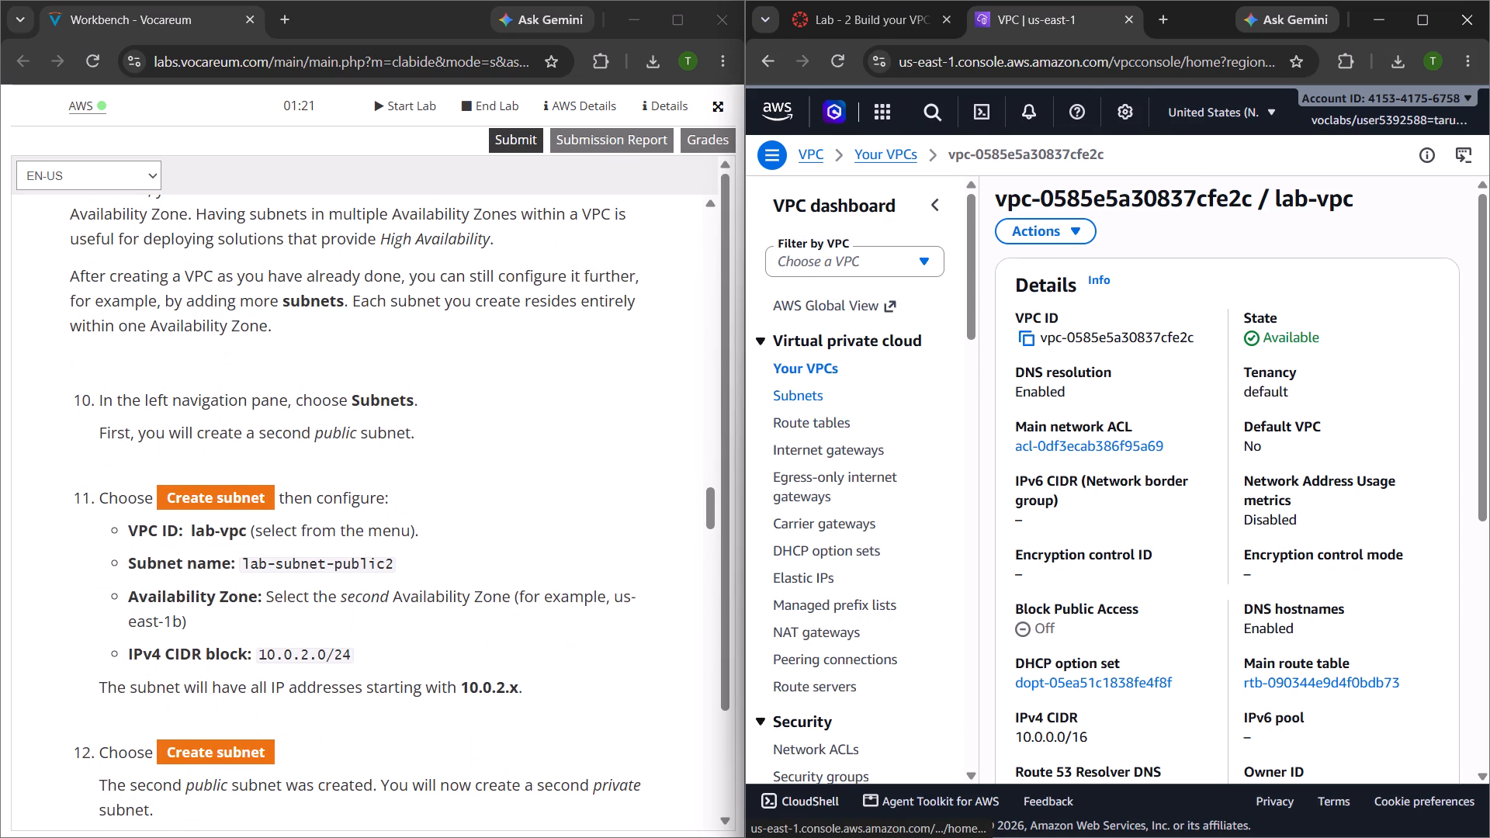
scroll(1026, 428, "down", 1)
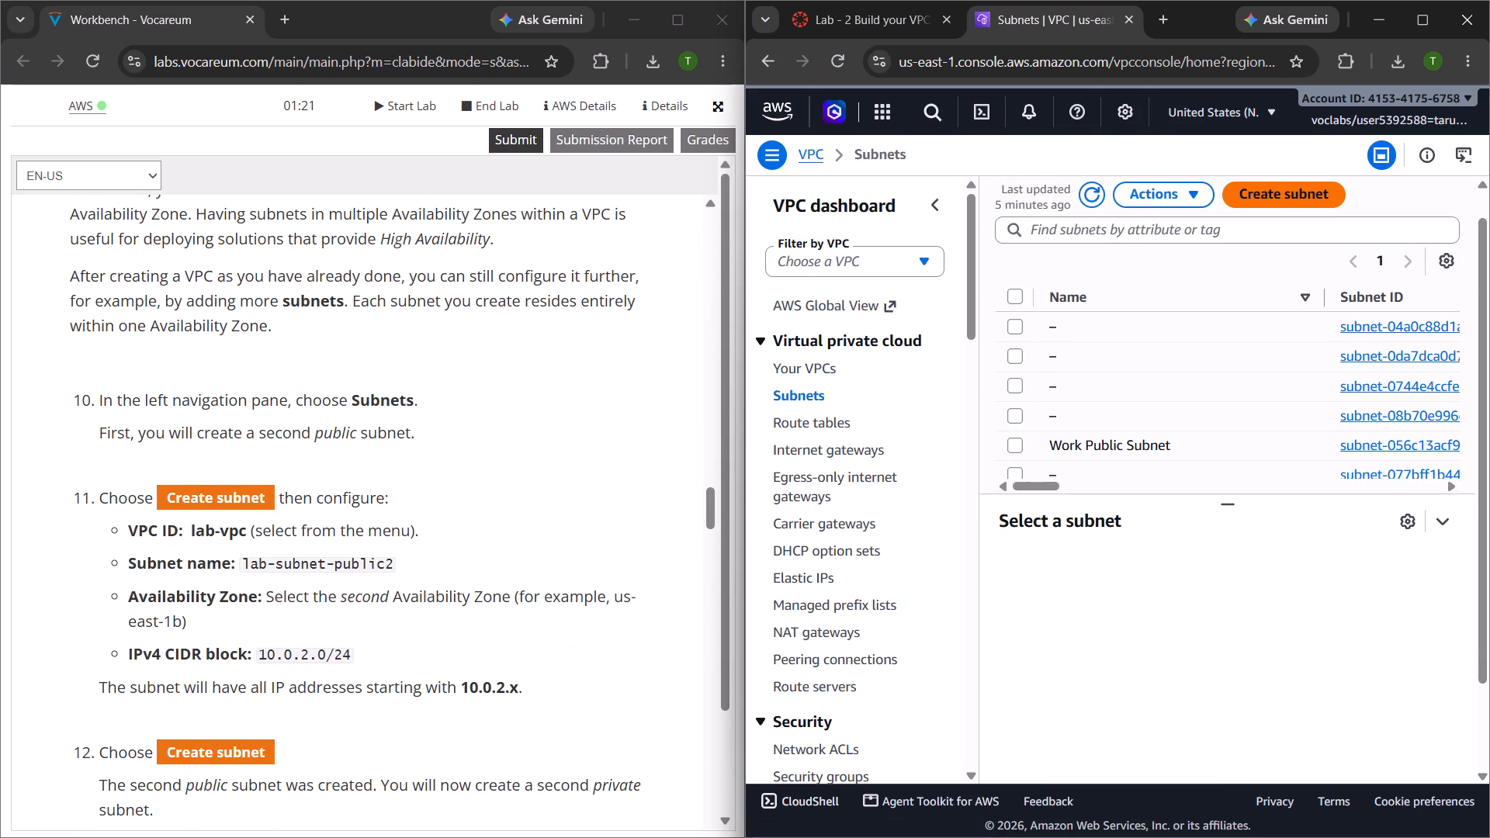
left_click(1267, 196)
scroll(1006, 364, "down", 1)
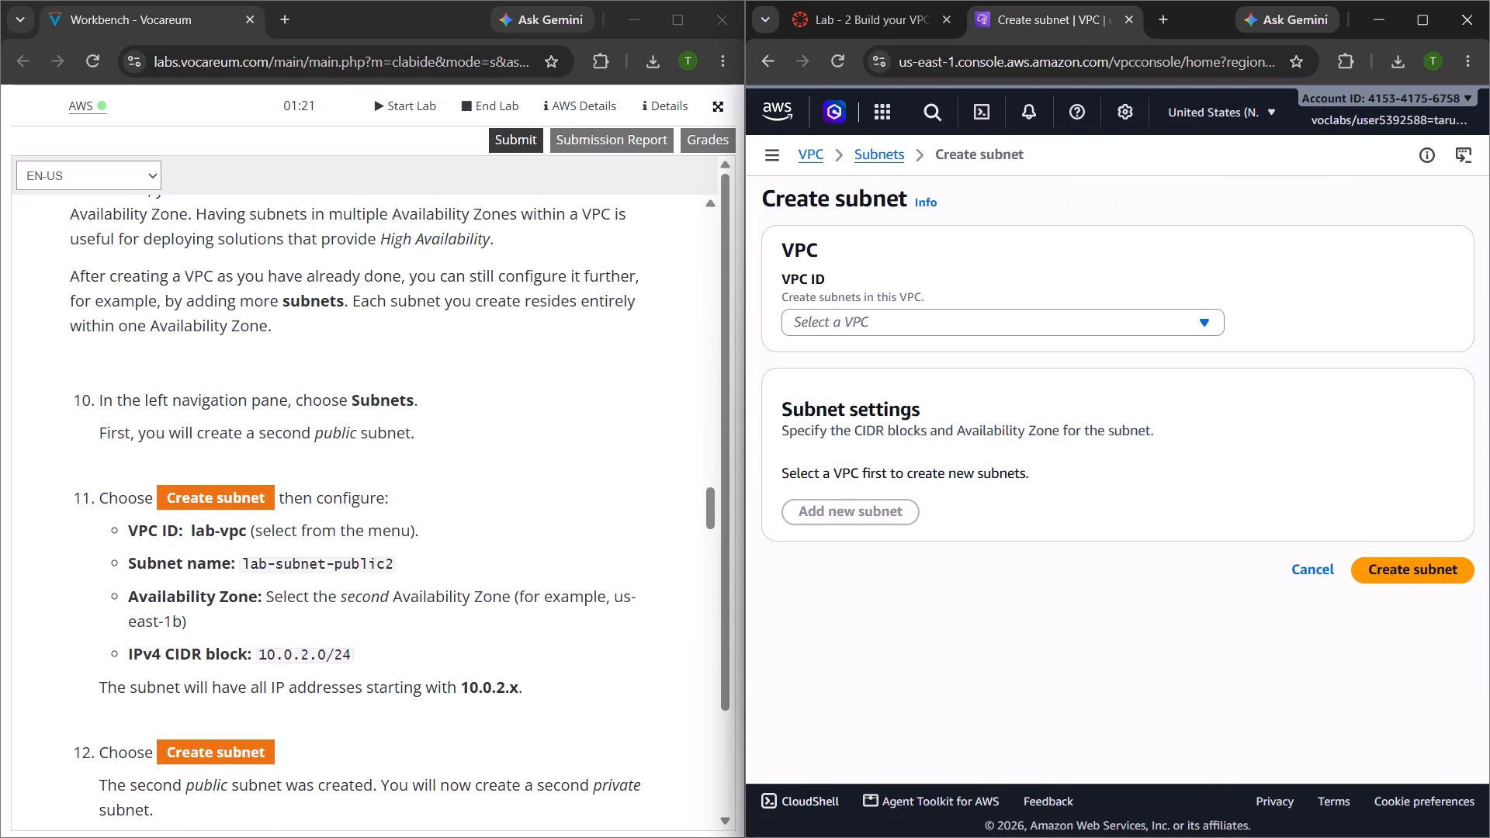
left_click(854, 315)
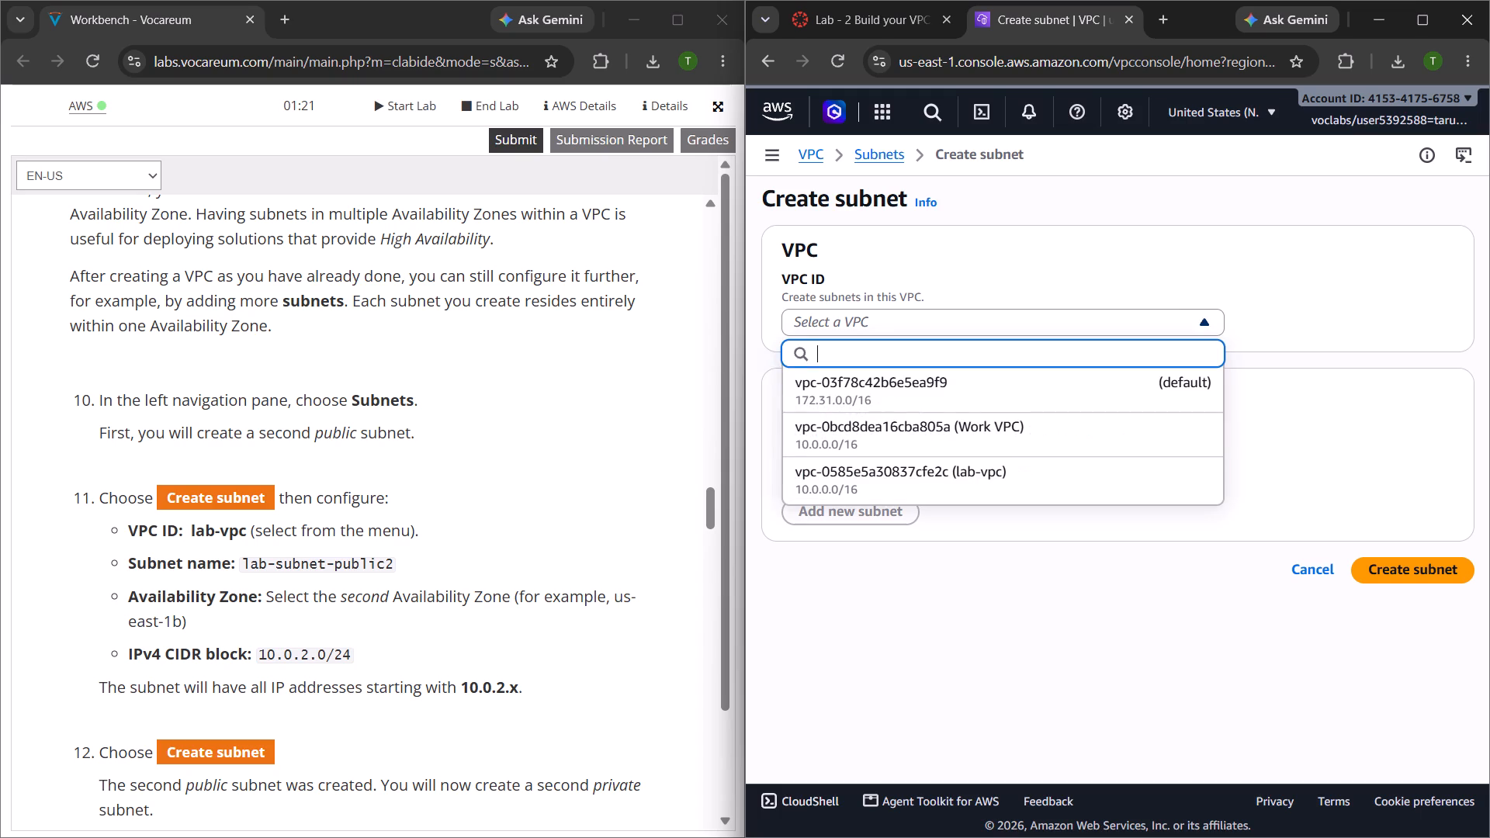
left_click(888, 484)
Copy the subnet name from step 11 of the instructions and name the subnet lab-subnet-public2.
scroll(492, 540, "down", 2)
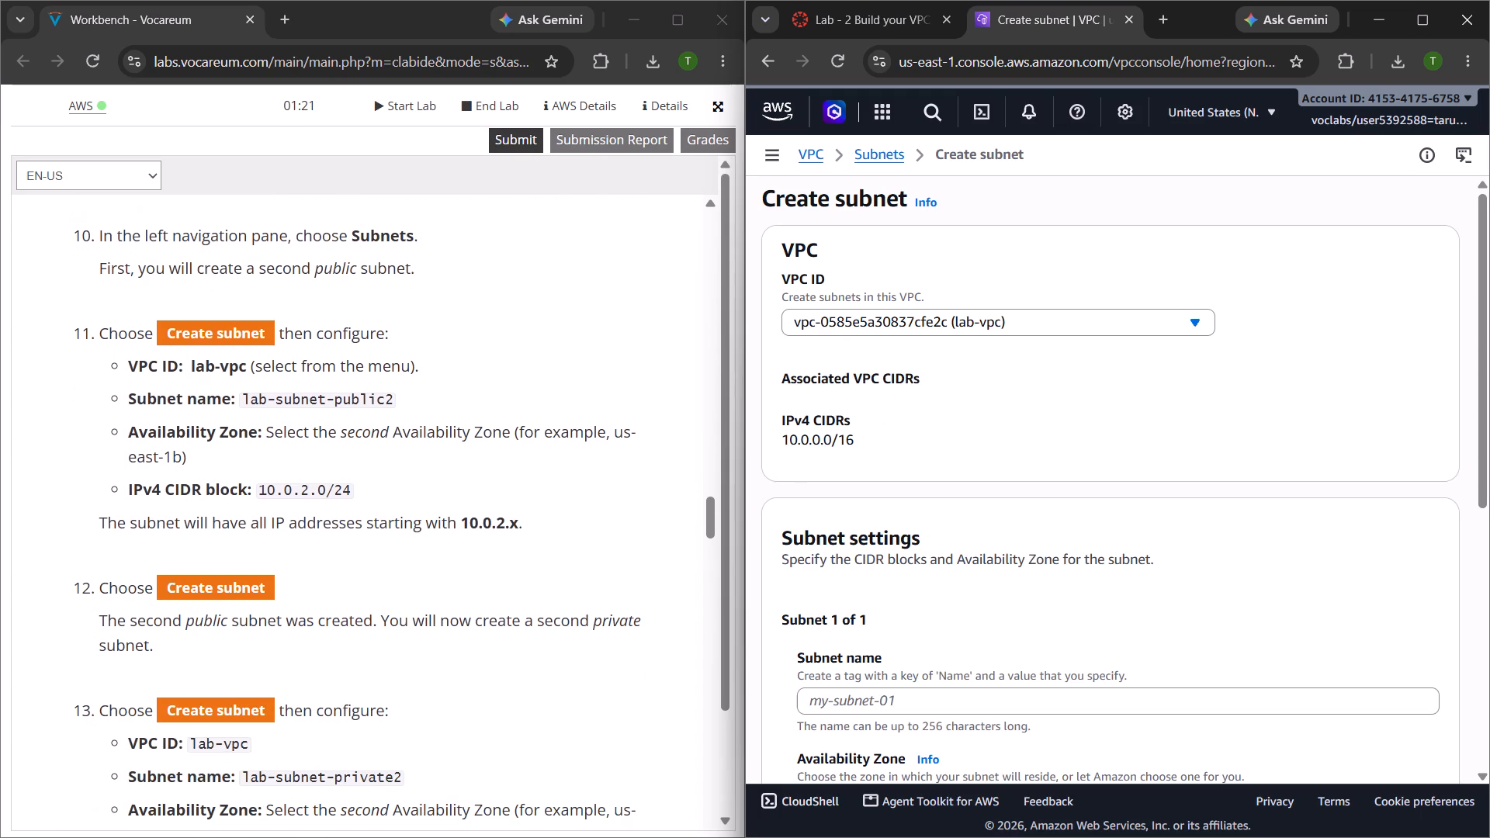
left_click_drag(393, 395, 241, 403)
key("ctrl+c")
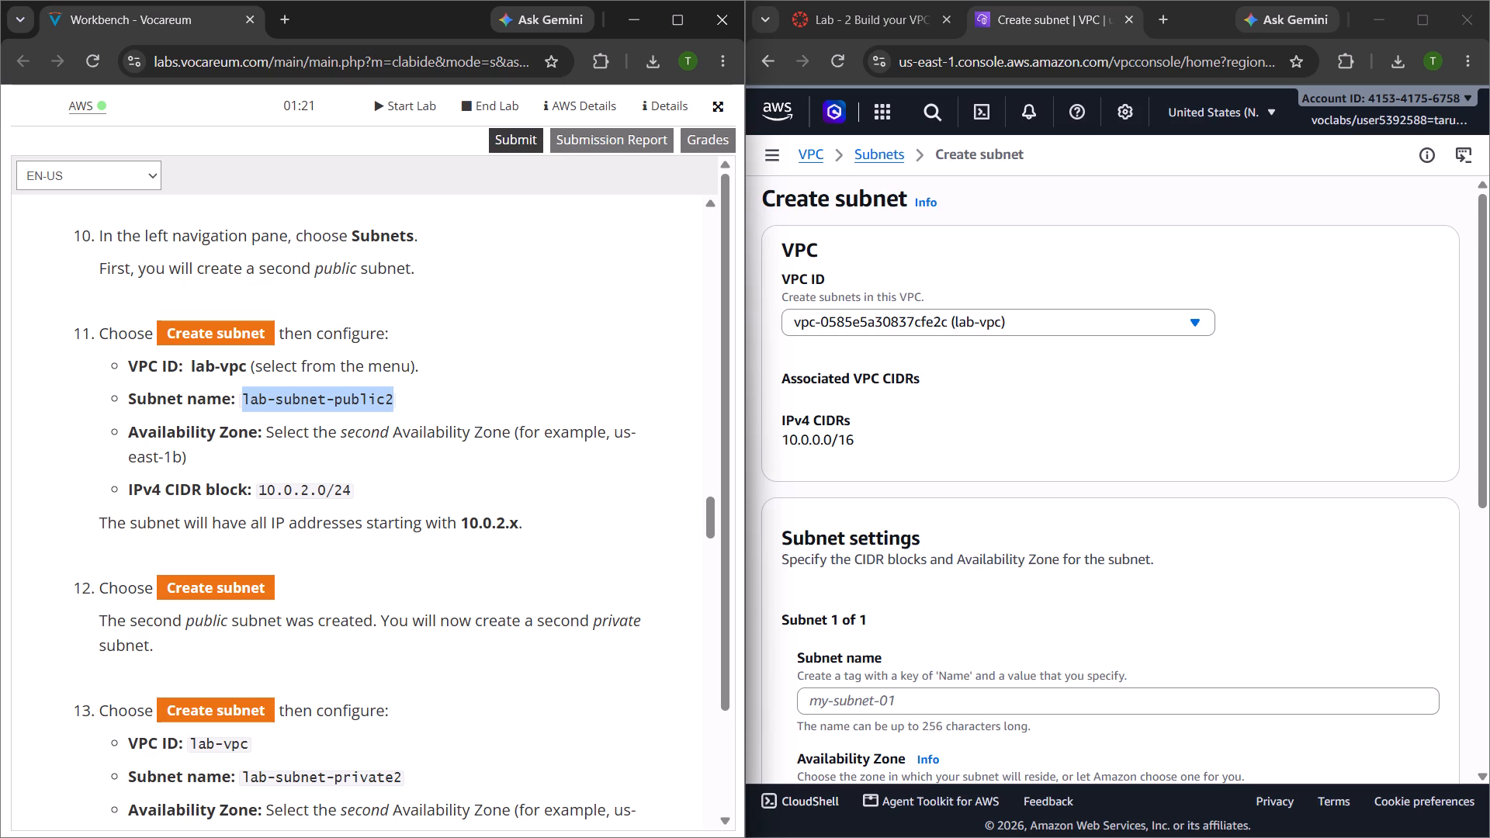
left_click(501, 403)
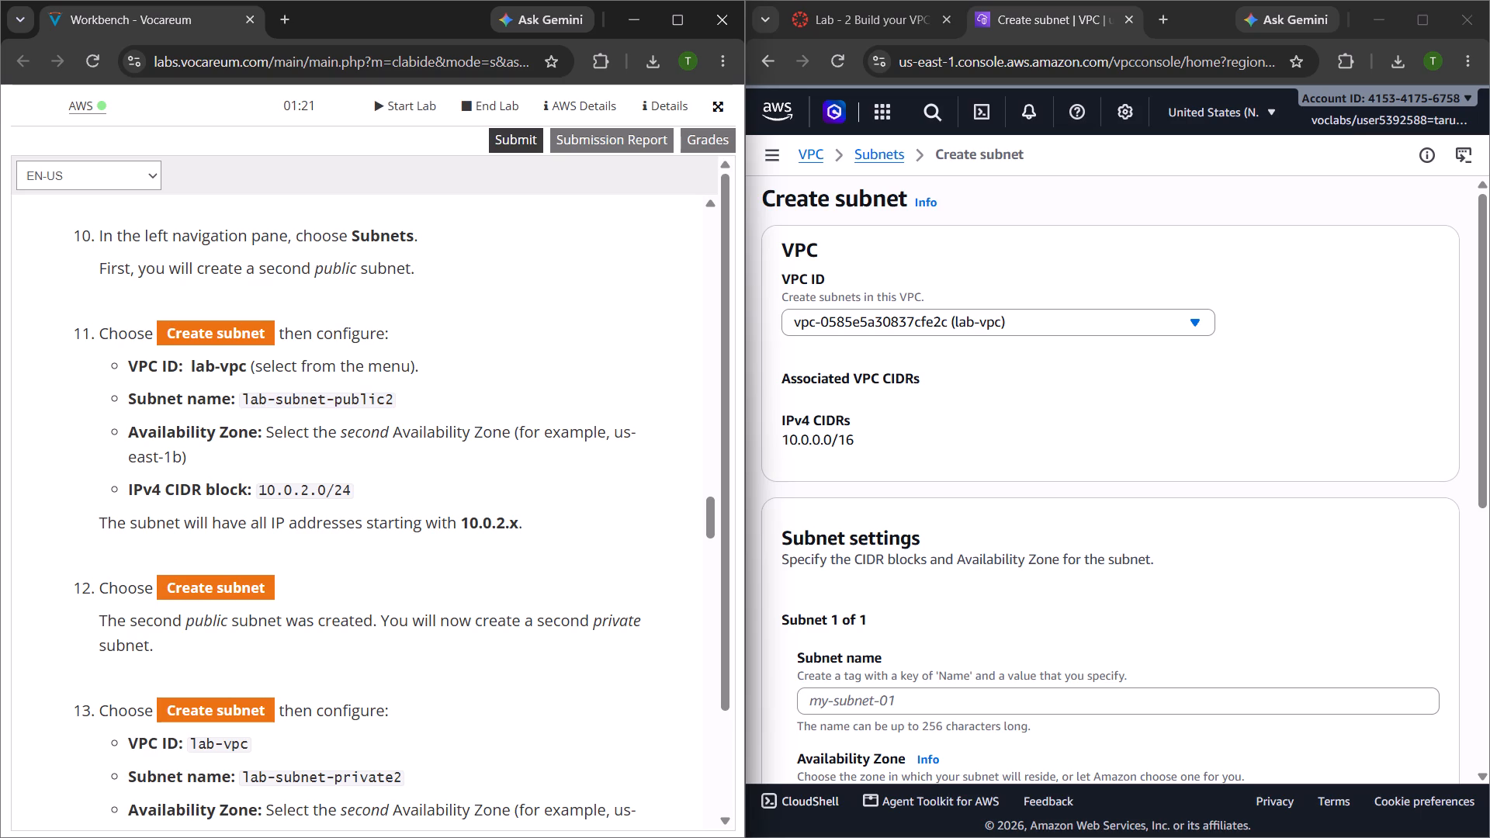
scroll(953, 386, "up", 4)
scroll(953, 386, "down", 5)
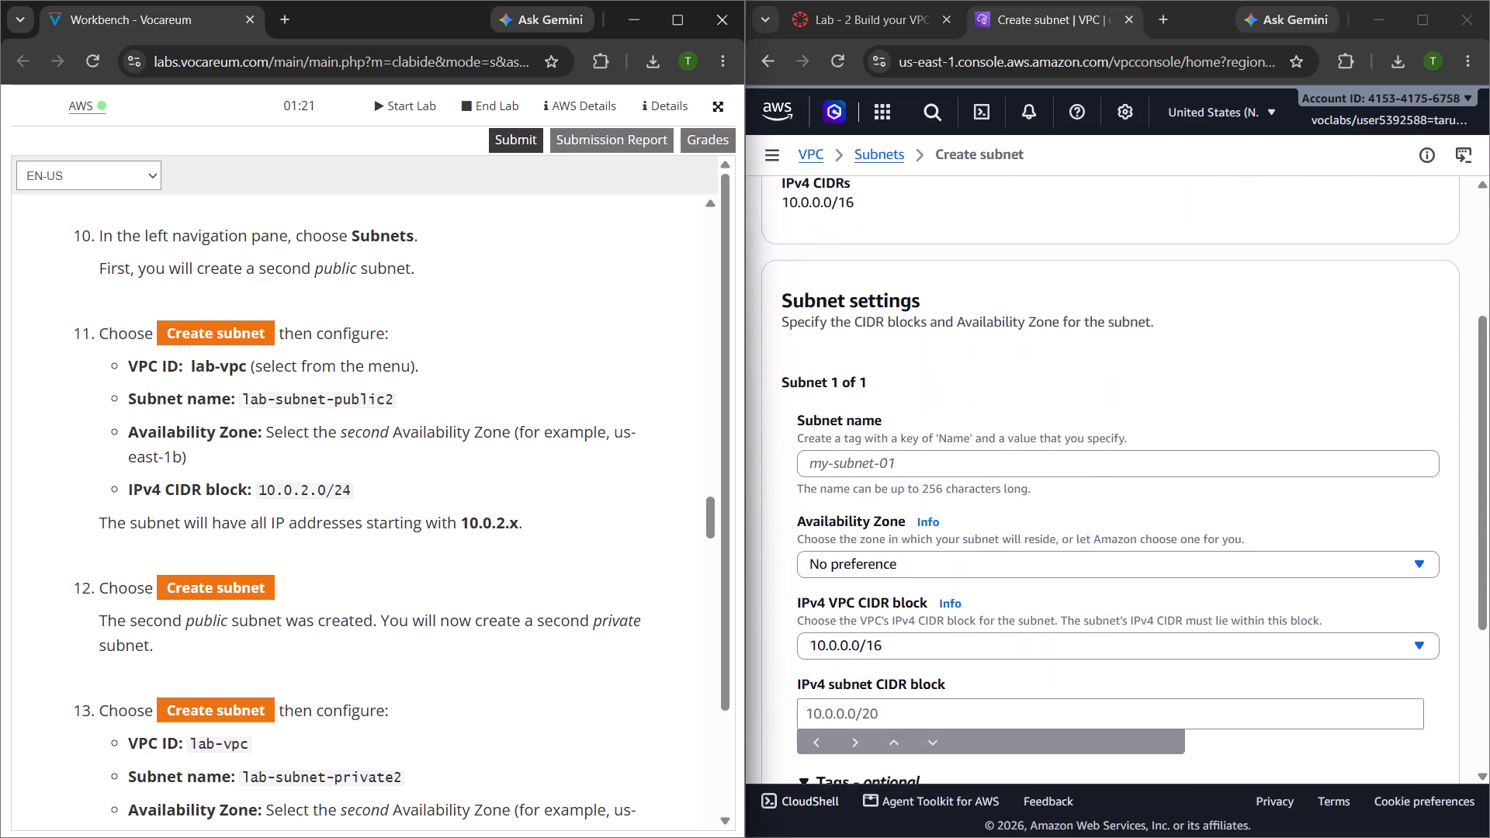
left_click(909, 462)
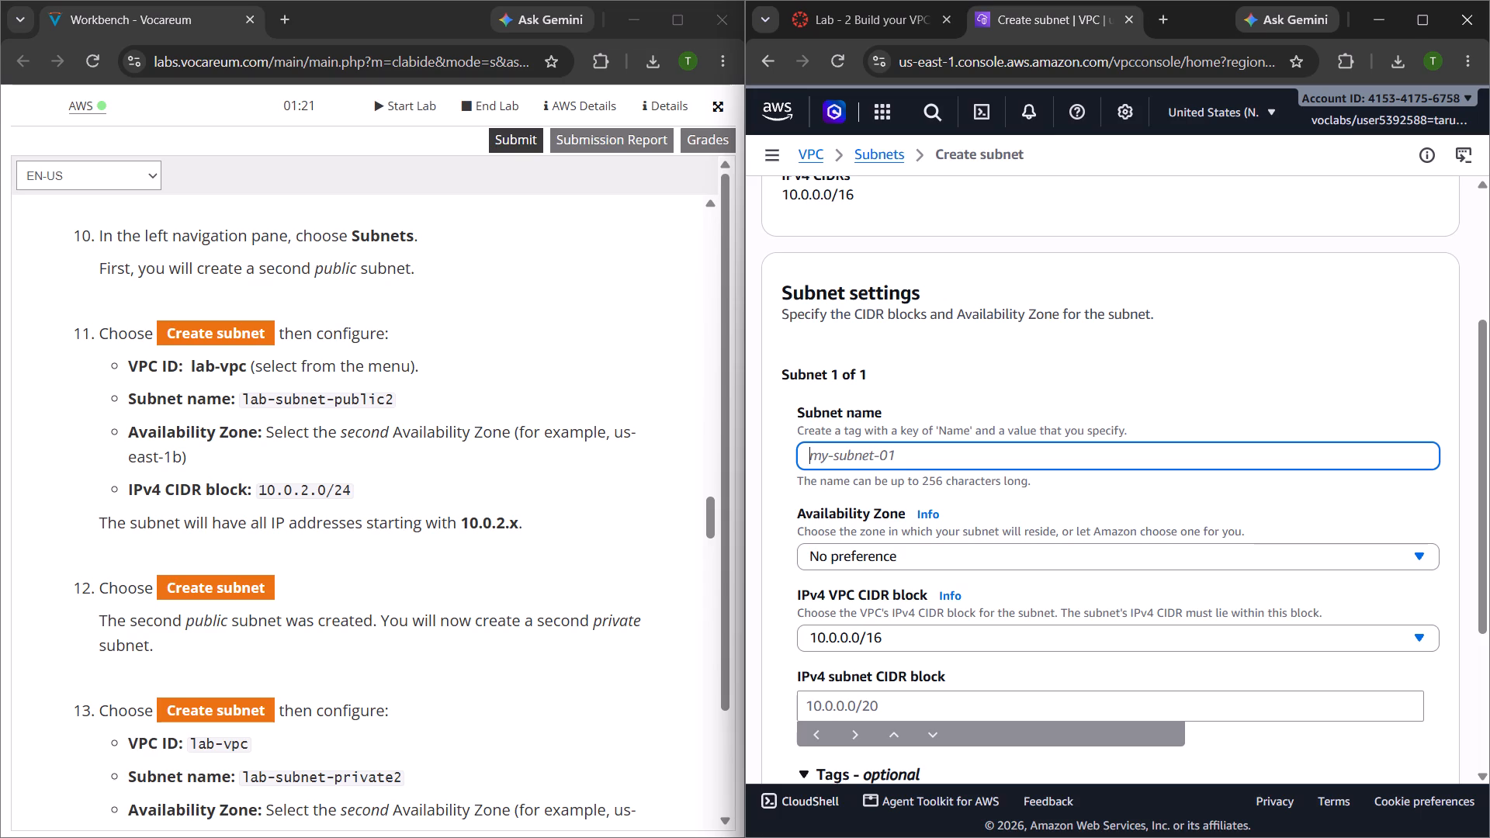
key("ctrl+v")
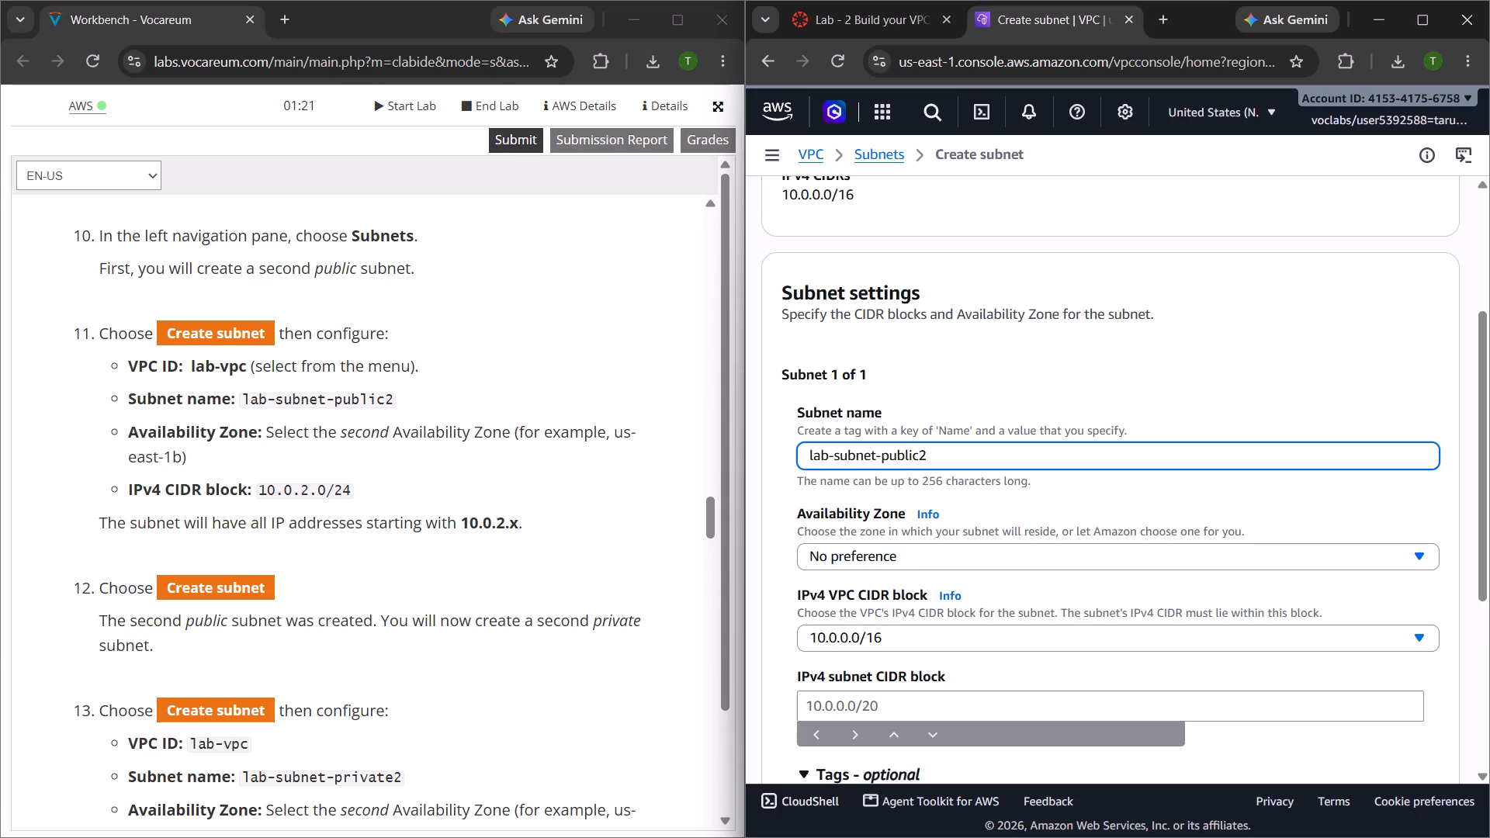
Set the subnet's Availability Zone to United States (N. Virginia) / use1-az1 (us-east-1b).
scroll(860, 524, "down", 1)
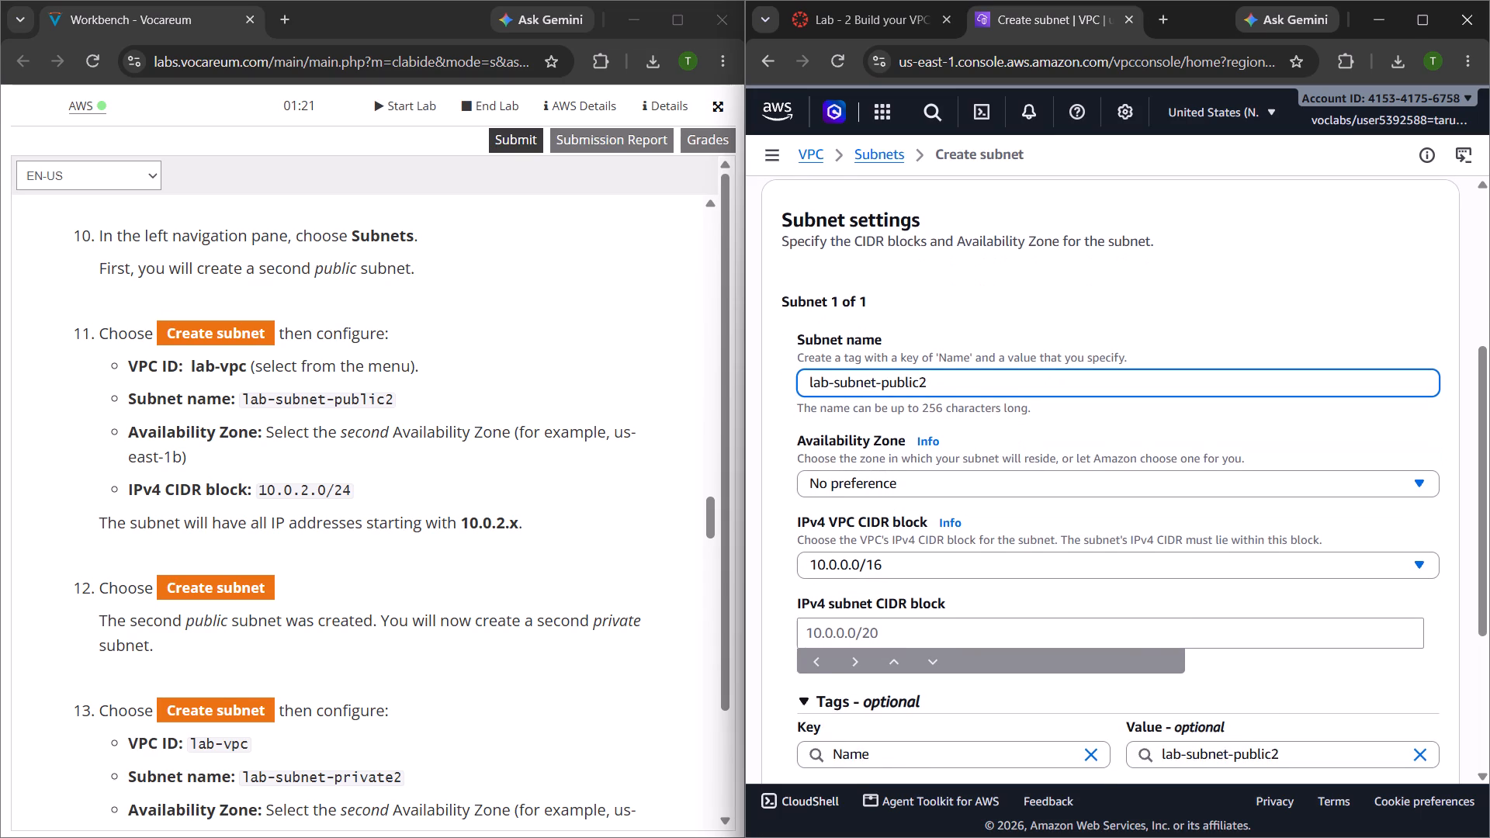
scroll(931, 525, "down", 4)
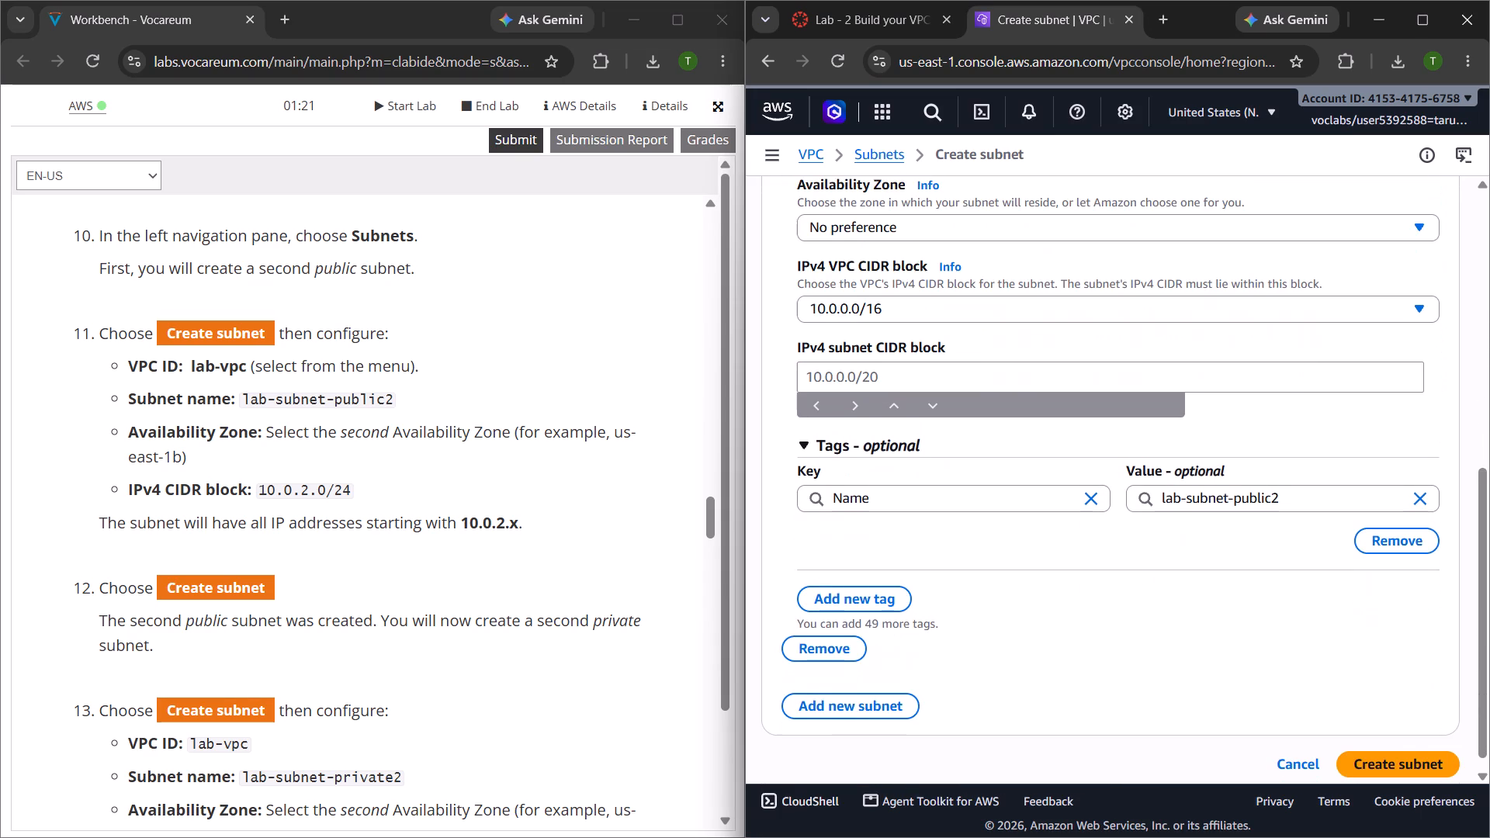
scroll(931, 525, "down", 2)
scroll(931, 525, "up", 4)
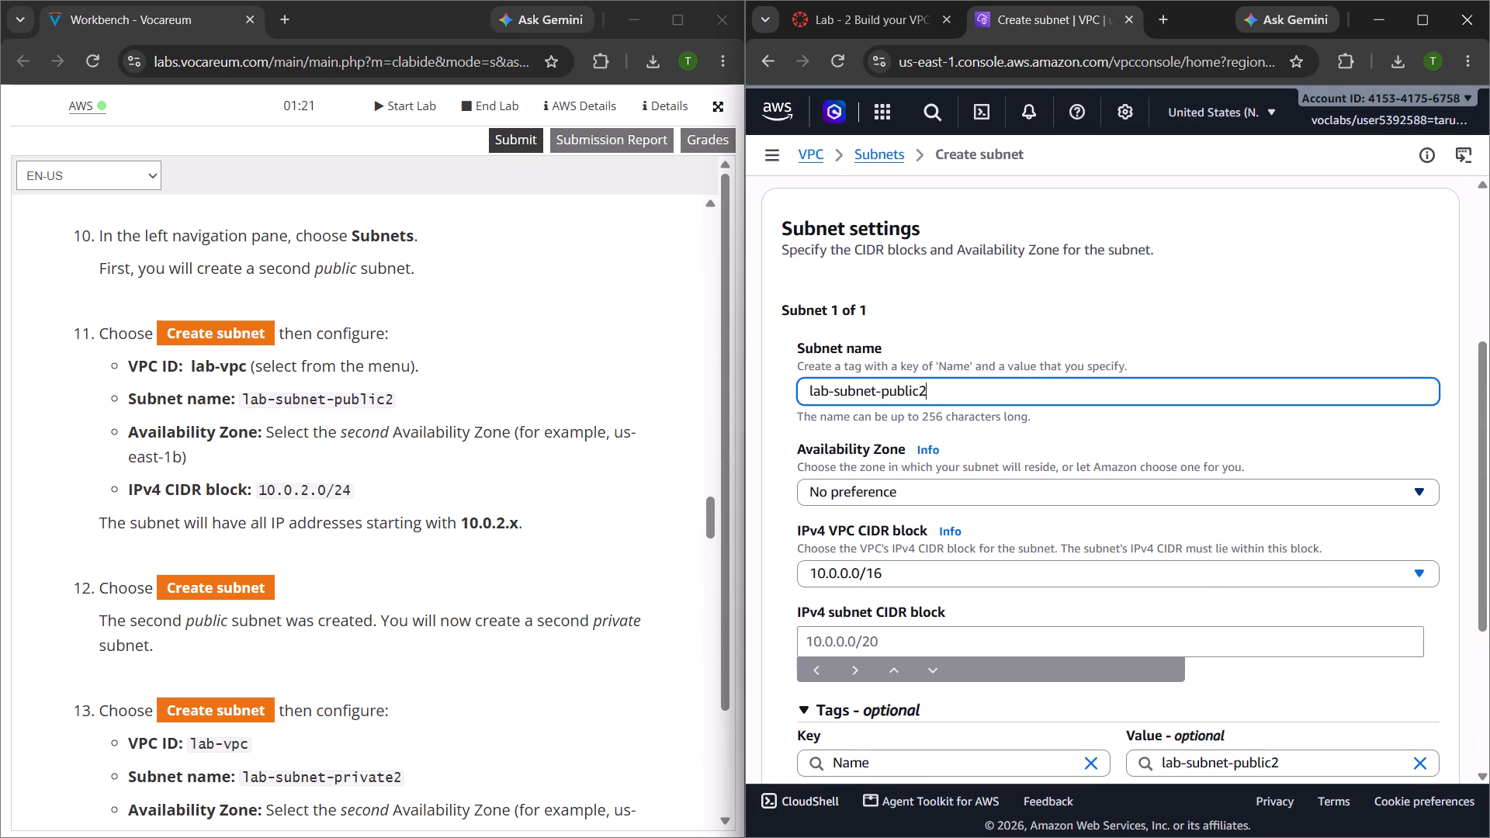
left_click(892, 485)
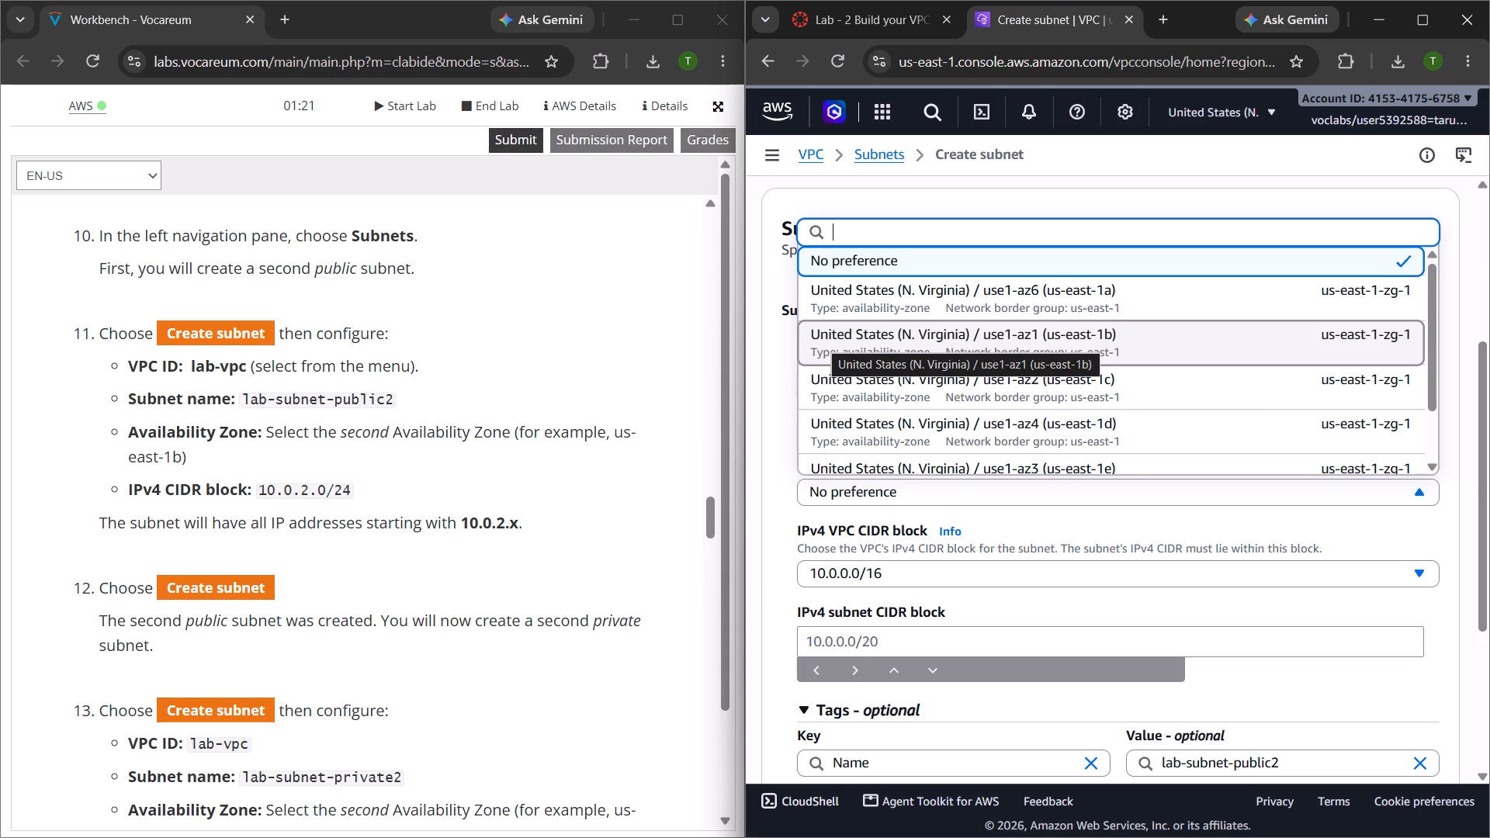
left_click(967, 331)
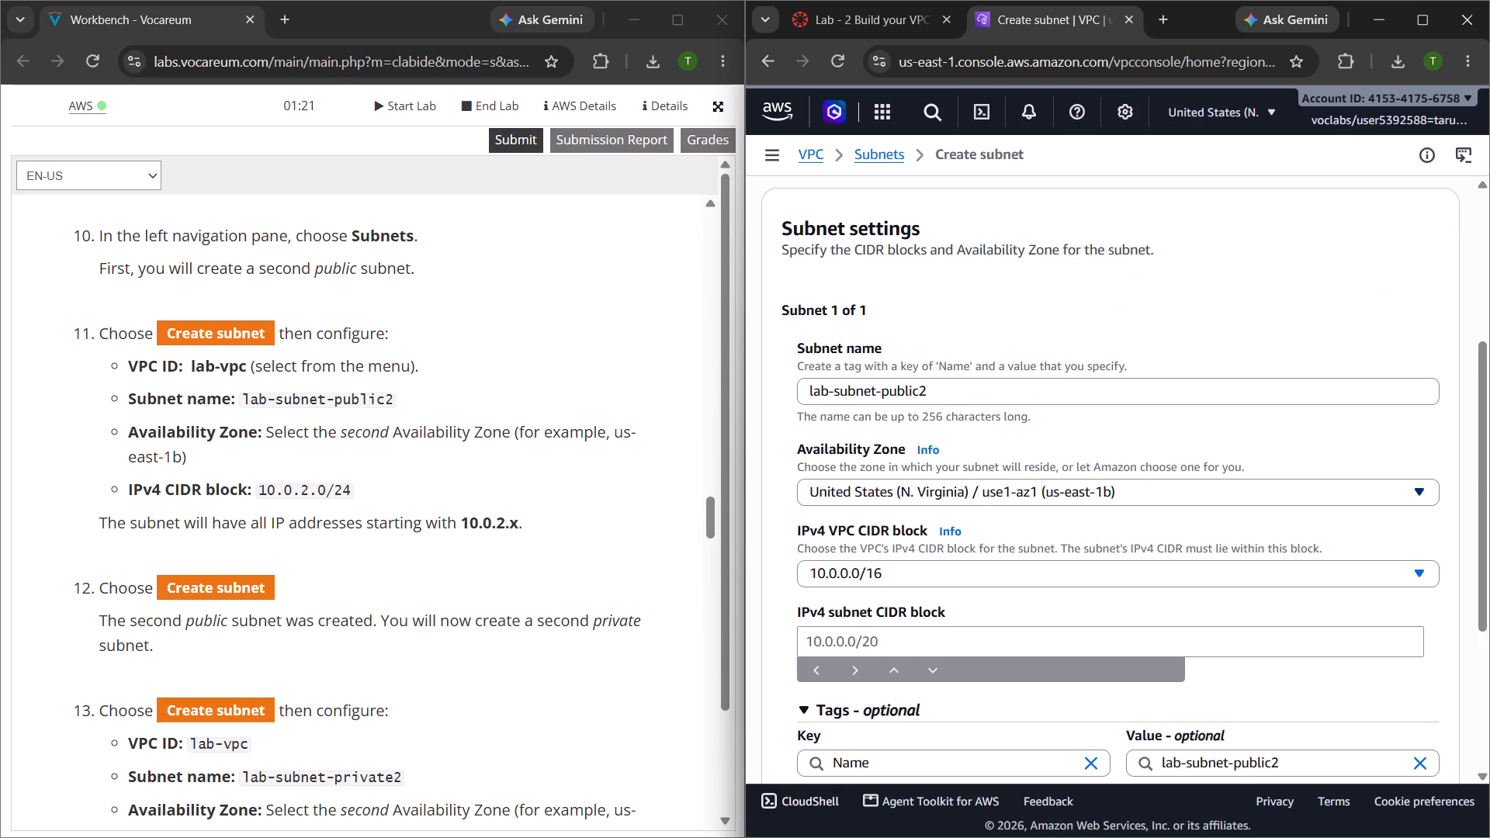
Copy the IPv4 CIDR block 10.0.2.0/24 from step 11 of the lab instructions.
scroll(931, 439, "down", 2)
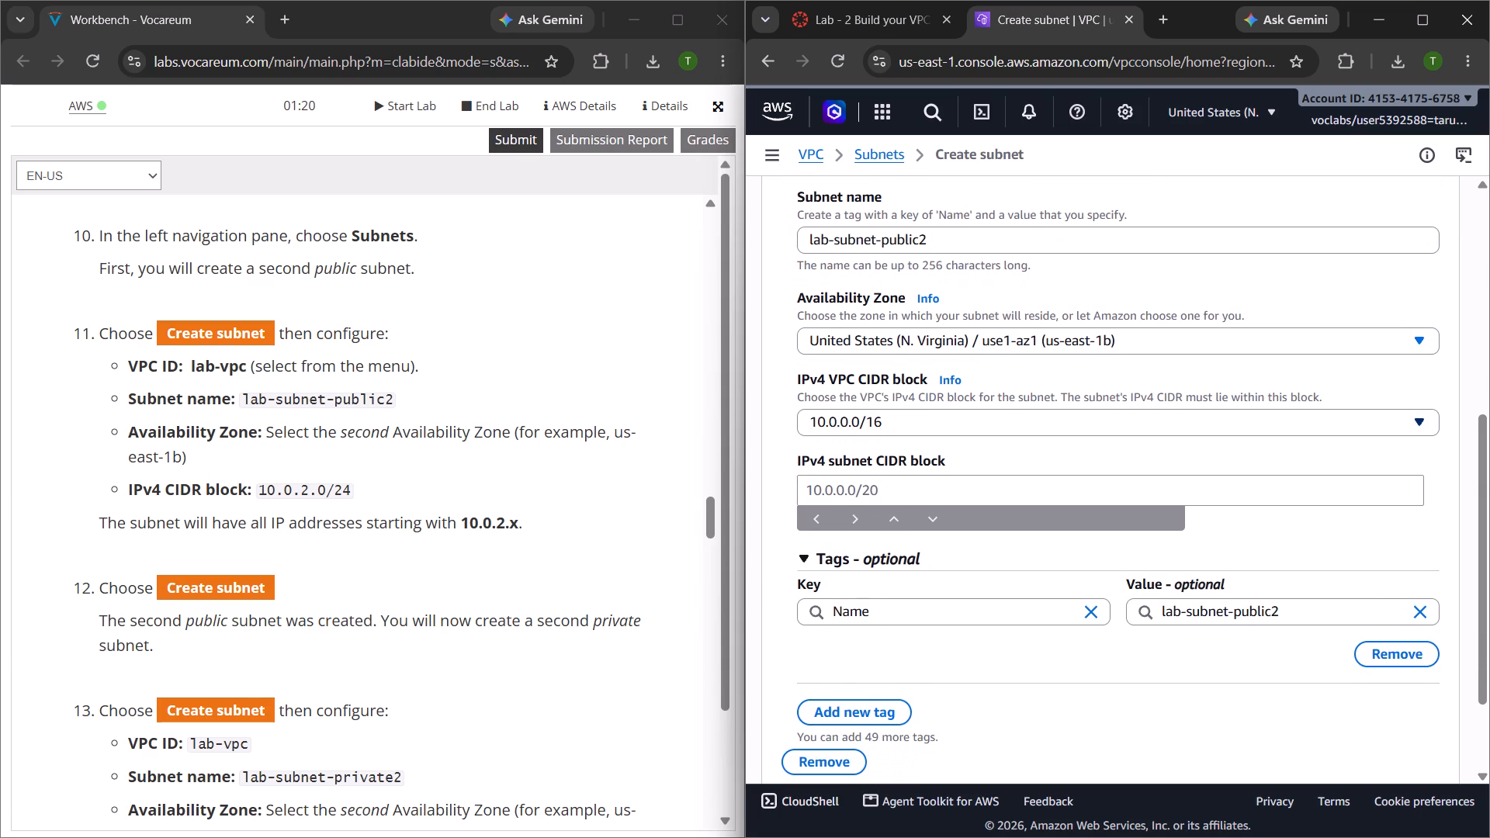
scroll(931, 439, "down", 1)
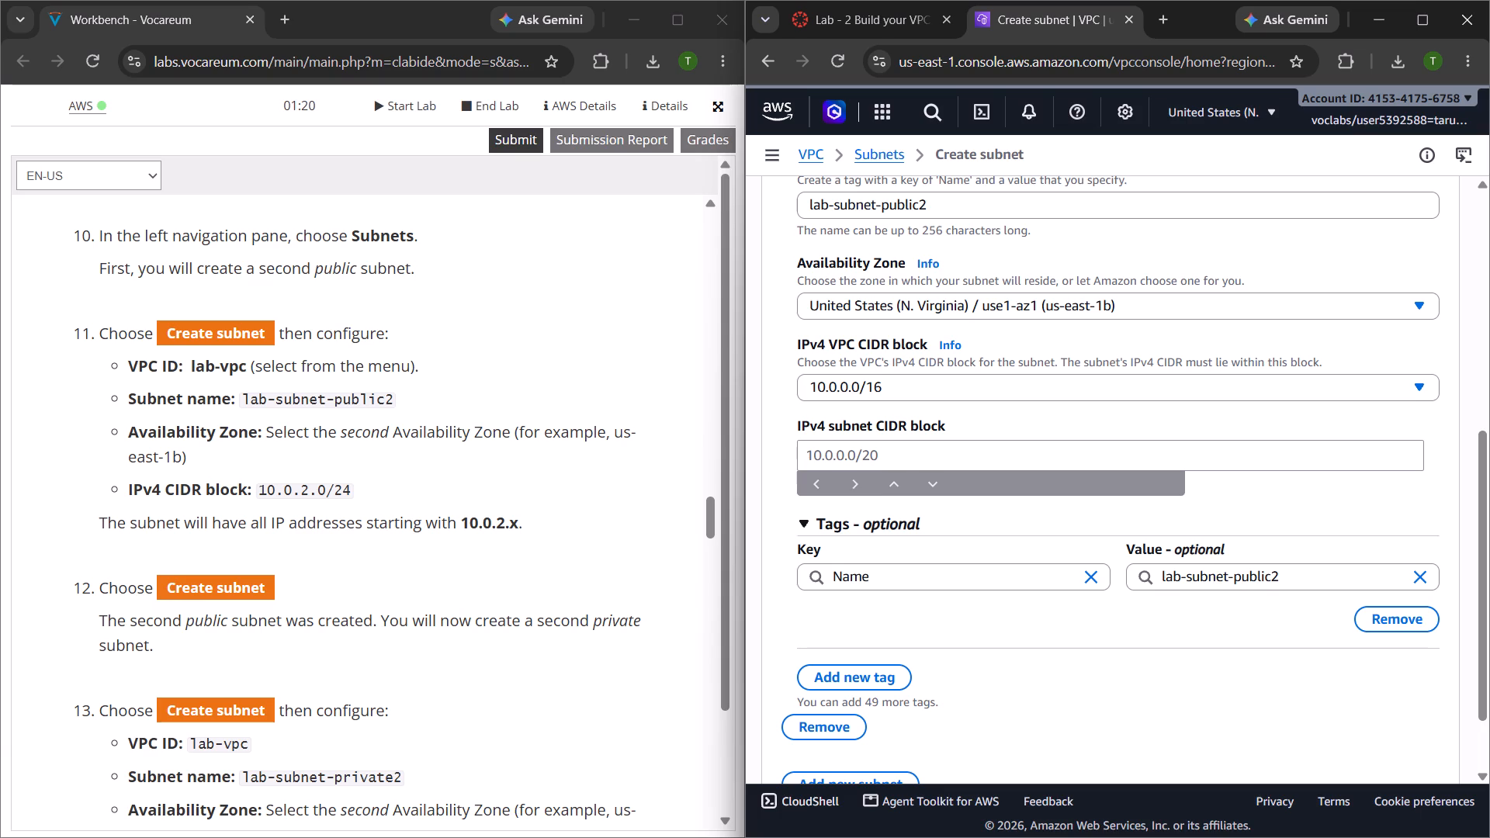
scroll(532, 437, "down", 1)
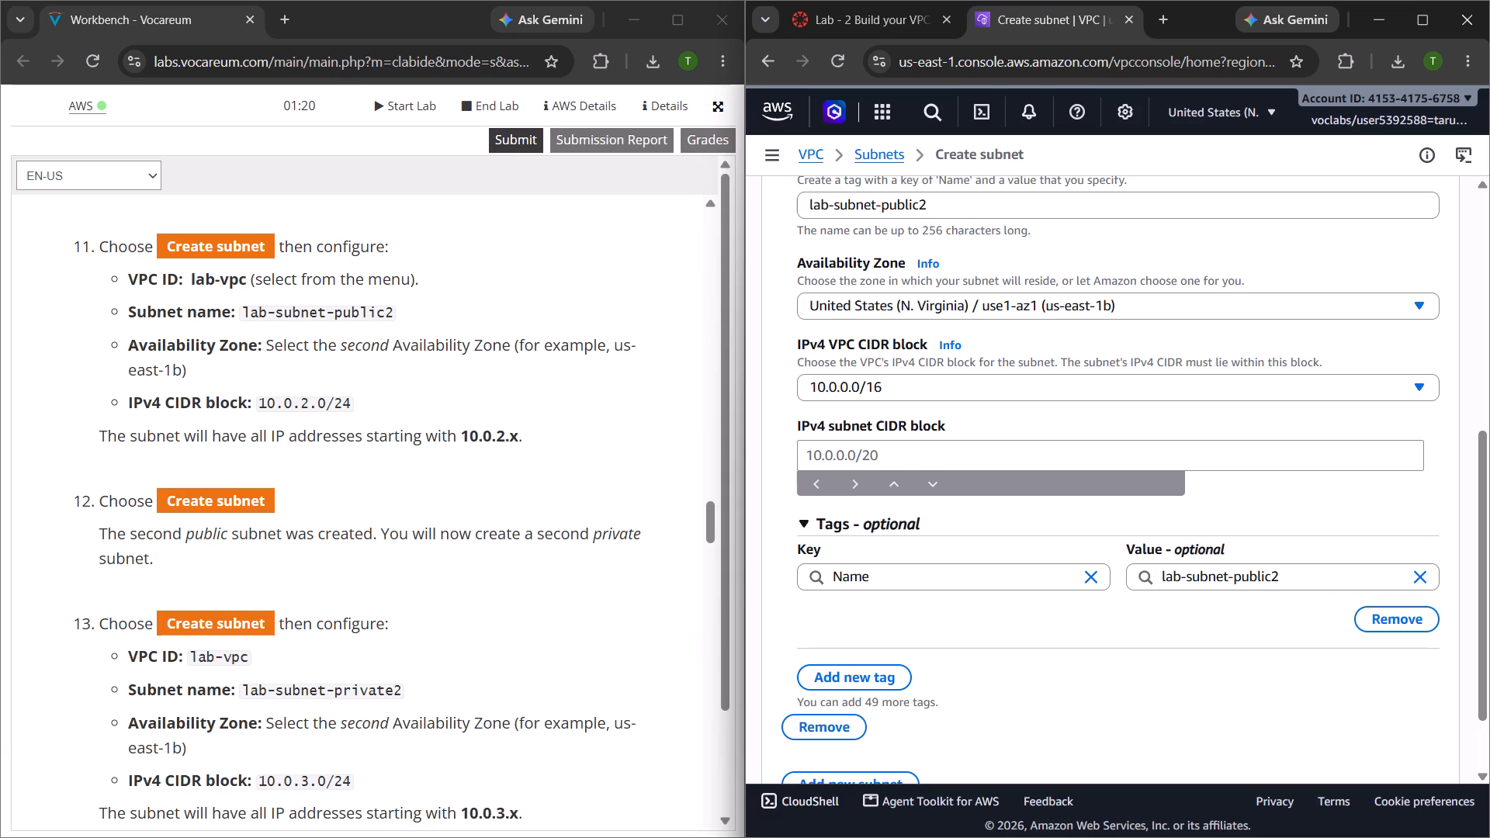
left_click_drag(352, 405, 262, 408)
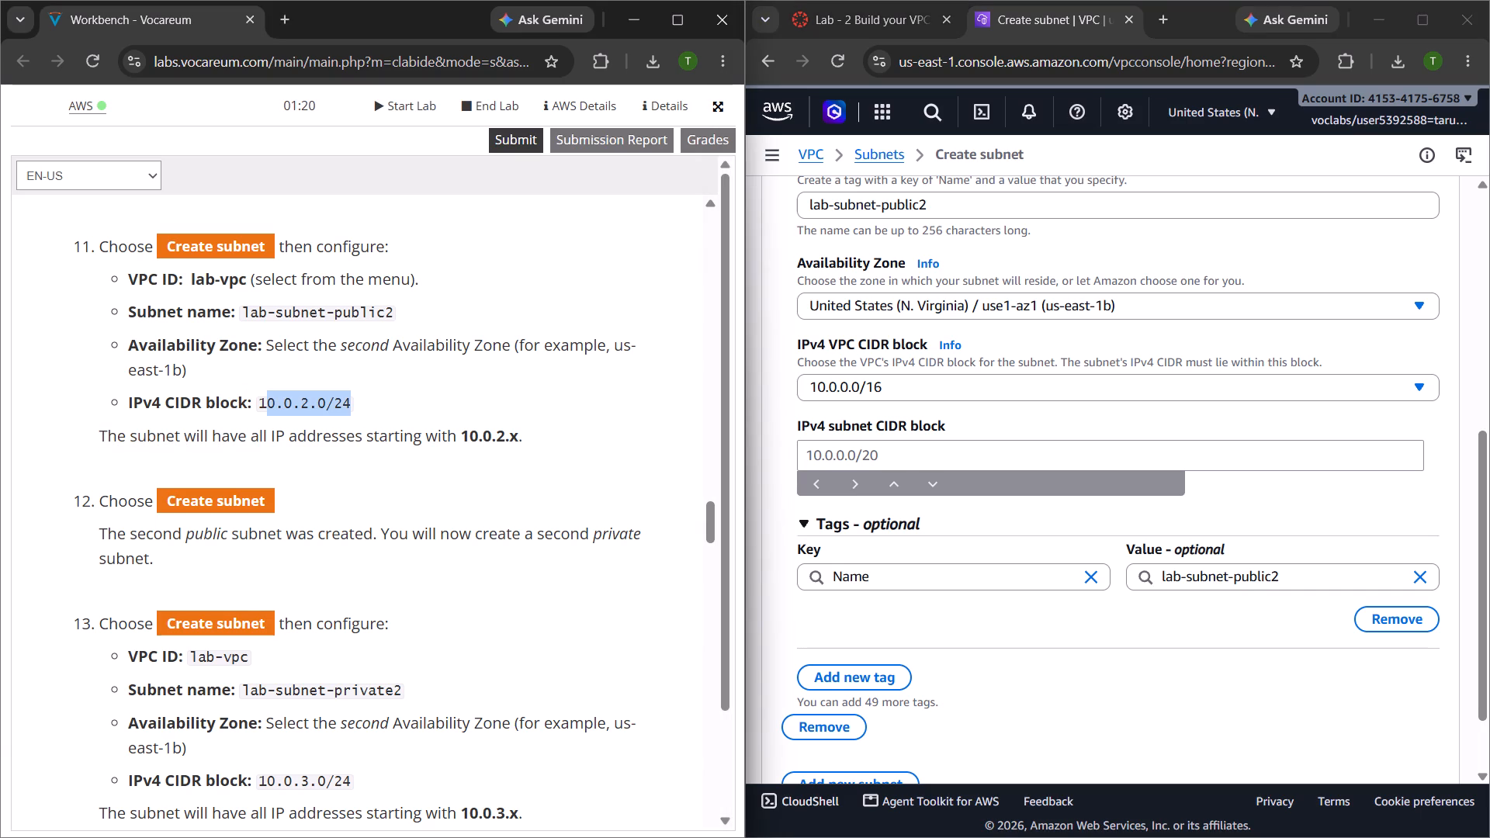
left_click_drag(262, 408, 258, 414)
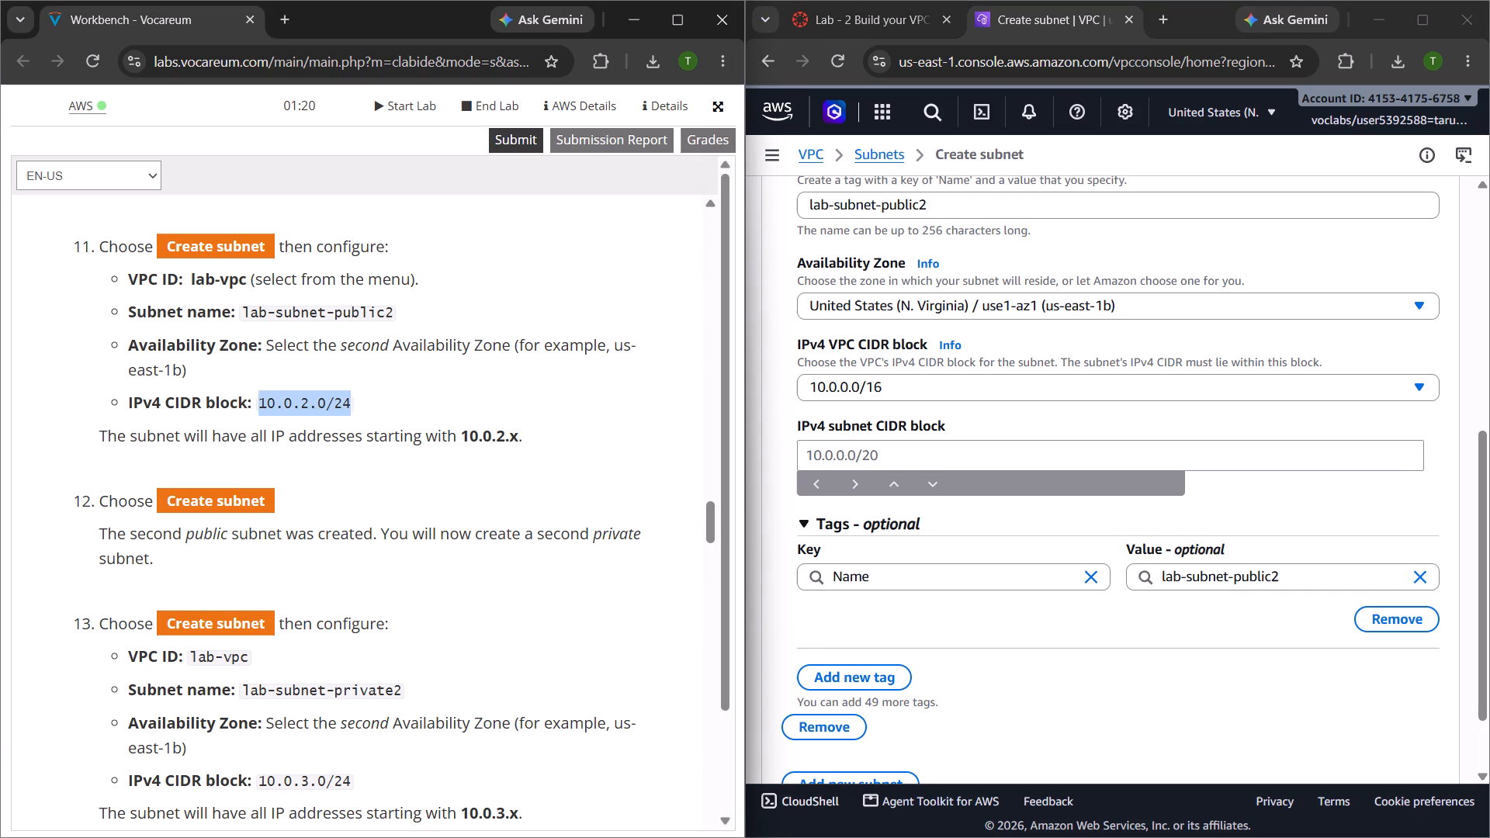
key("ctrl+c")
left_click(258, 414)
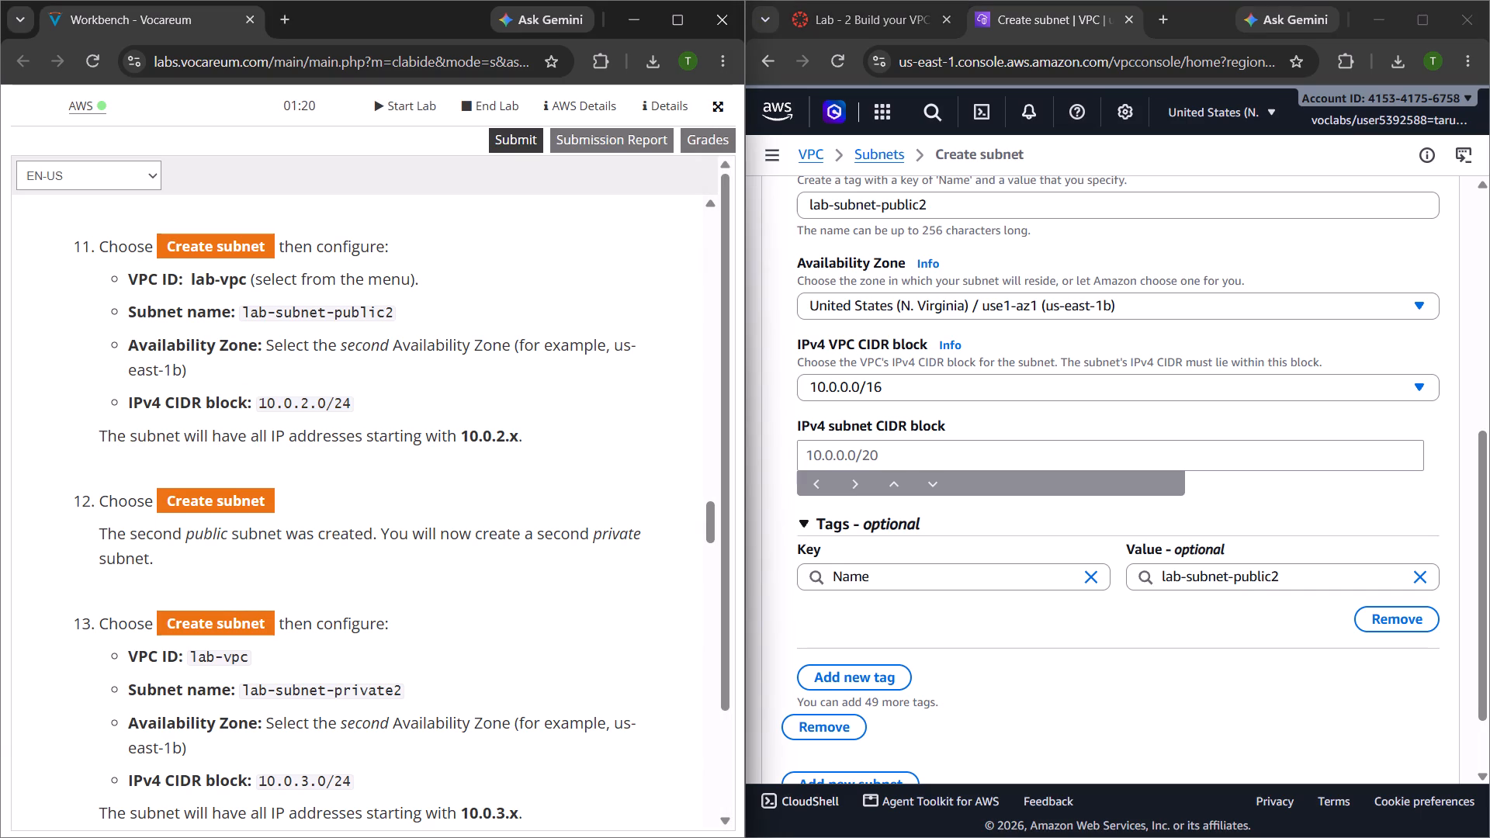
left_click(481, 339)
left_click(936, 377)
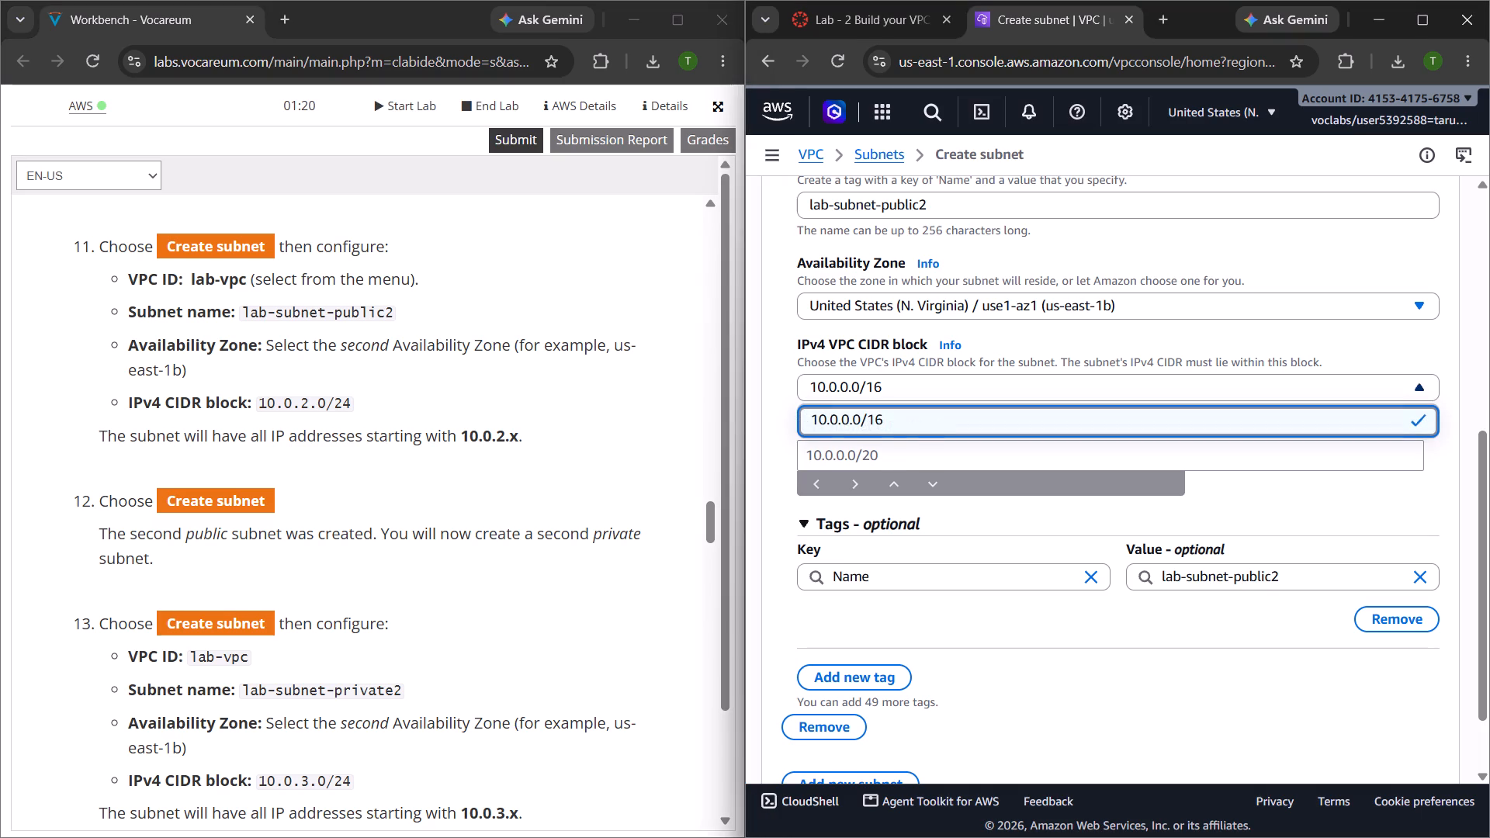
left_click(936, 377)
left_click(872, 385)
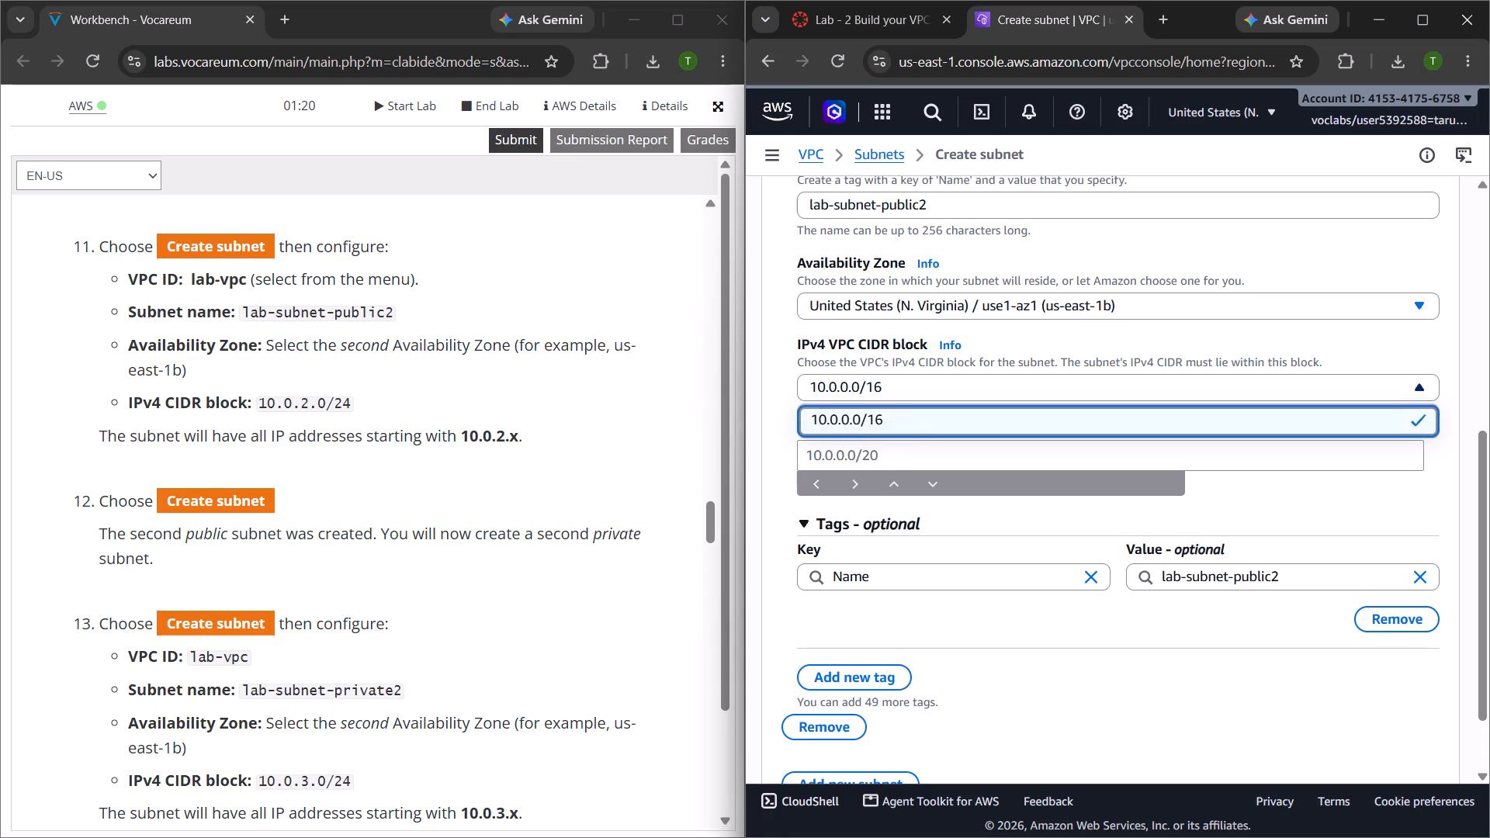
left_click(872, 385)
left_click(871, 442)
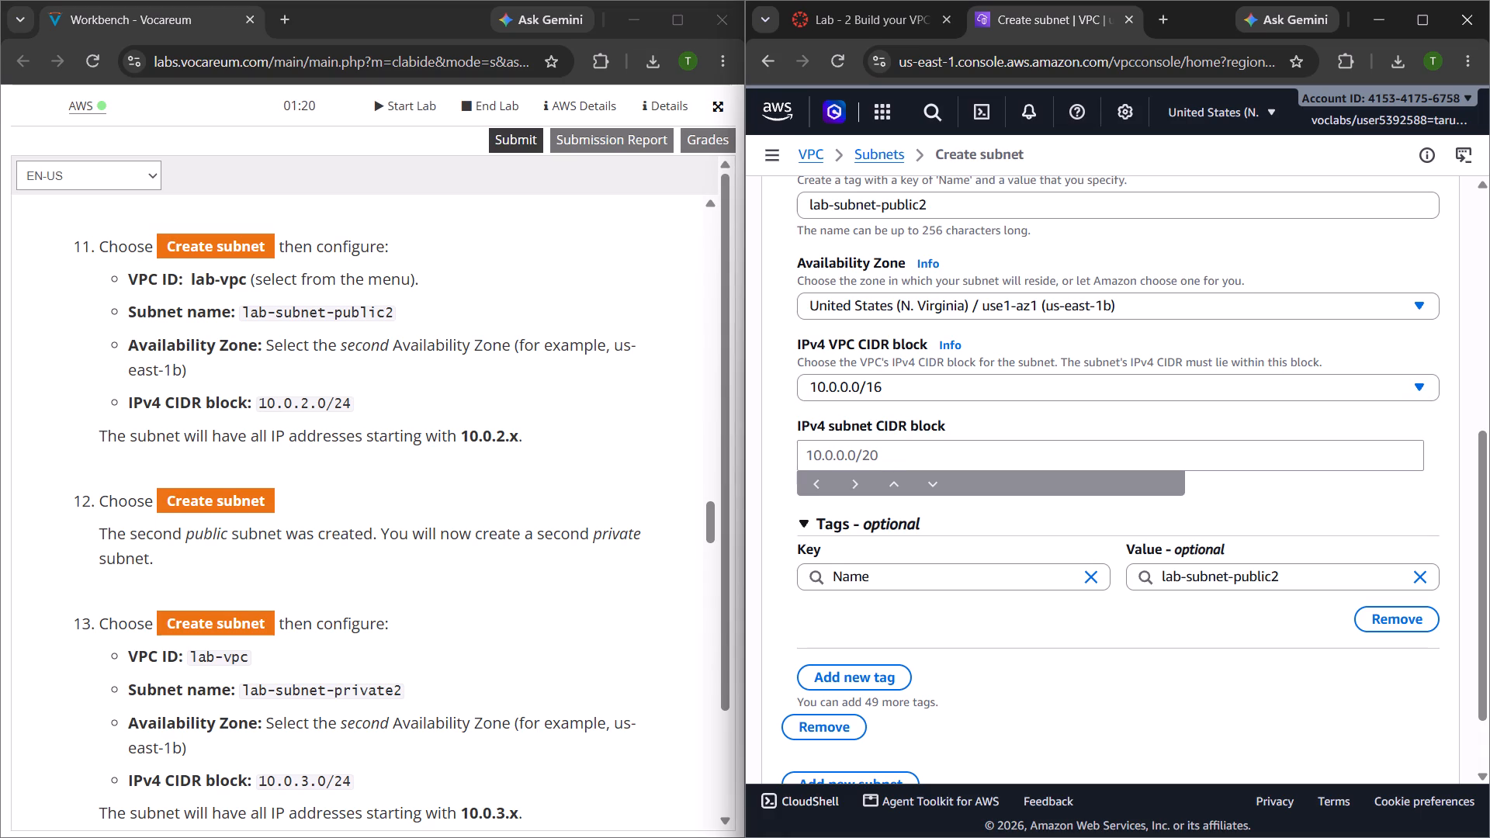
Set the IPv4 subnet CIDR block to 10.0.2.0/24 and create the subnet.
left_click(851, 449)
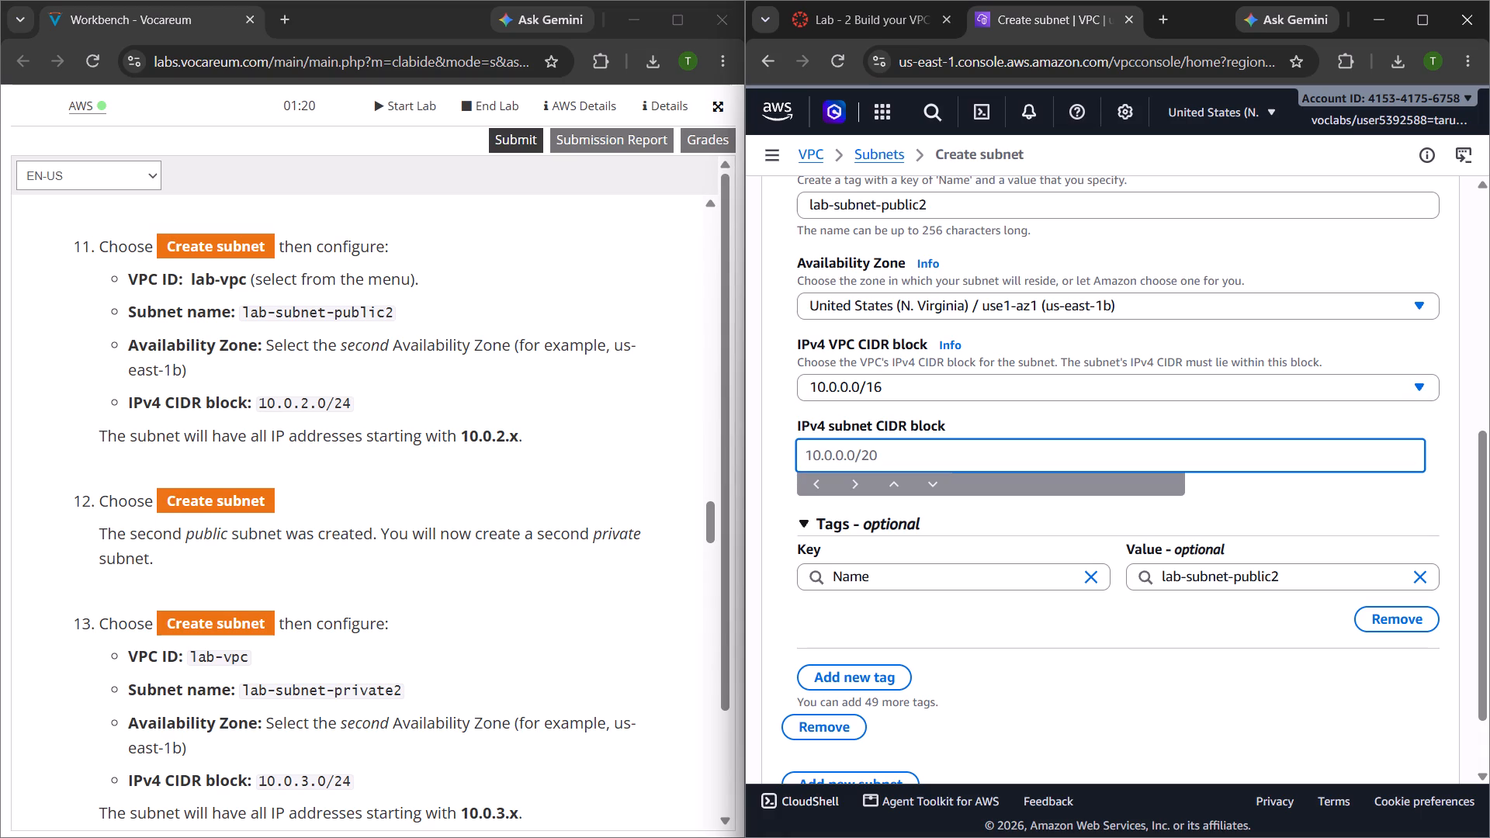
key("ctrl+v")
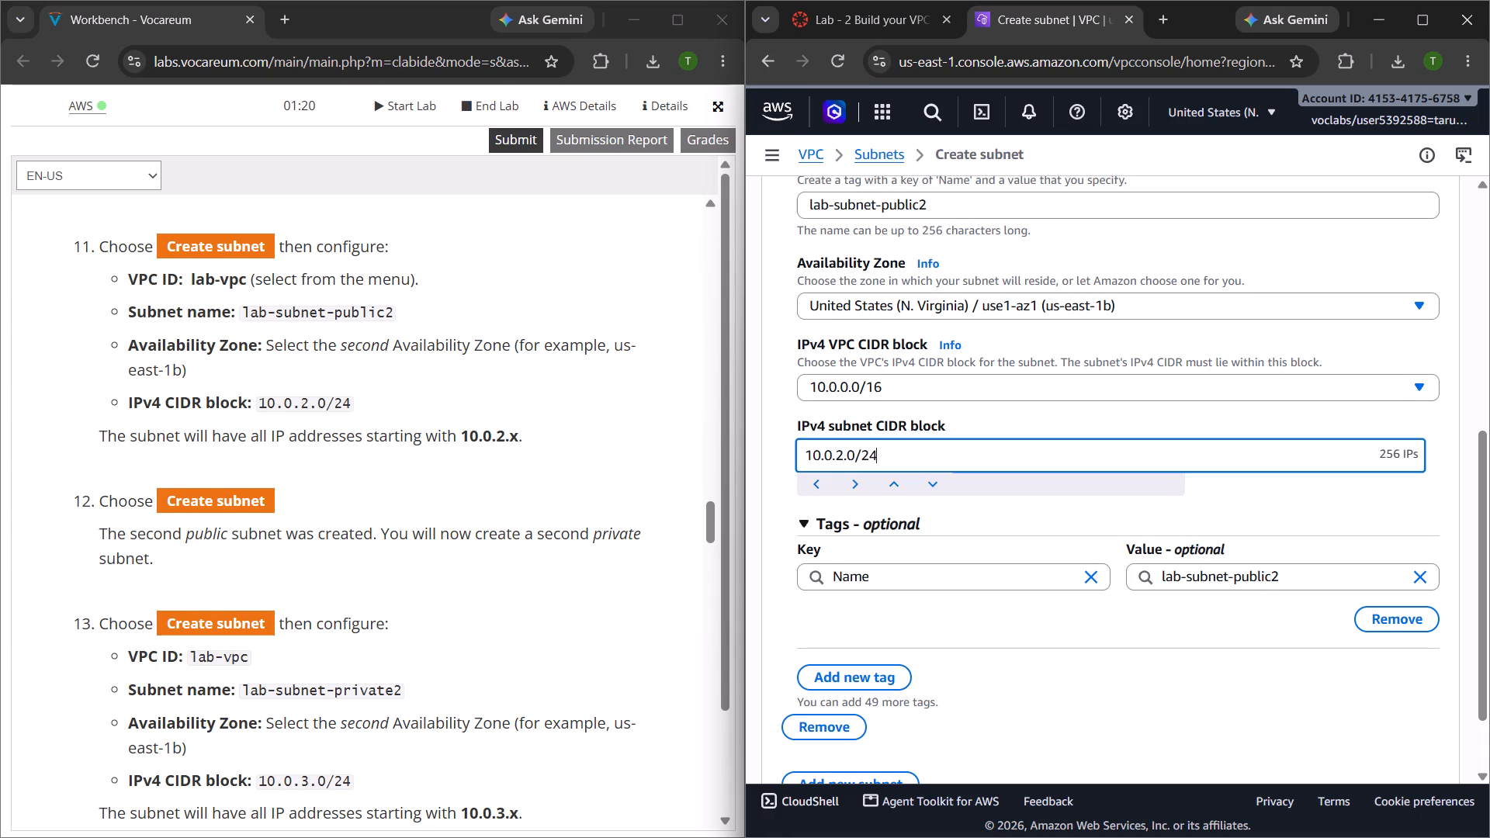
scroll(559, 506, "down", 1)
scroll(411, 385, "down", 1)
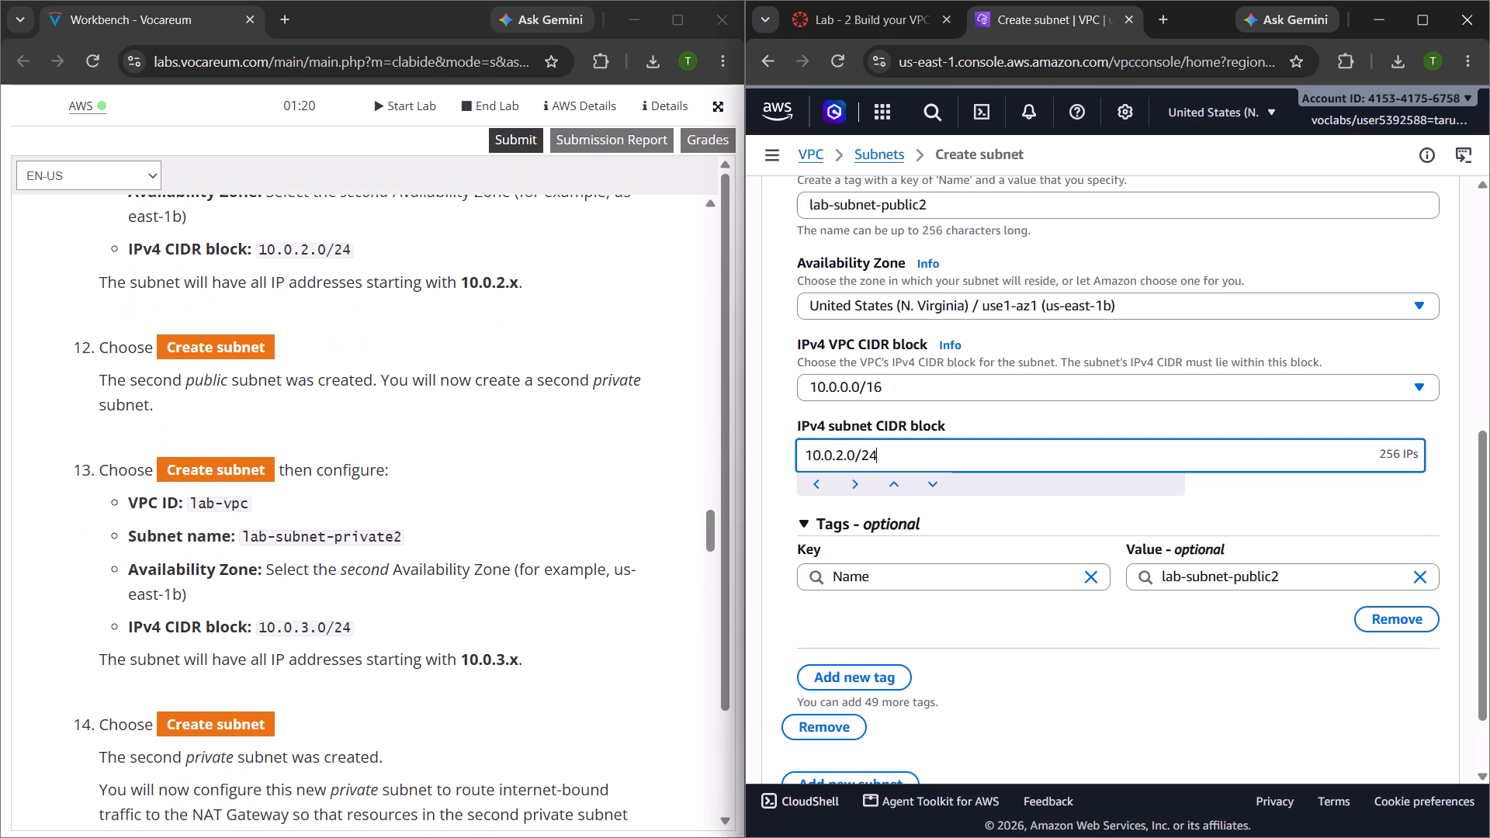
scroll(331, 442, "down", 1)
scroll(930, 580, "down", 4)
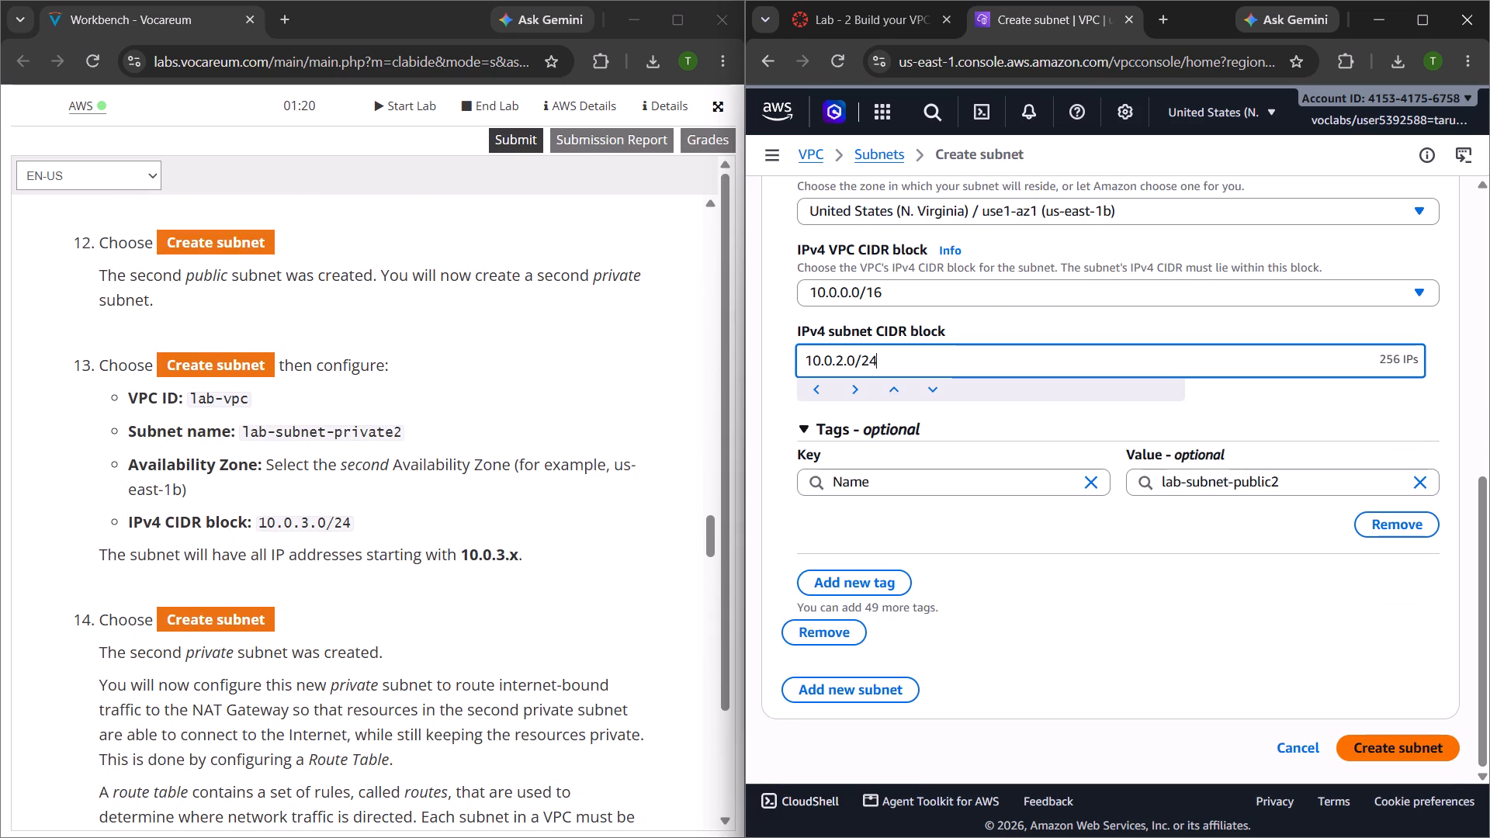
left_click(1419, 744)
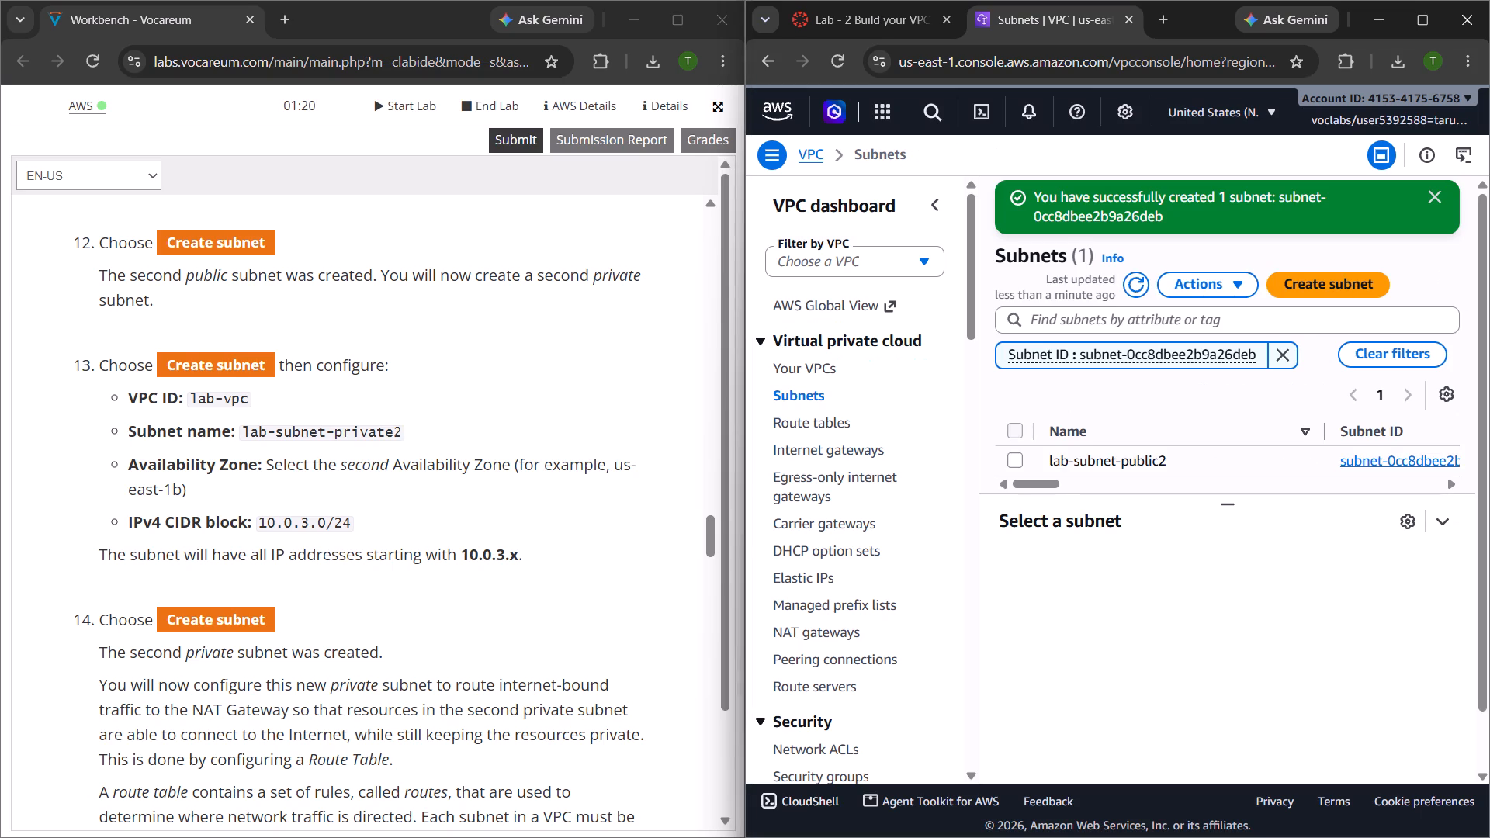
Start creating another subnet and set its VPC ID to lab-vpc.
scroll(533, 392, "down", 1)
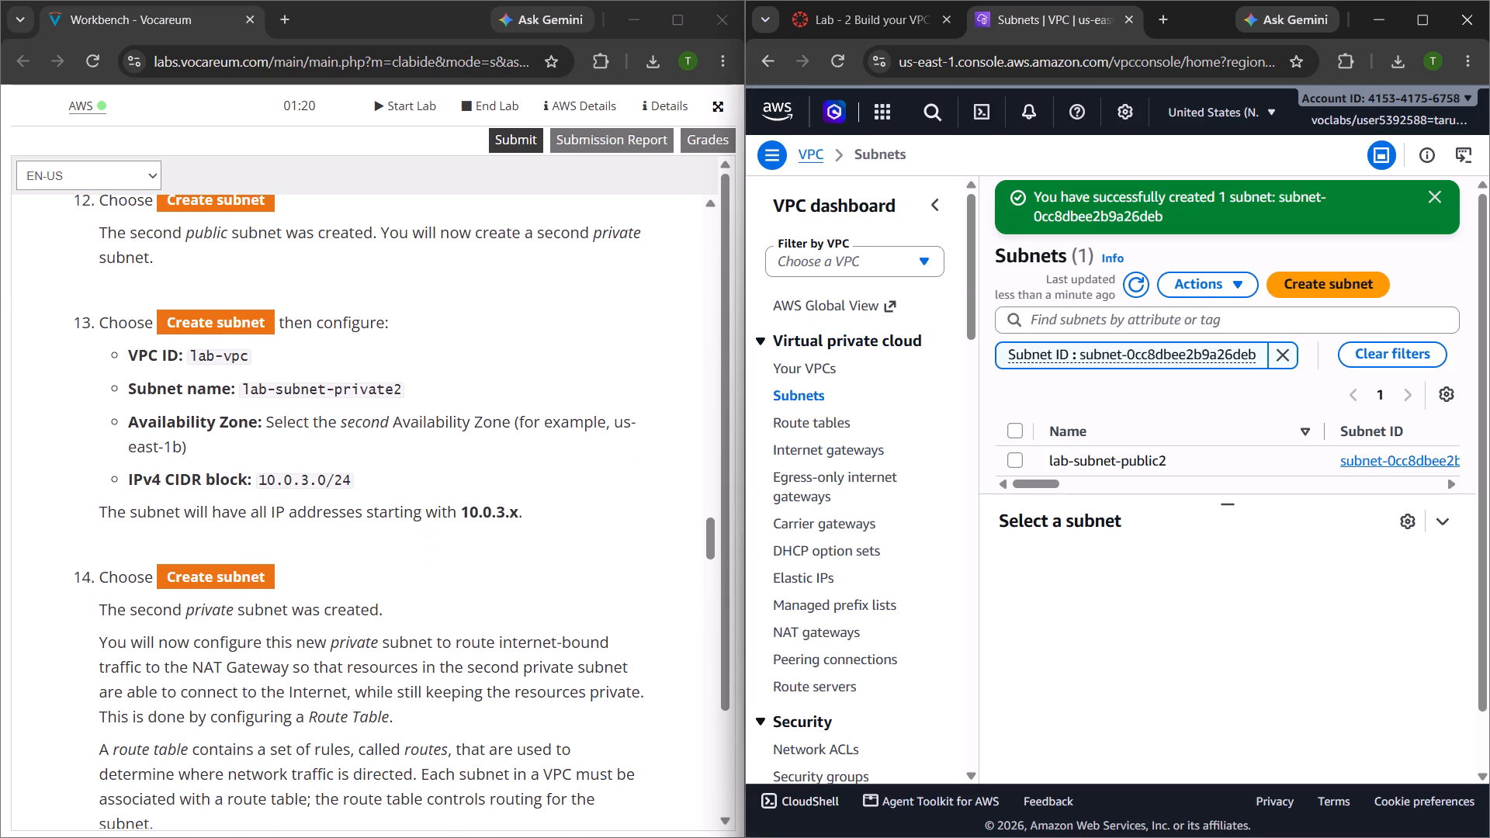
left_click(1325, 279)
left_click(980, 317)
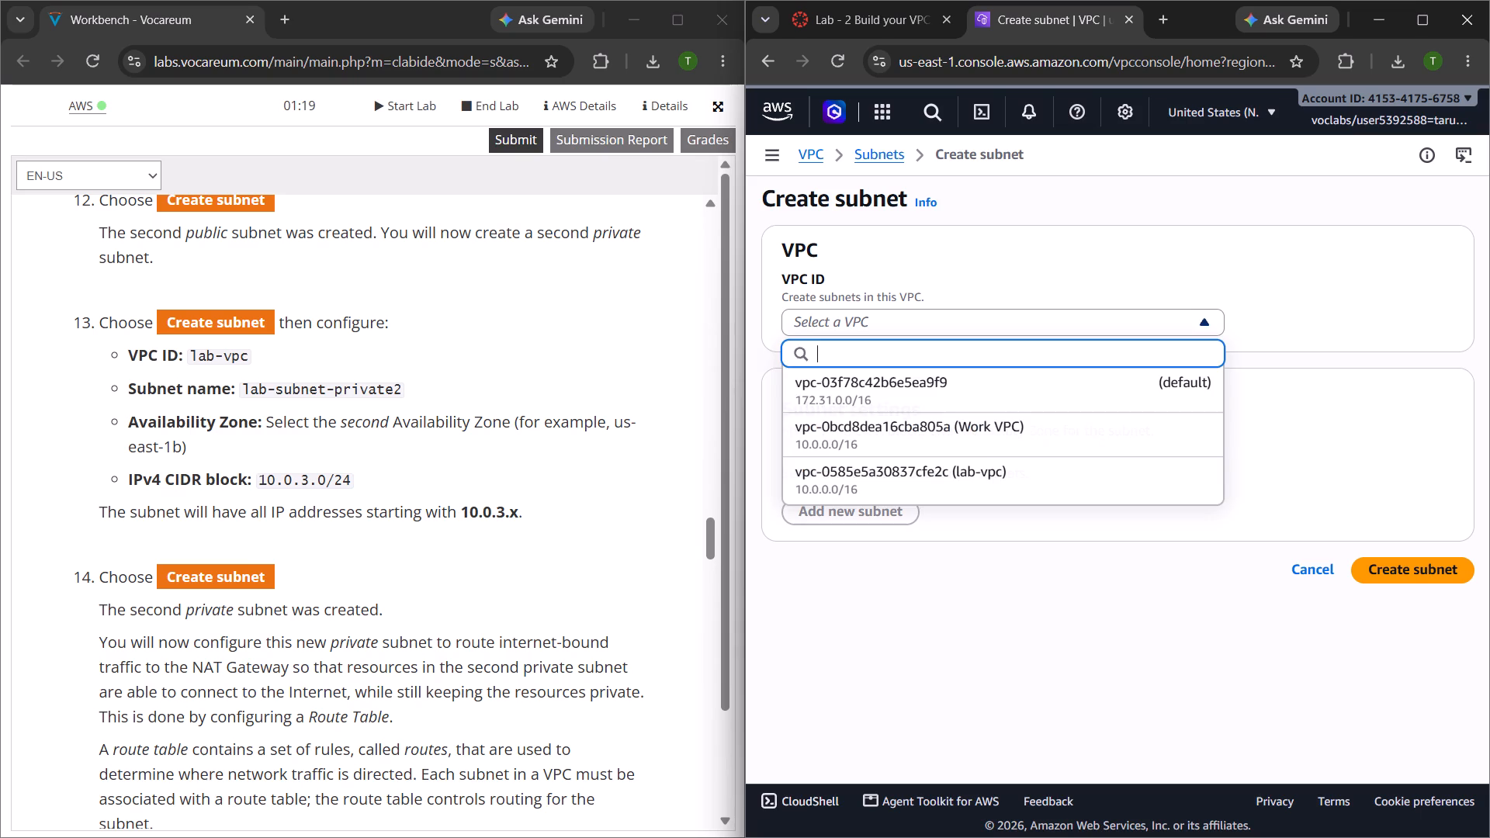
left_click(895, 479)
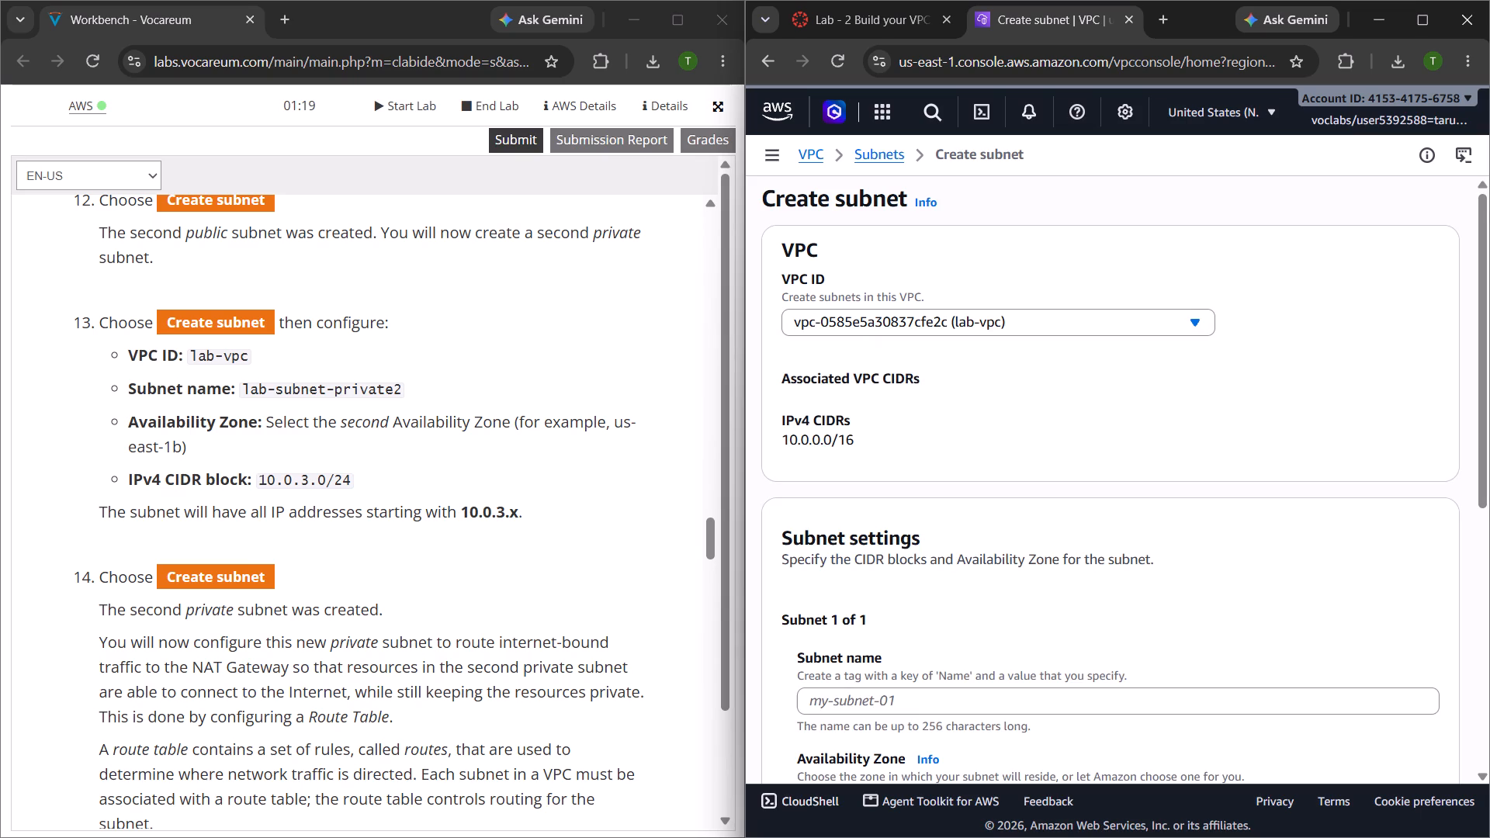
Copy the subnet name from step 13 of the instructions and name the subnet lab-subnet-private2.
scroll(843, 444, "down", 4)
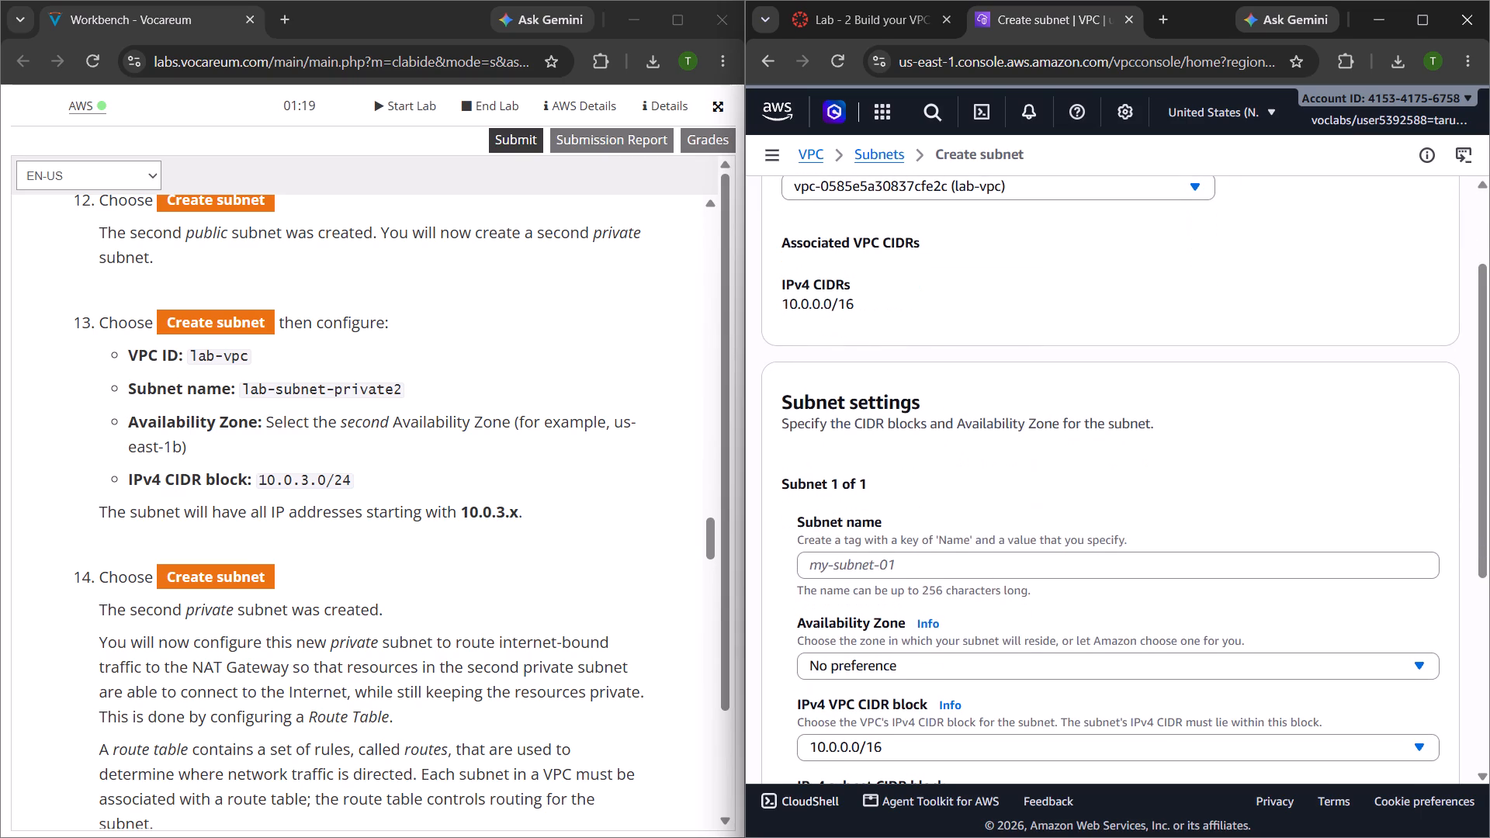
left_click_drag(400, 389, 244, 387)
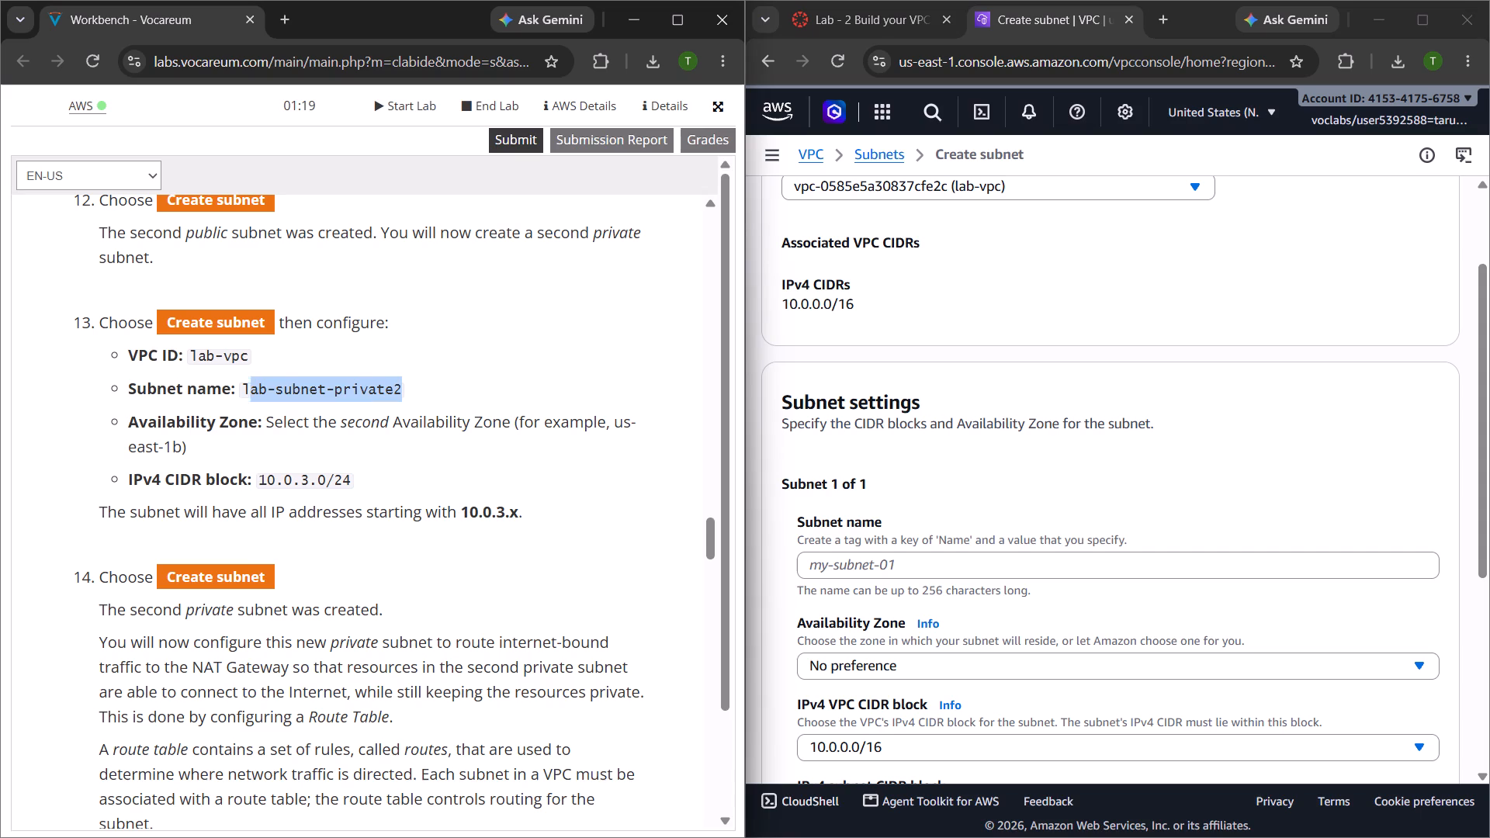
left_click_drag(244, 387, 240, 389)
key("ctrl+c")
left_click(471, 384)
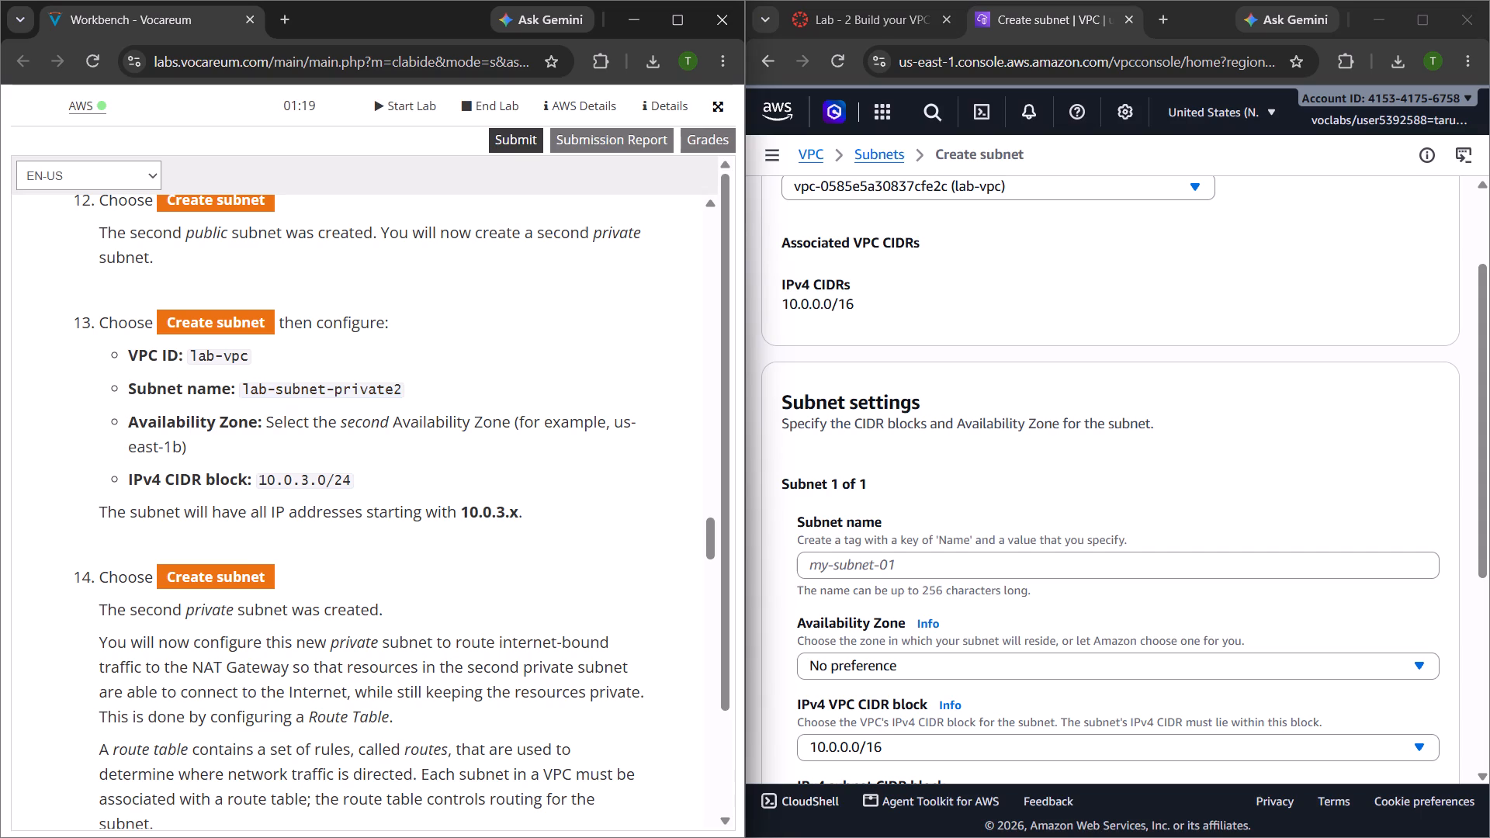
left_click(911, 564)
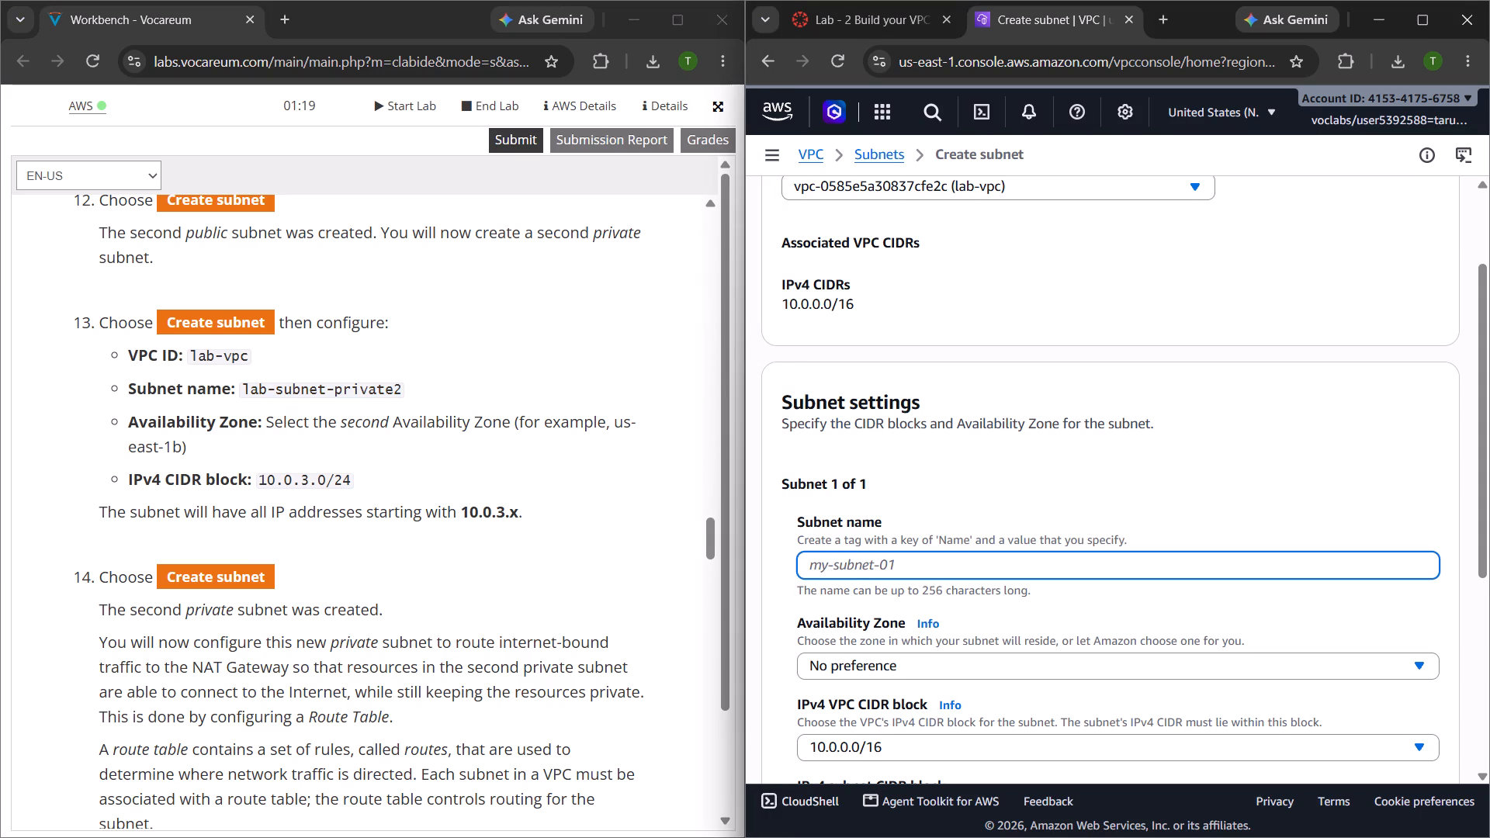
key("ctrl+v")
Set the subnet's Availability Zone to United States (N. Virginia) / use1-az1 (us-east-1b).
scroll(459, 493, "down", 1)
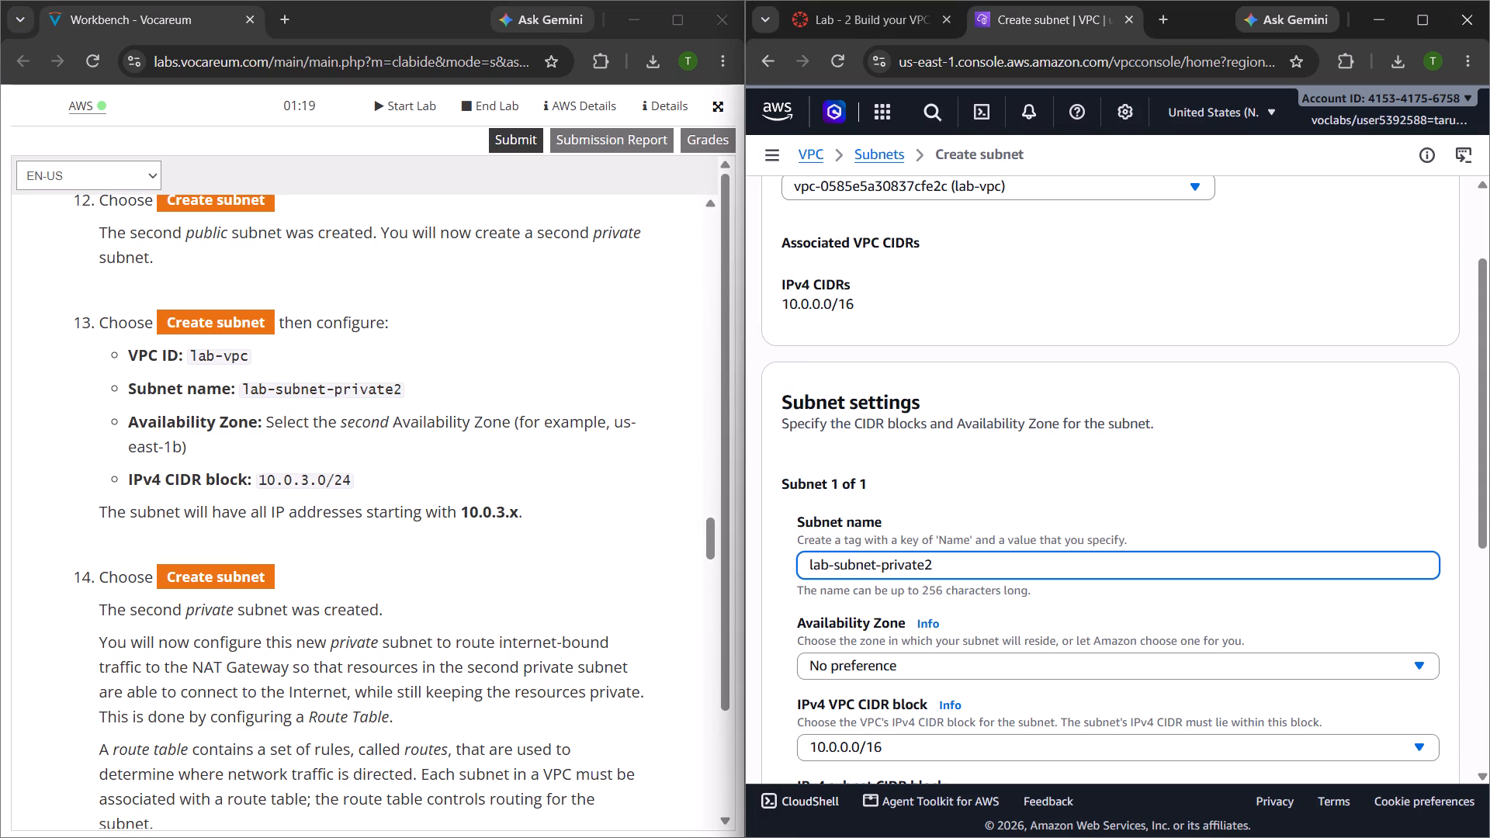
scroll(459, 493, "down", 1)
scroll(996, 550, "down", 2)
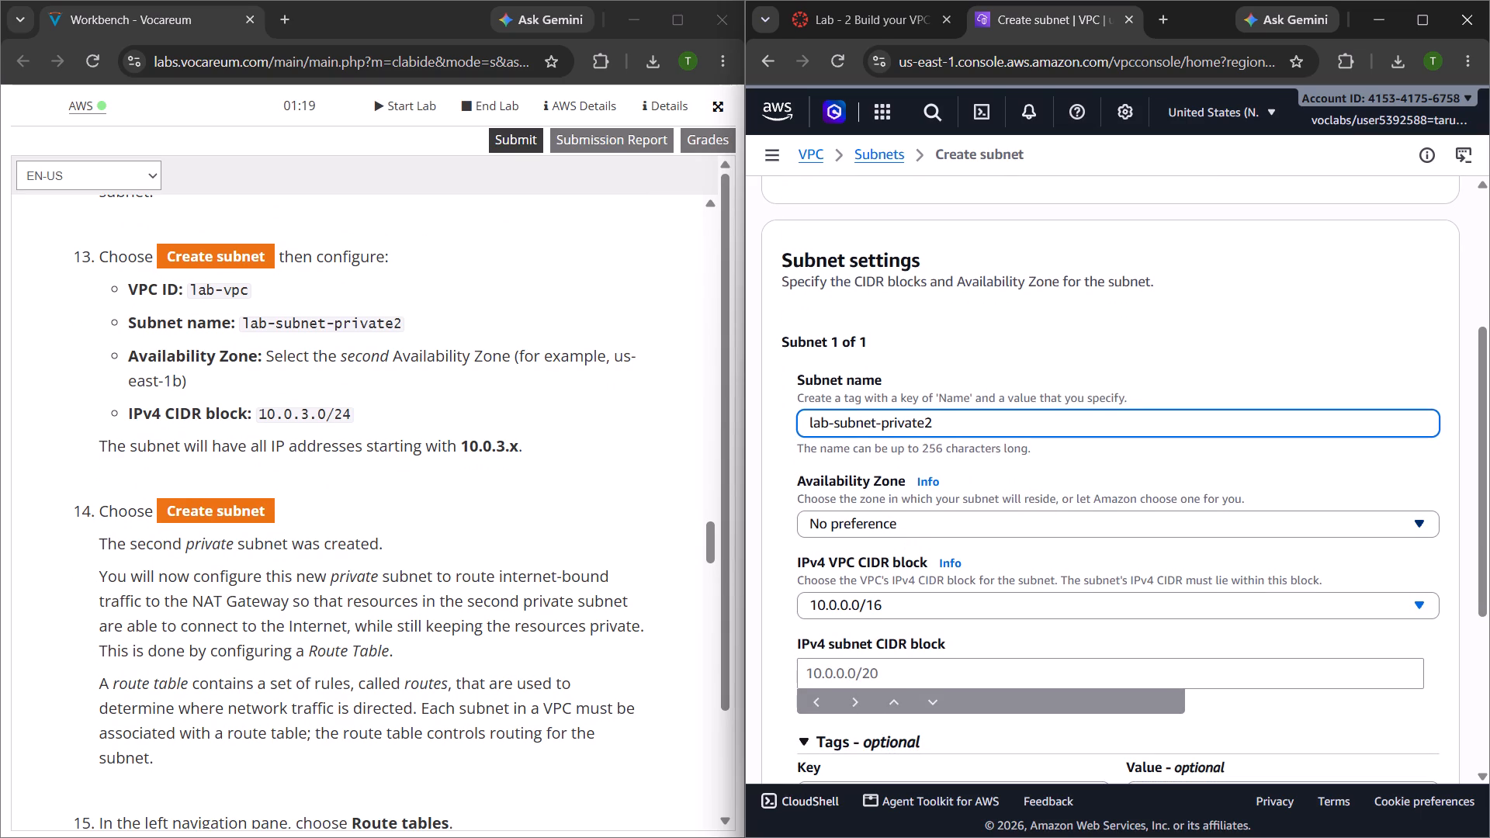
left_click(953, 522)
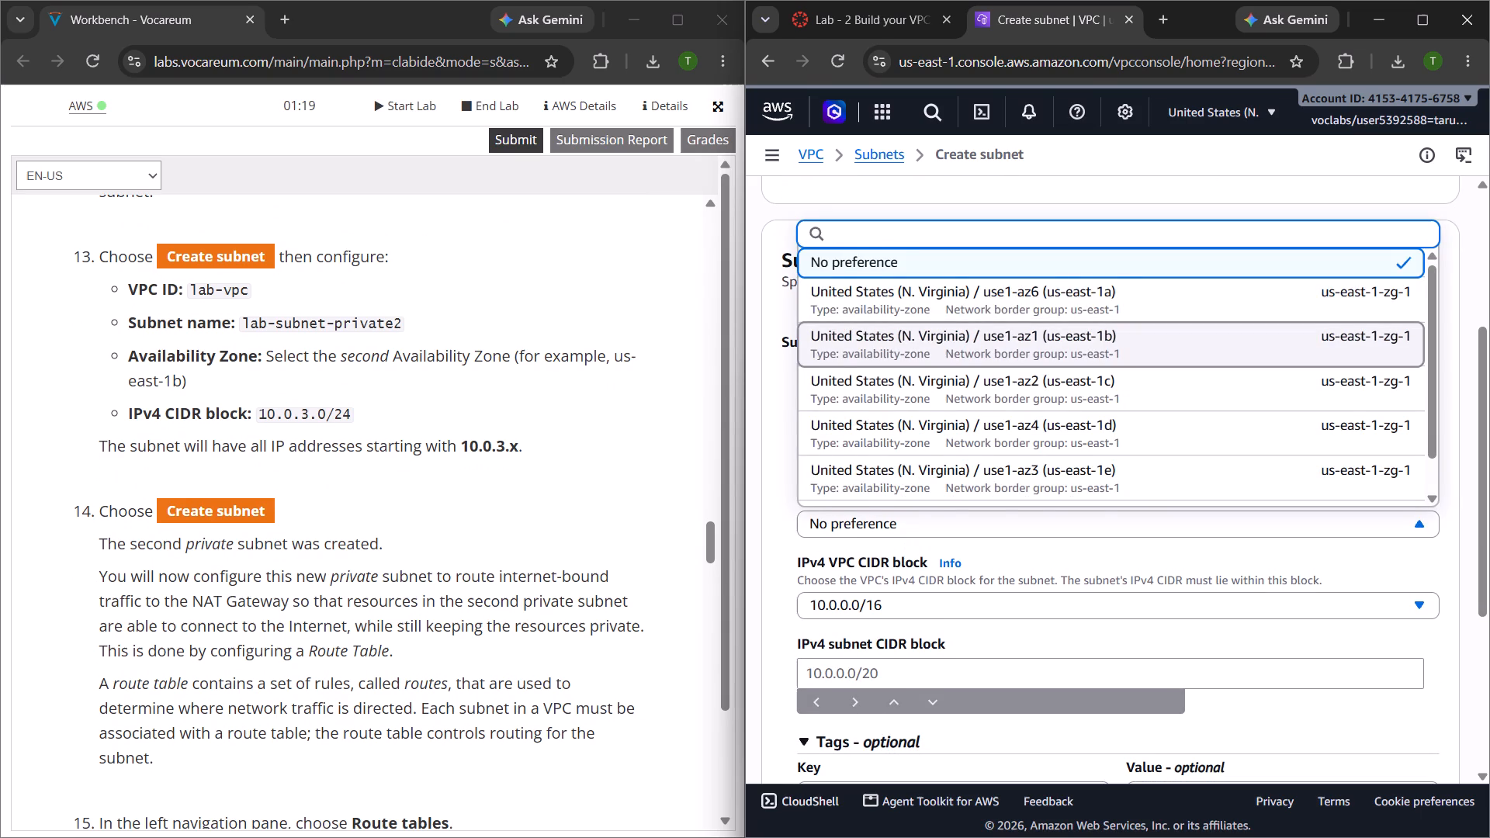
left_click(994, 355)
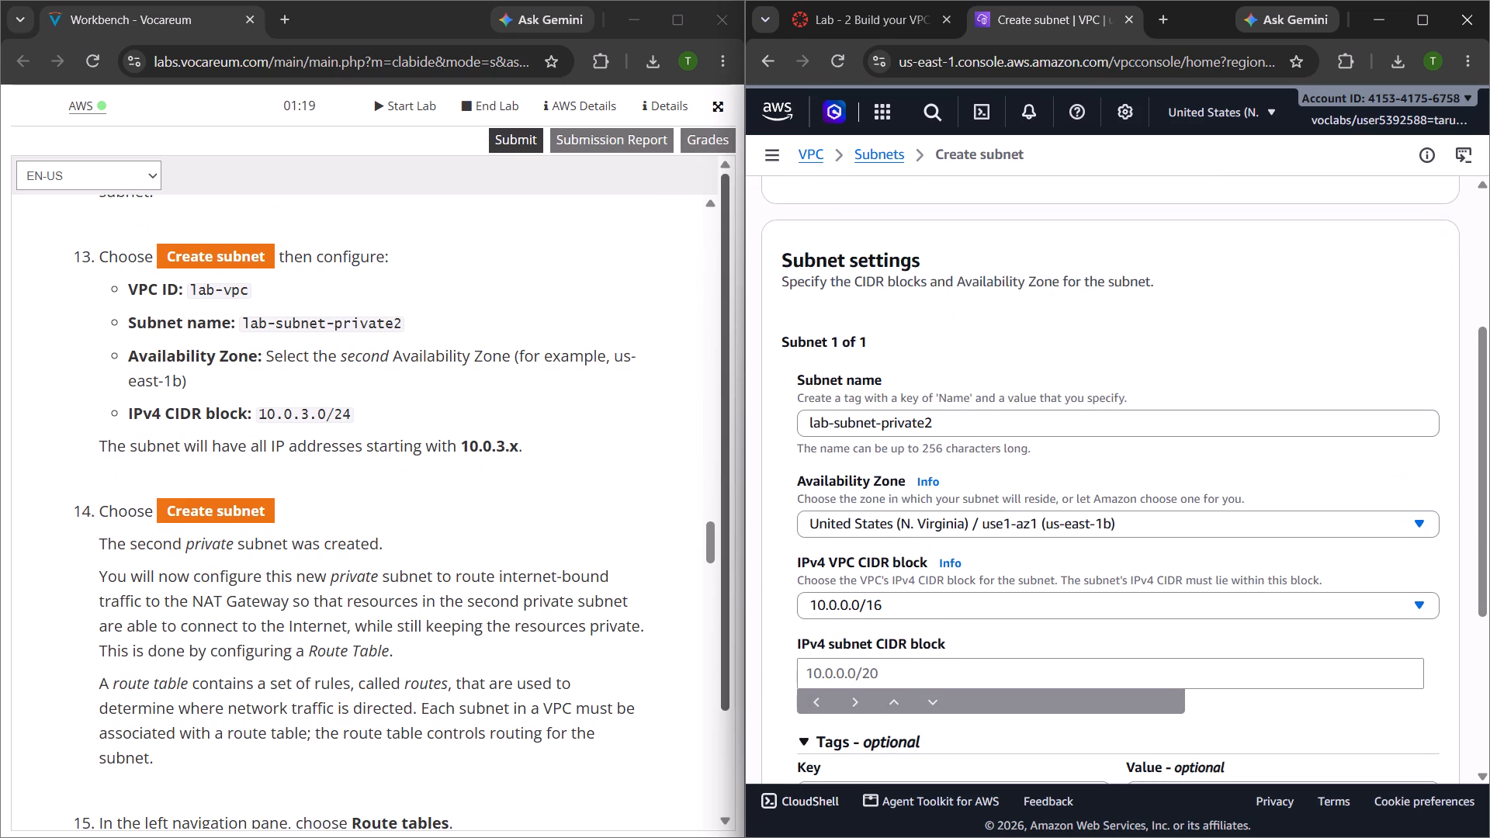
Copy 10.0.3.0/24 from step 13 of the instructions into the IPv4 subnet CIDR block and create the subnet.
left_click_drag(348, 407, 251, 414)
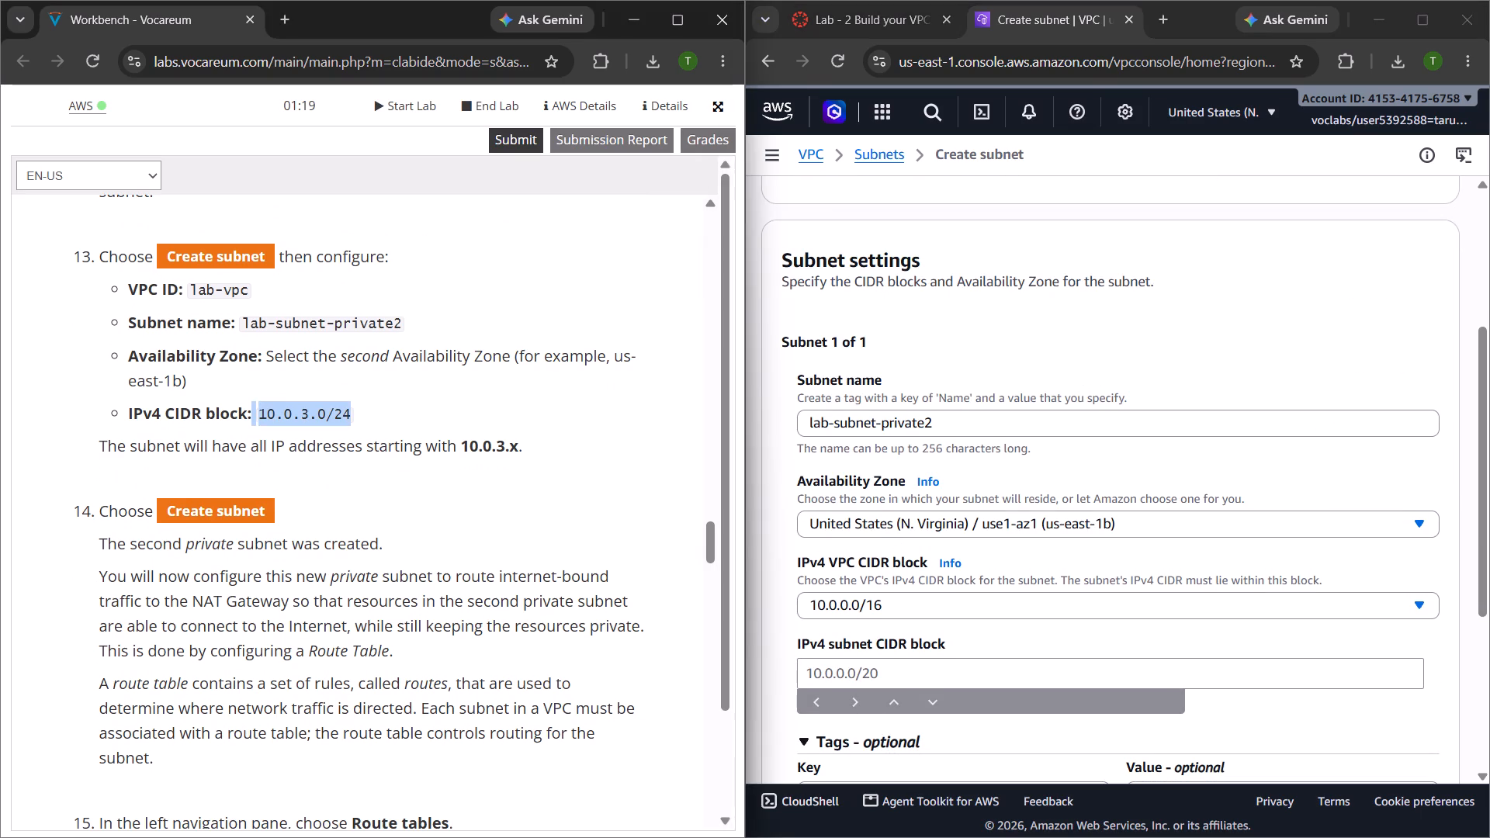
left_click_drag(251, 414, 258, 419)
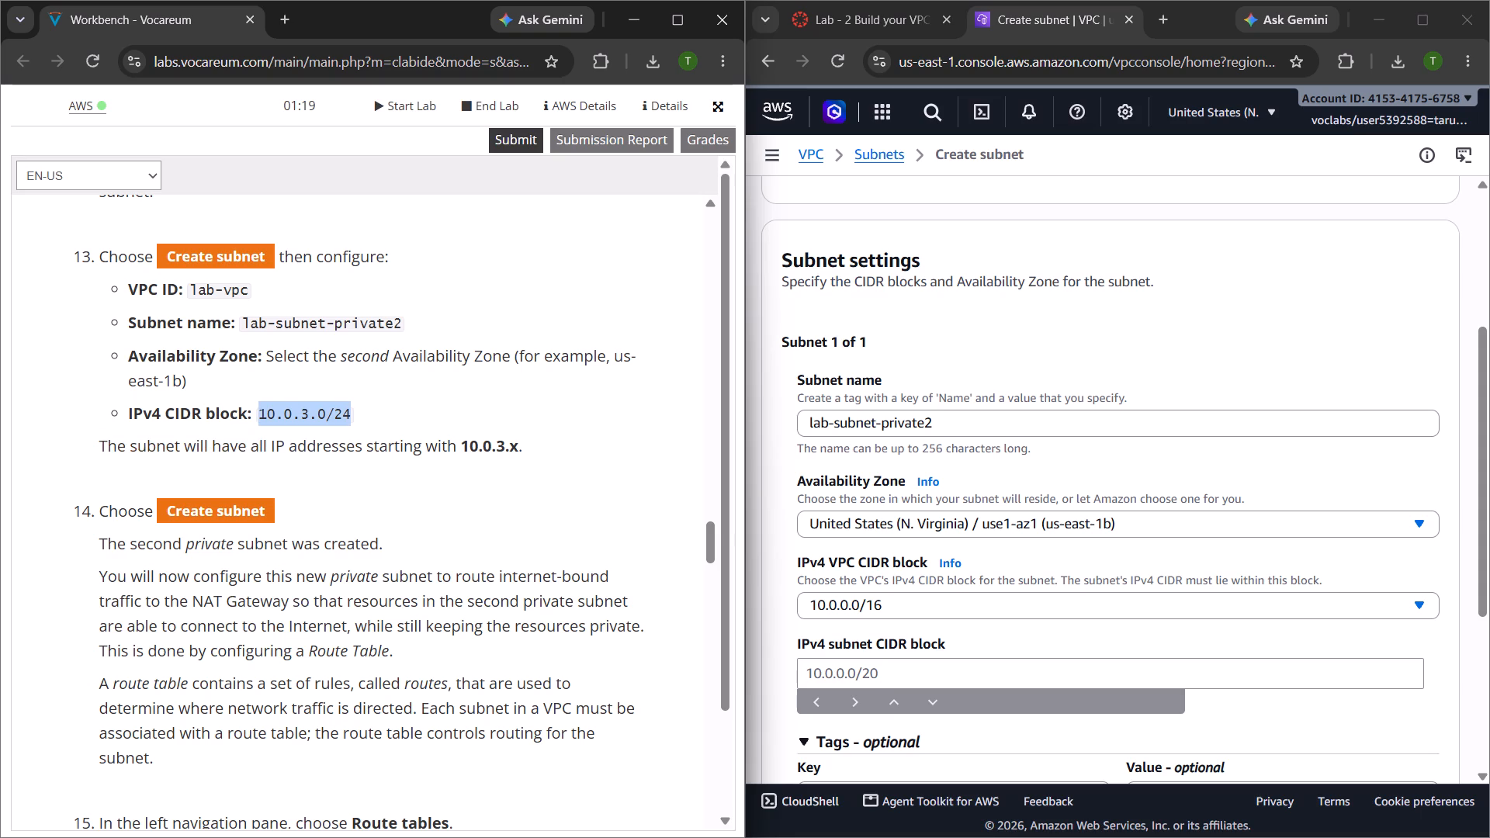
key("ctrl+c")
left_click(464, 407)
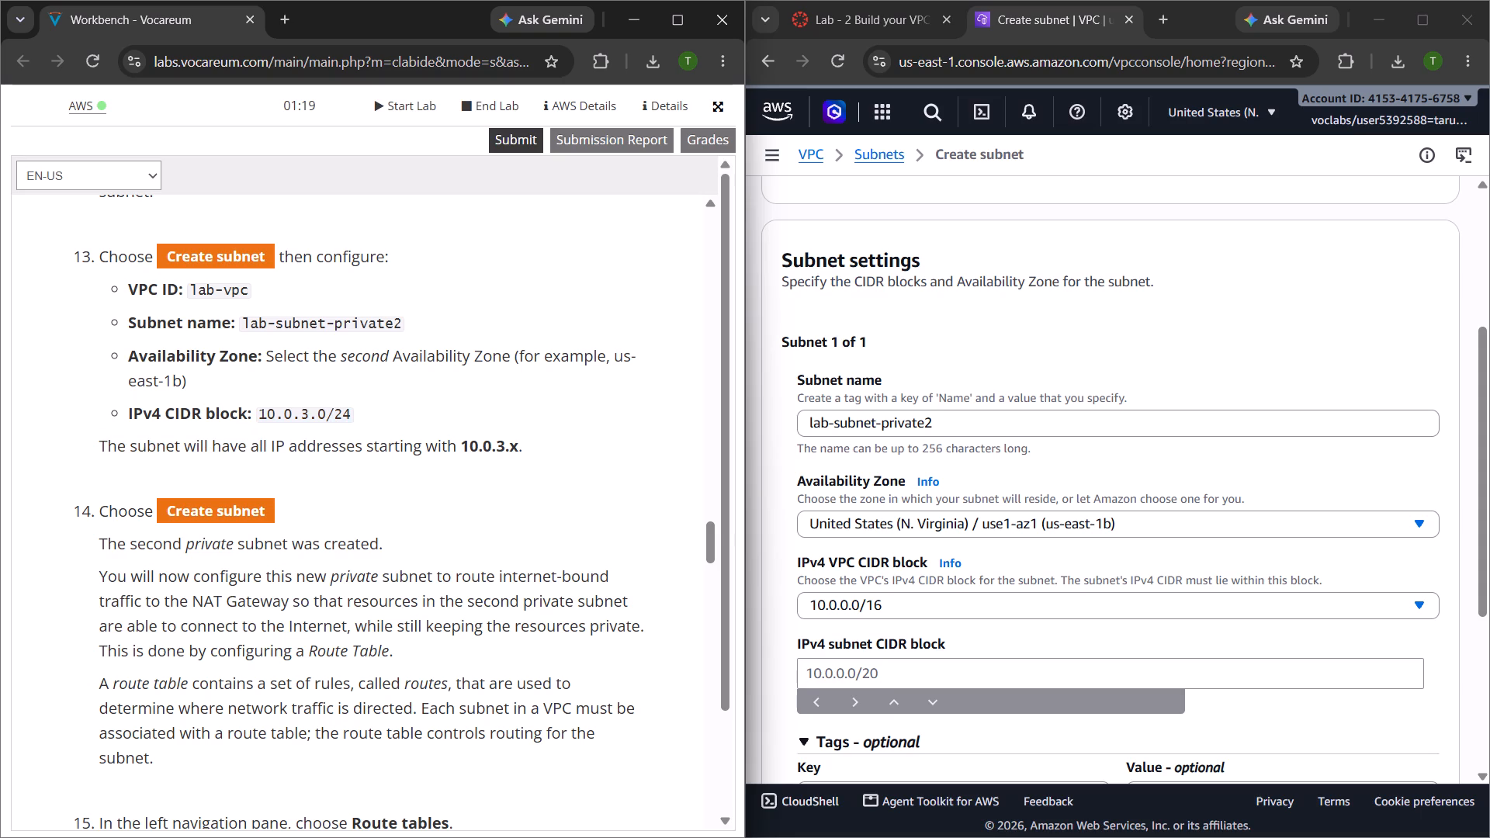
scroll(922, 480, "down", 1)
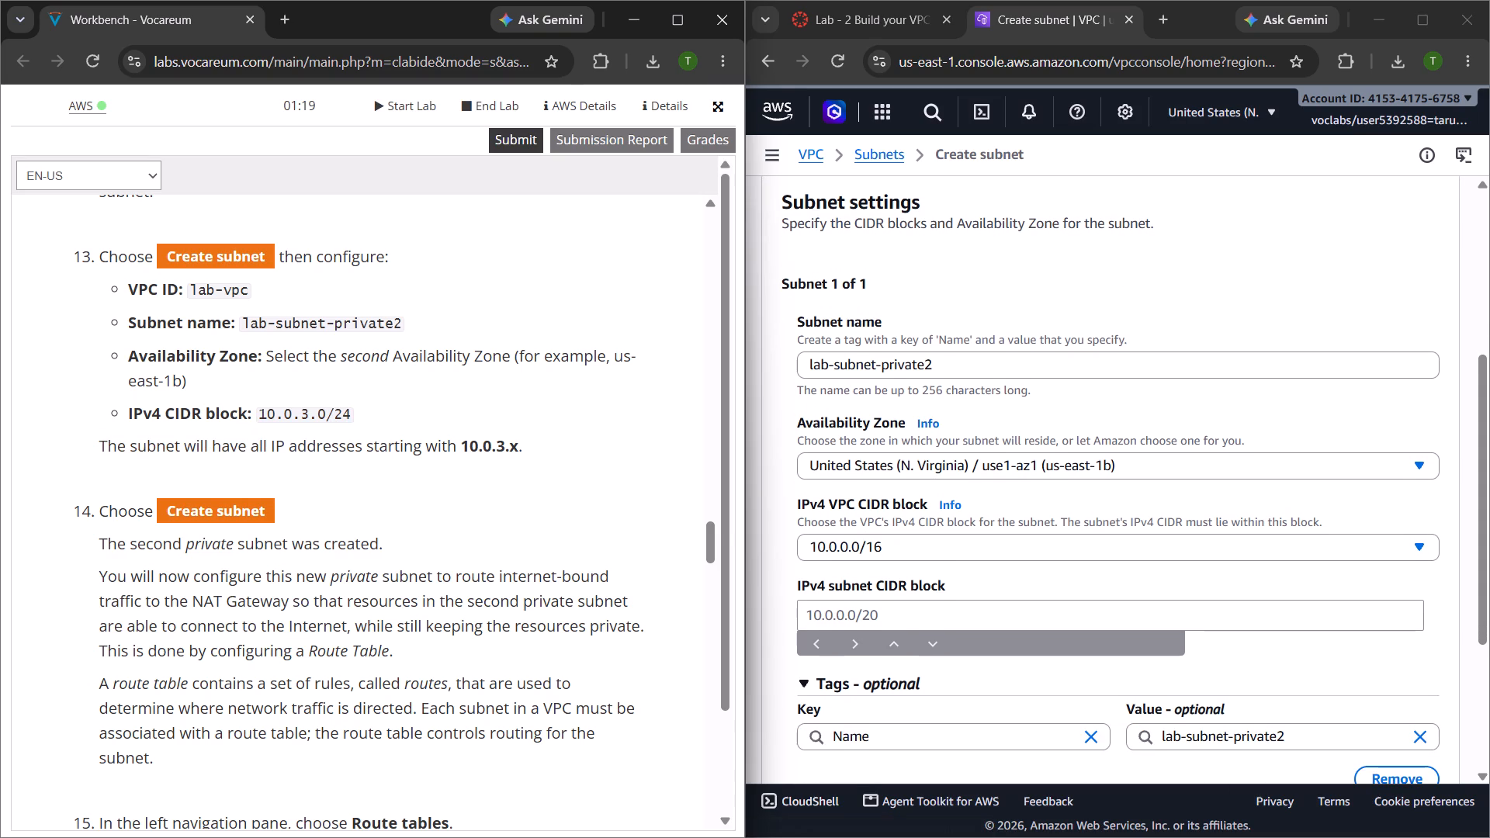
left_click(874, 614)
key("ctrl+v")
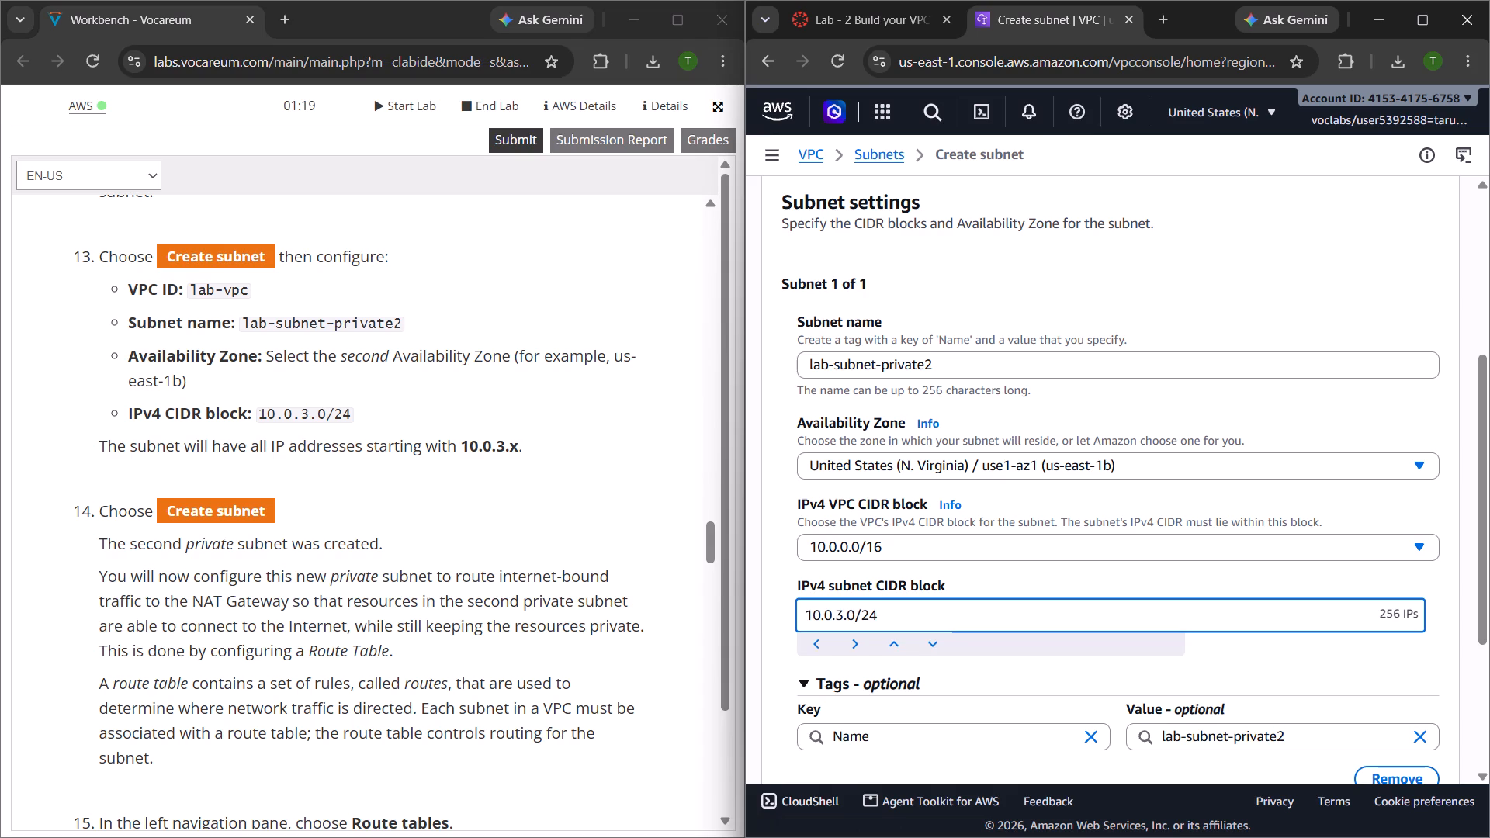
scroll(874, 614, "down", 3)
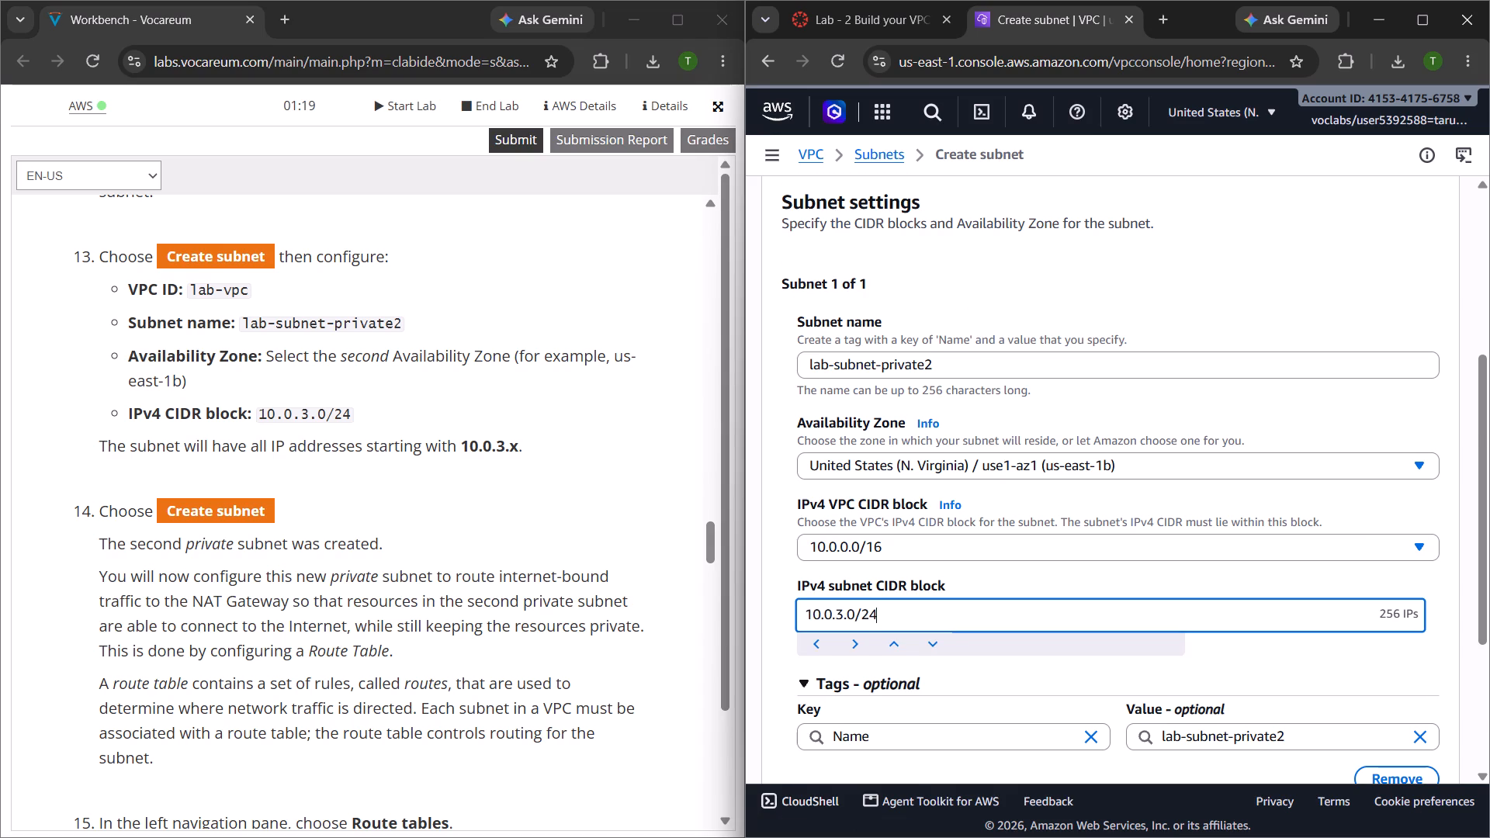
scroll(1002, 481, "down", 6)
left_click(1406, 746)
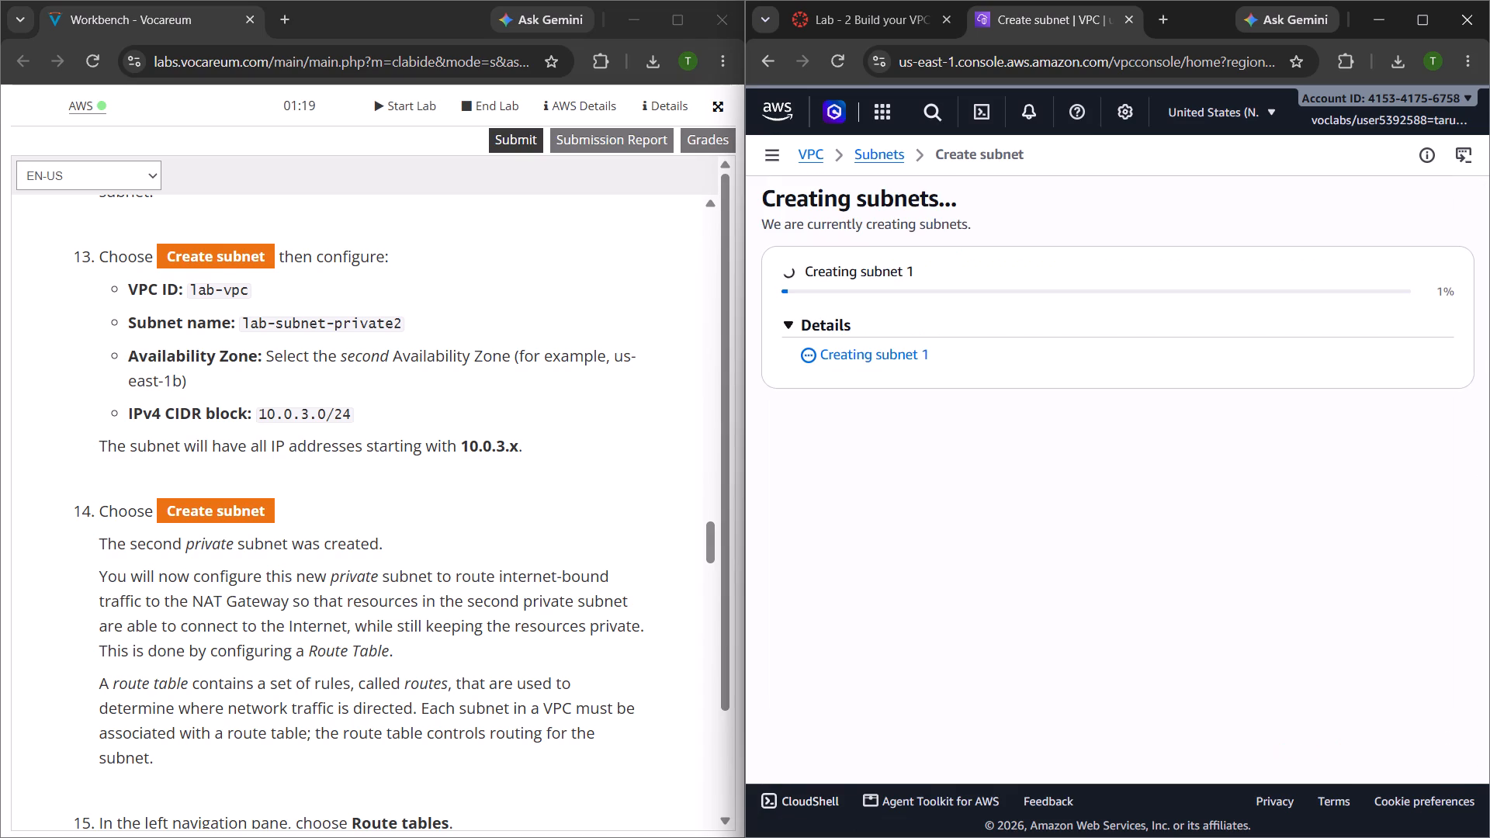
Open the VPC route tables, refresh the list and select the lab-rtb-private1-us-east-1a route table.
scroll(445, 561, "down", 5)
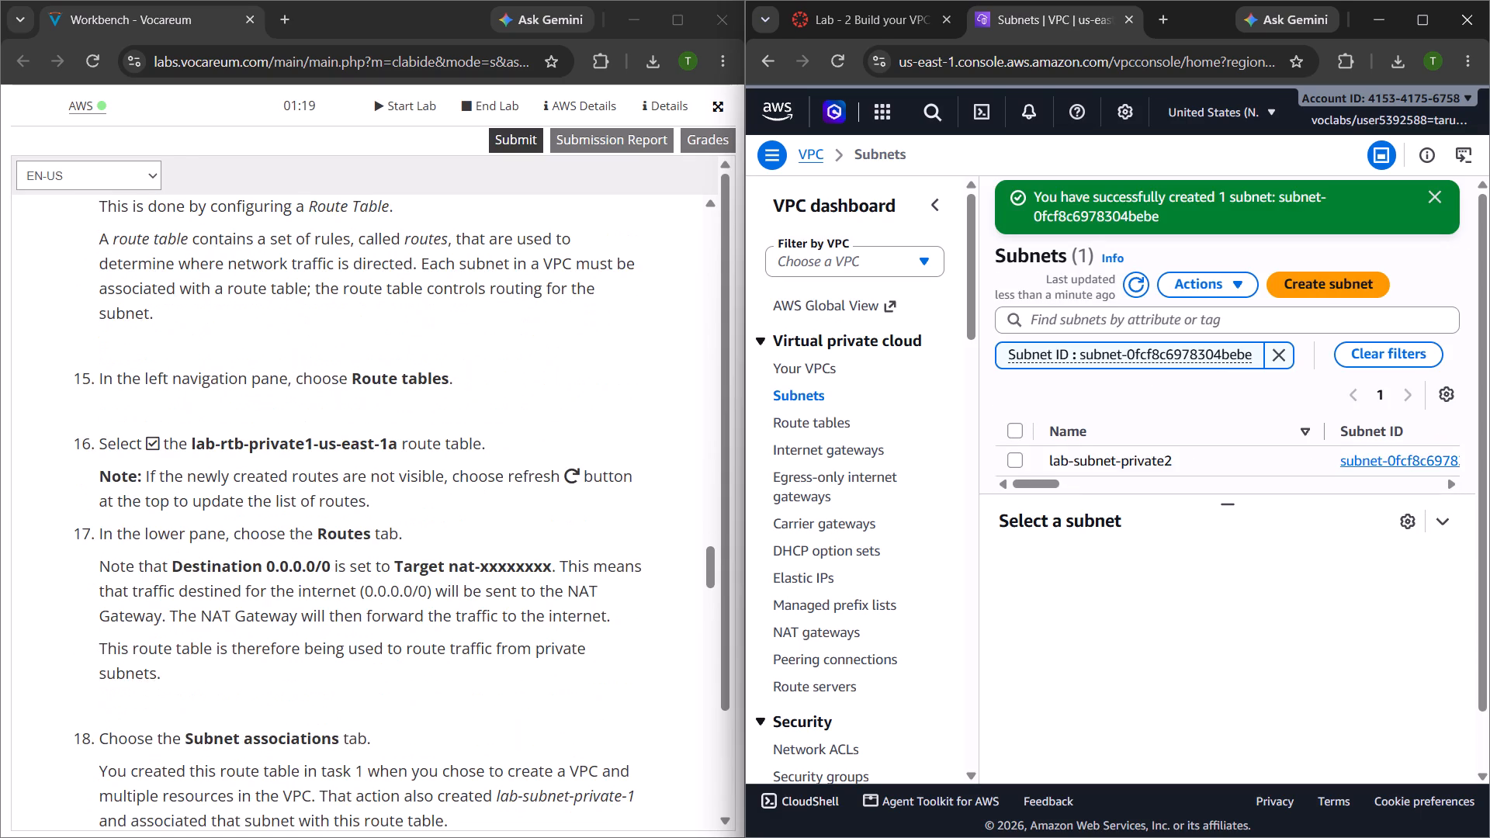
left_click(813, 424)
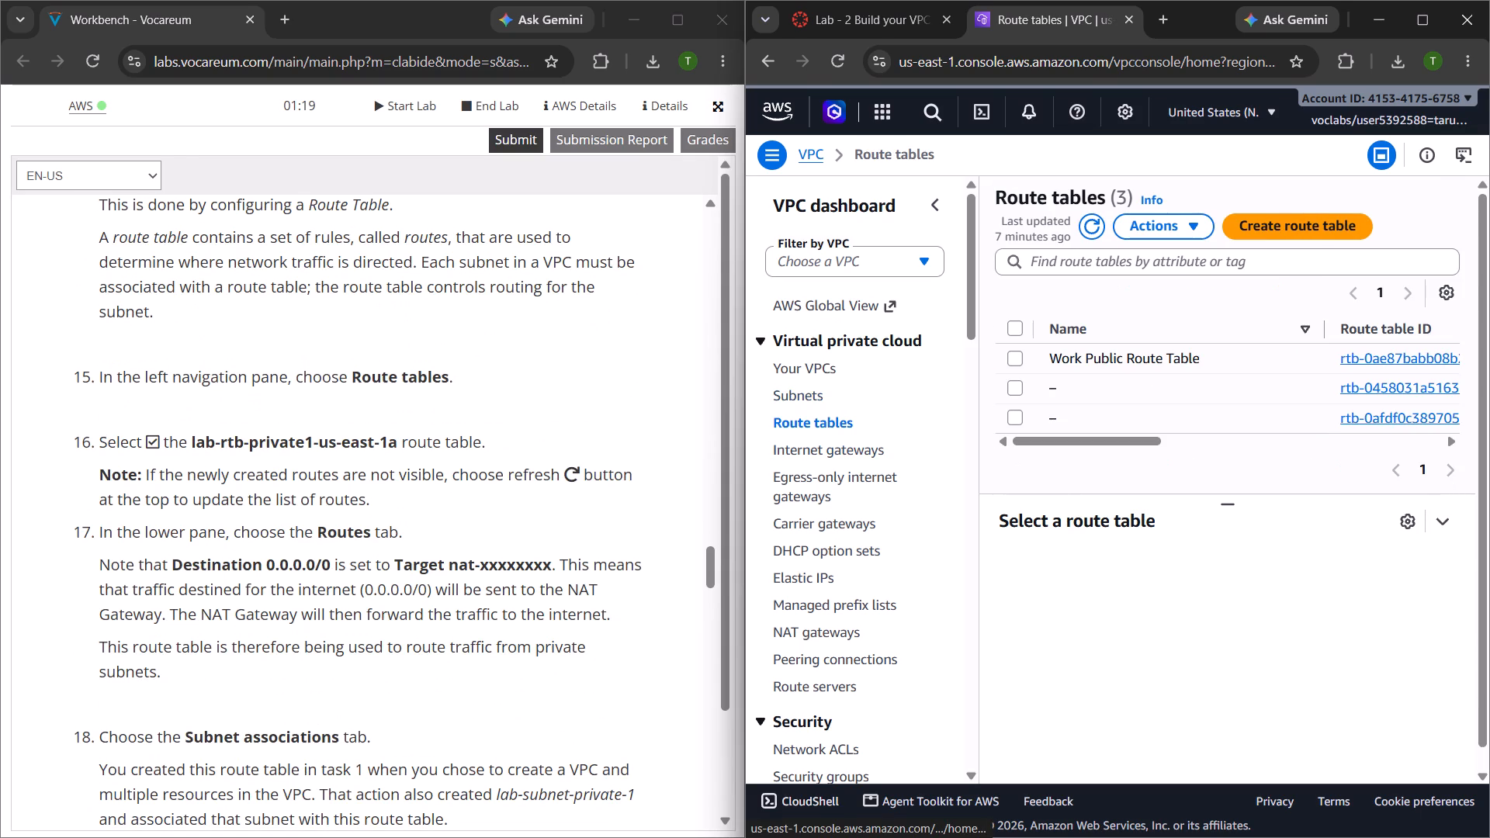
left_click(1090, 229)
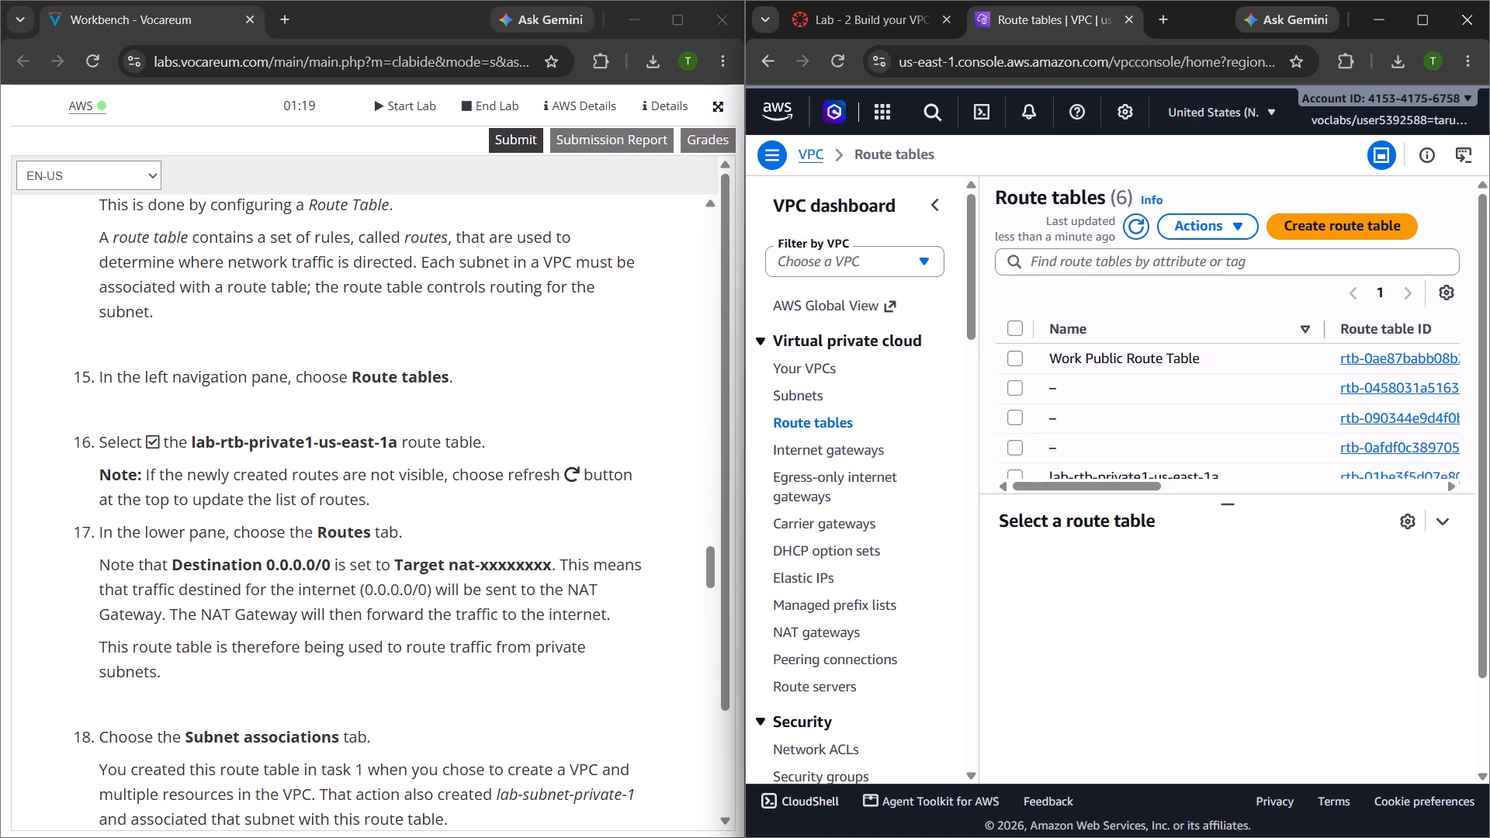
scroll(1104, 422, "down", 1)
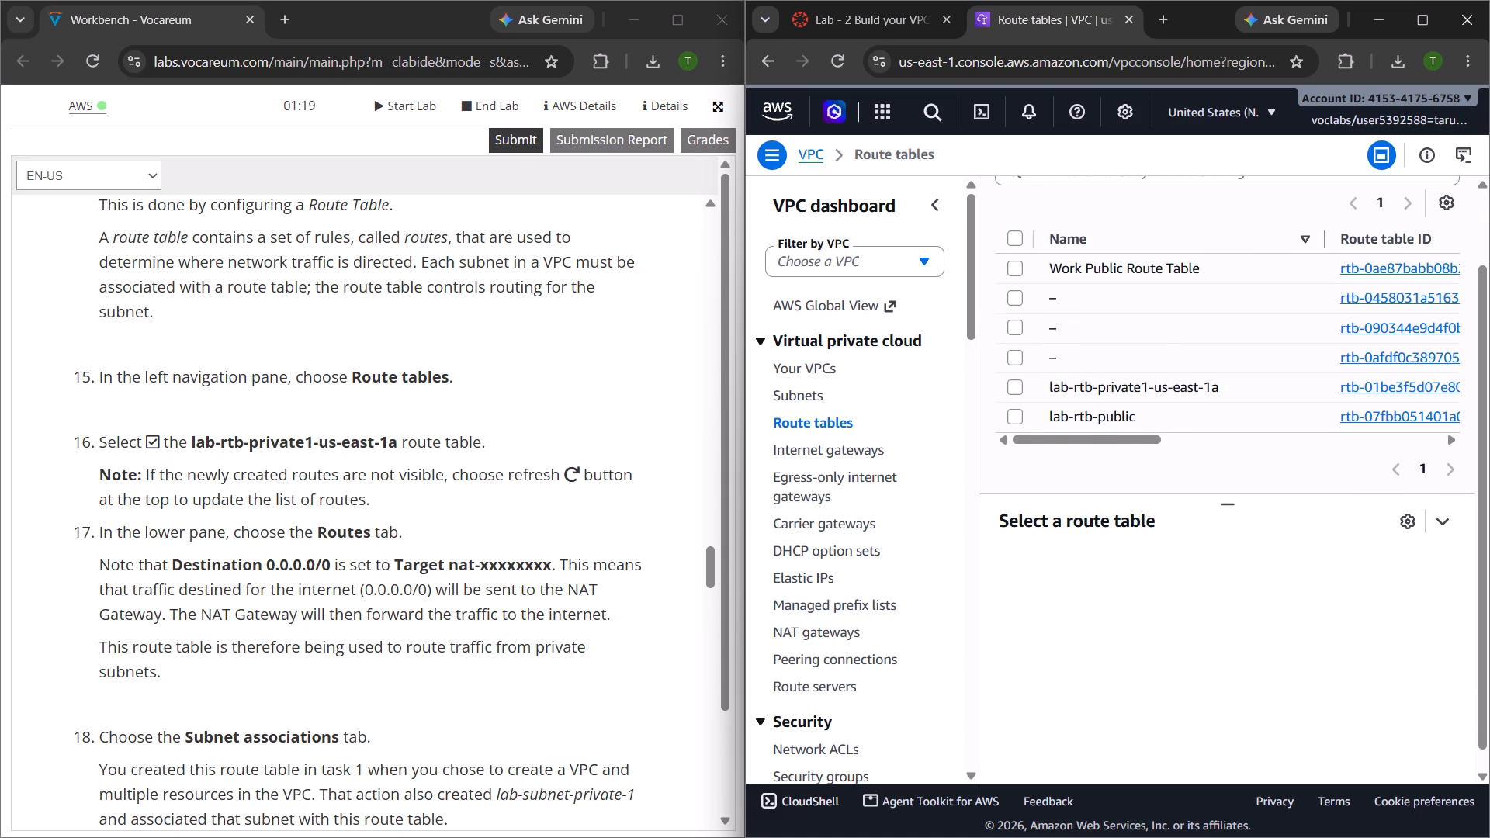
left_click(1012, 388)
Examine the details and the routes of the lab-rtb-private1-us-east-1a route table.
scroll(1144, 499, "down", 1)
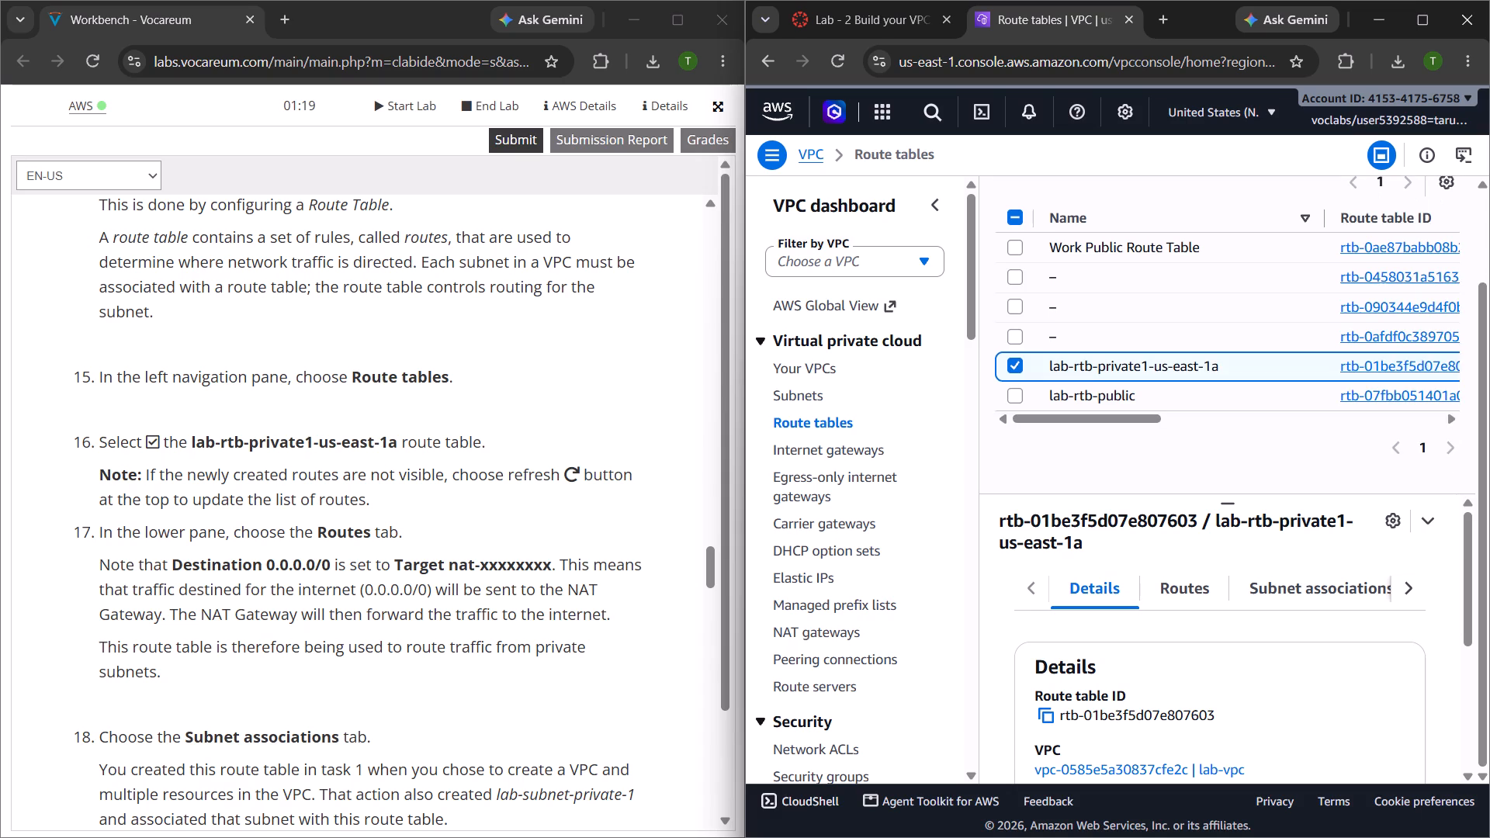
scroll(1144, 499, "down", 1)
scroll(1226, 686, "down", 2)
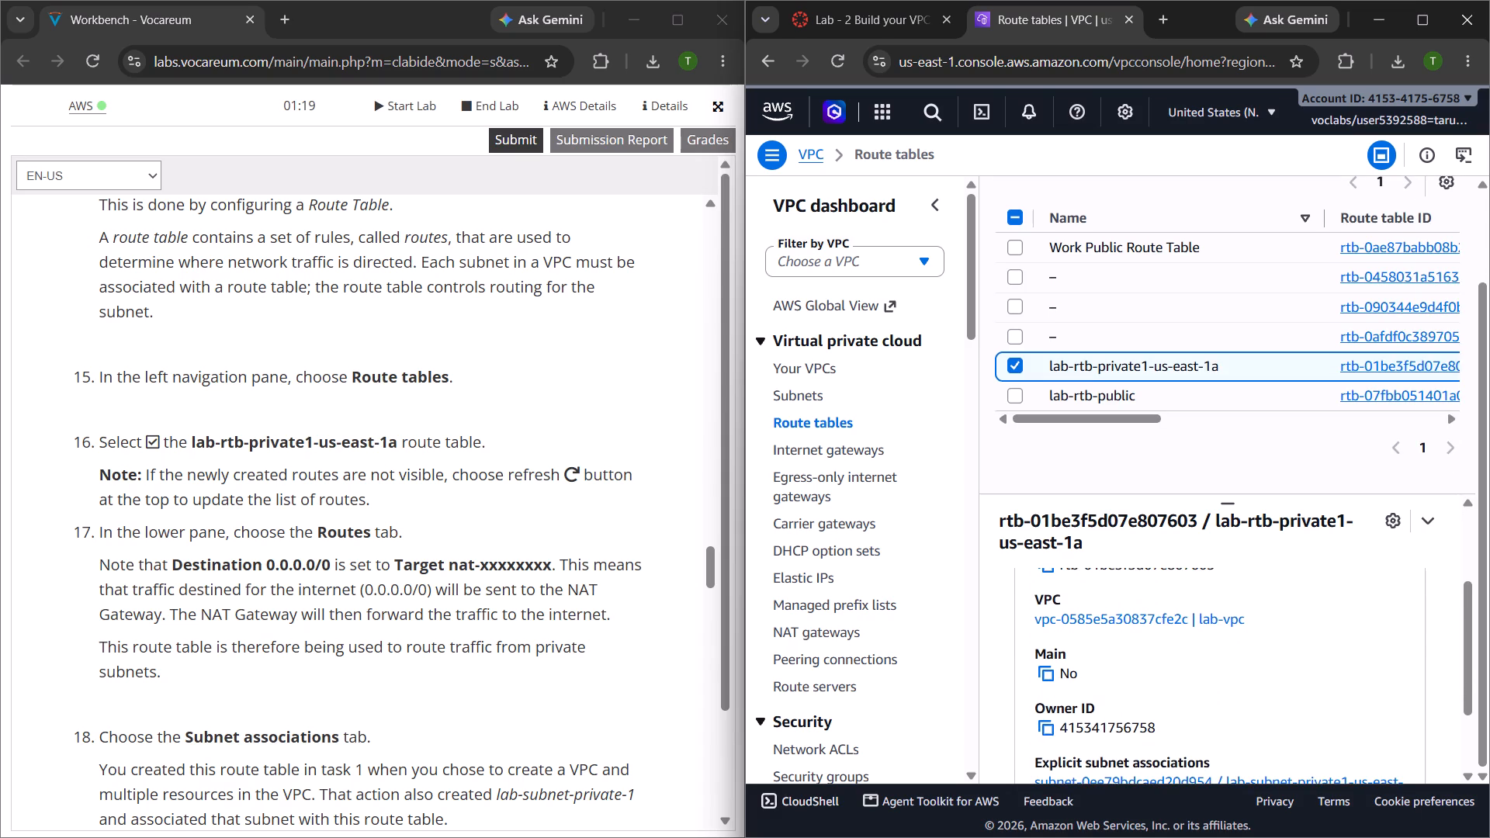
scroll(1226, 686, "up", 3)
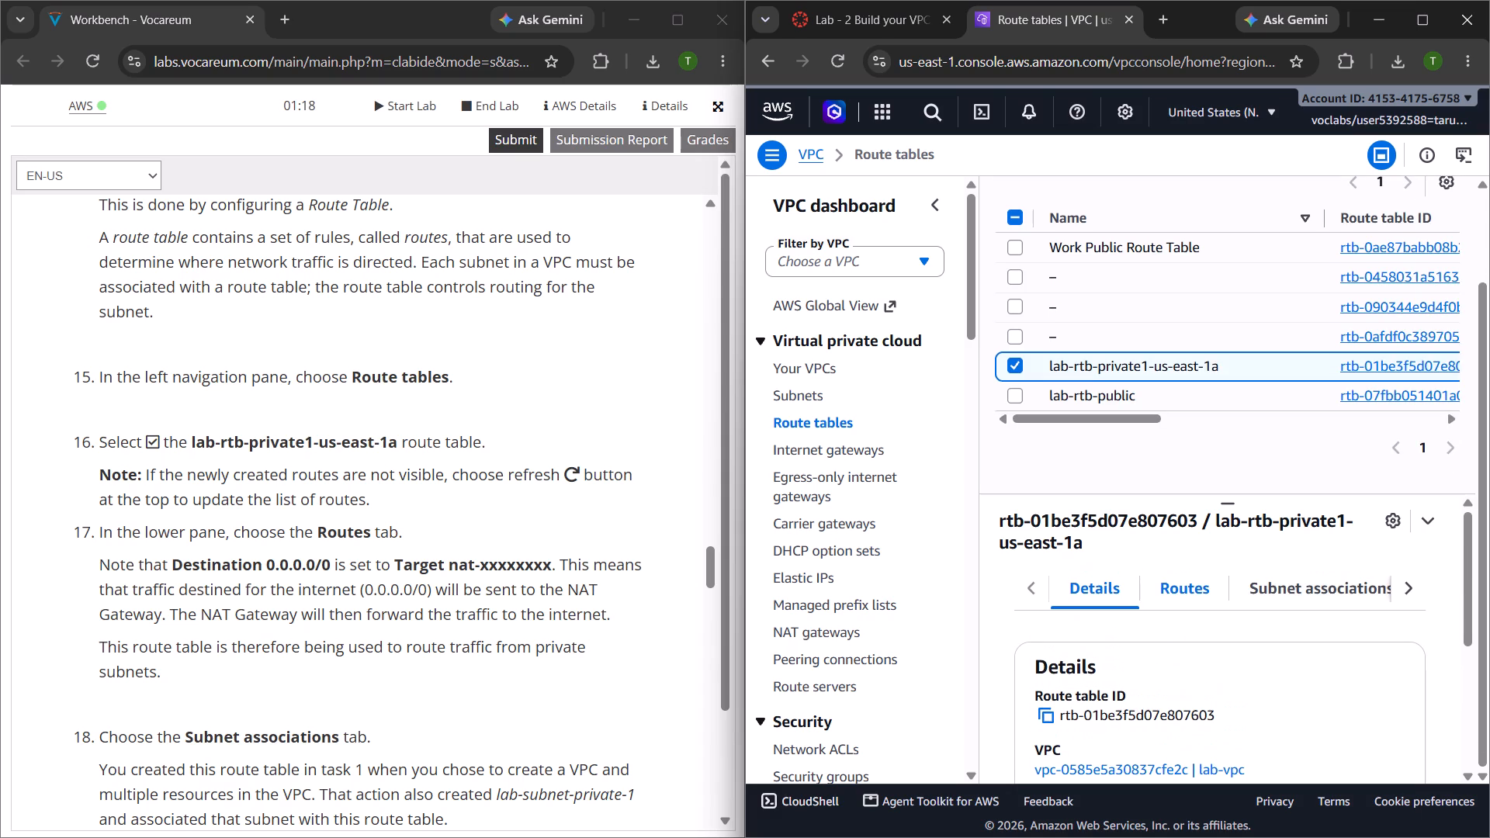
left_click(1197, 597)
scroll(1207, 331, "down", 1)
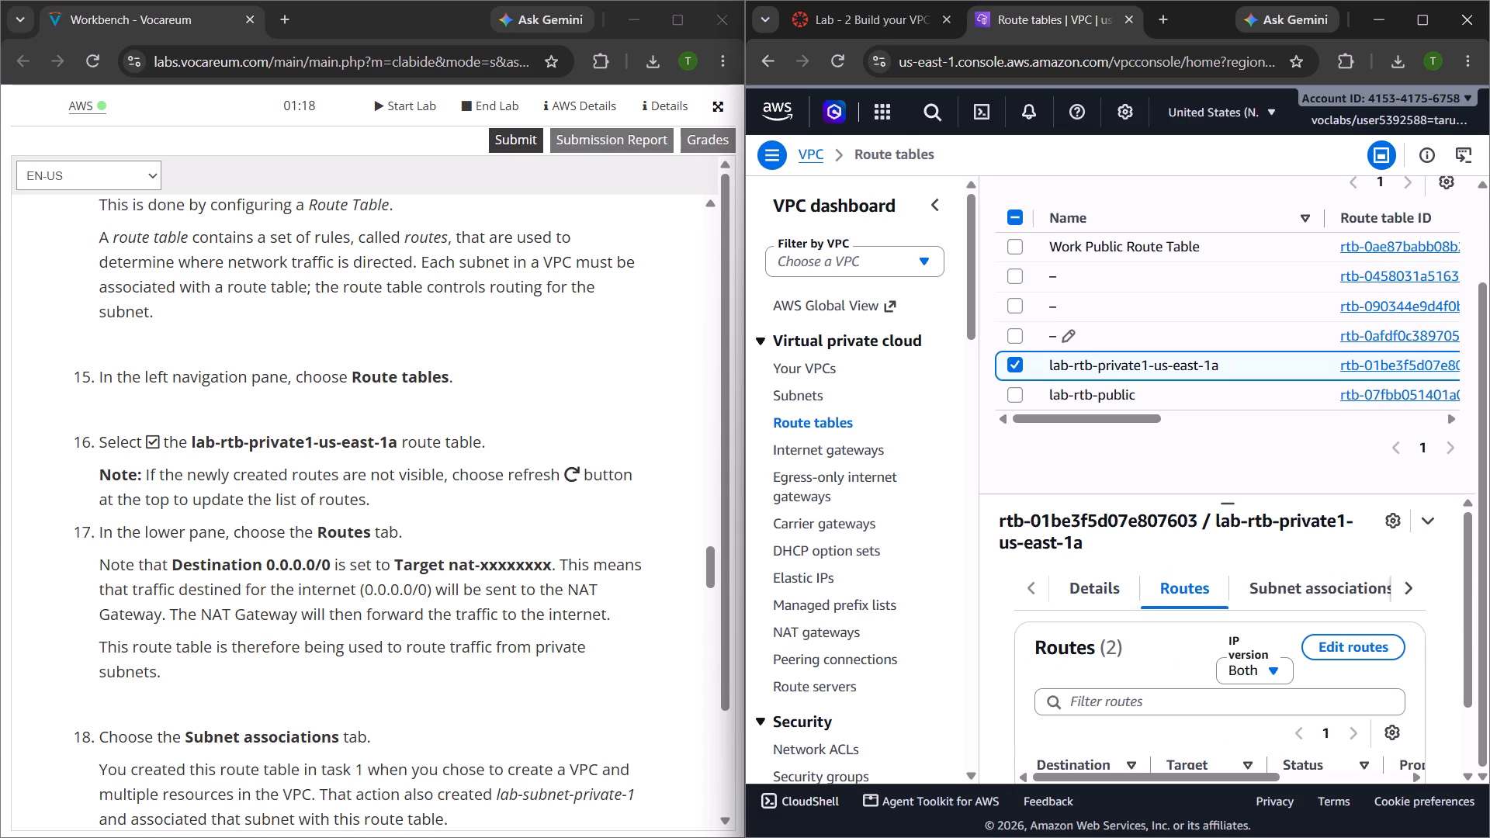
Read instruction steps 18 to 21 and examine the subnet associations of the lab-rtb-private1-us-east-1a route table.
scroll(1207, 331, "down", 1)
scroll(504, 565, "down", 3)
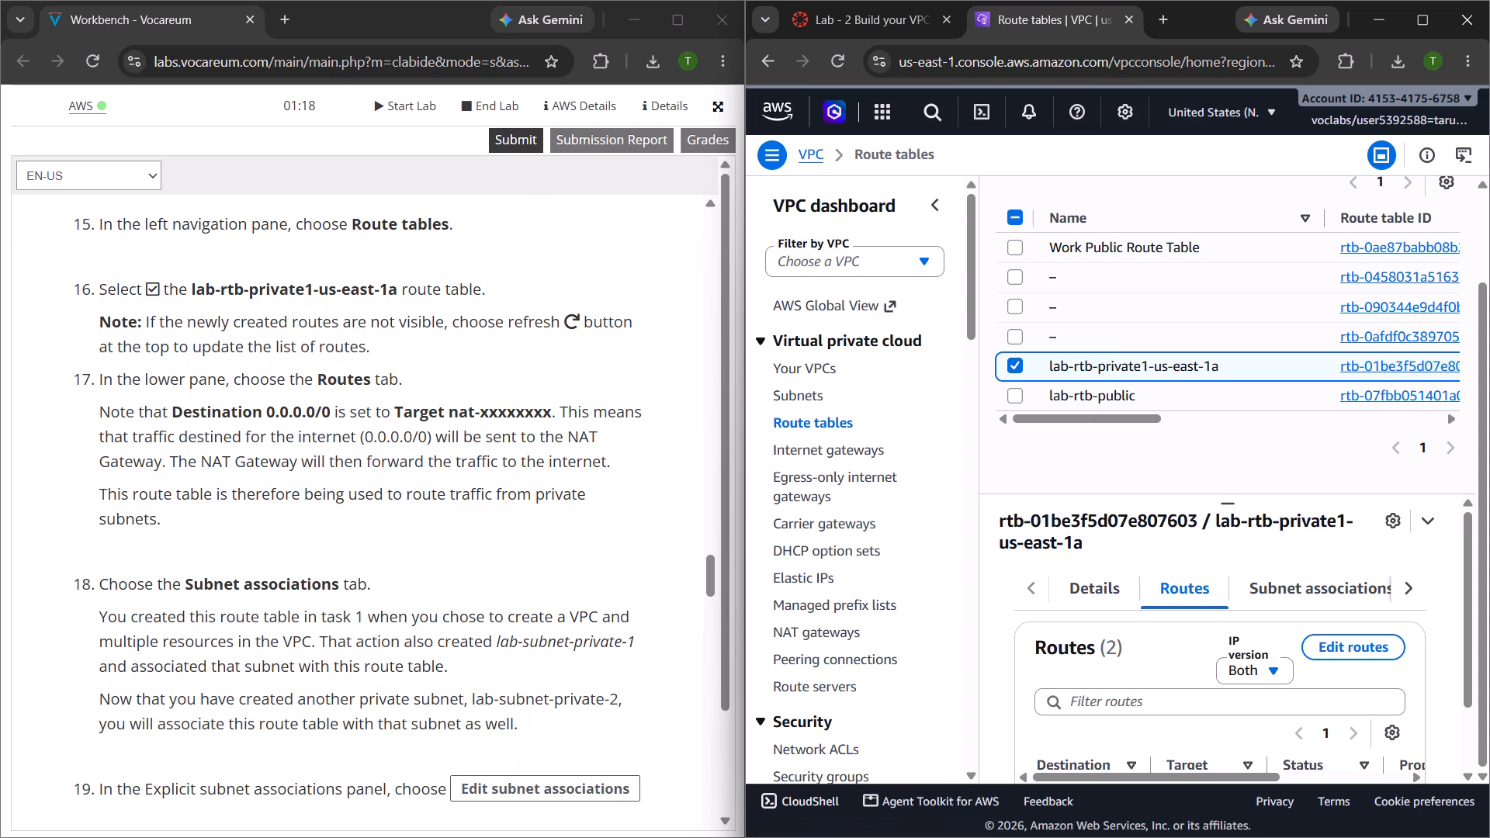
left_click(1250, 590)
scroll(524, 628, "down", 2)
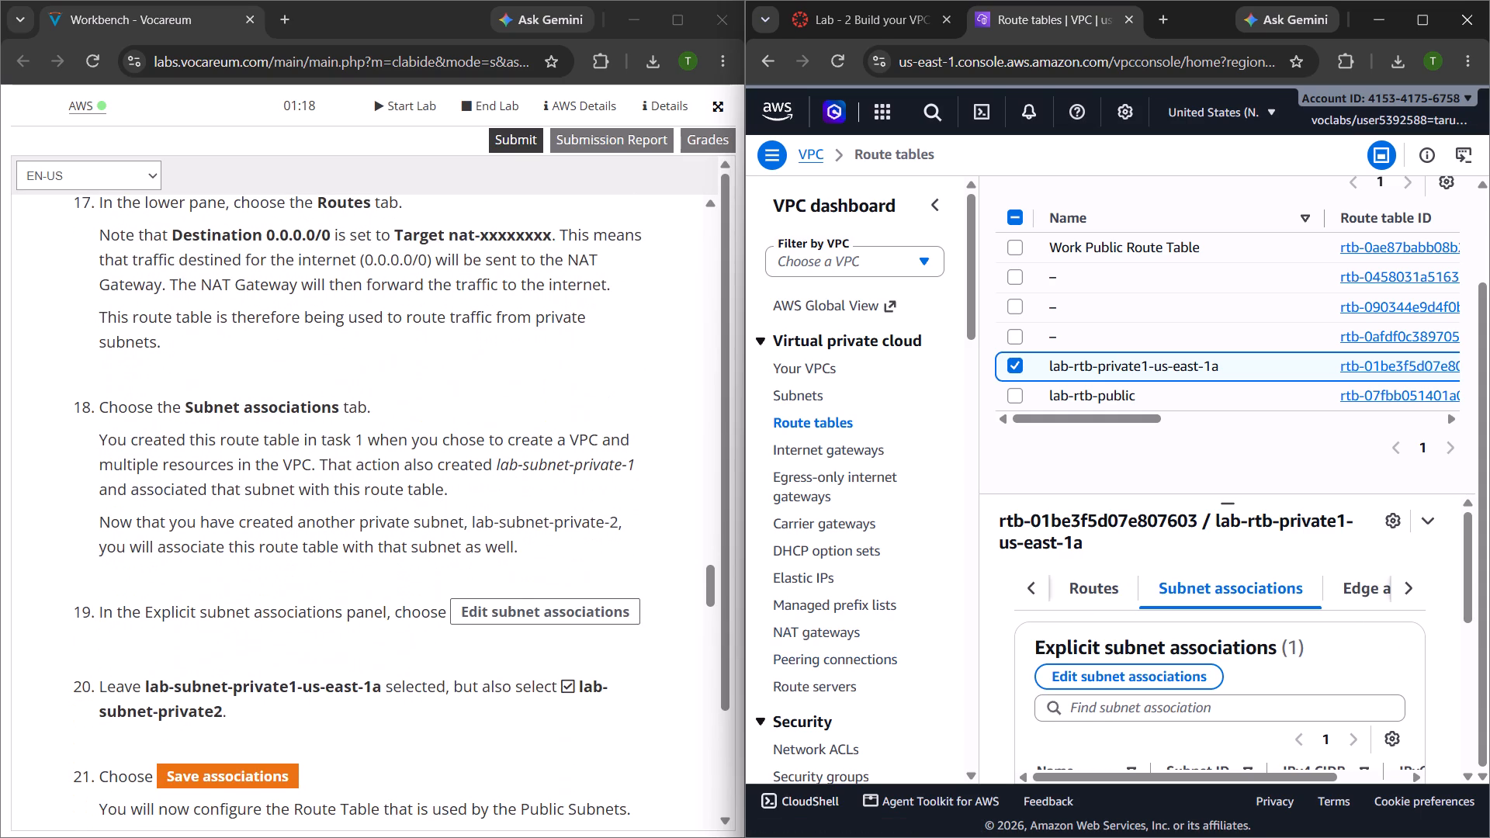
scroll(1189, 689, "down", 3)
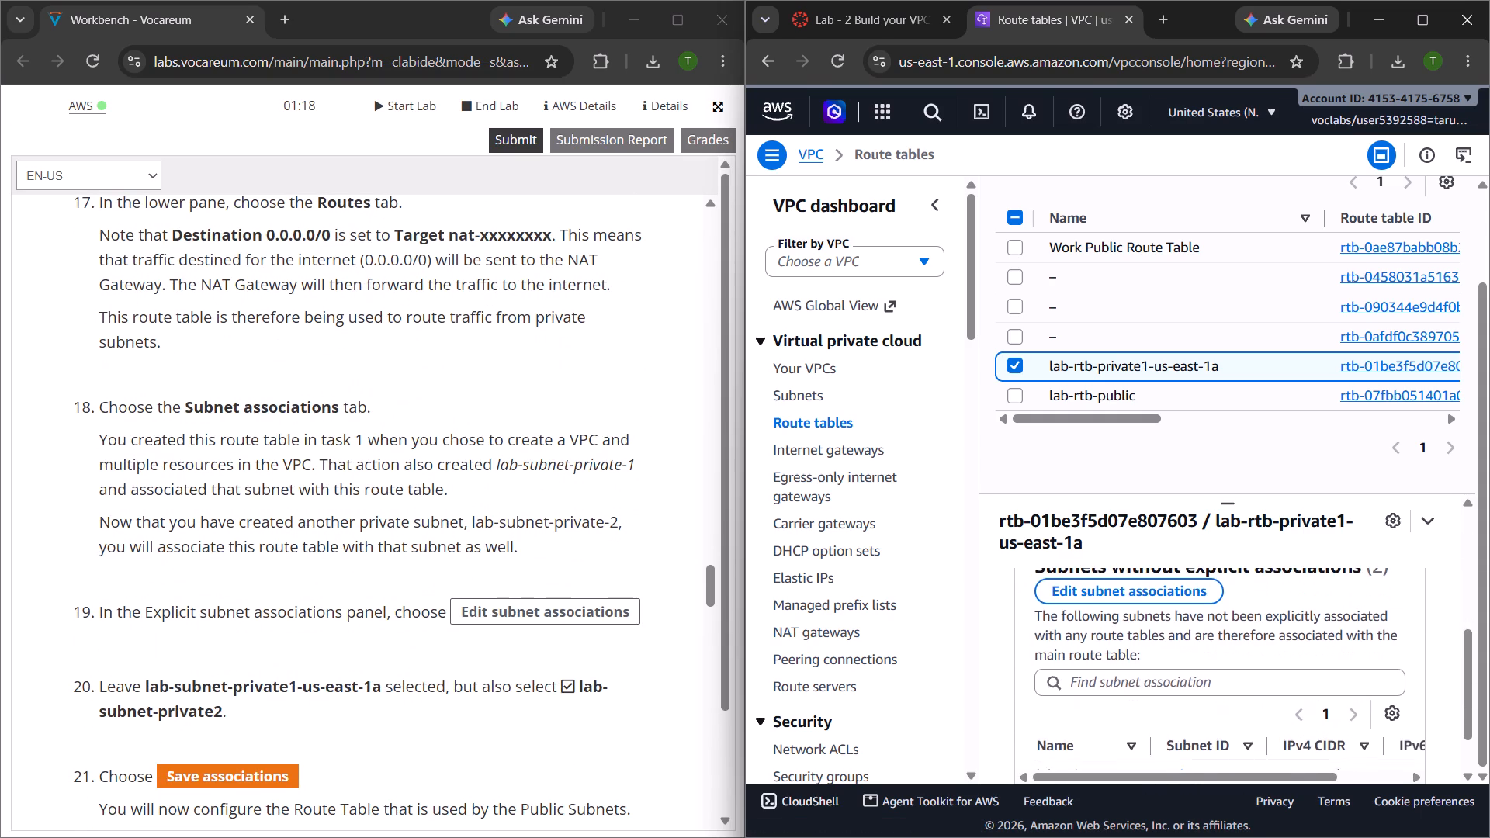
scroll(1189, 689, "down", 3)
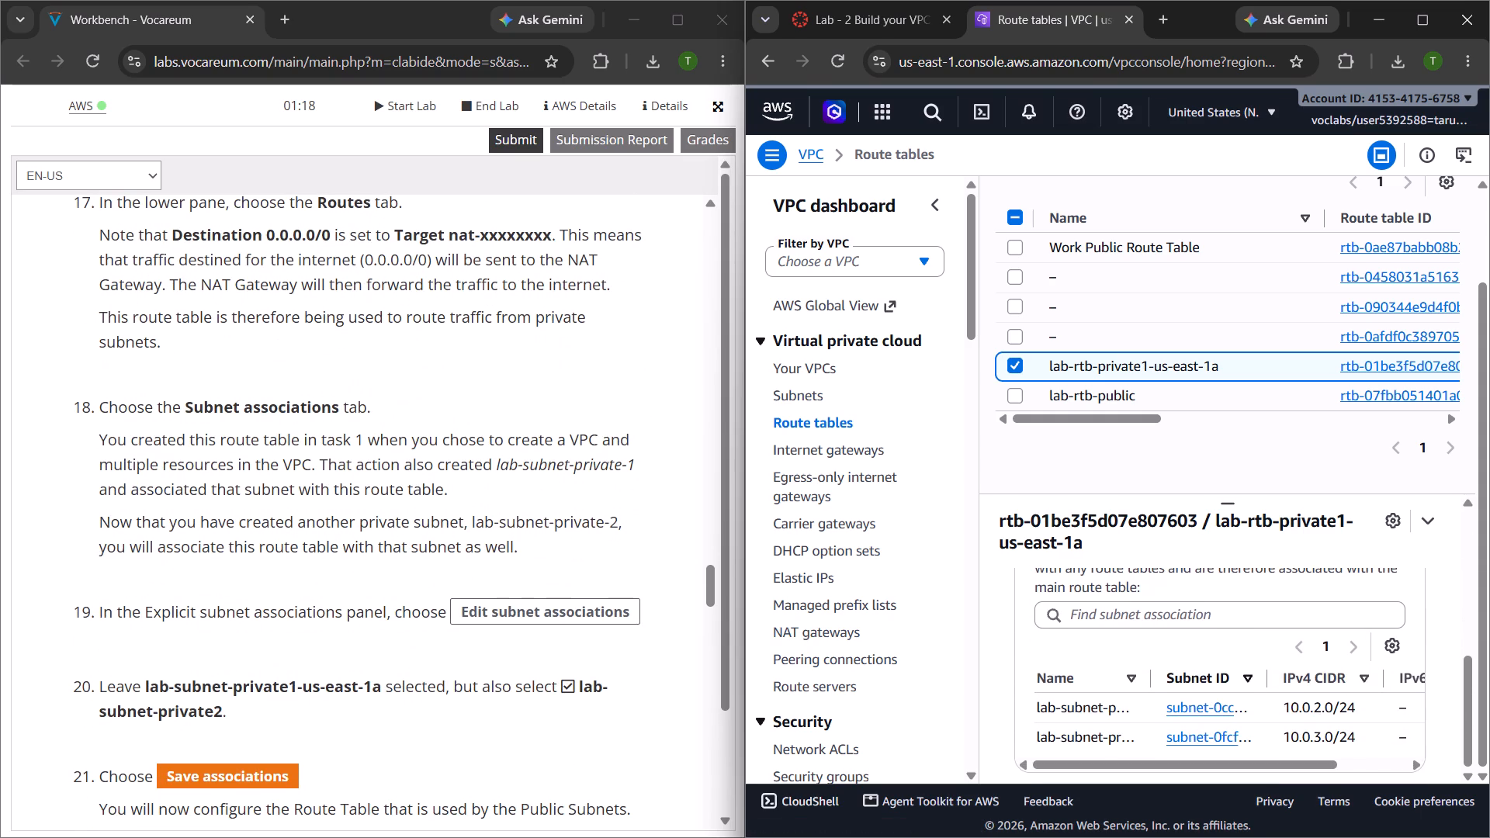
scroll(1189, 689, "up", 5)
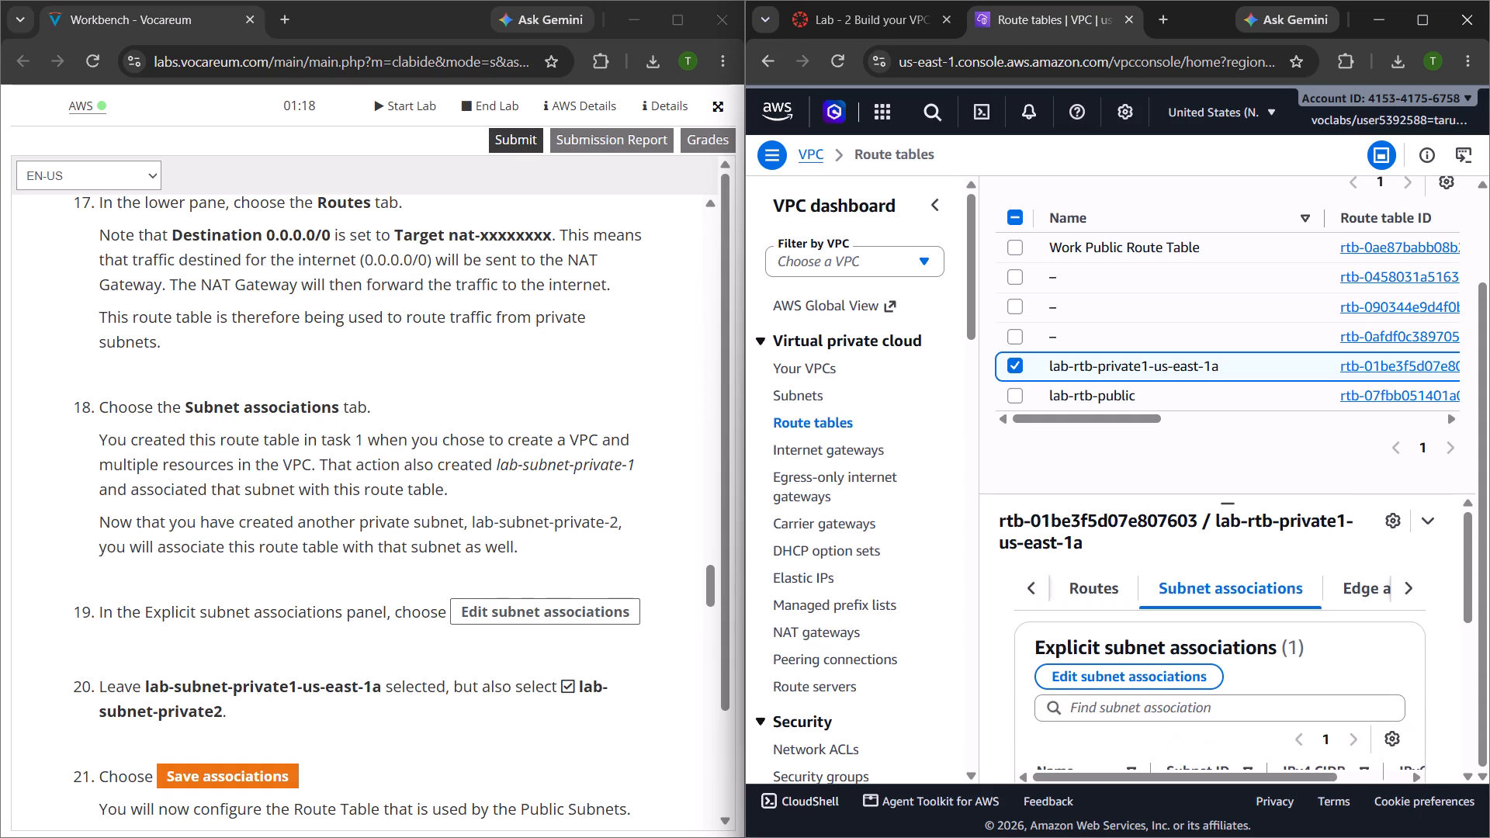
scroll(1189, 689, "up", 1)
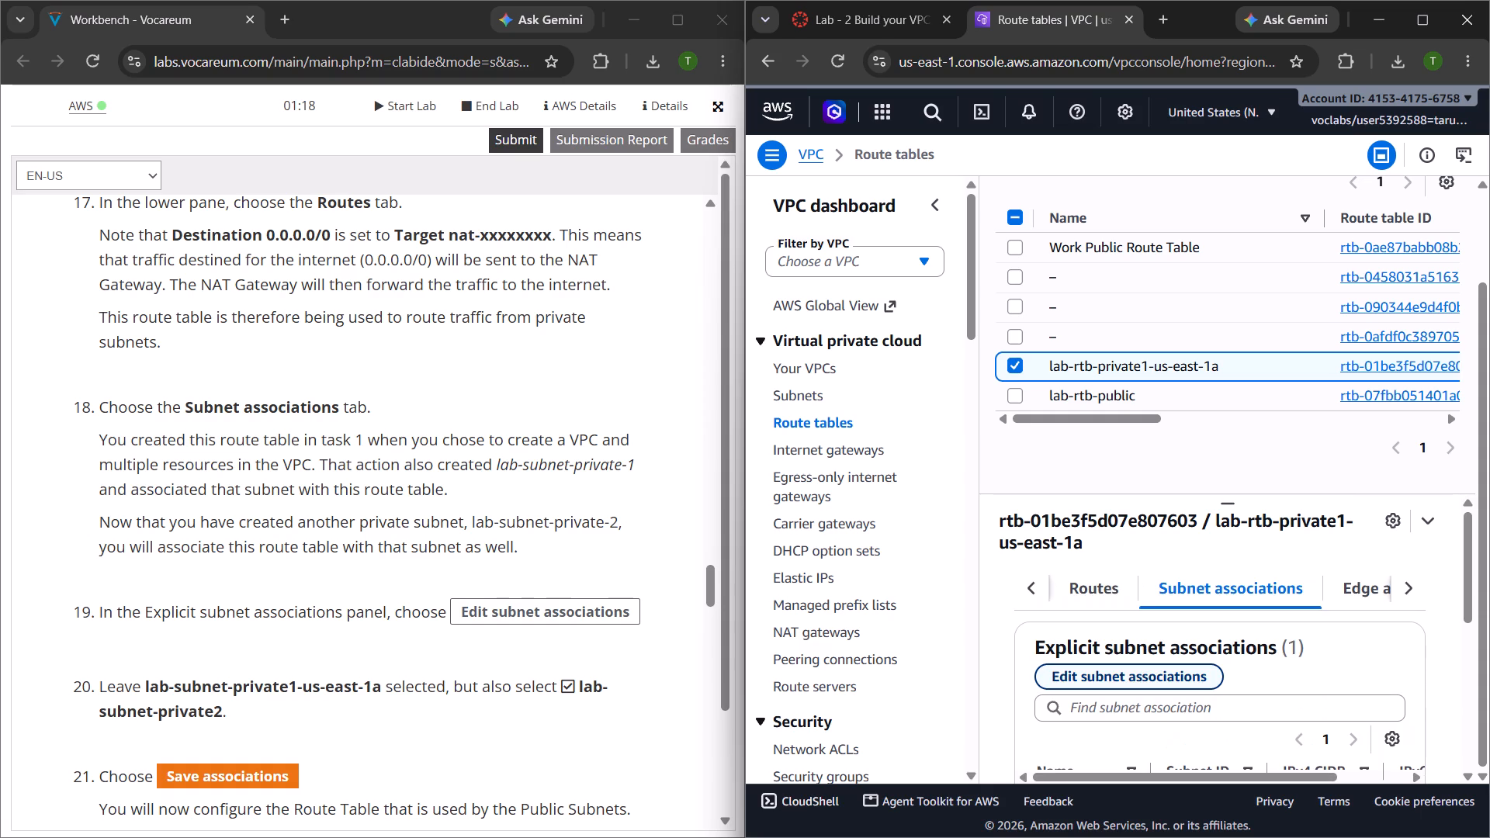
Edit the private route table's explicit subnet associations to add lab-subnet-private2 alongside lab-subnet-private1-us-east-1a, and save the associations.
left_click(1159, 678)
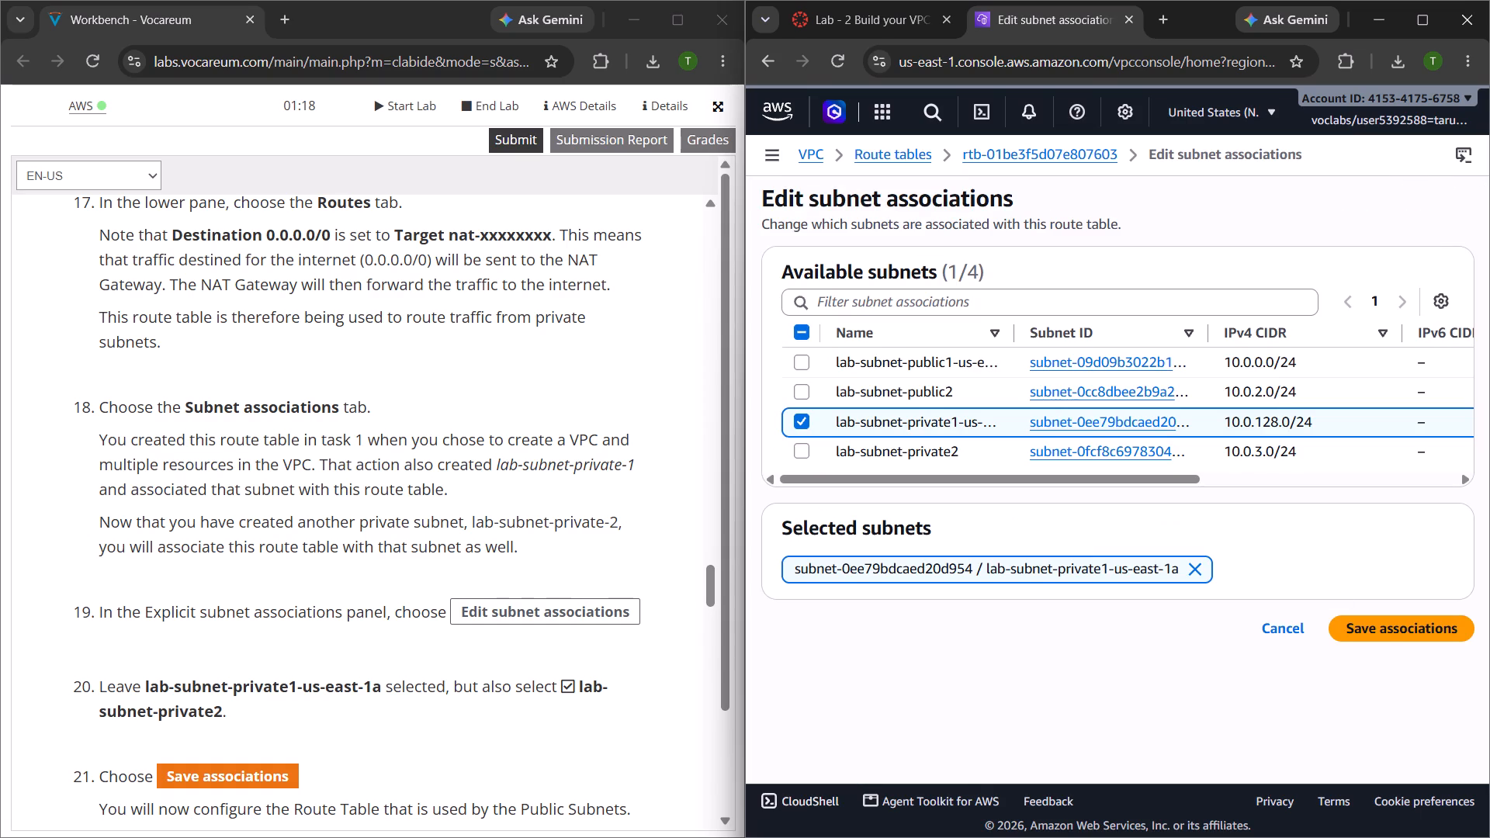
scroll(447, 587, "down", 3)
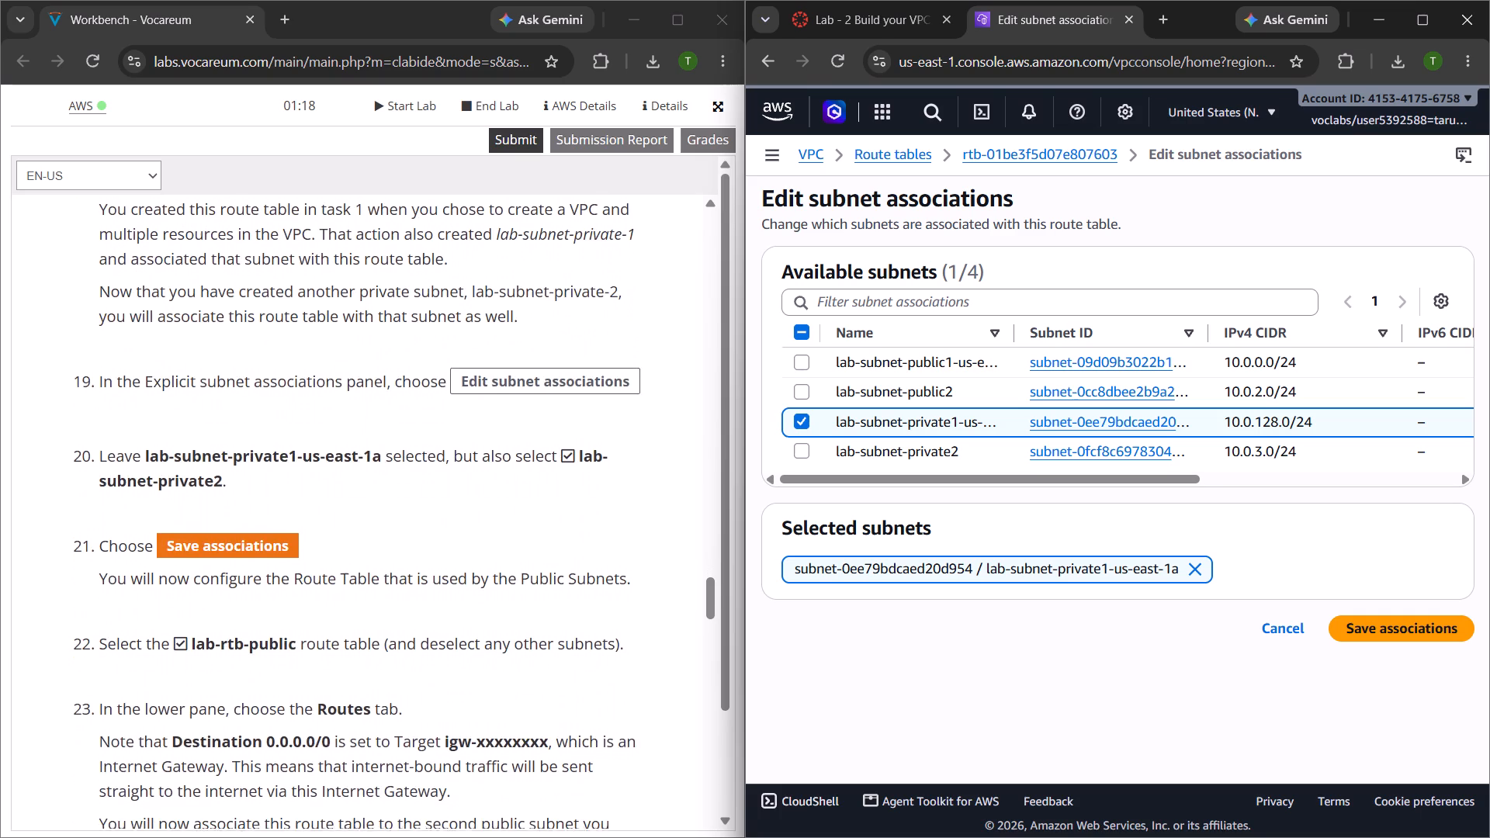
scroll(447, 587, "down", 1)
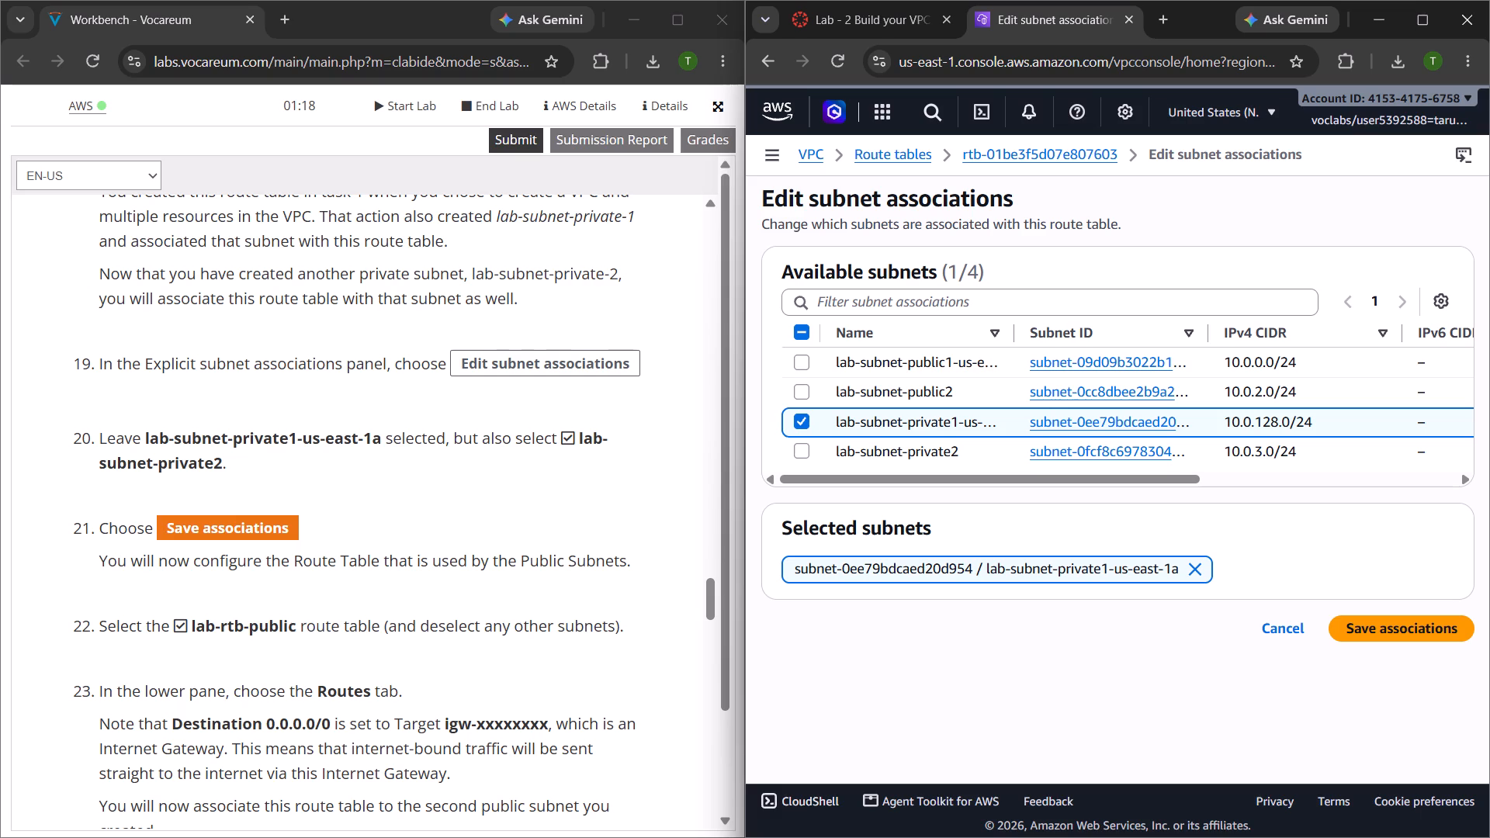
scroll(925, 411, "down", 2)
scroll(925, 411, "up", 3)
scroll(925, 411, "down", 2)
left_click(802, 455)
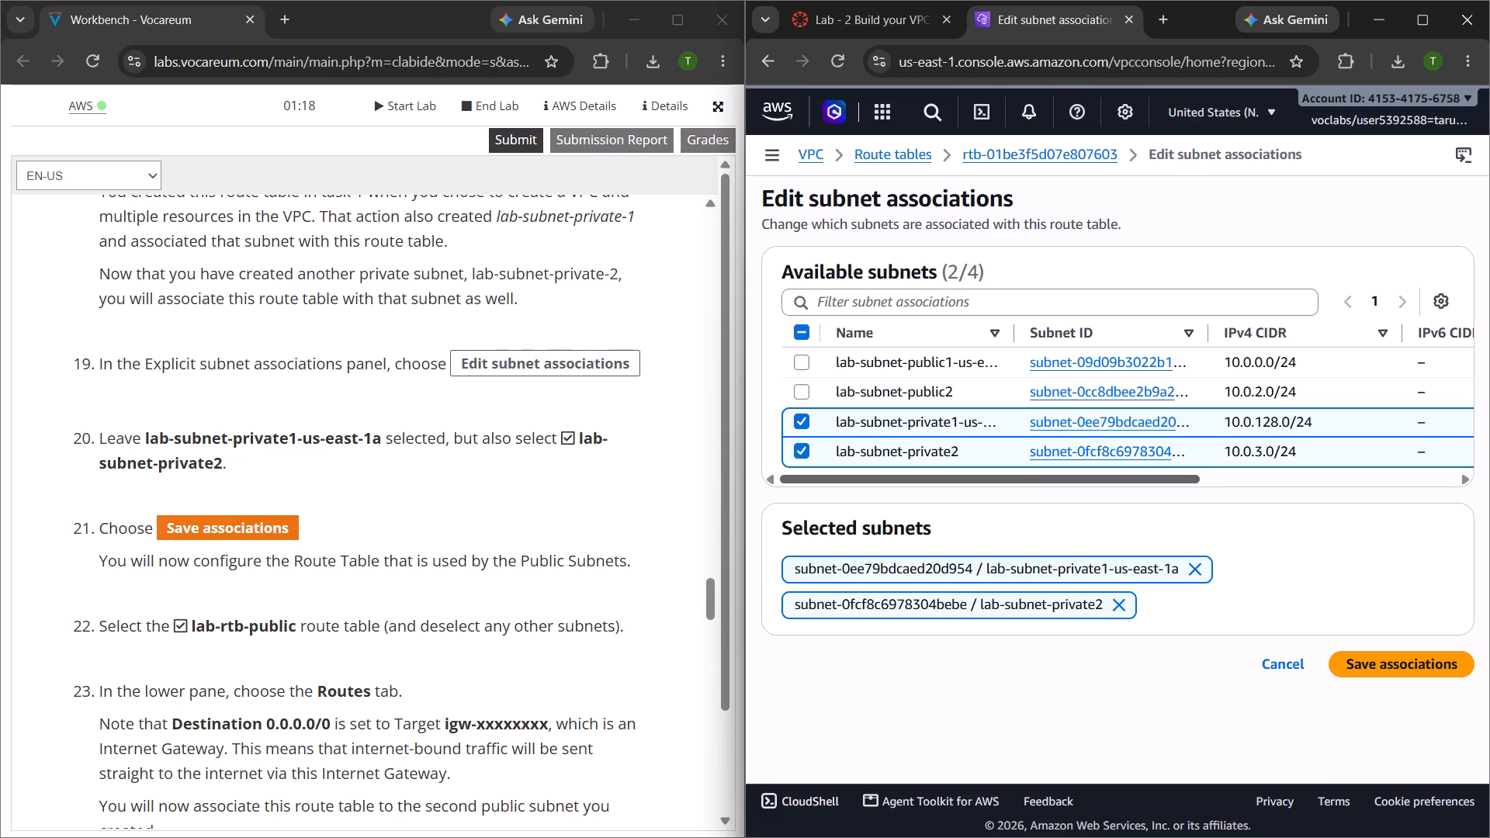
left_click(1367, 660)
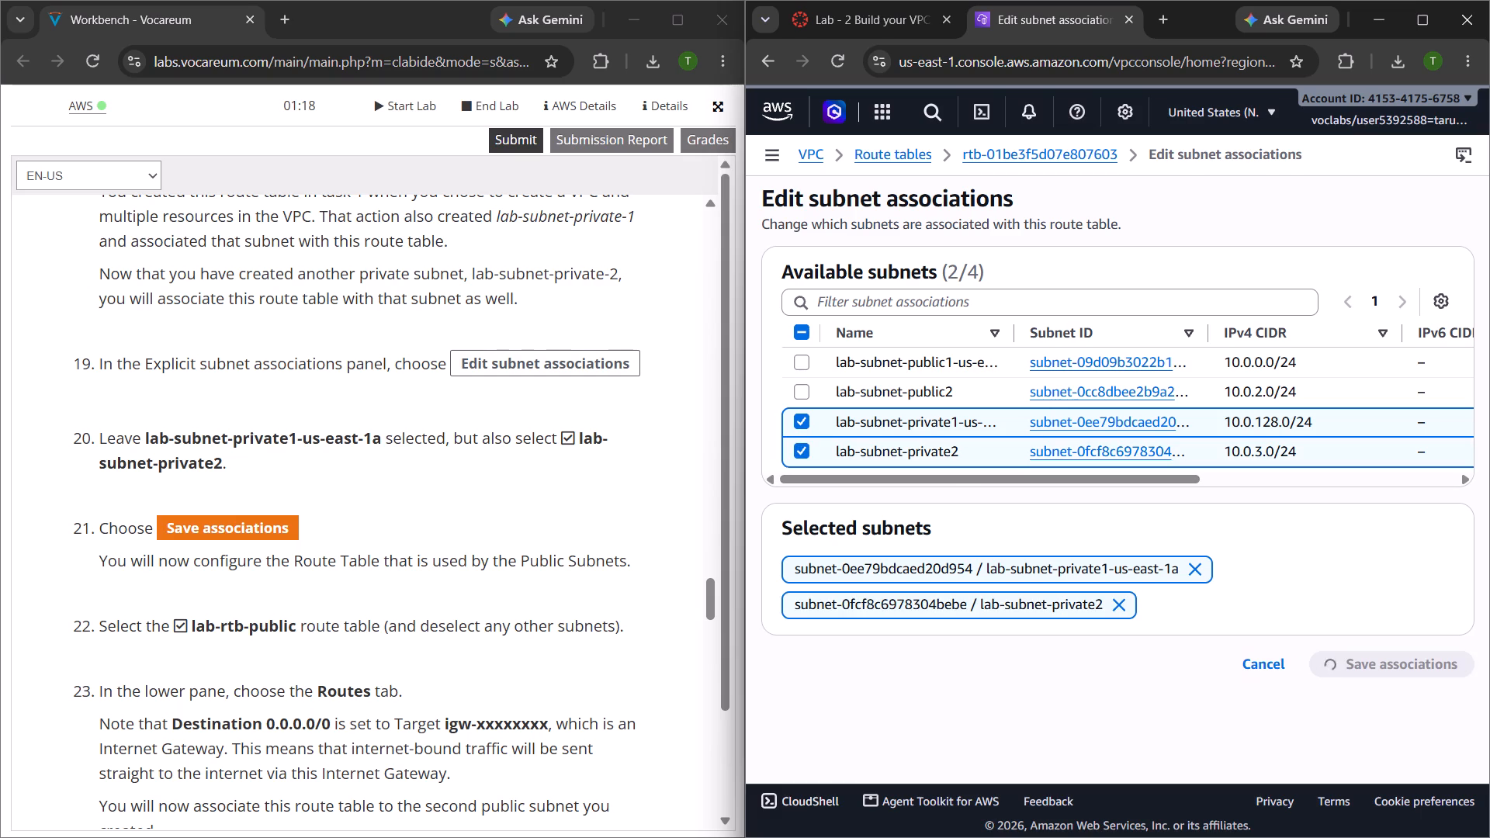
Follow instruction step 22: select the lab-rtb-public route table and deselect lab-rtb-private1-us-east-1a.
scroll(525, 612, "down", 1)
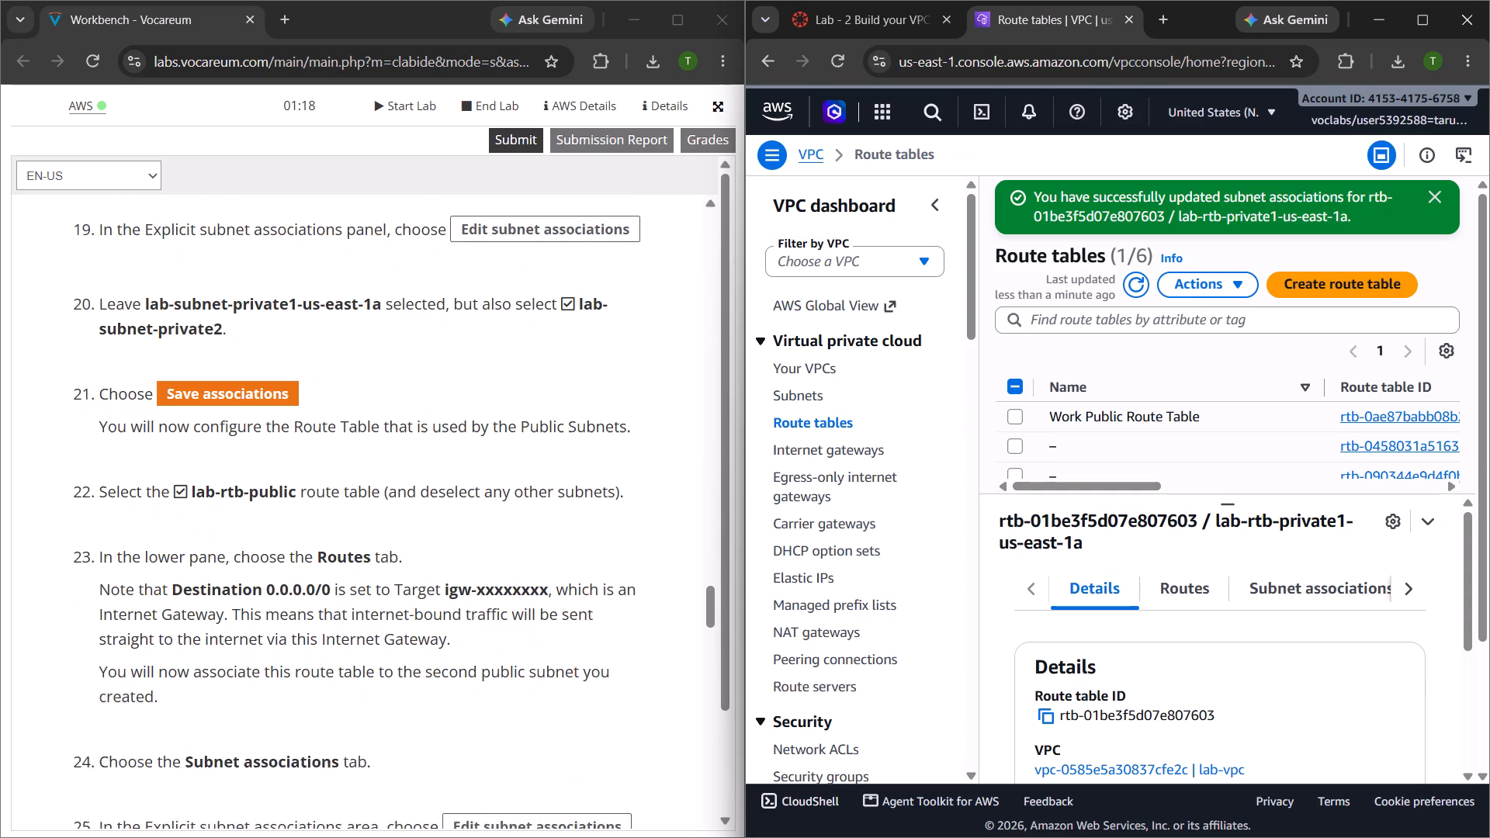
scroll(525, 612, "down", 2)
scroll(1067, 436, "up", 1)
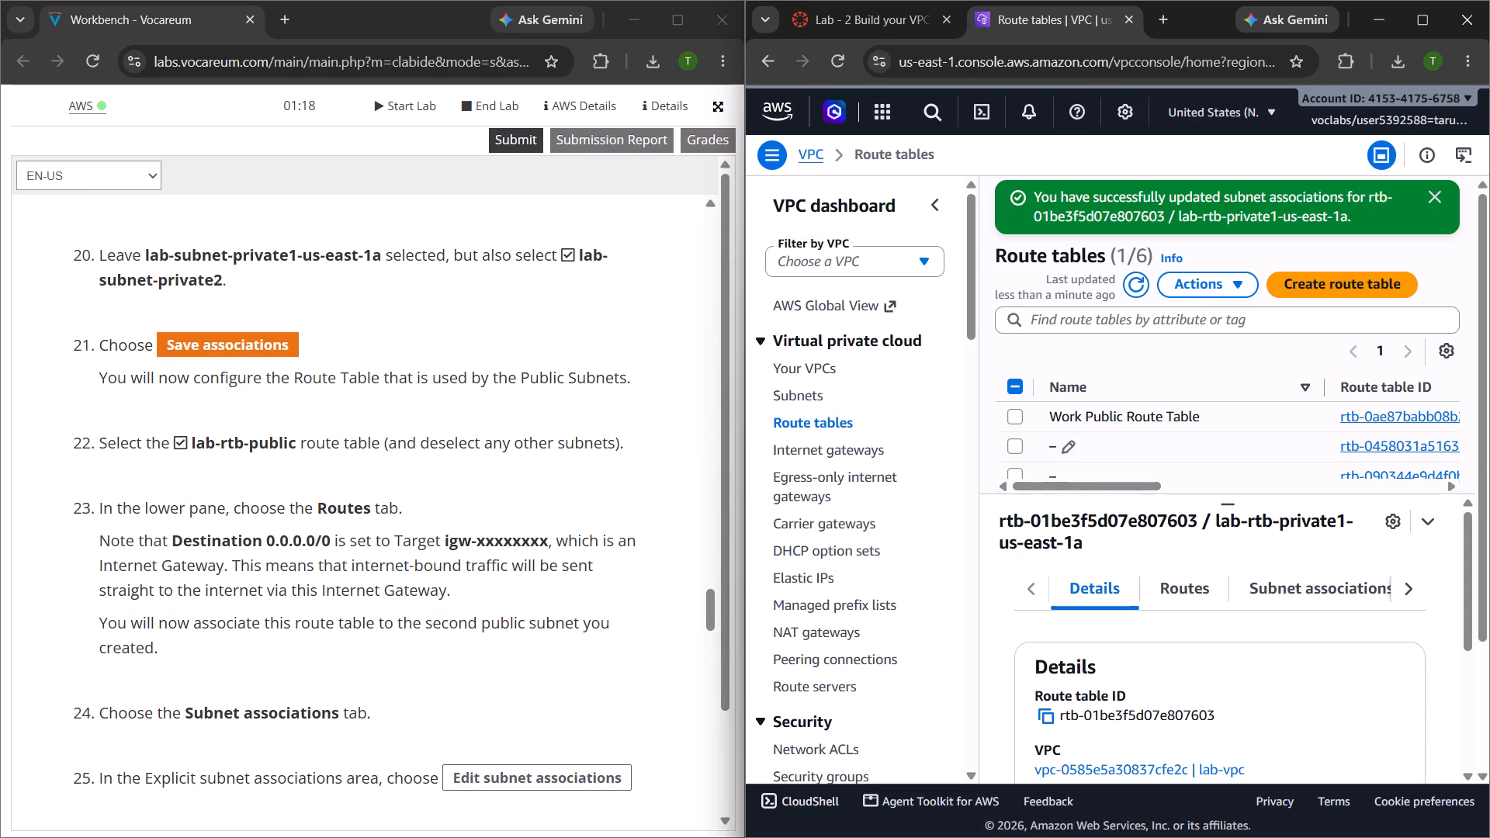
scroll(1067, 436, "down", 2)
scroll(1162, 427, "up", 2)
scroll(1162, 427, "down", 3)
scroll(1050, 442, "down", 1)
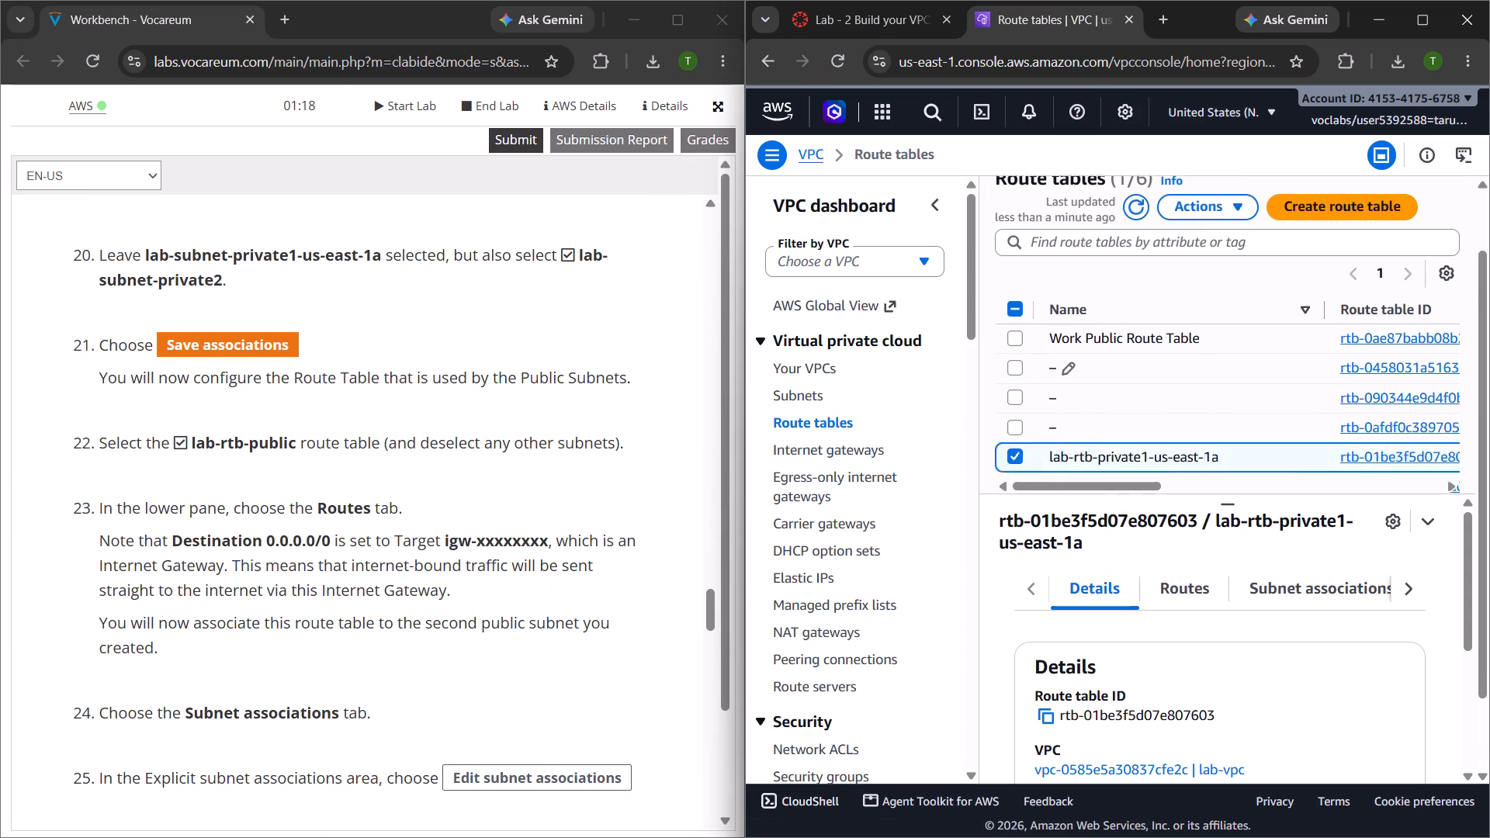
scroll(1050, 442, "down", 1)
left_click(1013, 428)
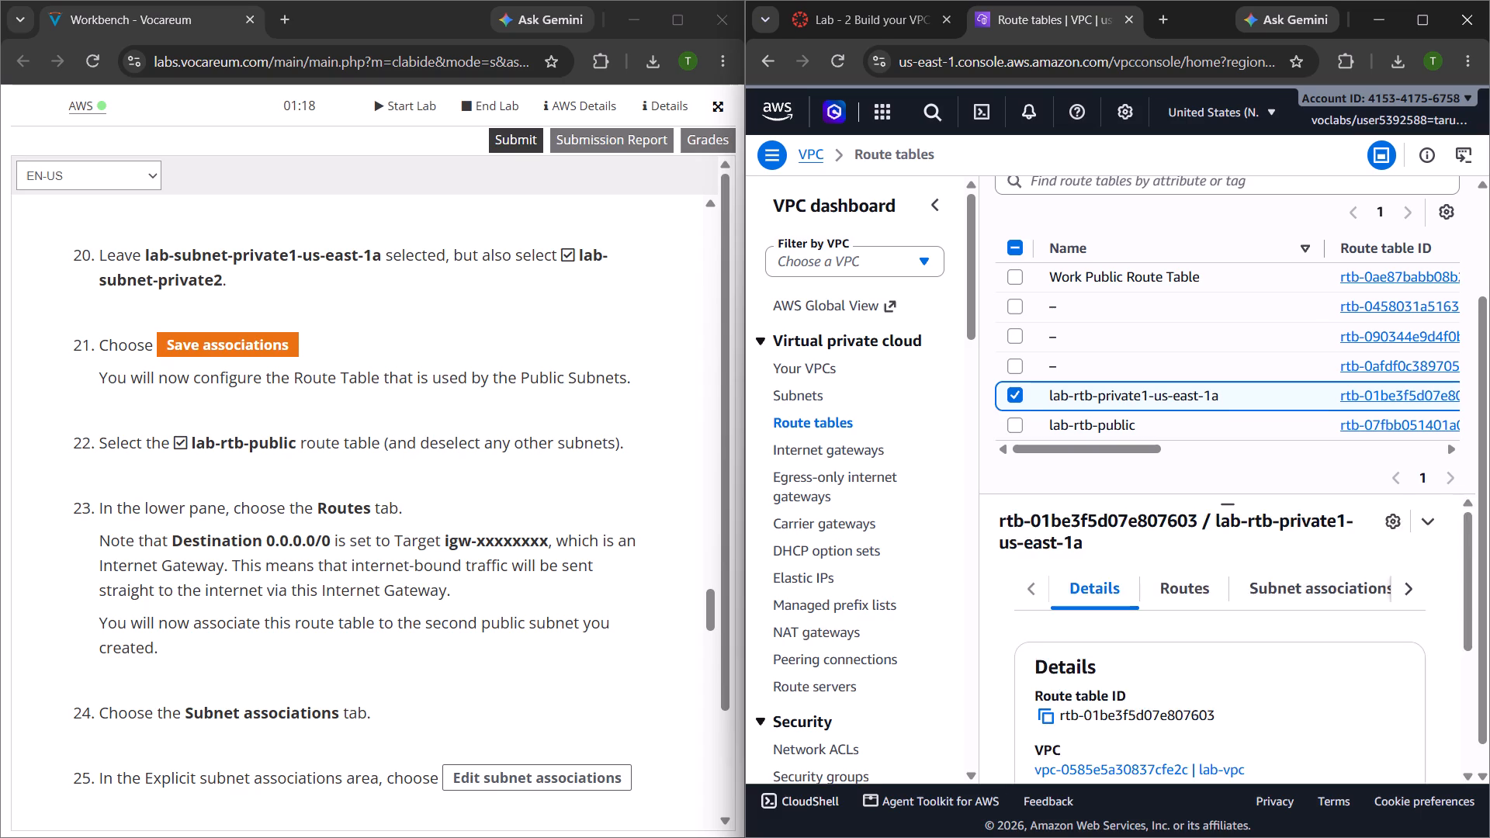
left_click(1011, 396)
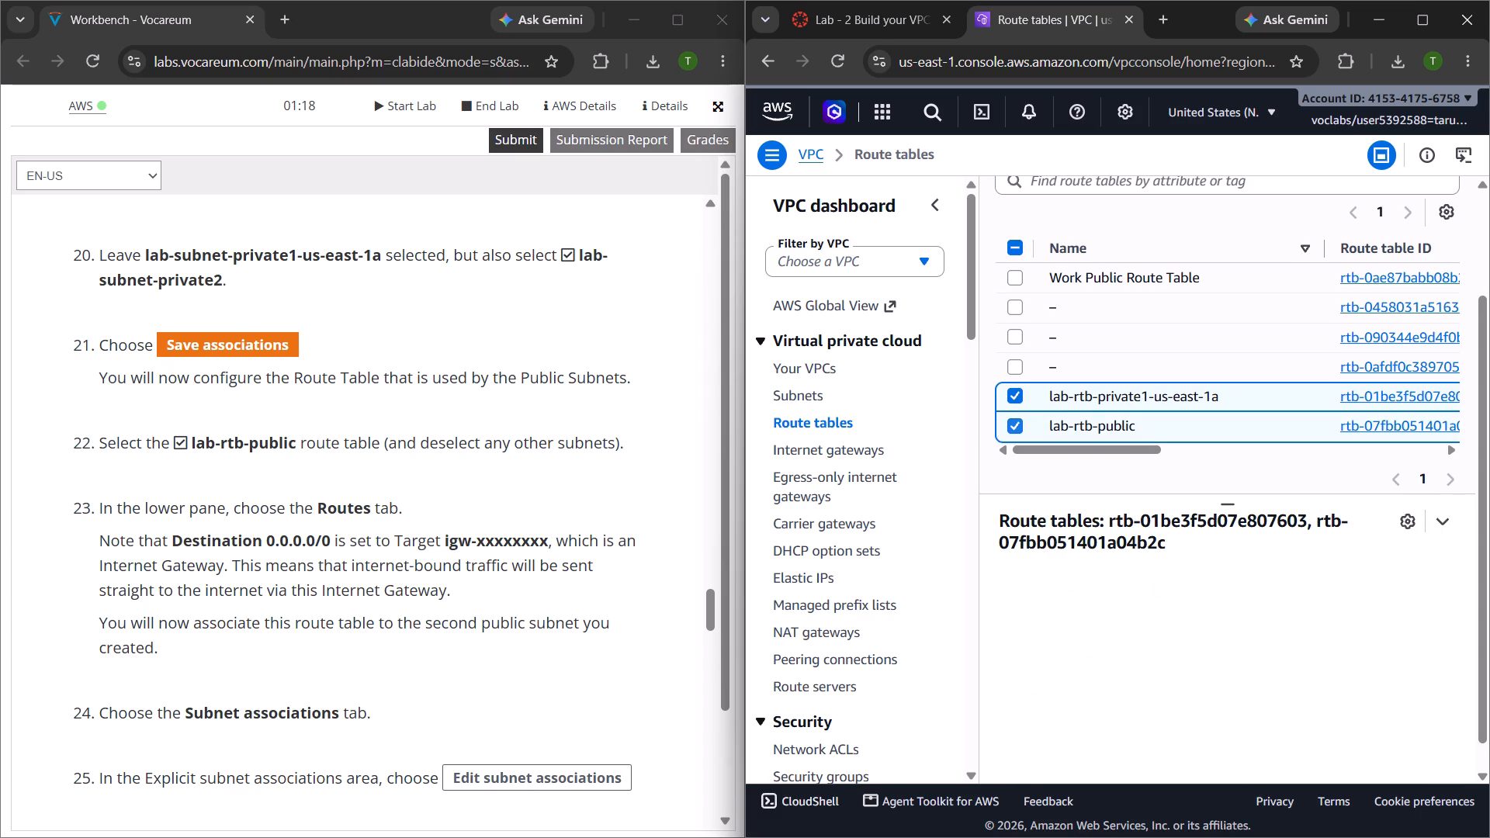
Edit the subnet associations of lab-rtb-public to add lab-subnet-public2 alongside lab-subnet-public1-us-east-1a, and save the associations.
scroll(425, 536, "down", 1)
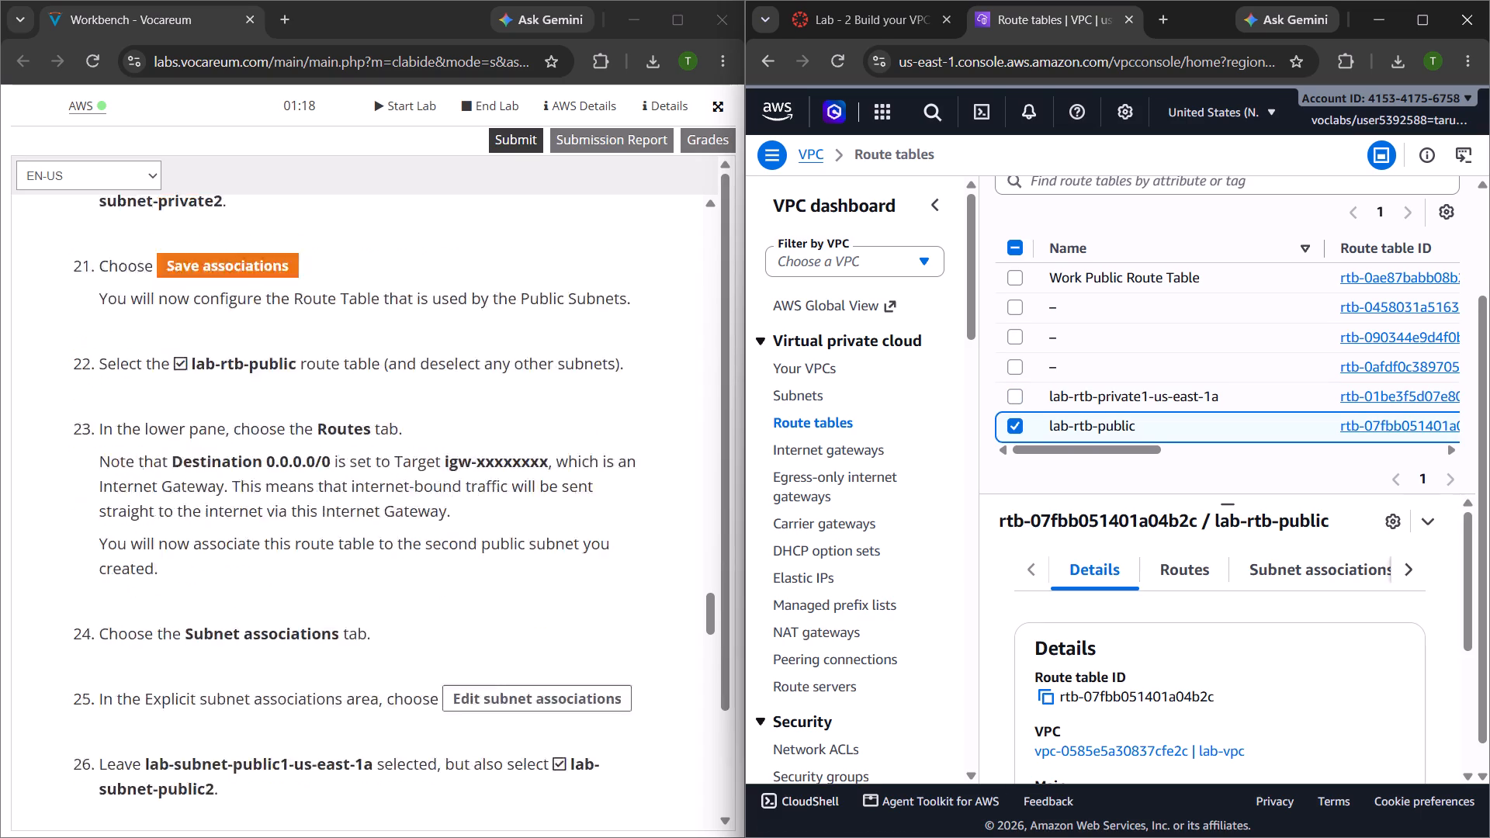
scroll(425, 536, "down", 3)
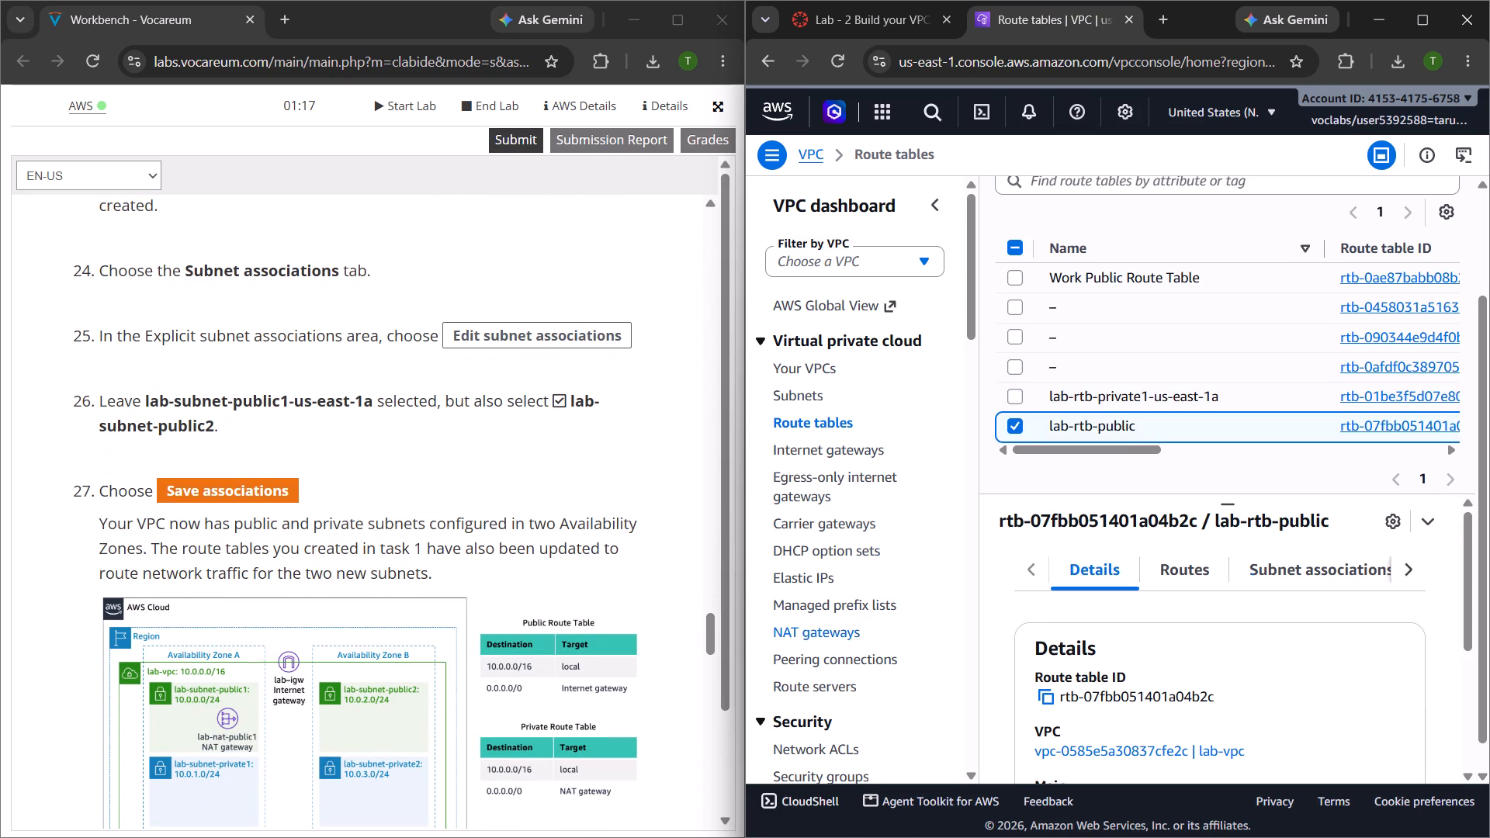
left_click(1272, 580)
left_click(1176, 653)
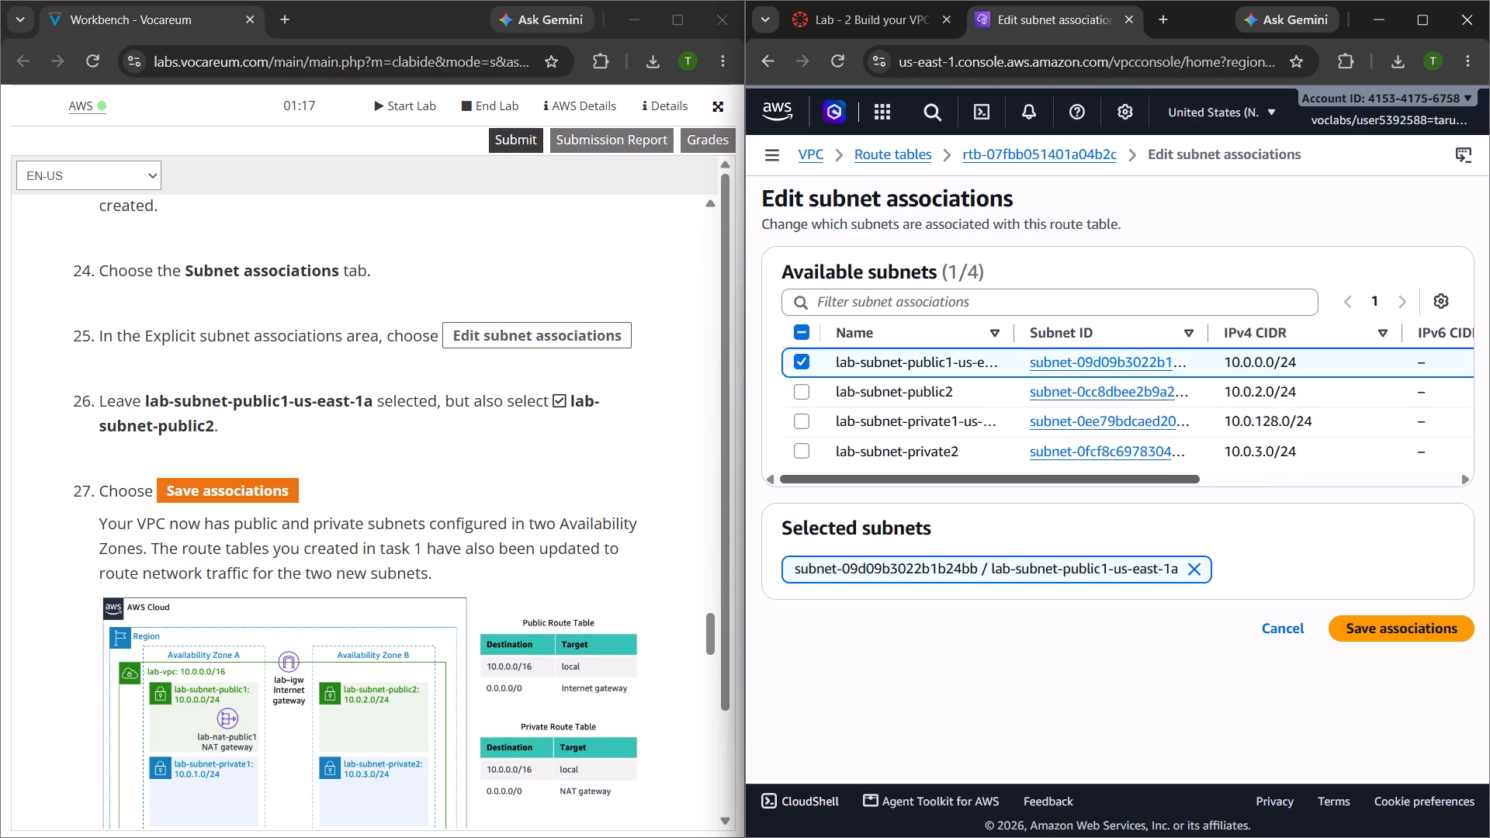
left_click(801, 391)
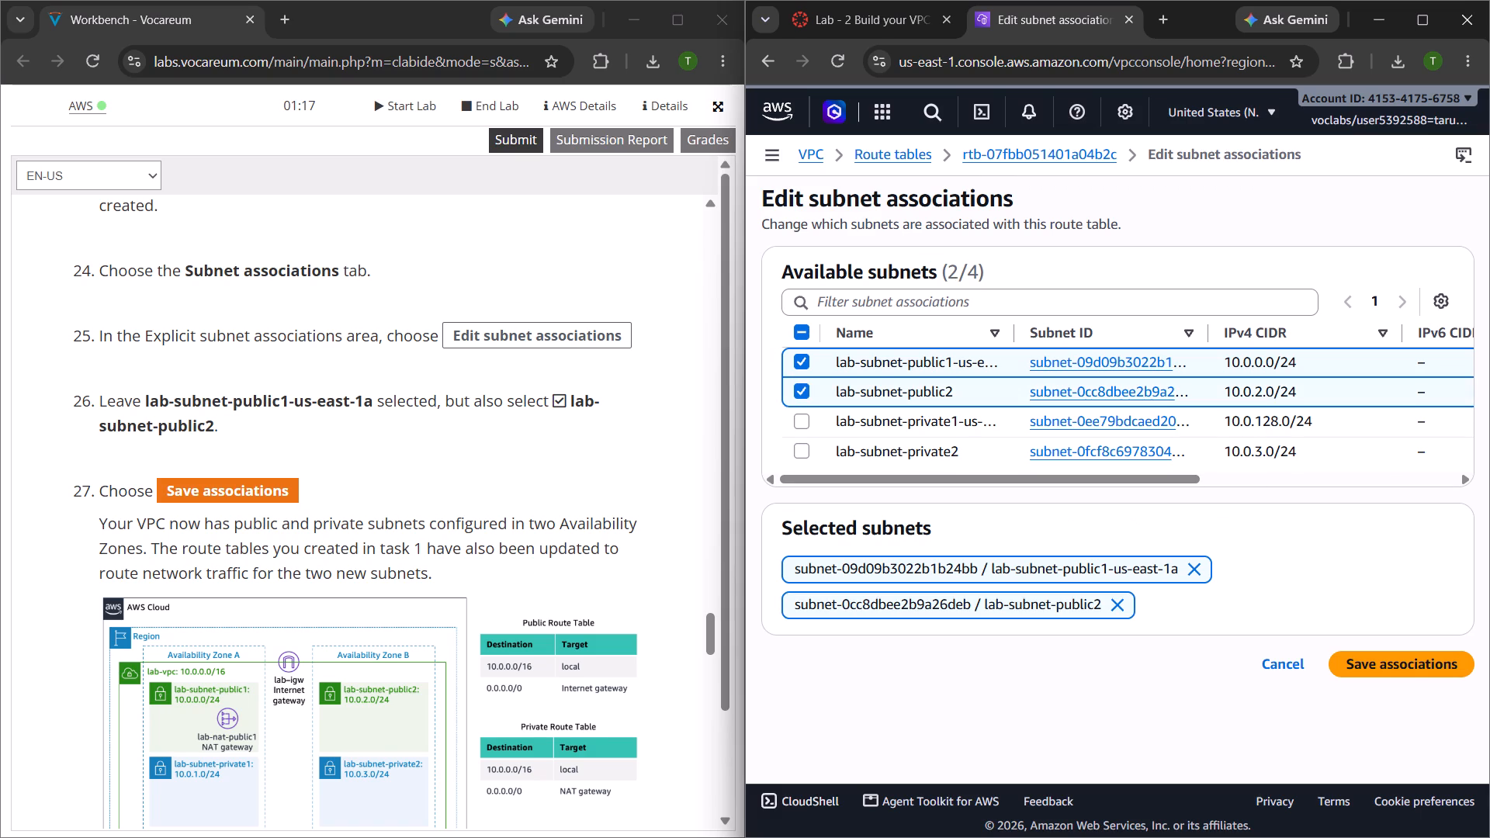
scroll(467, 441, "down", 2)
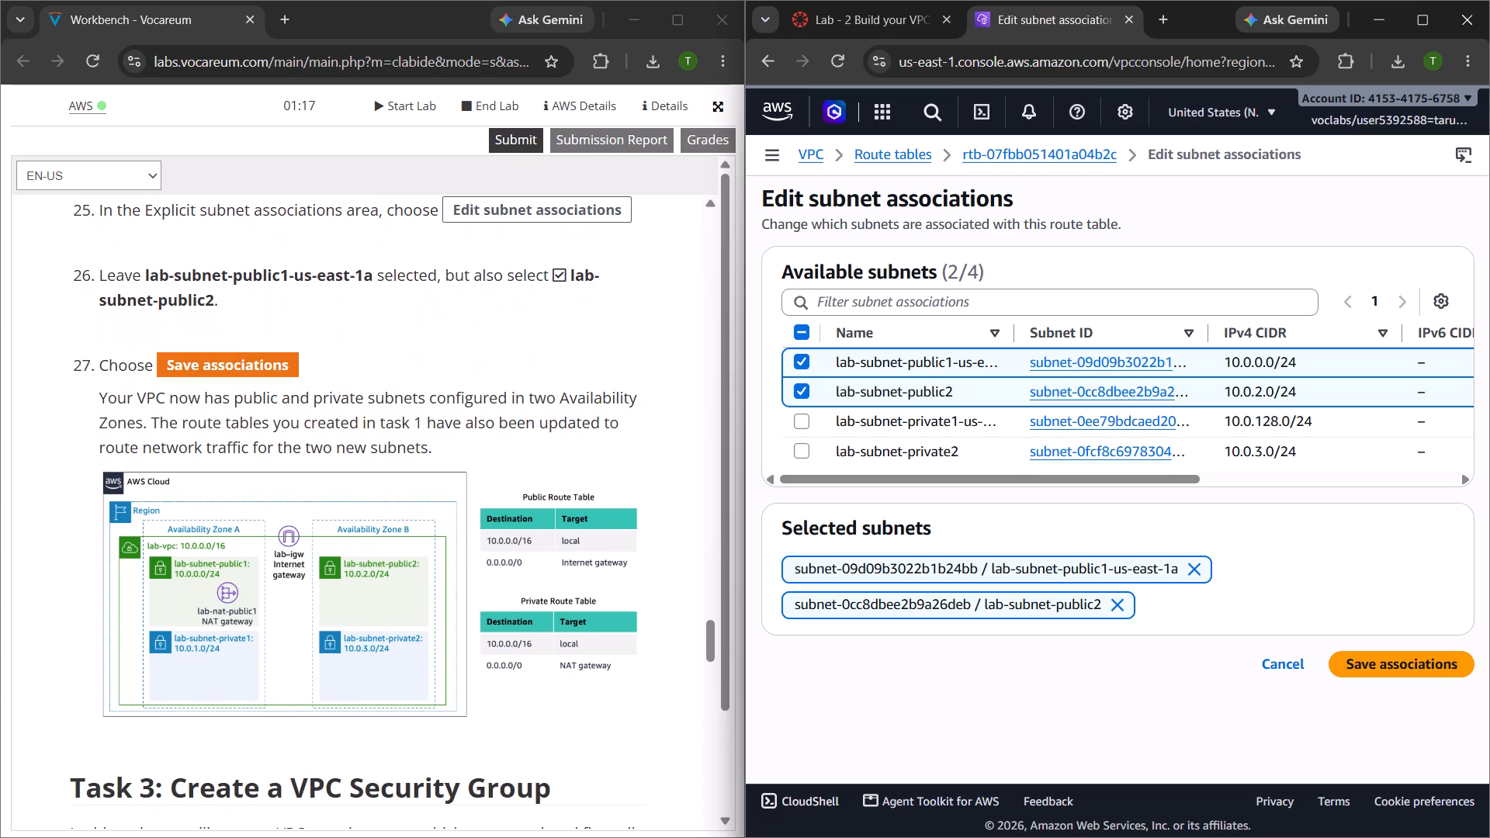
left_click(1343, 661)
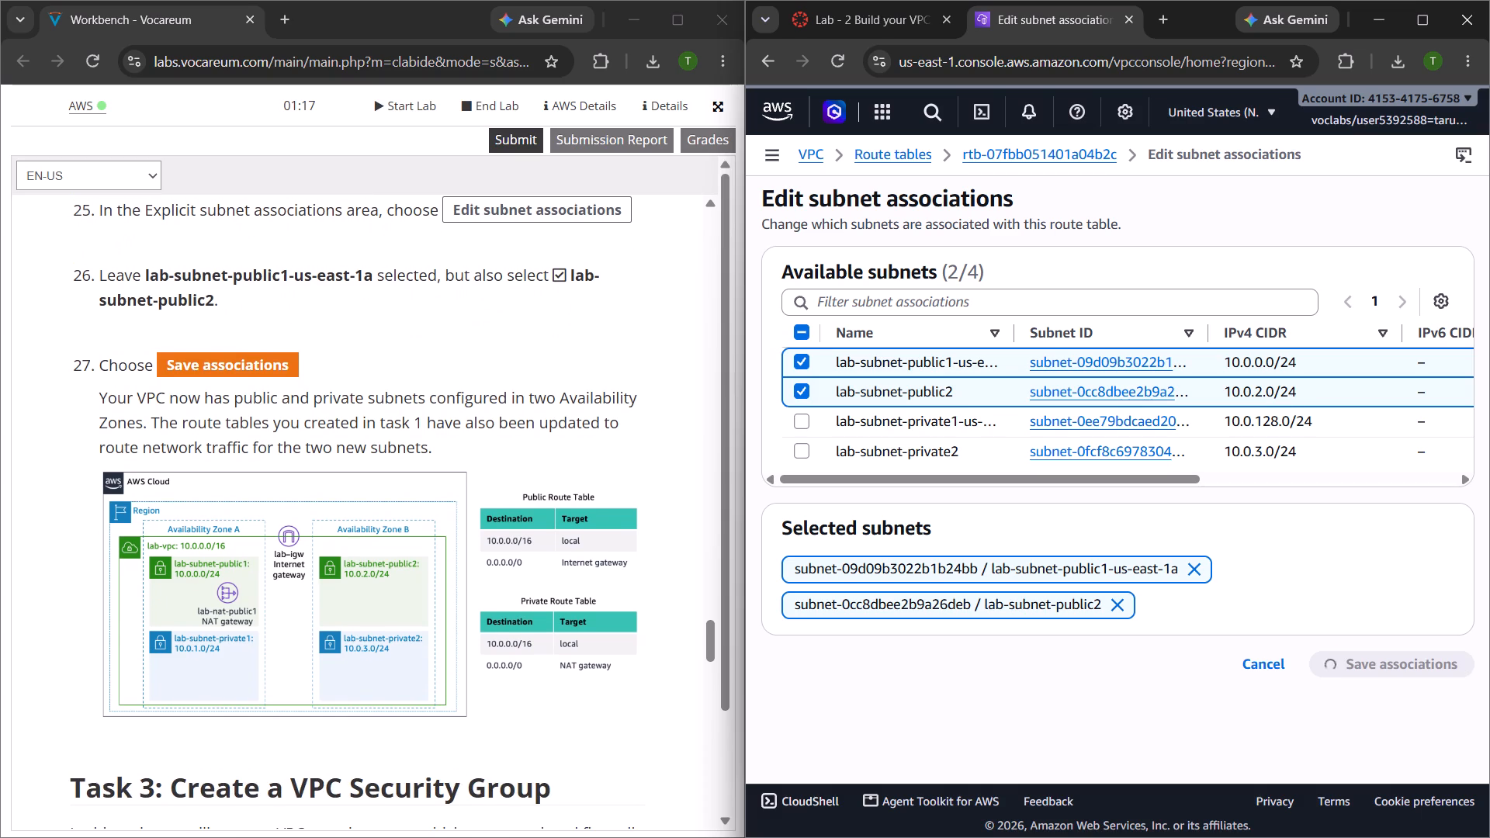
Move on to Task 3 of the instructions, open the VPC security groups and start creating a new security group.
scroll(463, 562, "down", 5)
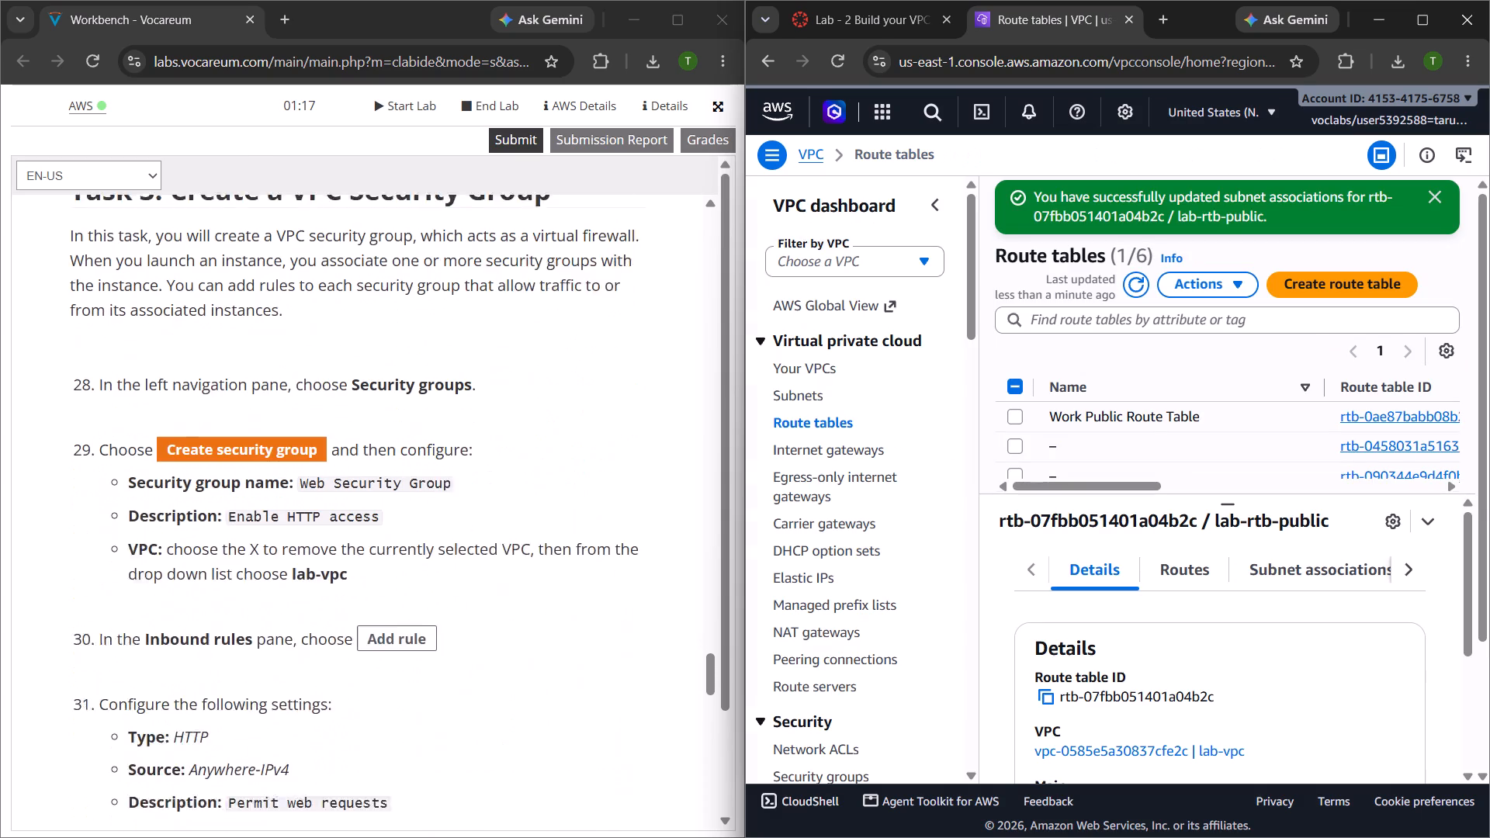
scroll(463, 562, "down", 1)
scroll(865, 563, "down", 1)
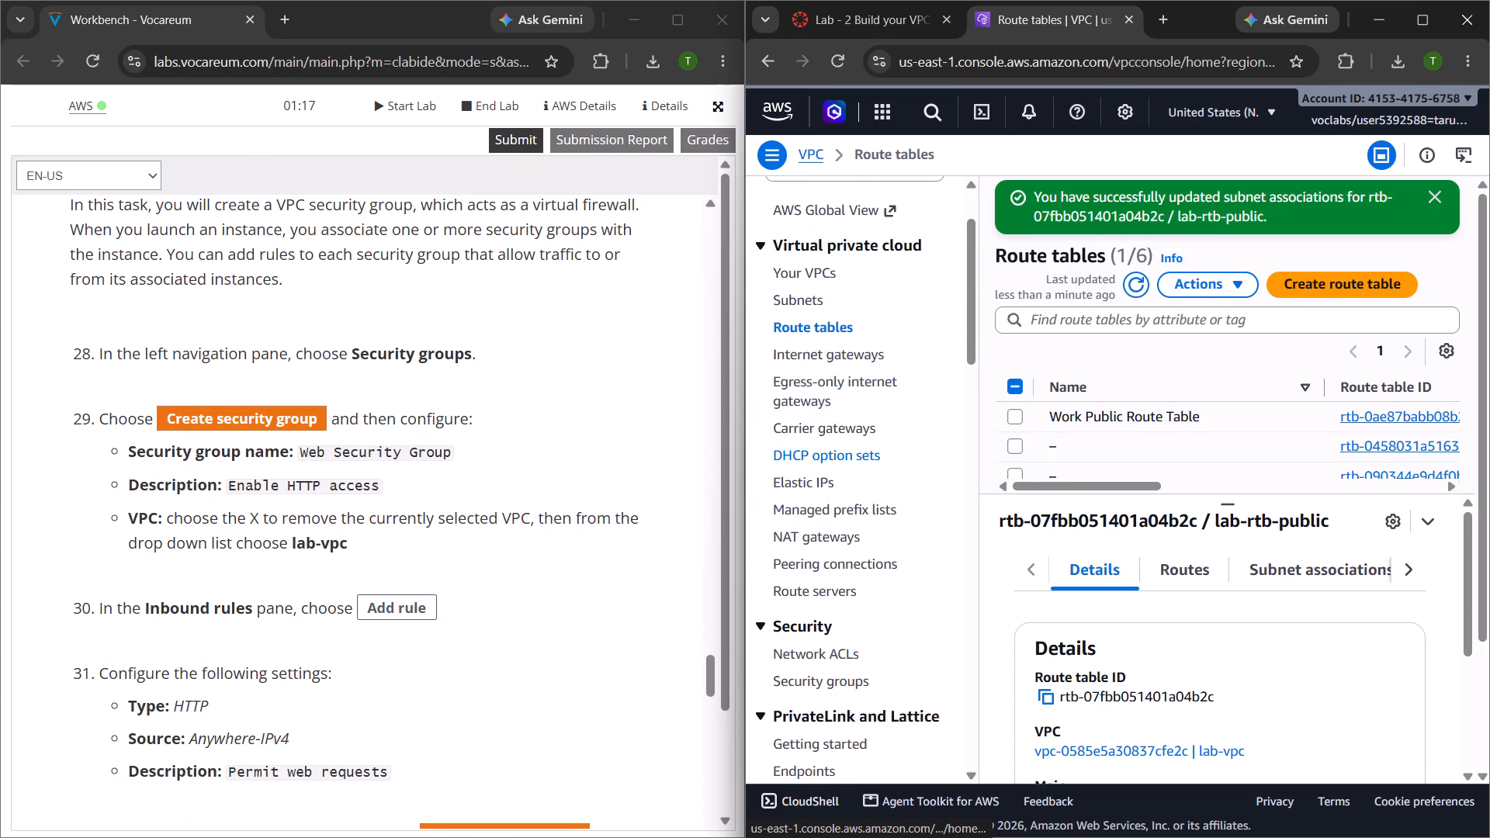
scroll(865, 563, "down", 3)
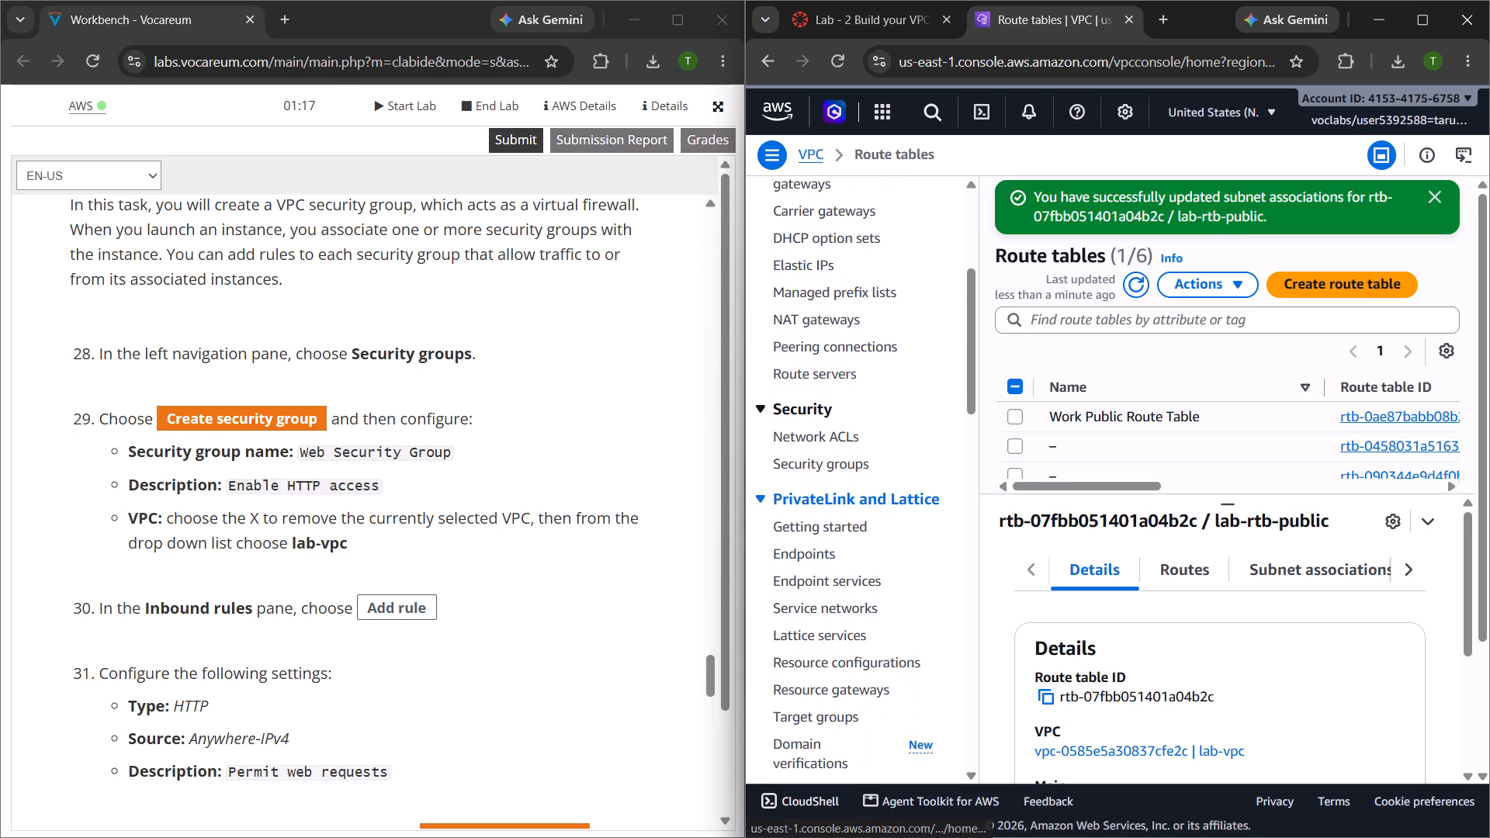
left_click(823, 466)
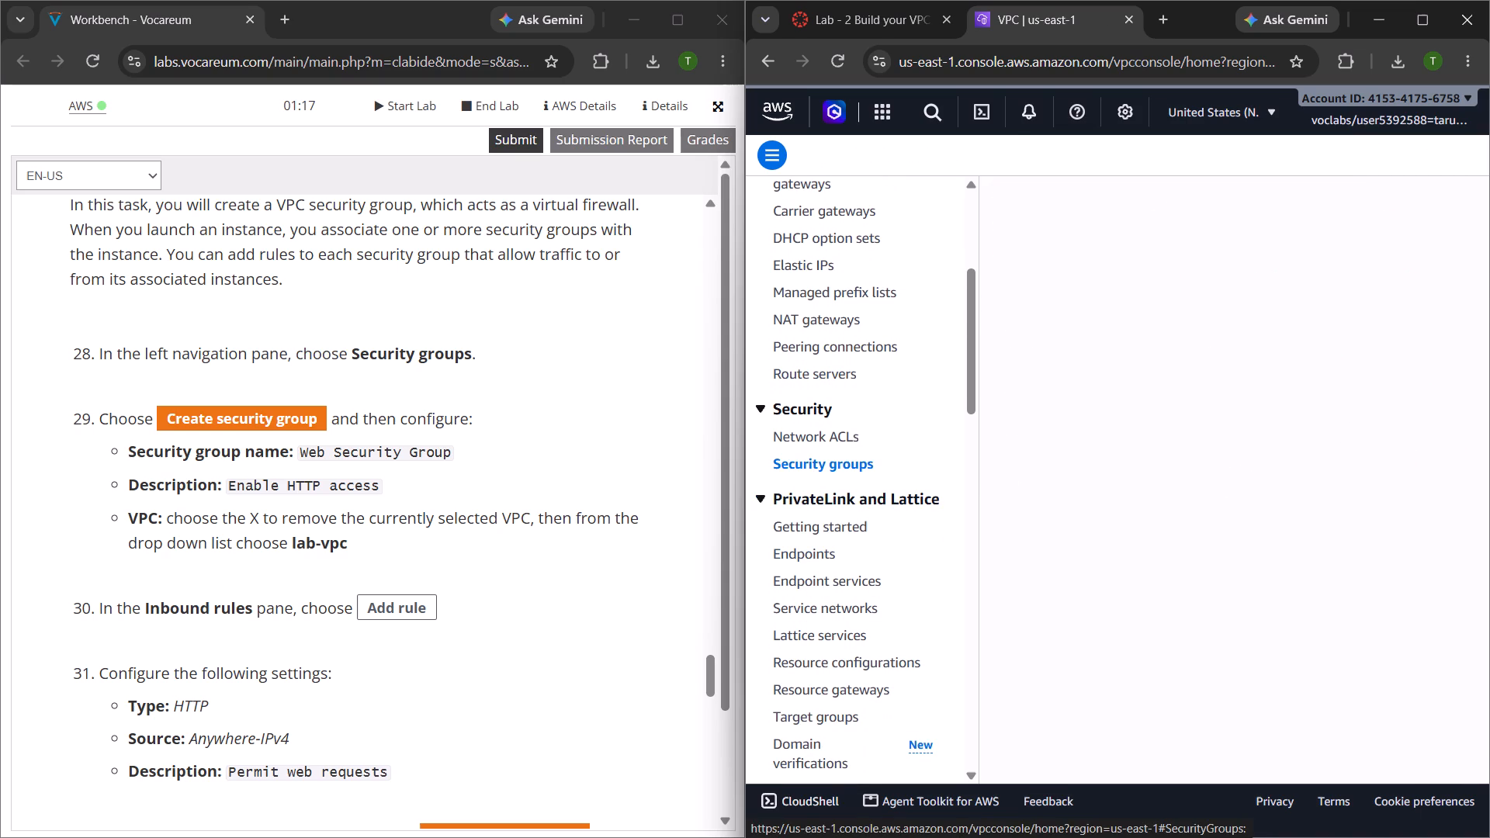
left_click(1067, 259)
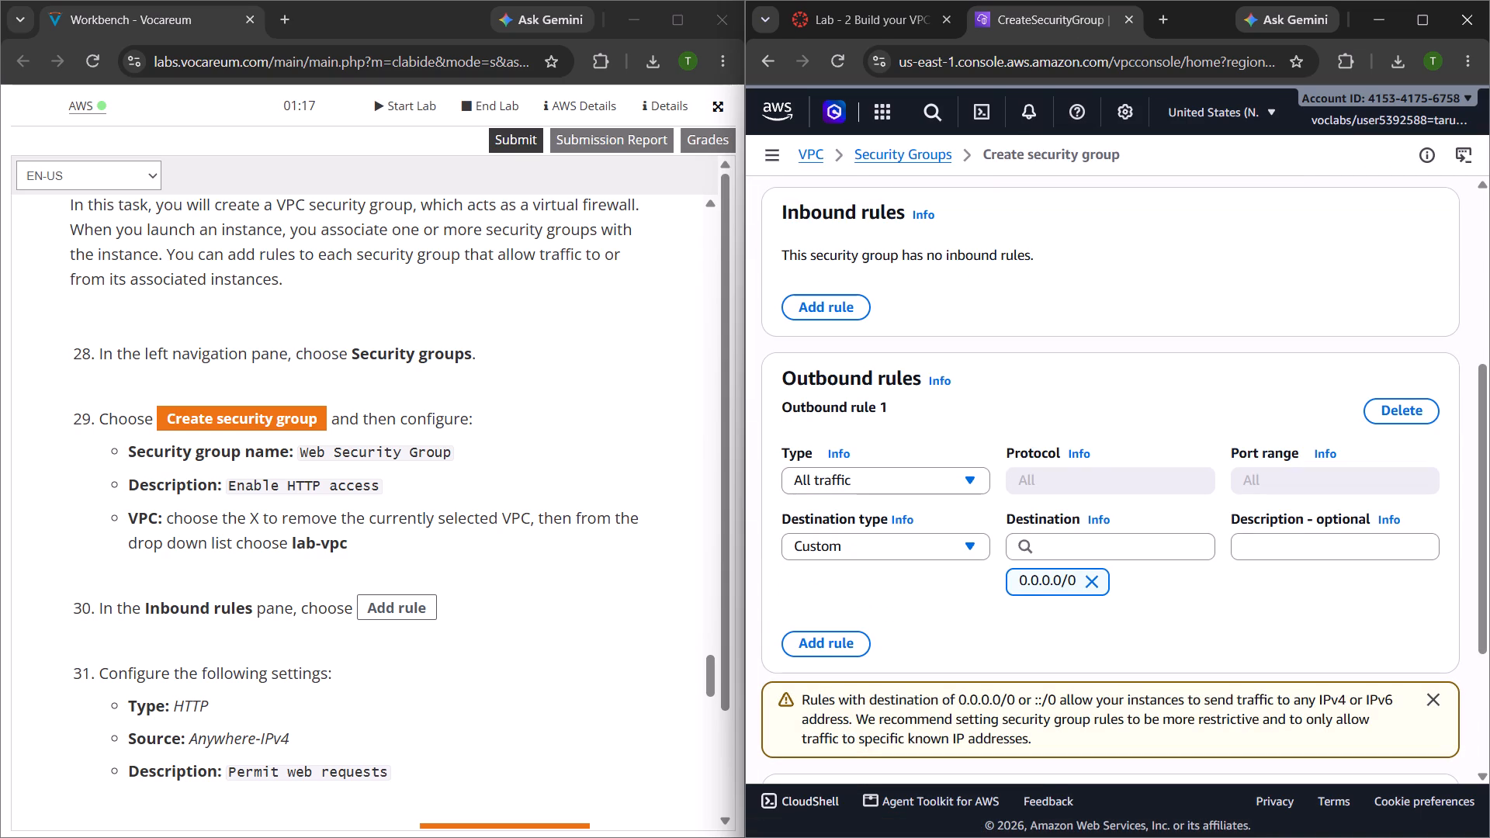
Copy Web Security Group from step 29 of the instructions into the security group name.
left_click_drag(451, 456, 296, 456)
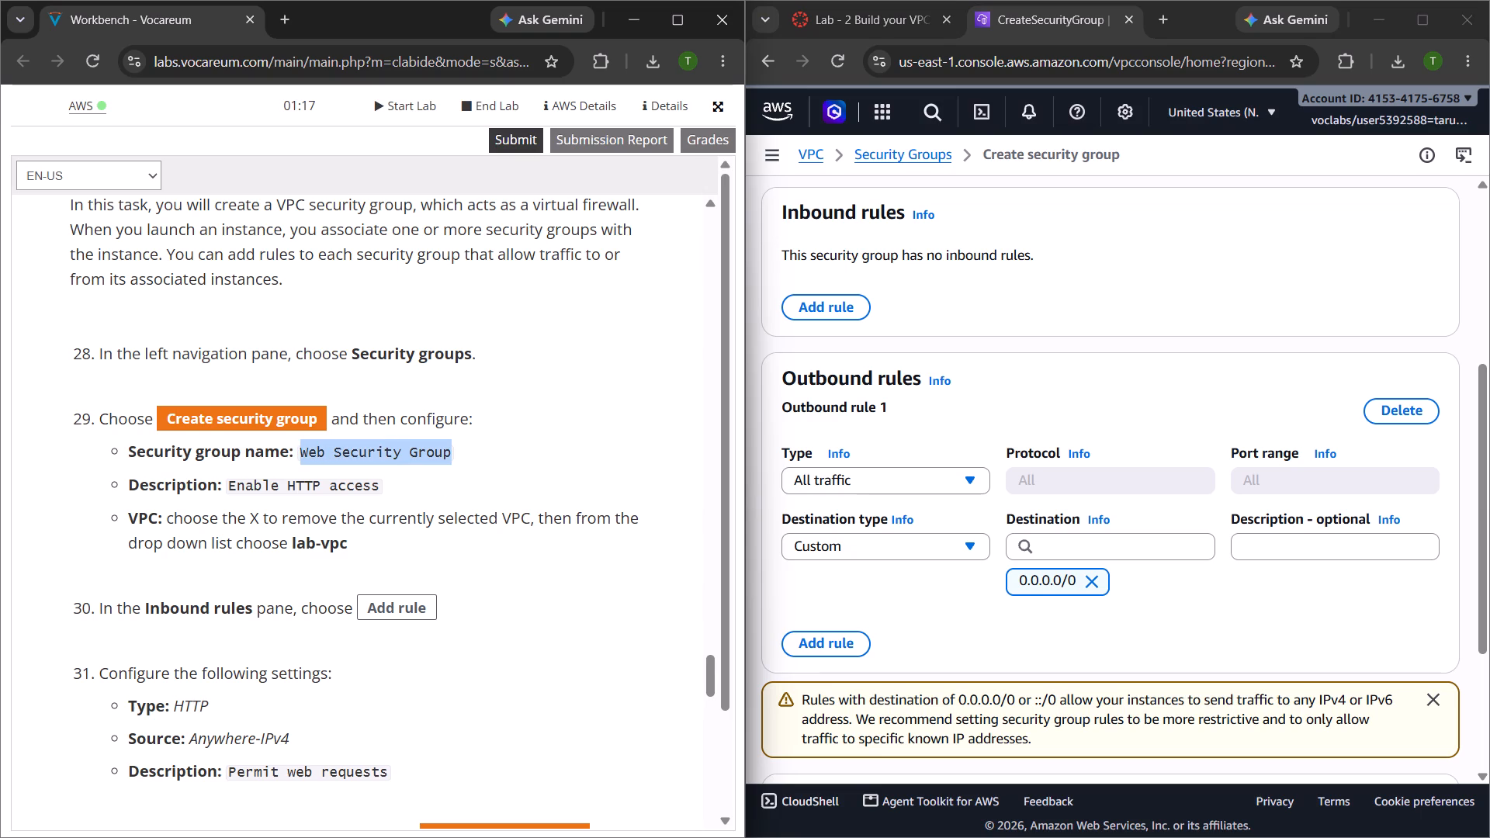
left_click_drag(296, 456, 300, 459)
key("ctrl+c")
left_click(473, 466)
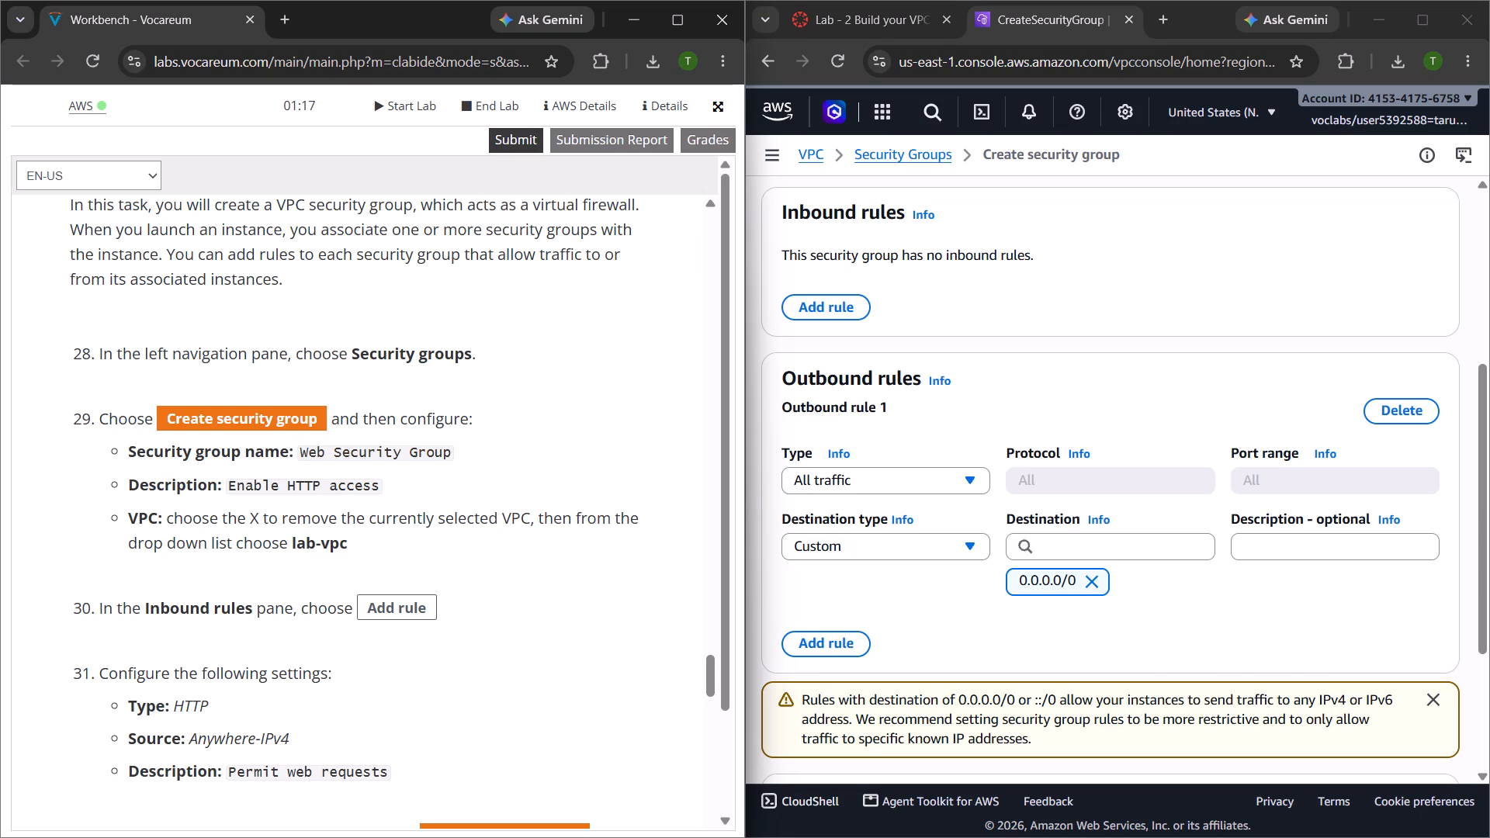
scroll(944, 538, "down", 3)
scroll(944, 538, "up", 1)
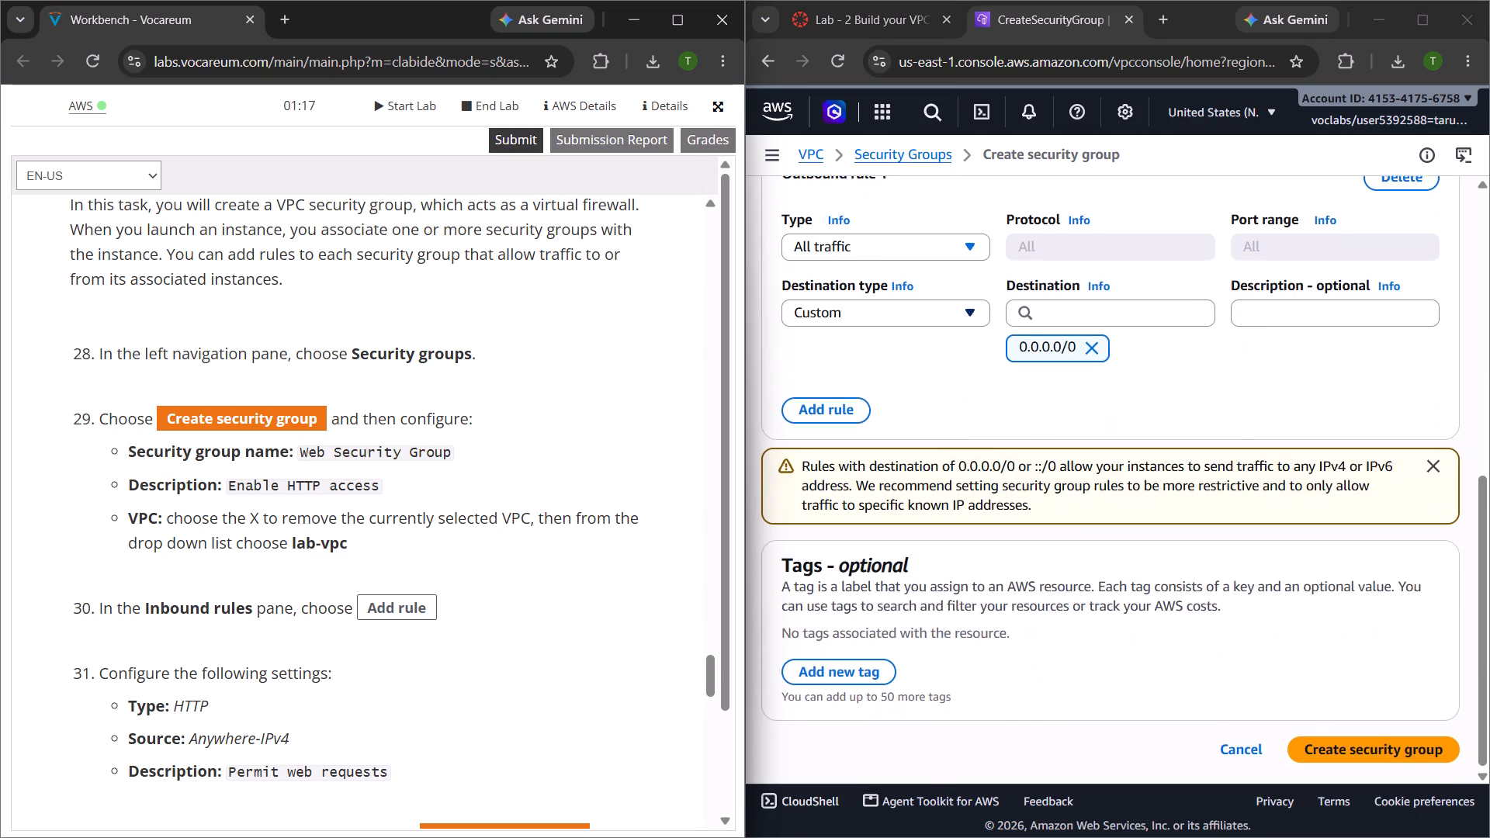
scroll(944, 538, "up", 3)
scroll(937, 403, "up", 3)
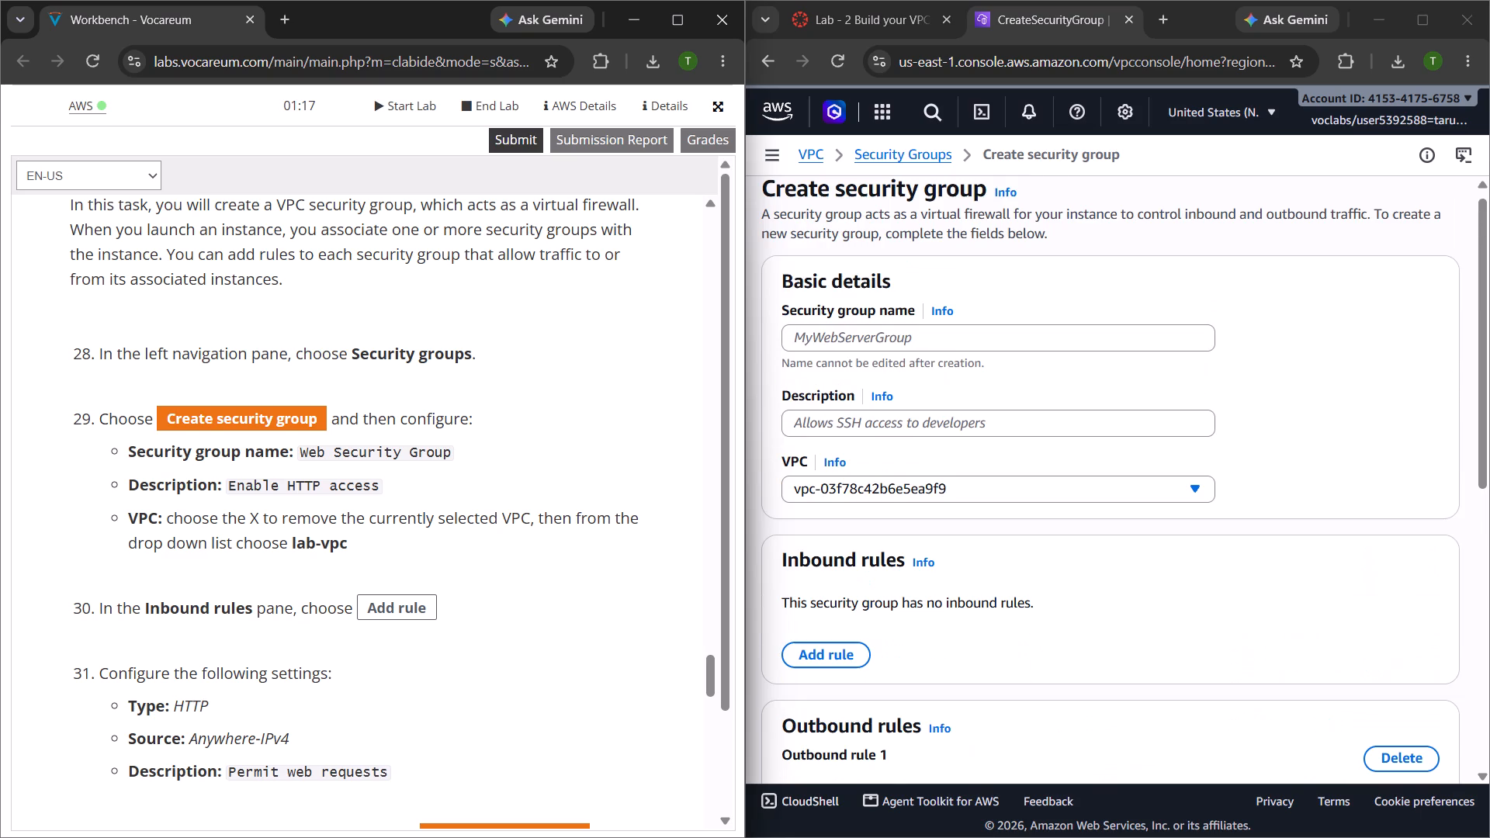
scroll(937, 403, "up", 1)
left_click(920, 347)
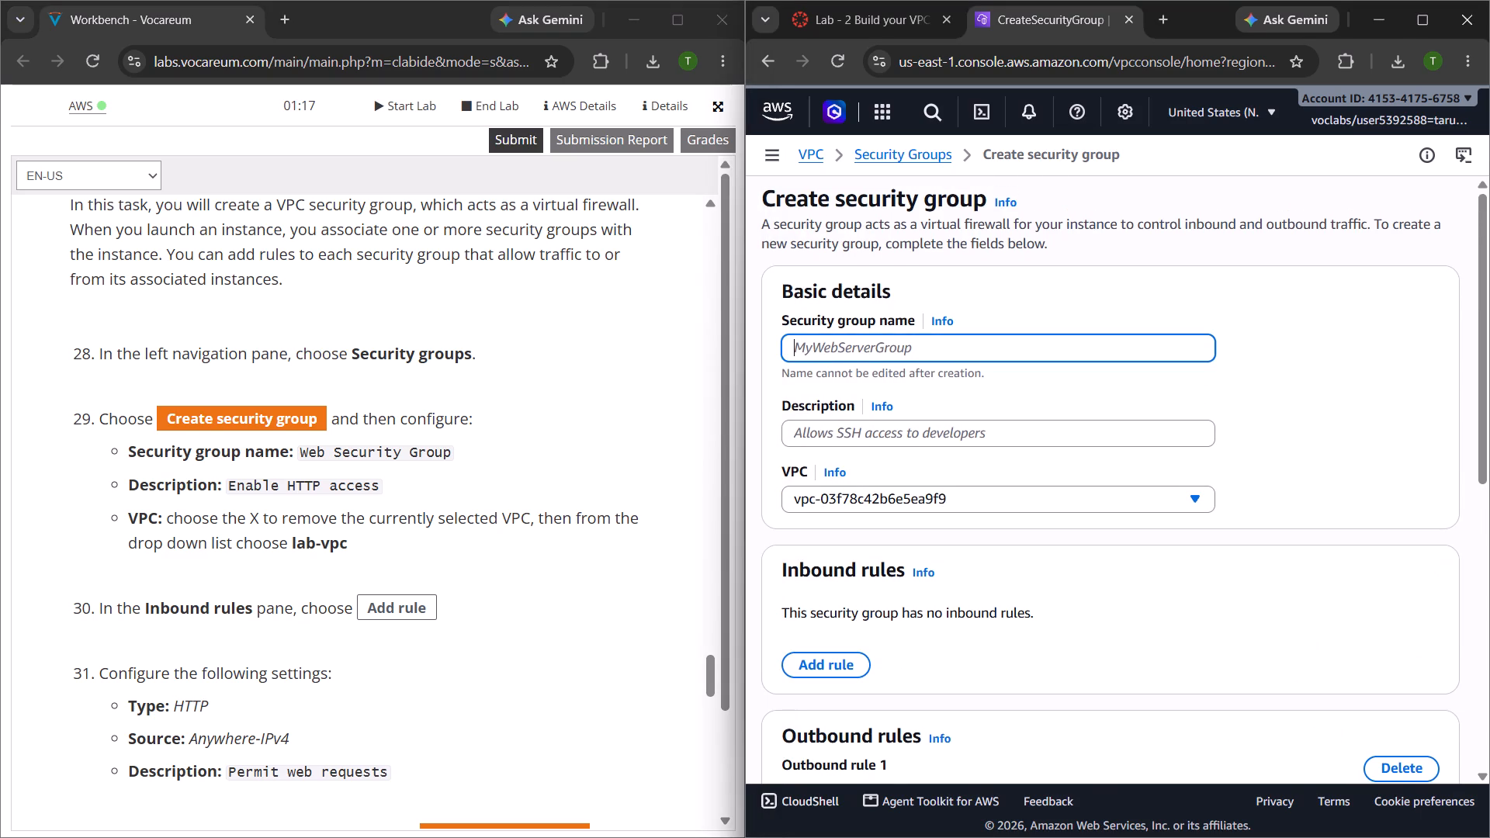
key("ctrl+v")
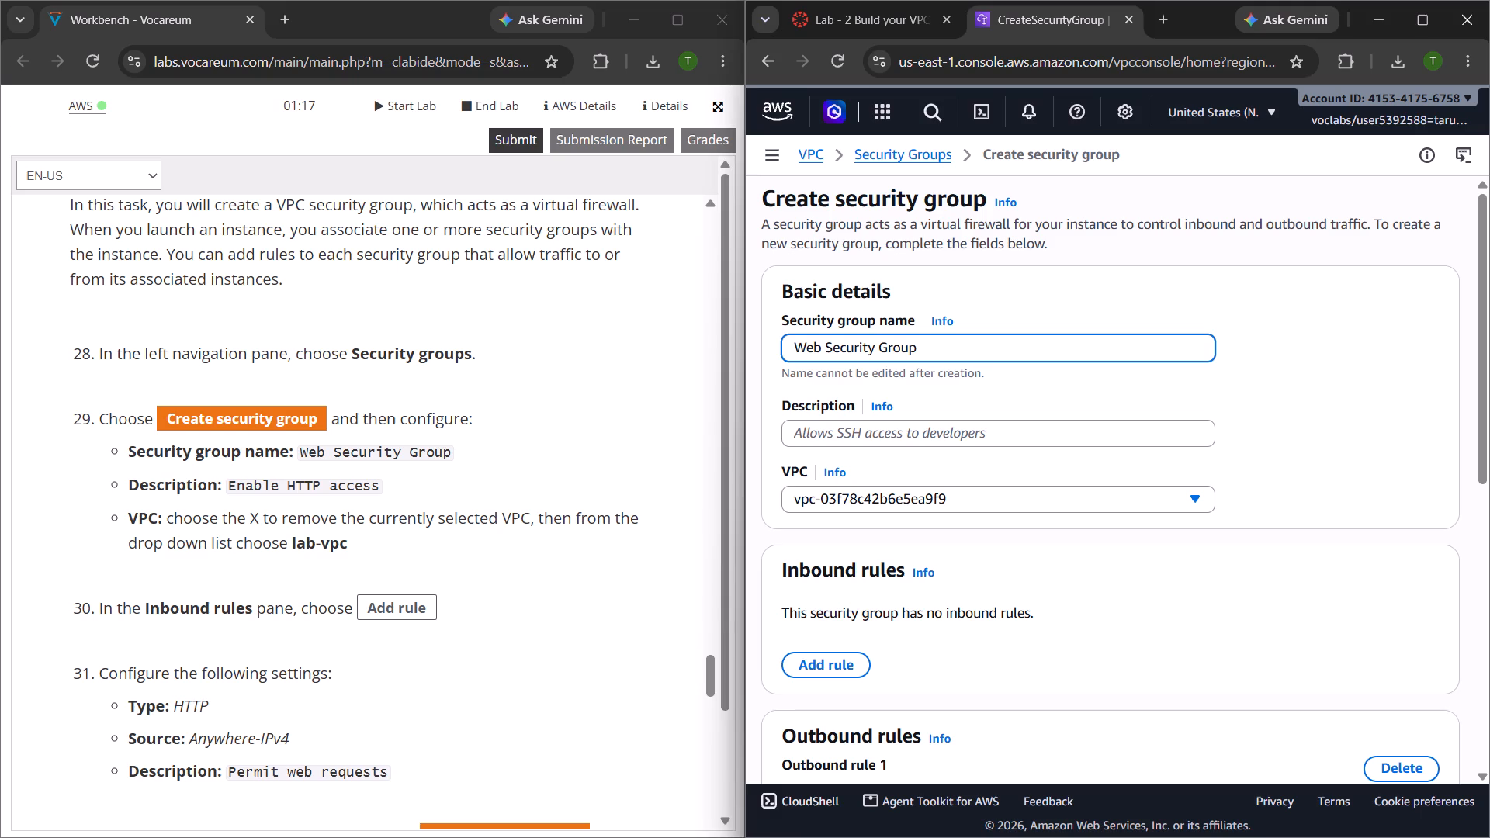
Copy Enable HTTP access from step 29 of the instructions into the security group's description.
left_click_drag(379, 484, 229, 492)
key("ctrl+c")
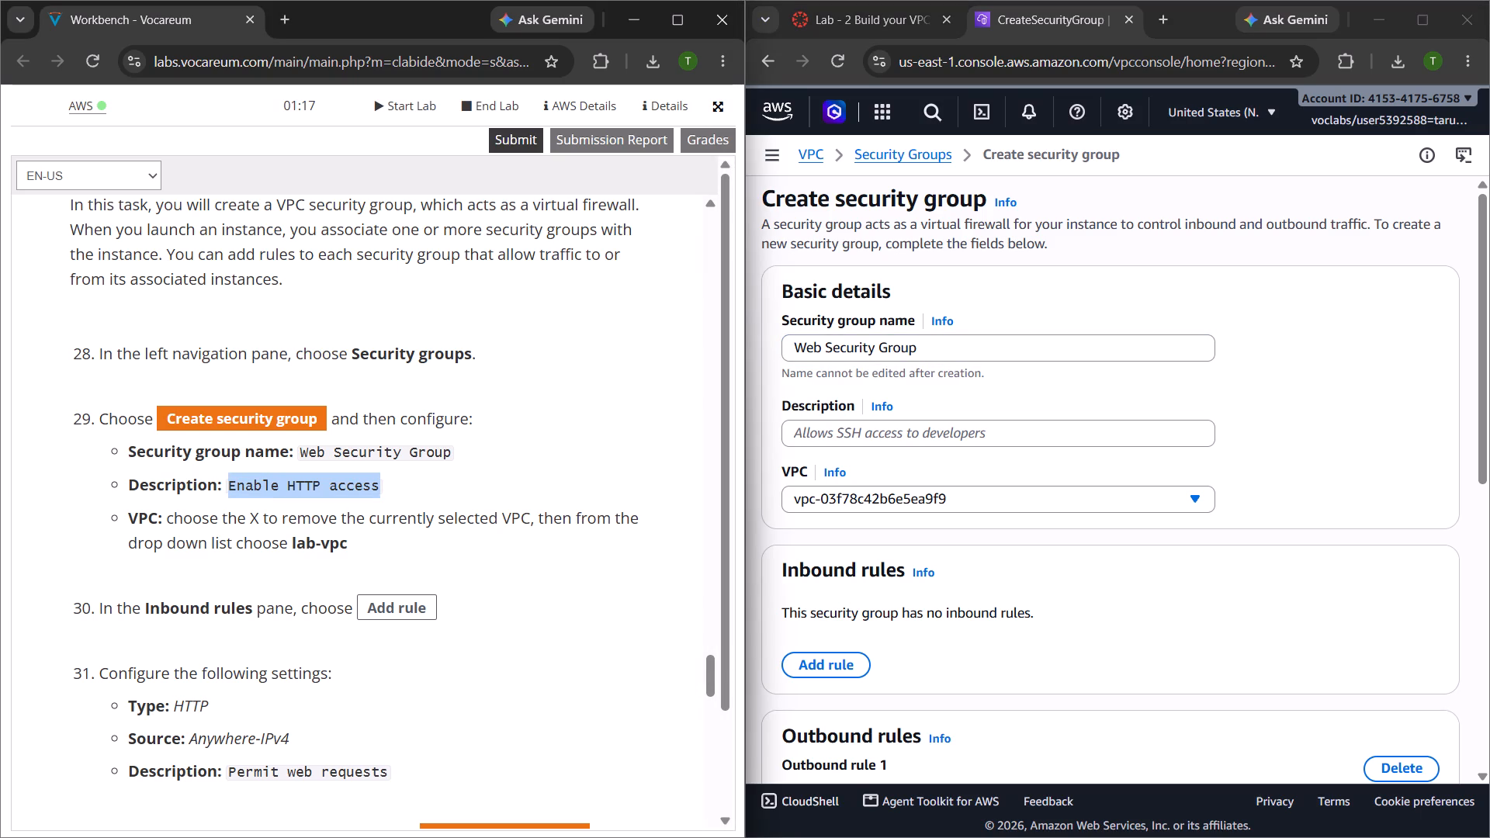
left_click(442, 484)
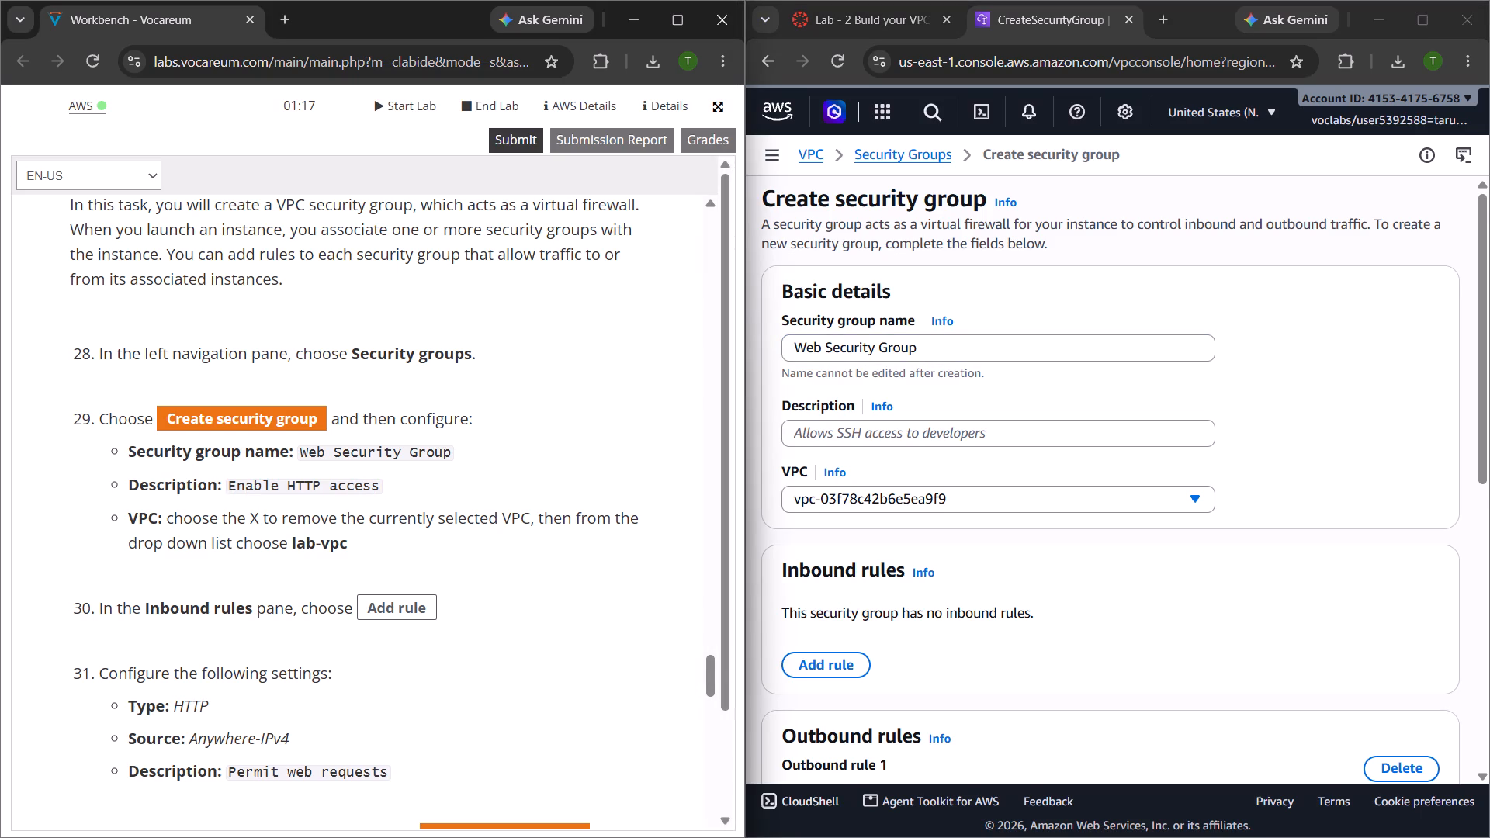
scroll(1024, 449, "down", 1)
left_click(917, 373)
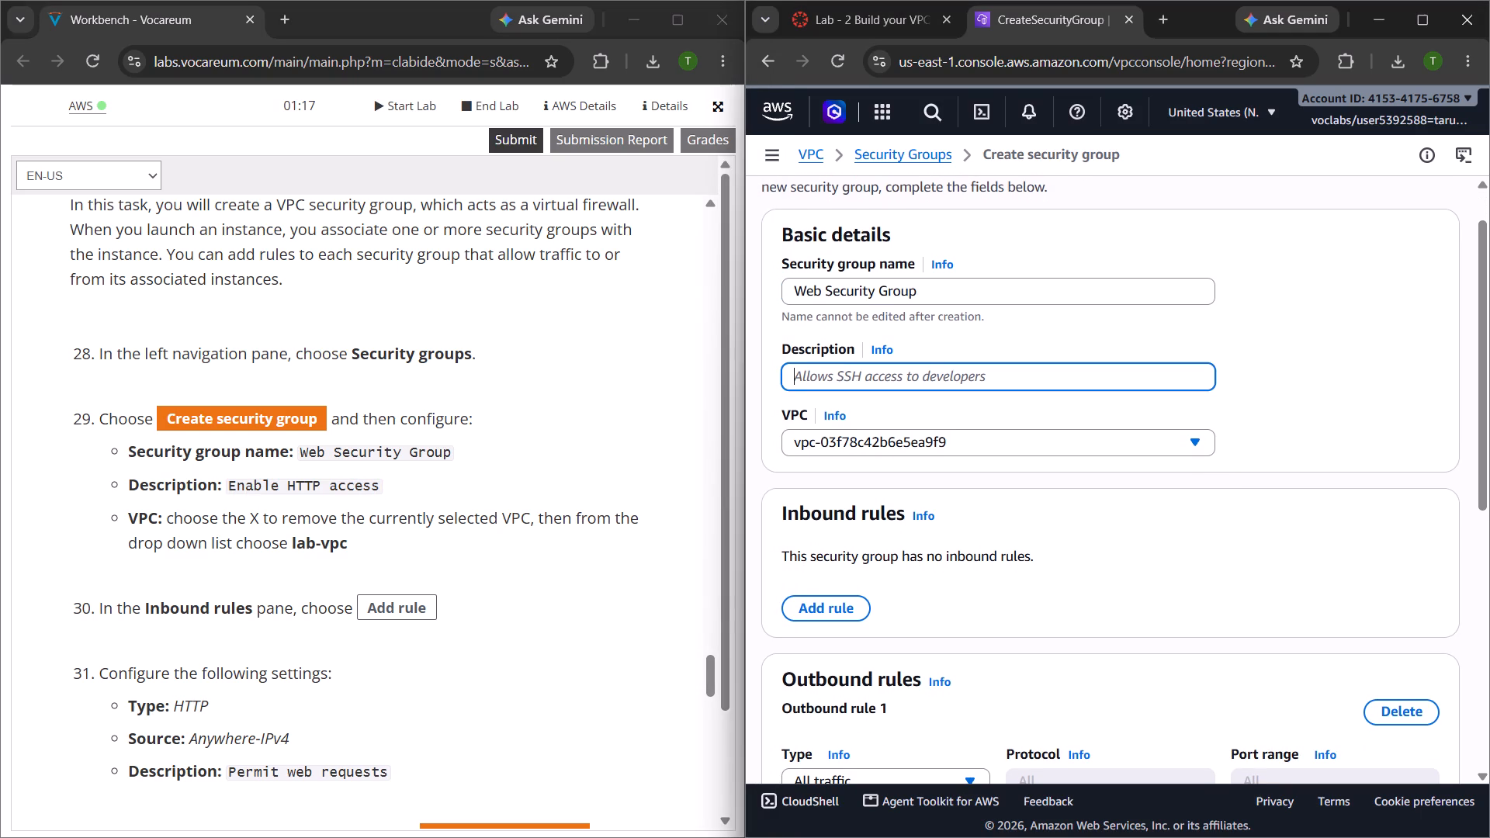
key("ctrl+v")
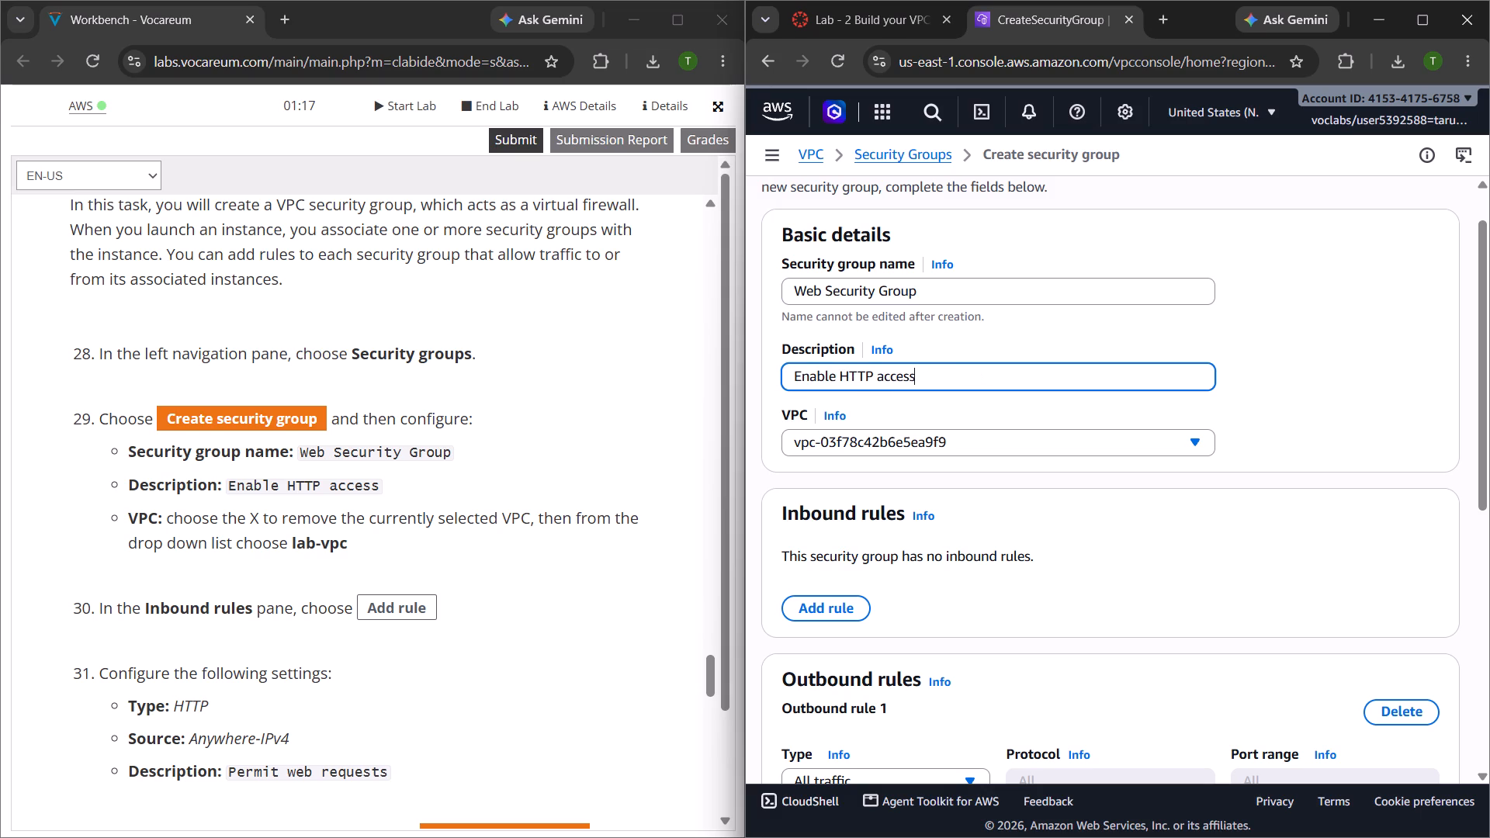
Set the new security group's VPC to lab-vpc.
left_click(957, 453)
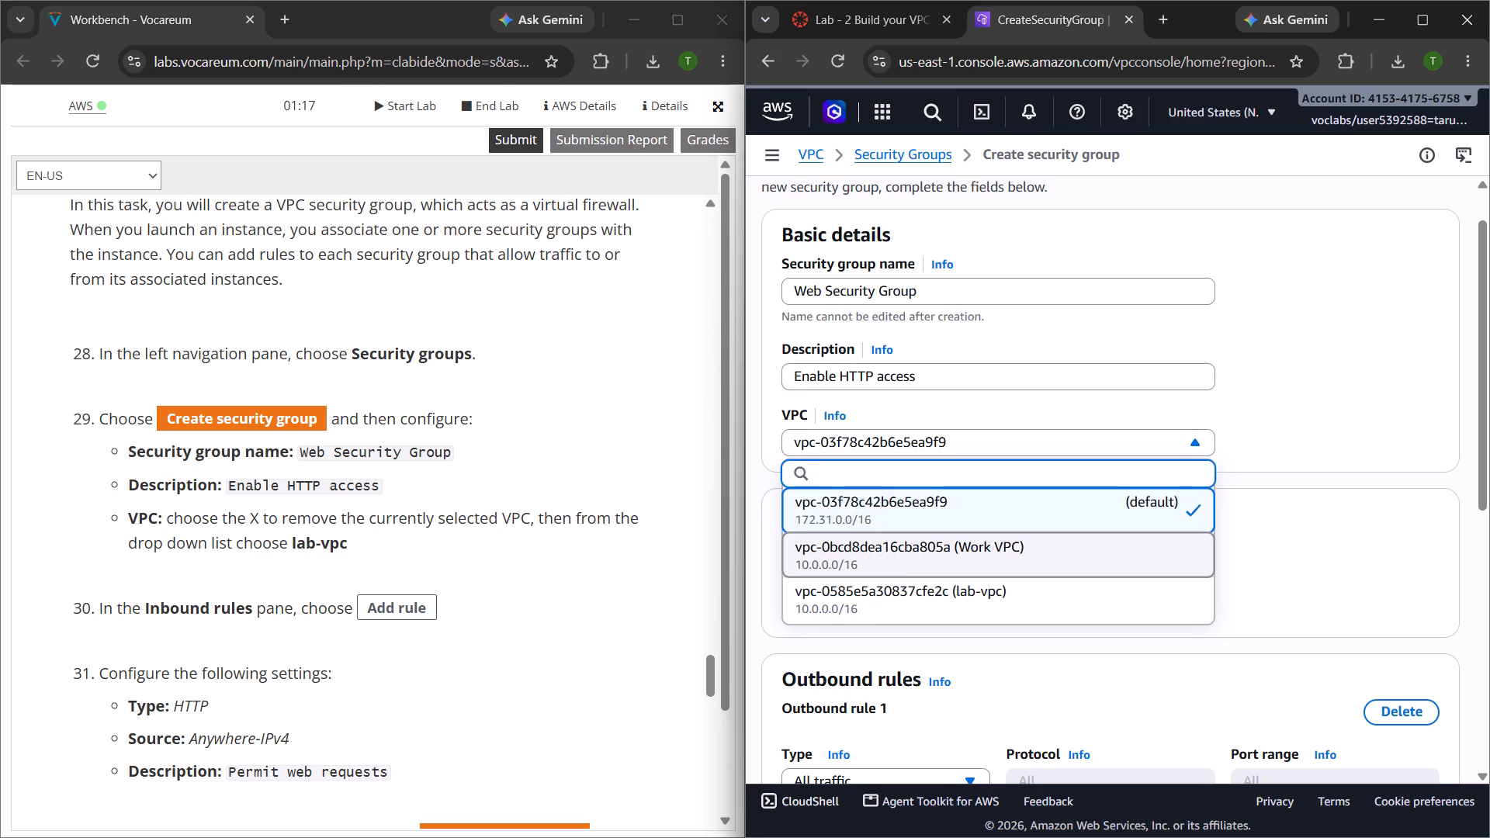
left_click(938, 595)
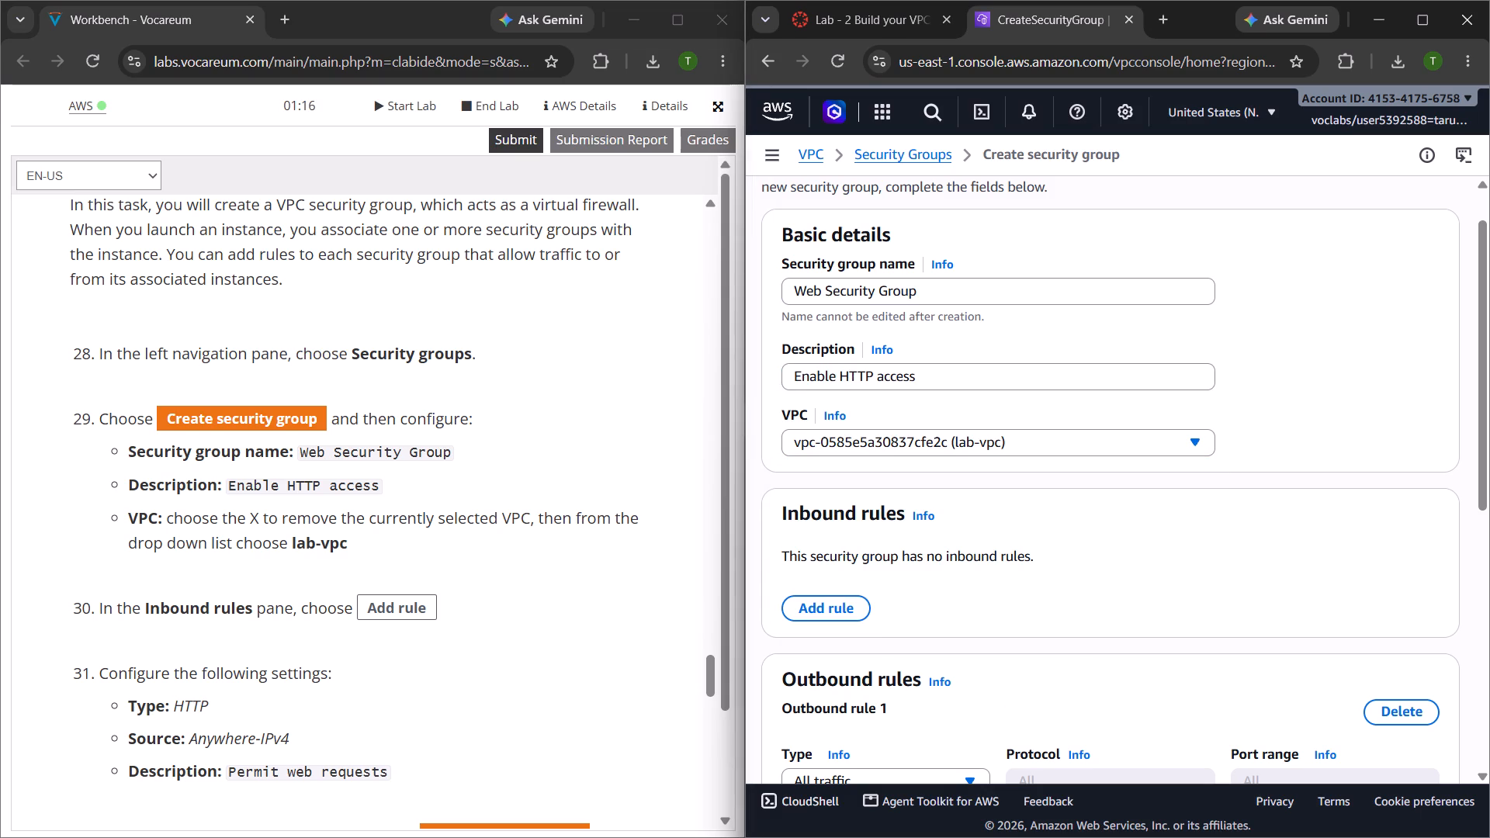
Add an inbound rule to the security group with type HTTP and source type Anywhere-IPv4.
scroll(380, 541, "down", 2)
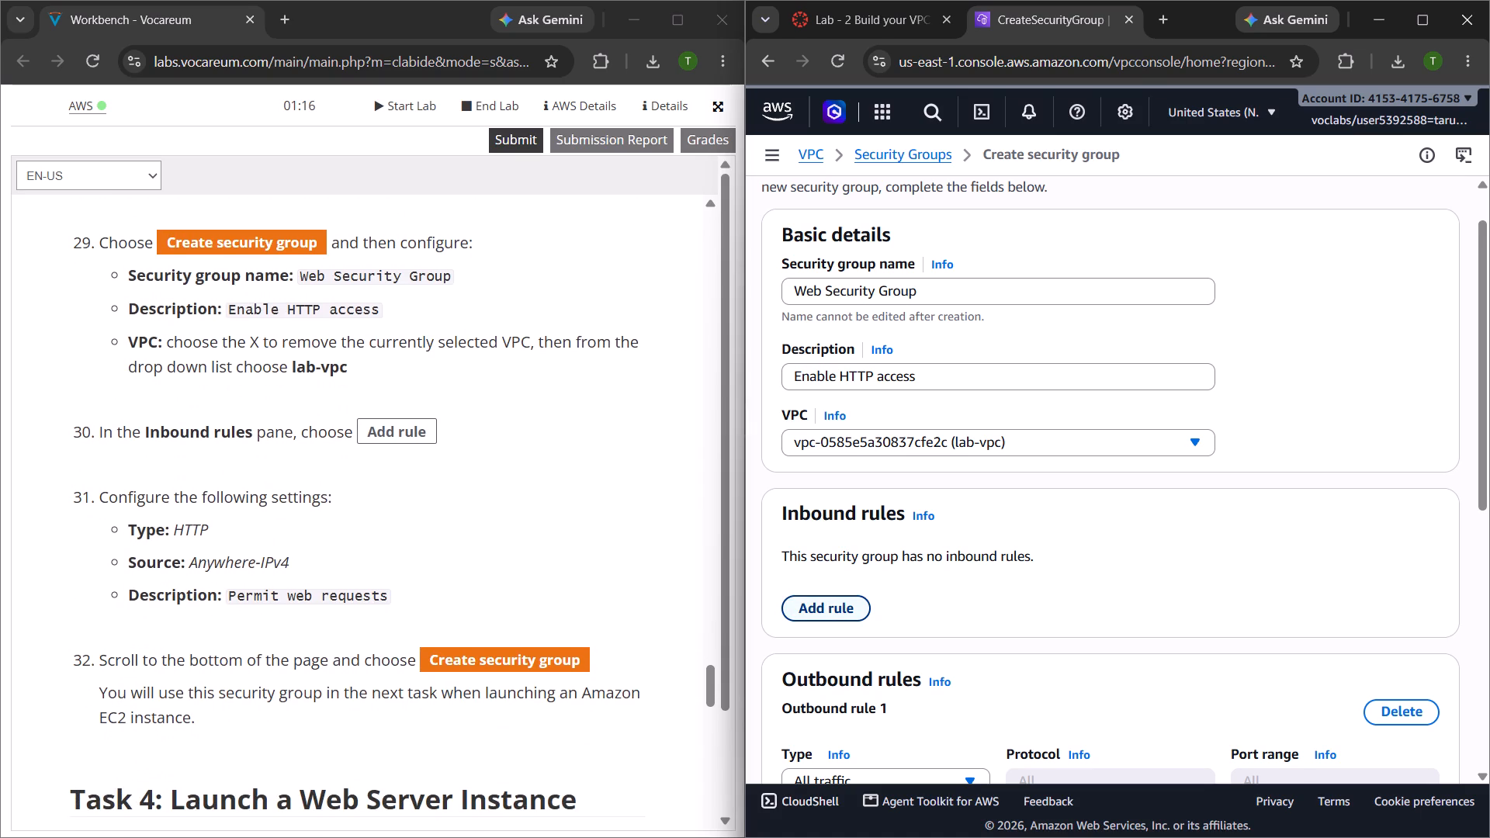
left_click(825, 604)
scroll(1031, 565, "down", 1)
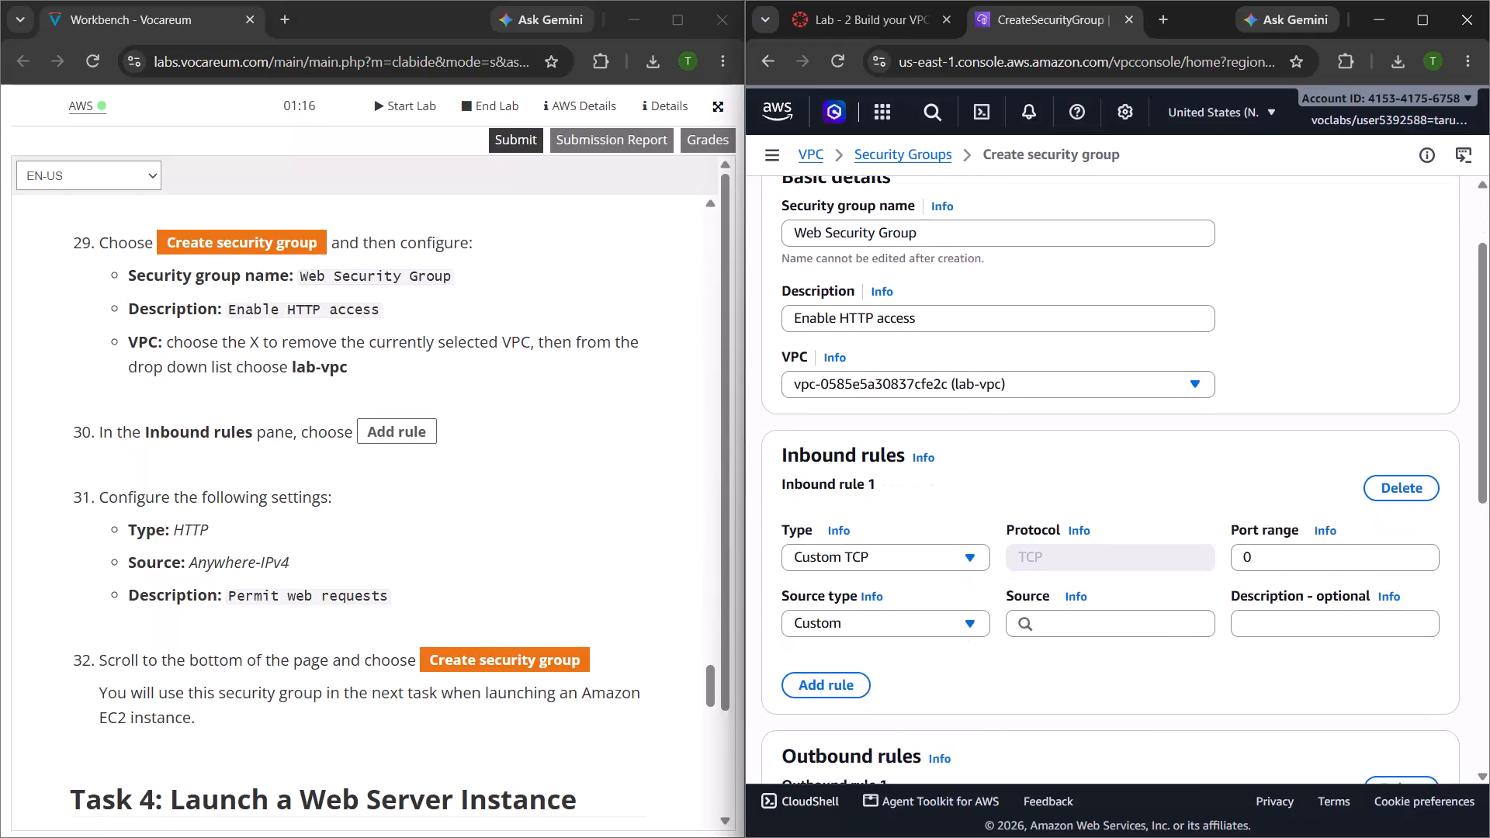
left_click(979, 558)
scroll(877, 449, "down", 1)
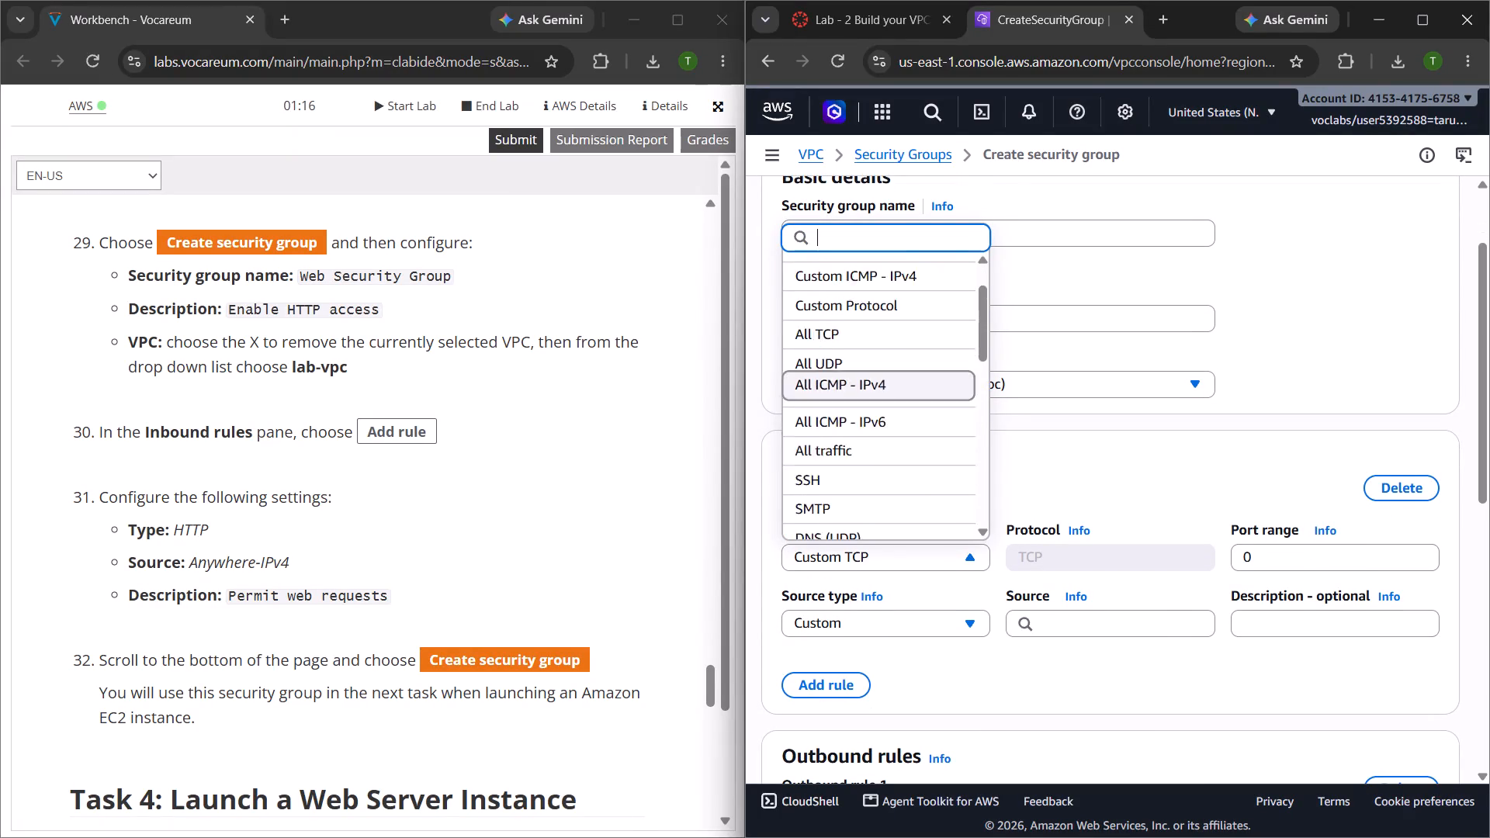
scroll(877, 449, "down", 2)
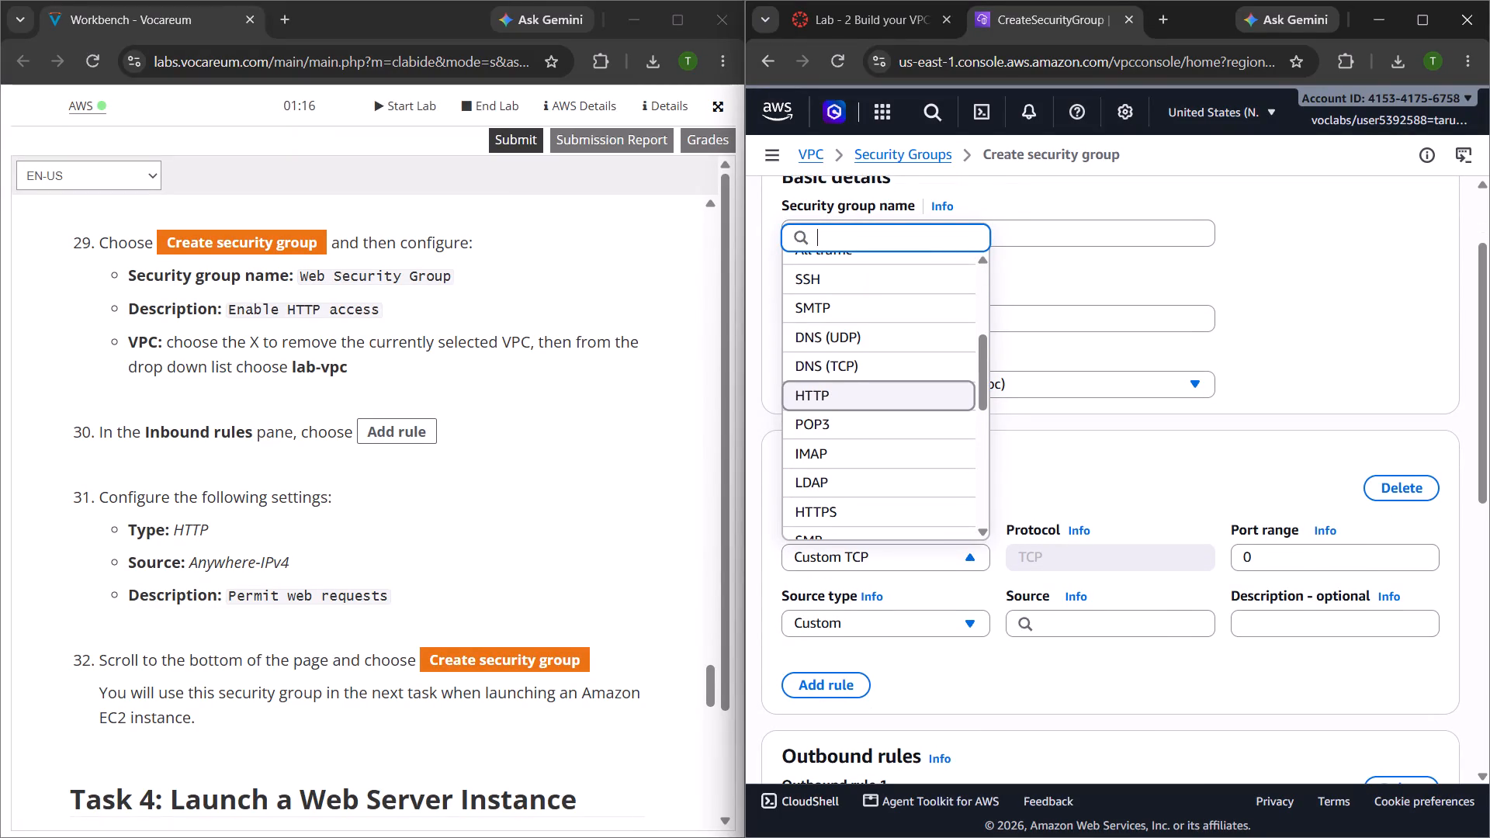
left_click(837, 391)
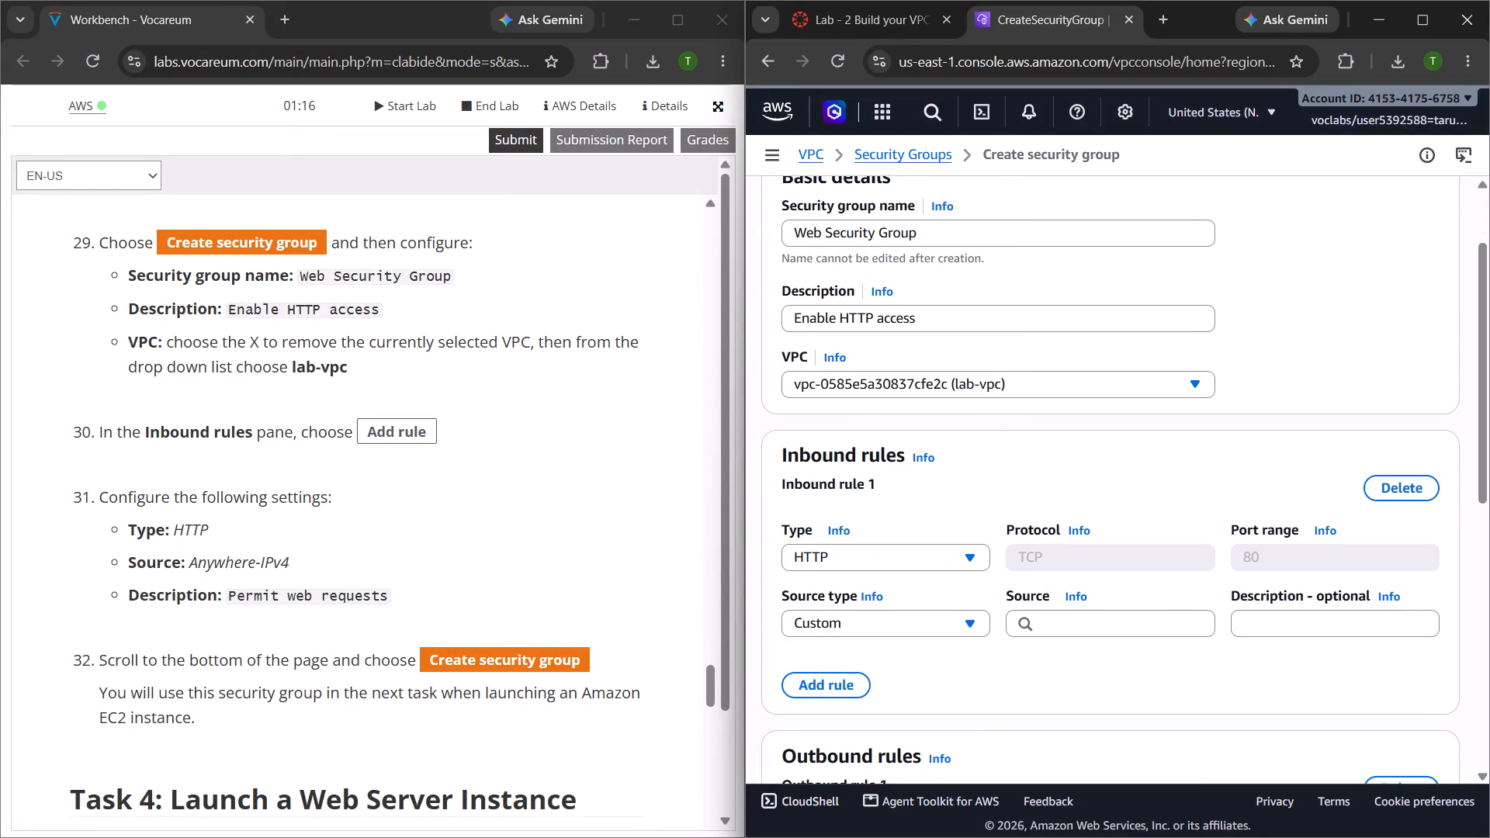
left_click(950, 624)
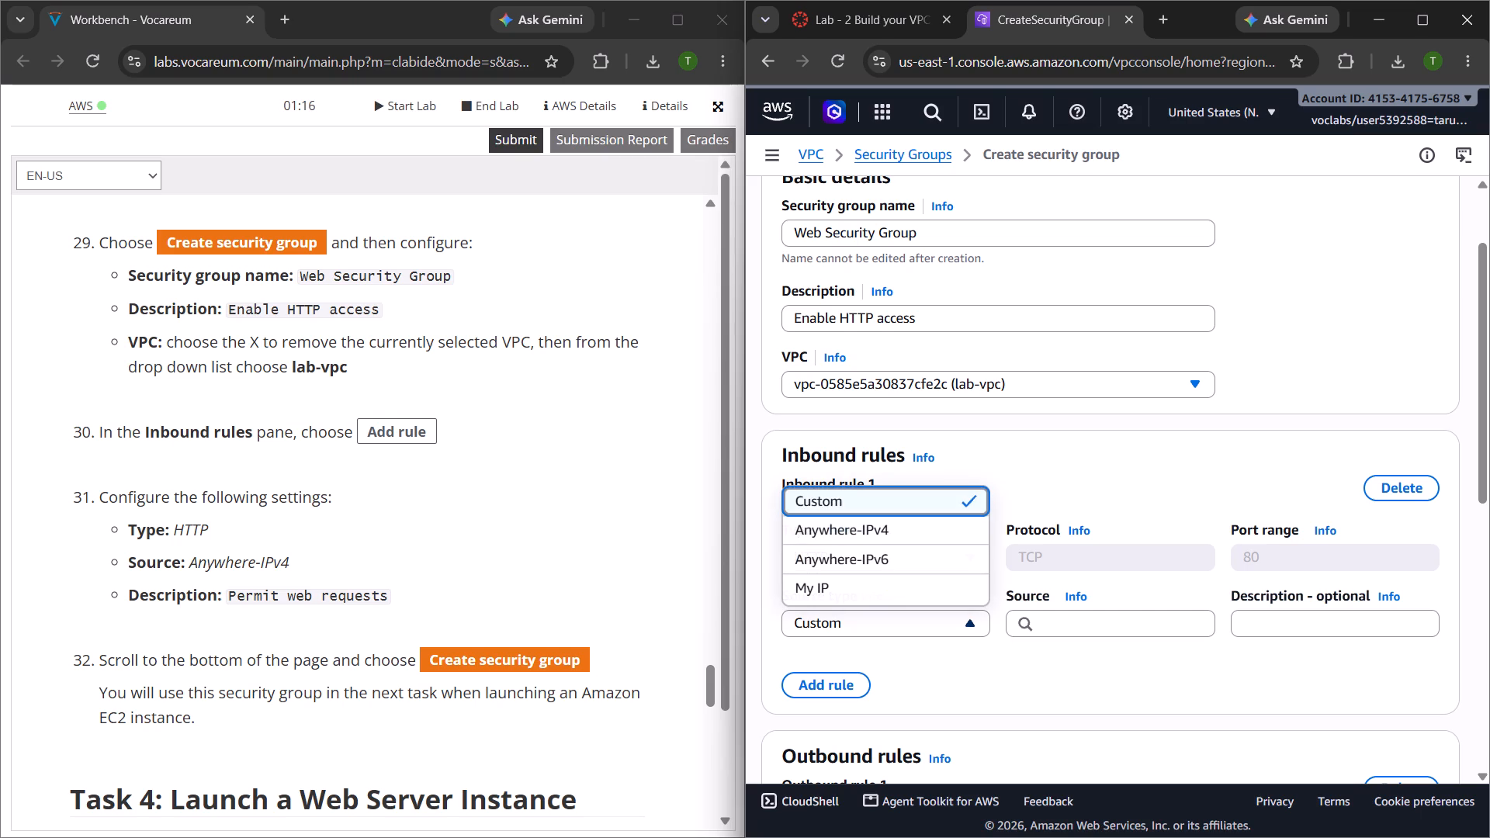
left_click(899, 525)
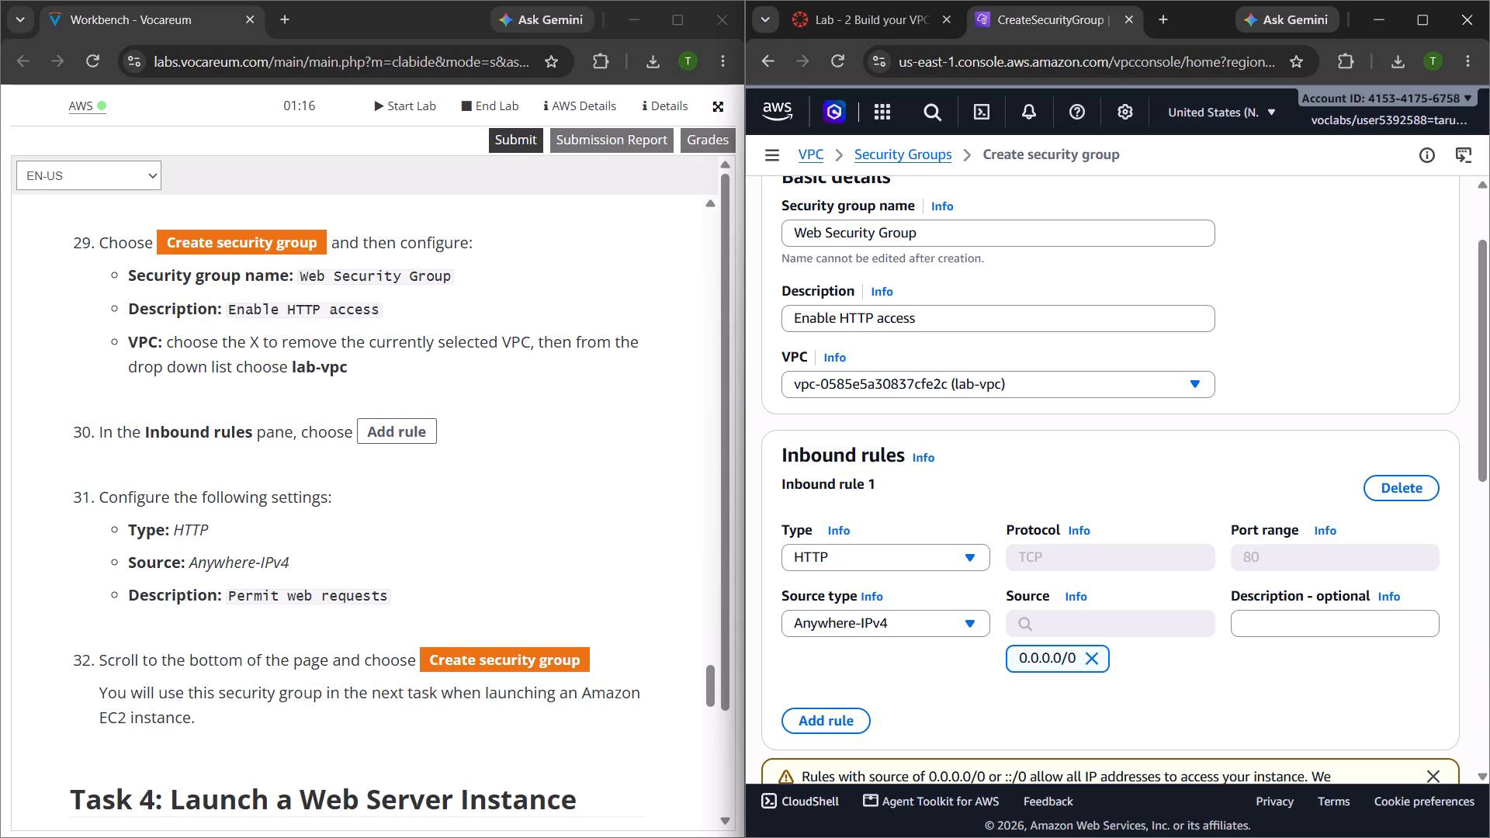
Copy Permit web requests from step 31 of the instructions into the HTTP inbound rule's description.
scroll(1025, 625, "down", 2)
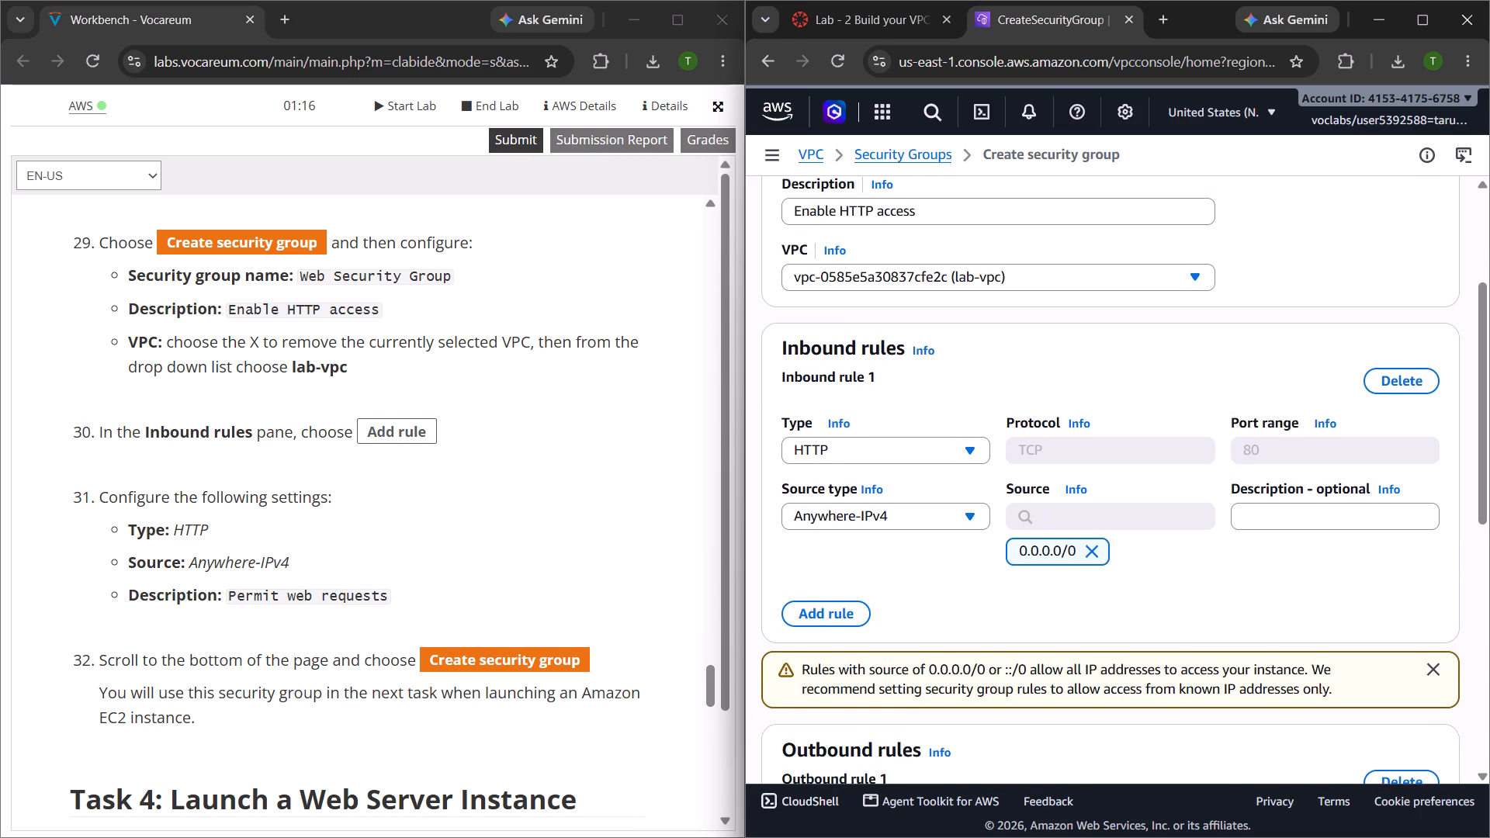
scroll(1025, 625, "down", 1)
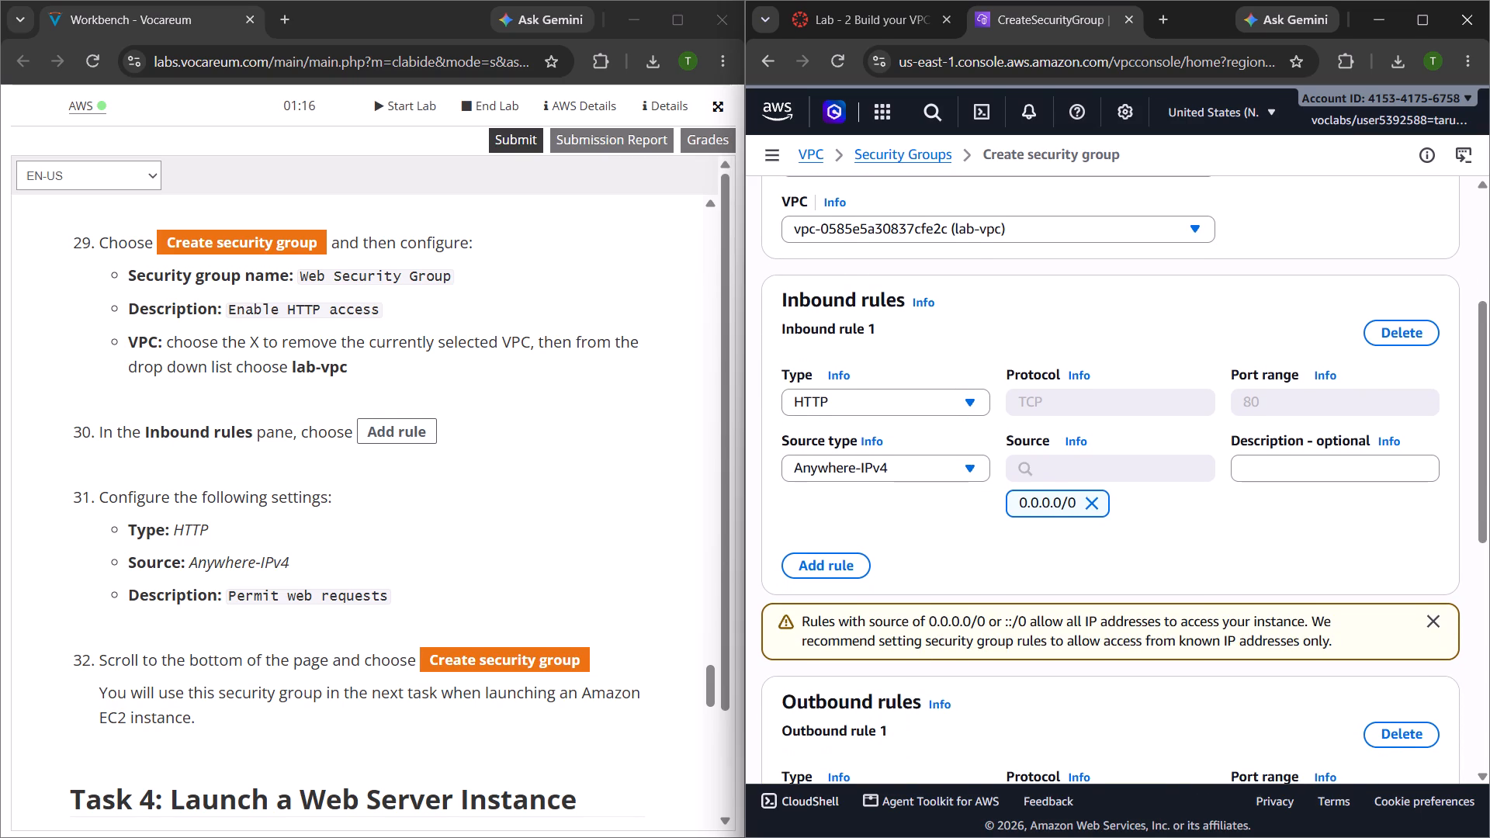
left_click_drag(386, 596, 237, 585)
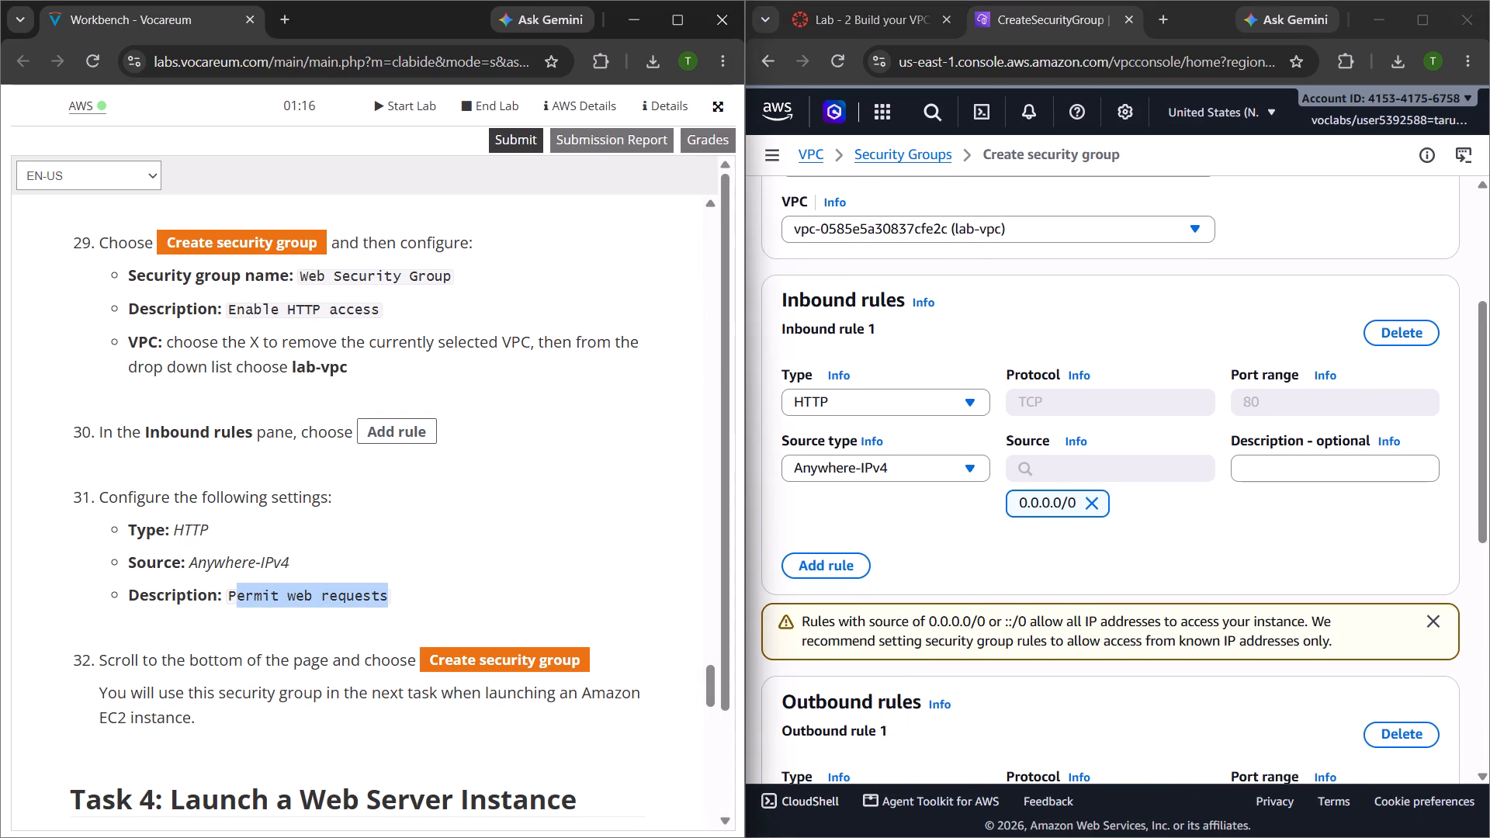
left_click_drag(237, 585, 228, 590)
key("ctrl+c")
left_click(418, 585)
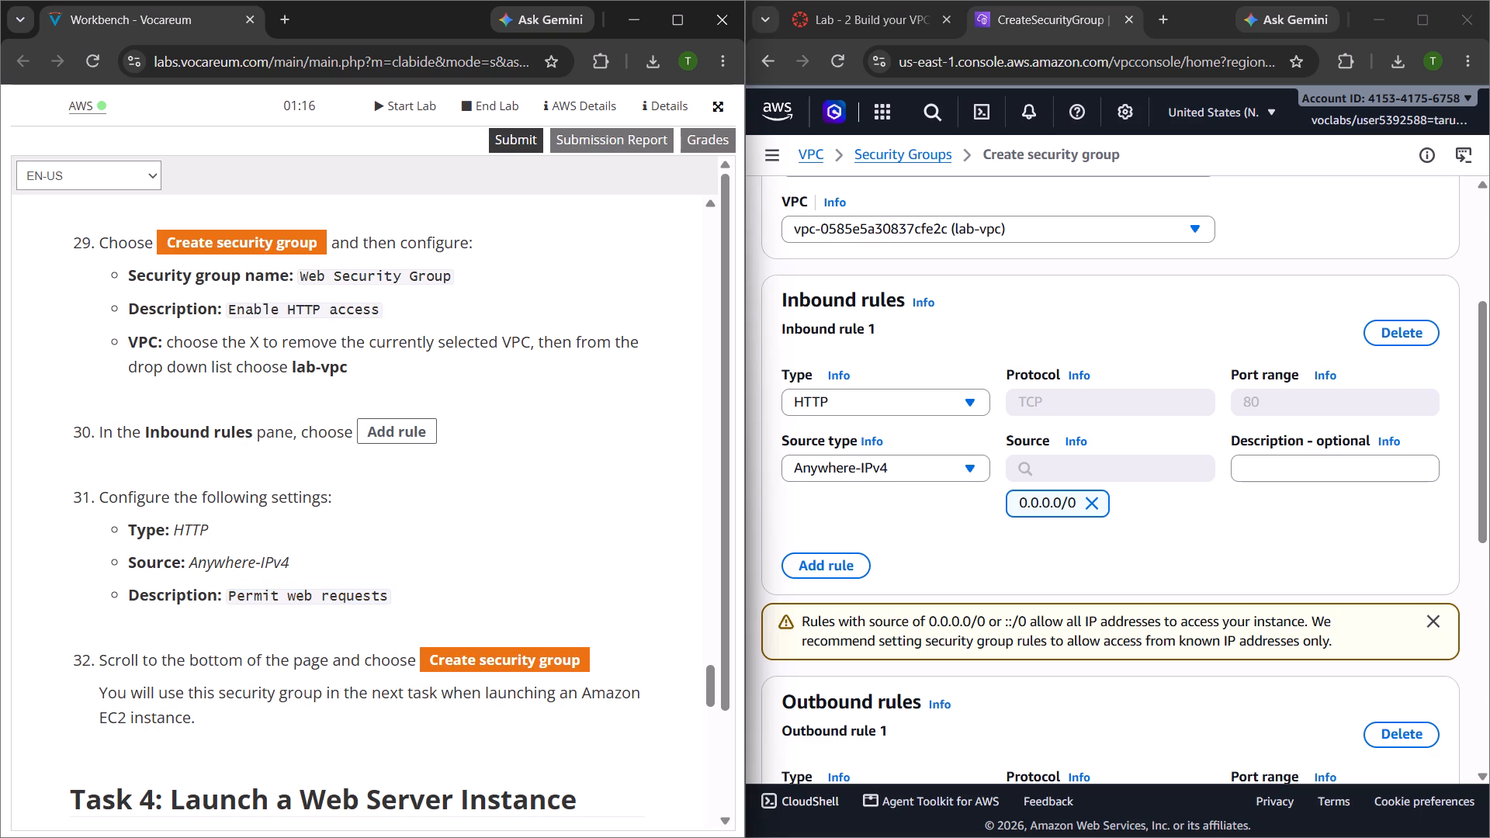
left_click(1294, 462)
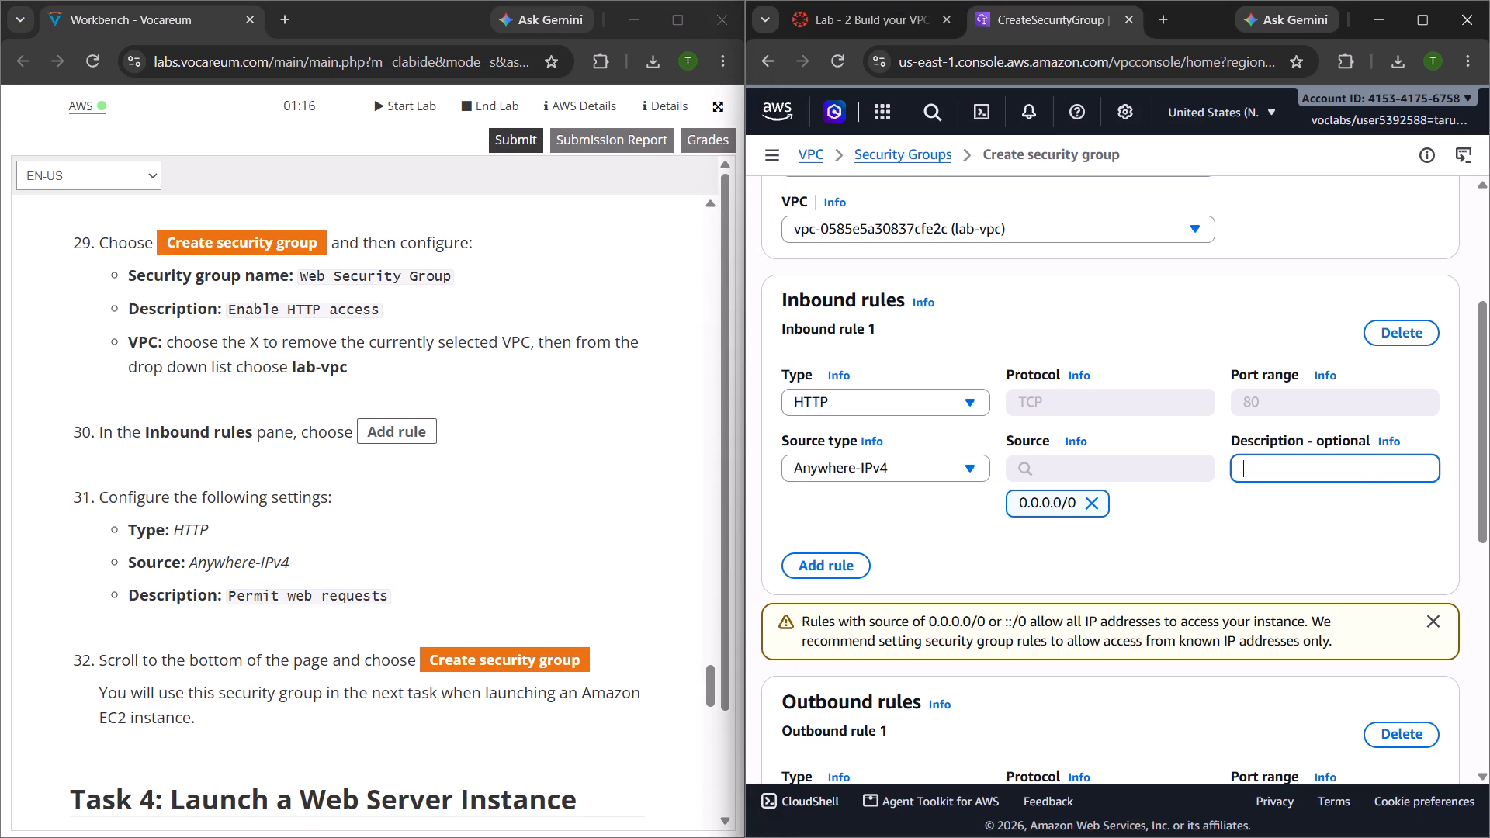
key("ctrl+v")
Finish creating Web Security Group, leaving the default outbound rule and tags as they are.
scroll(1156, 471, "down", 9)
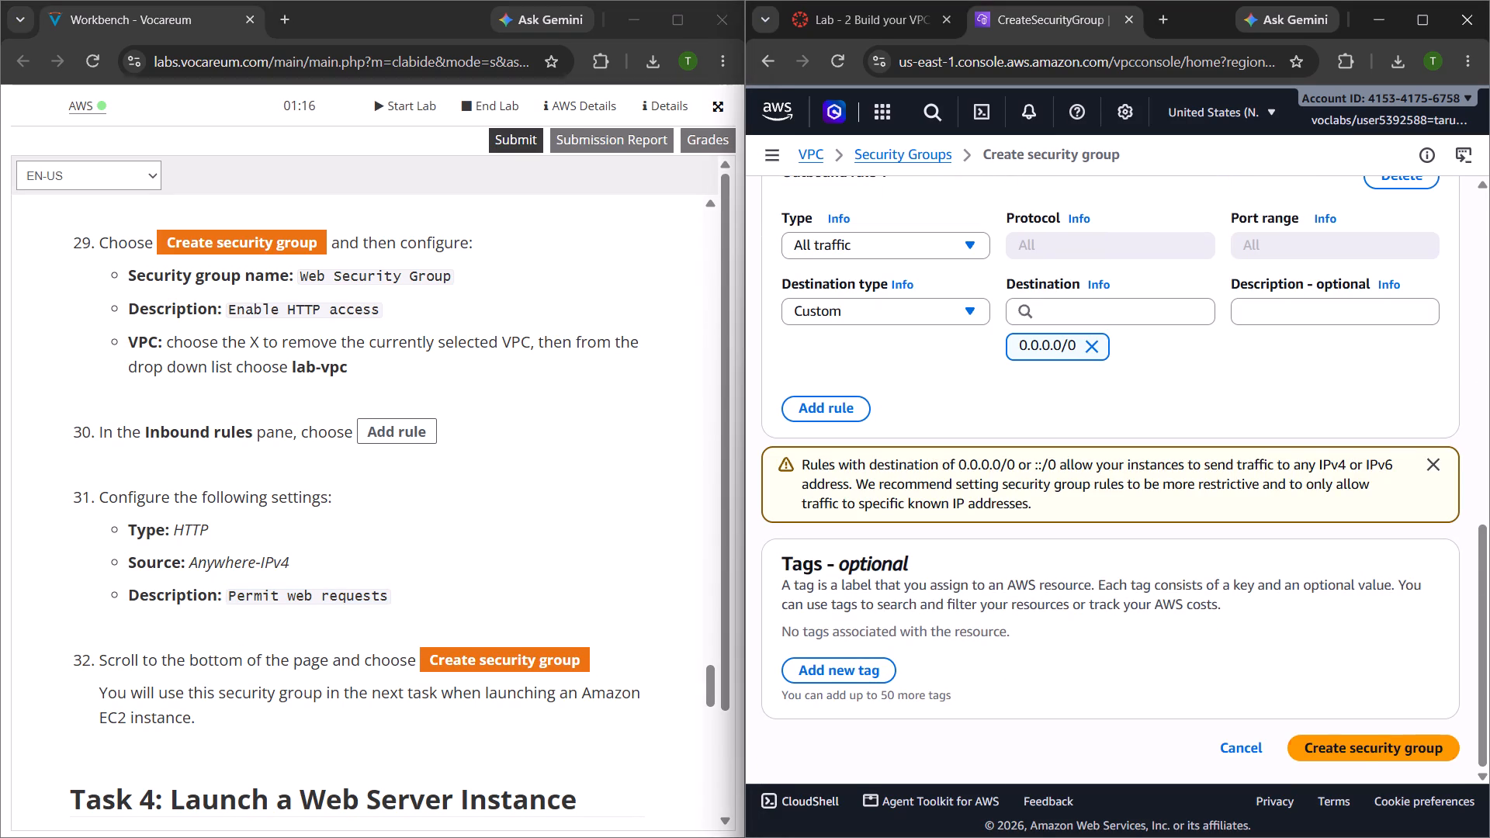
left_click(1384, 742)
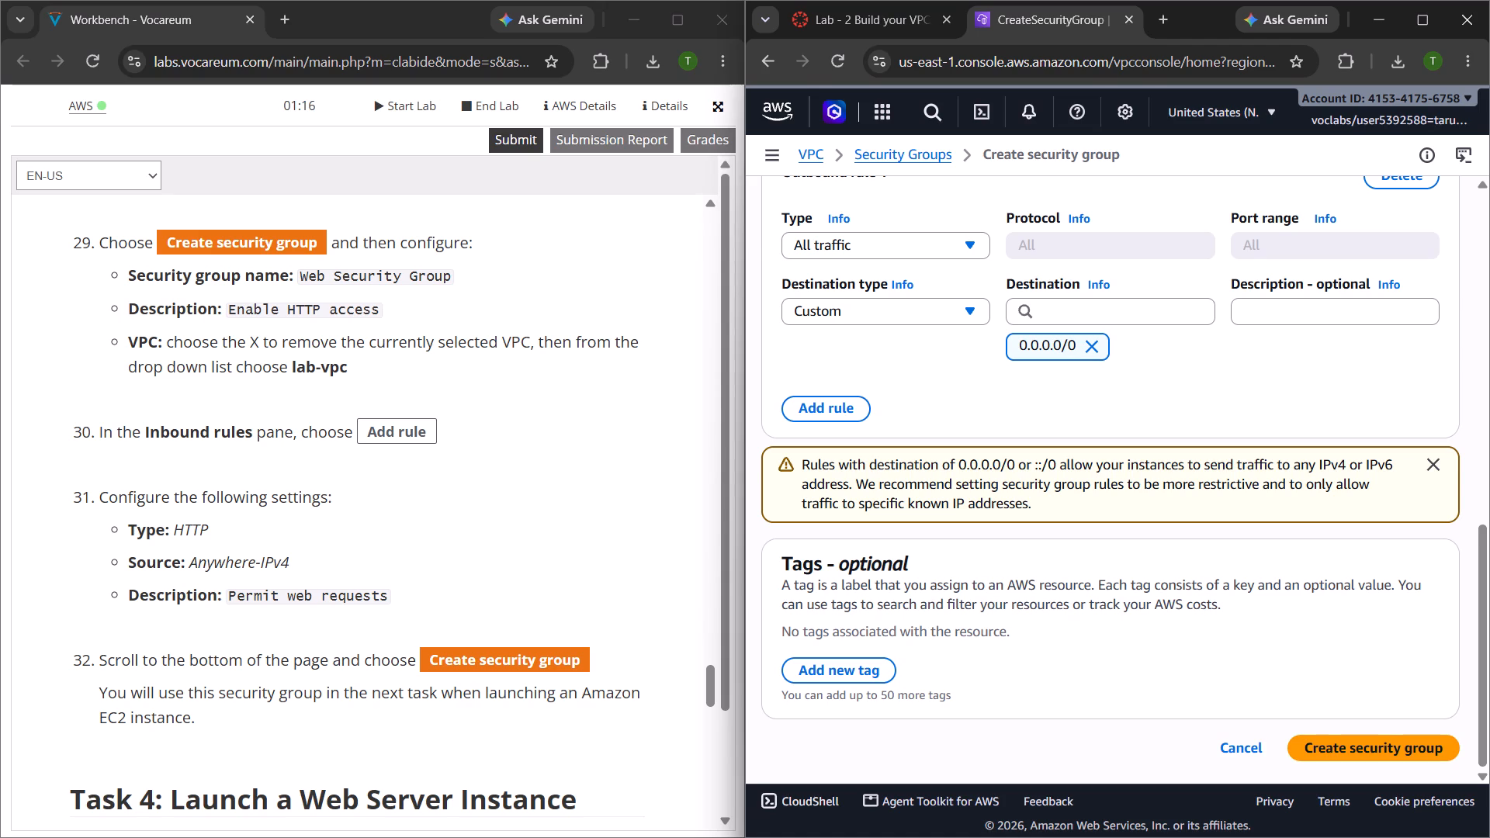
Move on to Task 4 of the instructions, search the AWS services for ec2 and open the EC2 console.
scroll(371, 454, "down", 4)
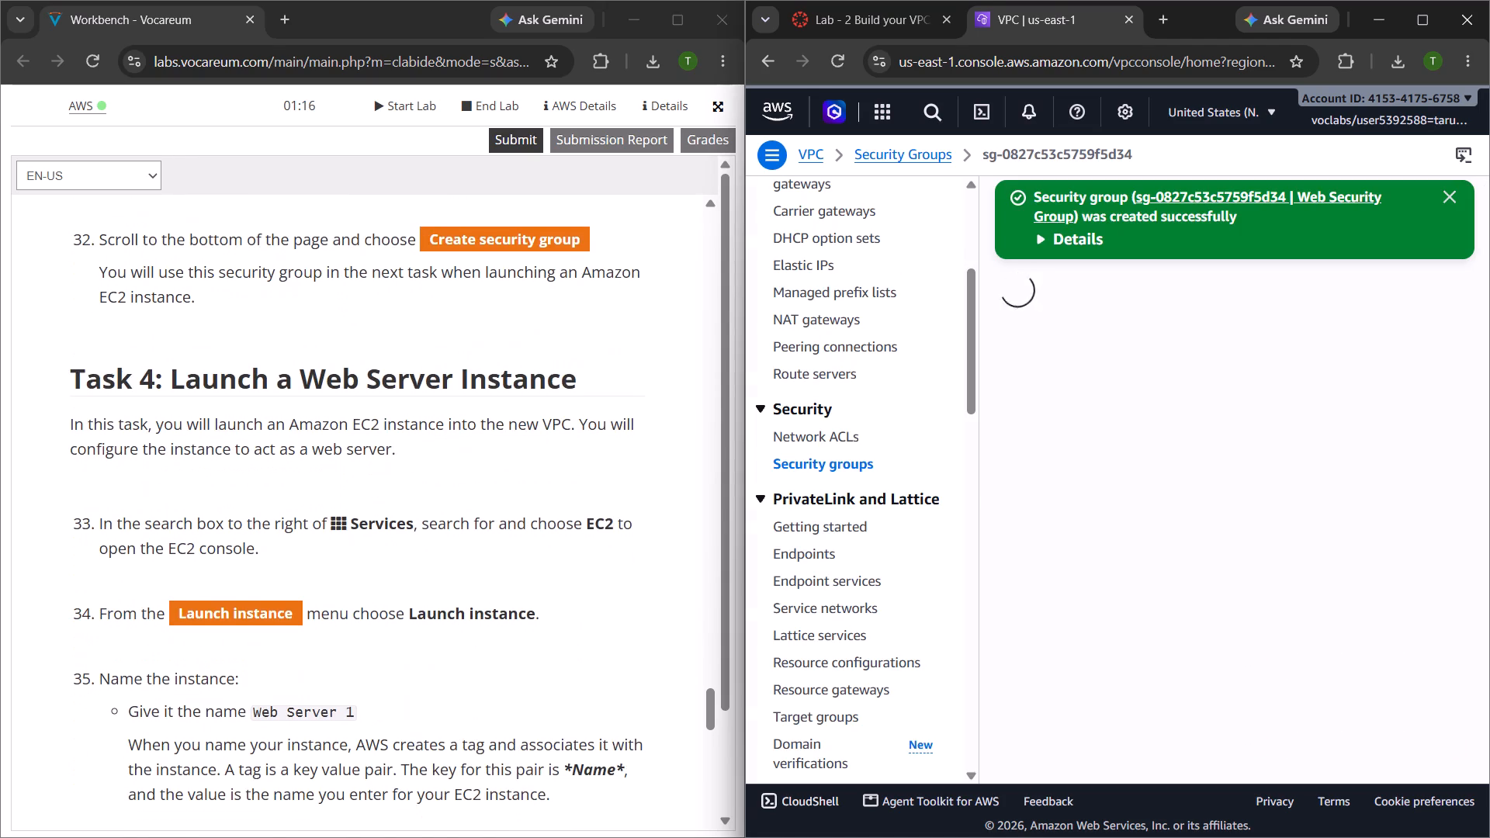
scroll(371, 454, "down", 2)
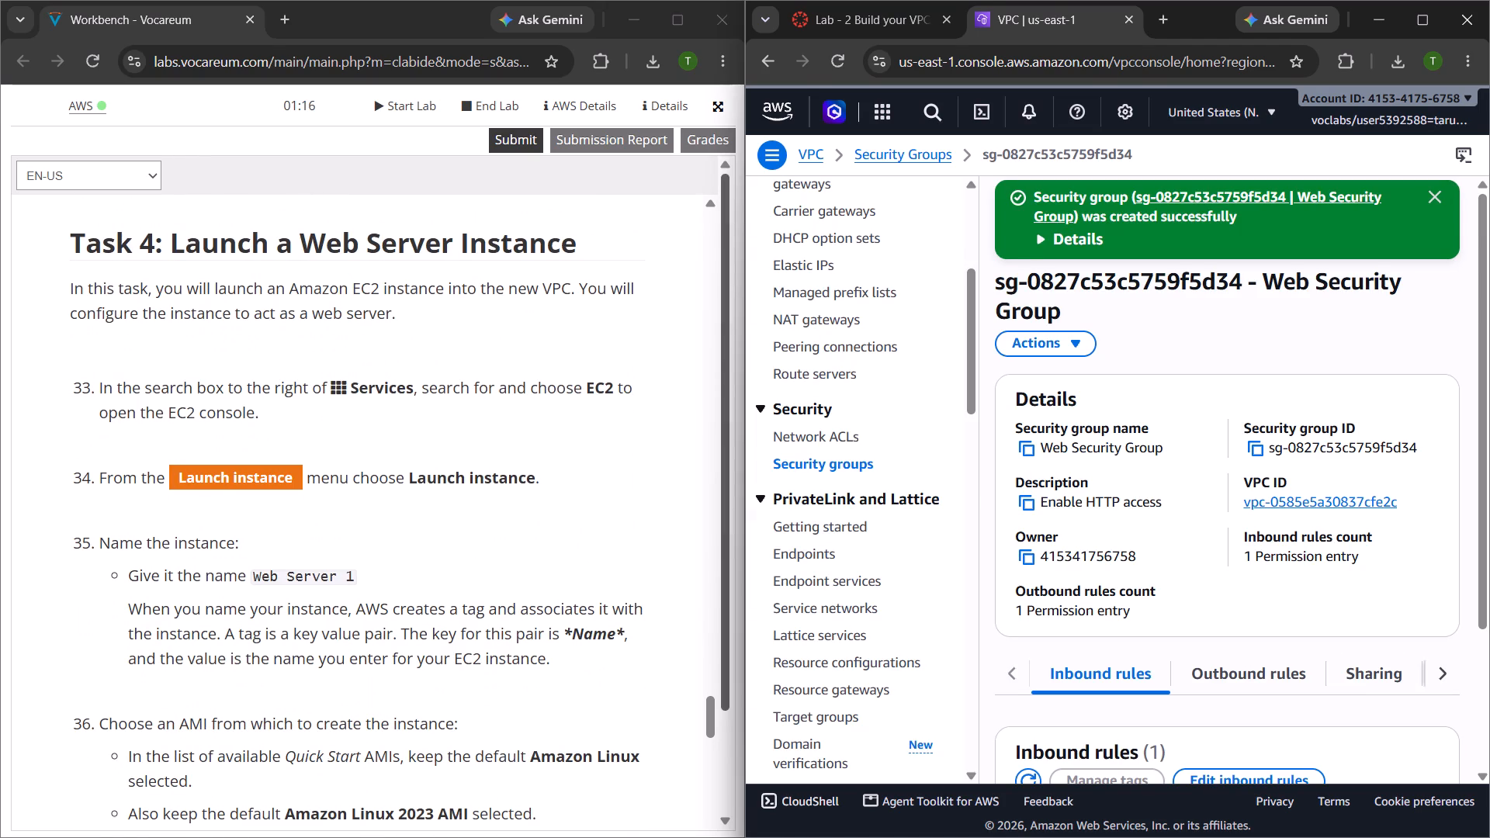
left_click(944, 114)
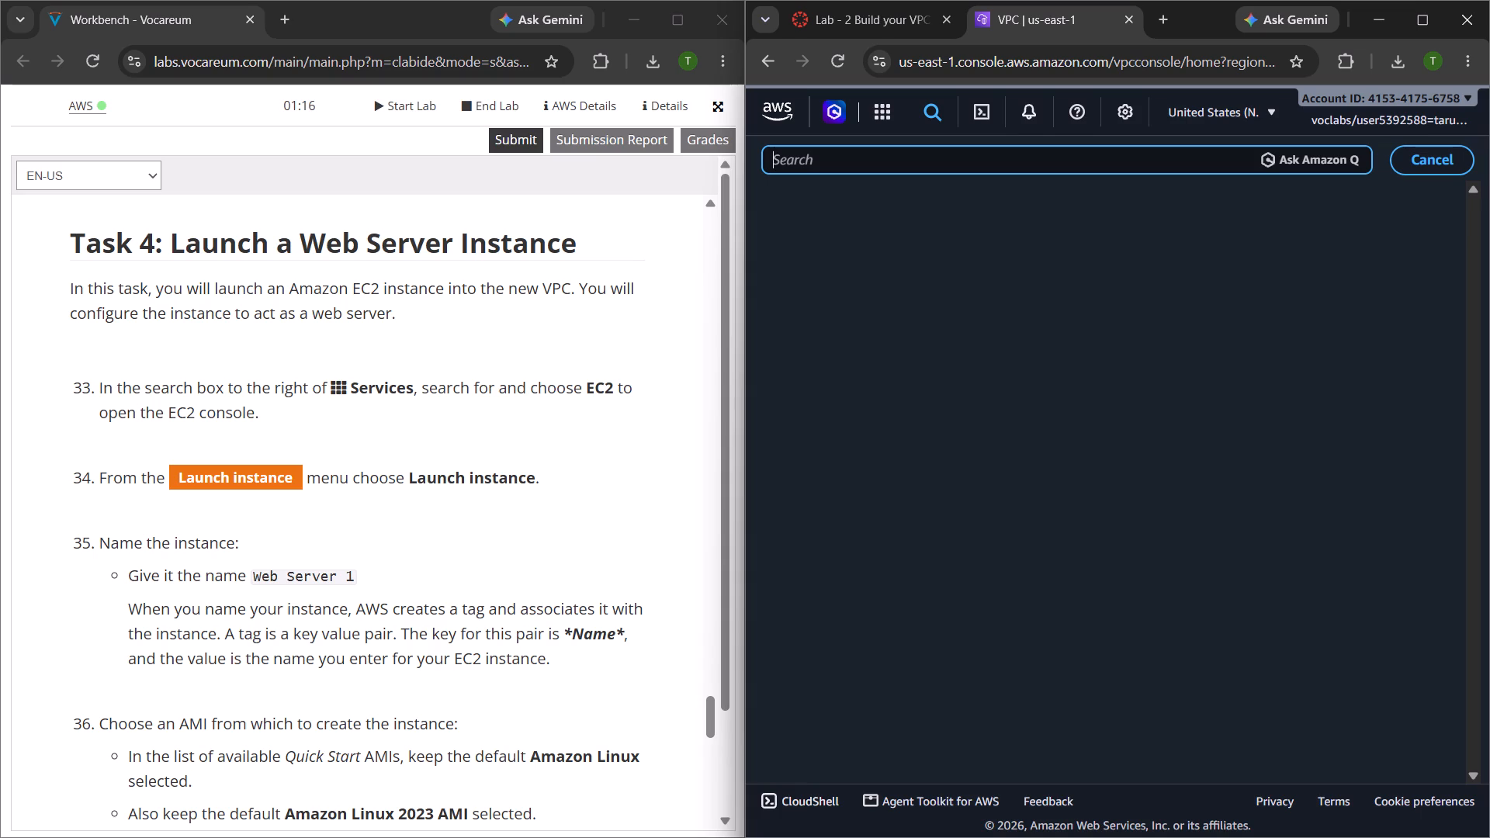
type("ec")
key("2")
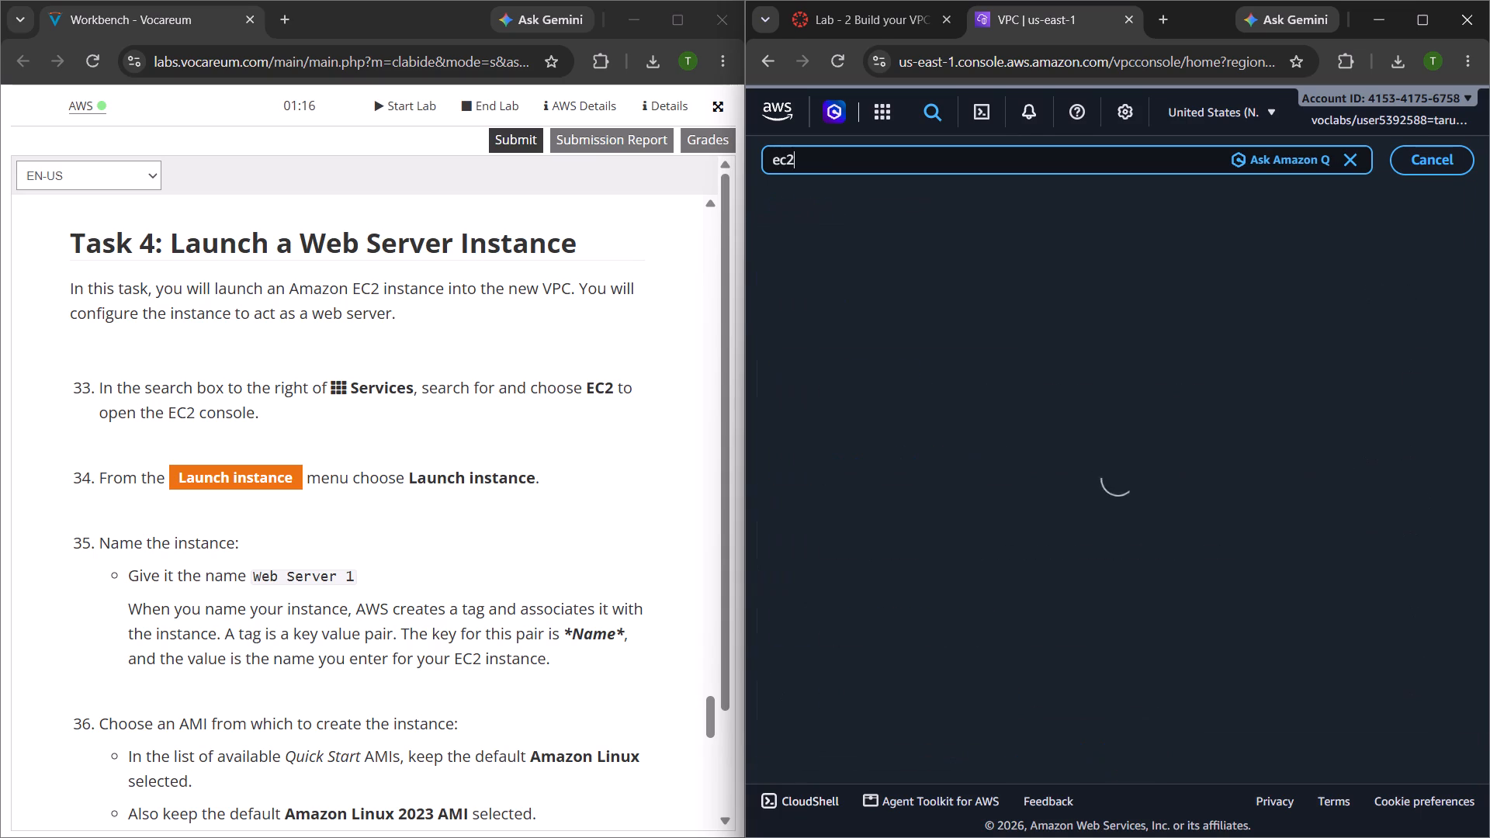
left_click(830, 291)
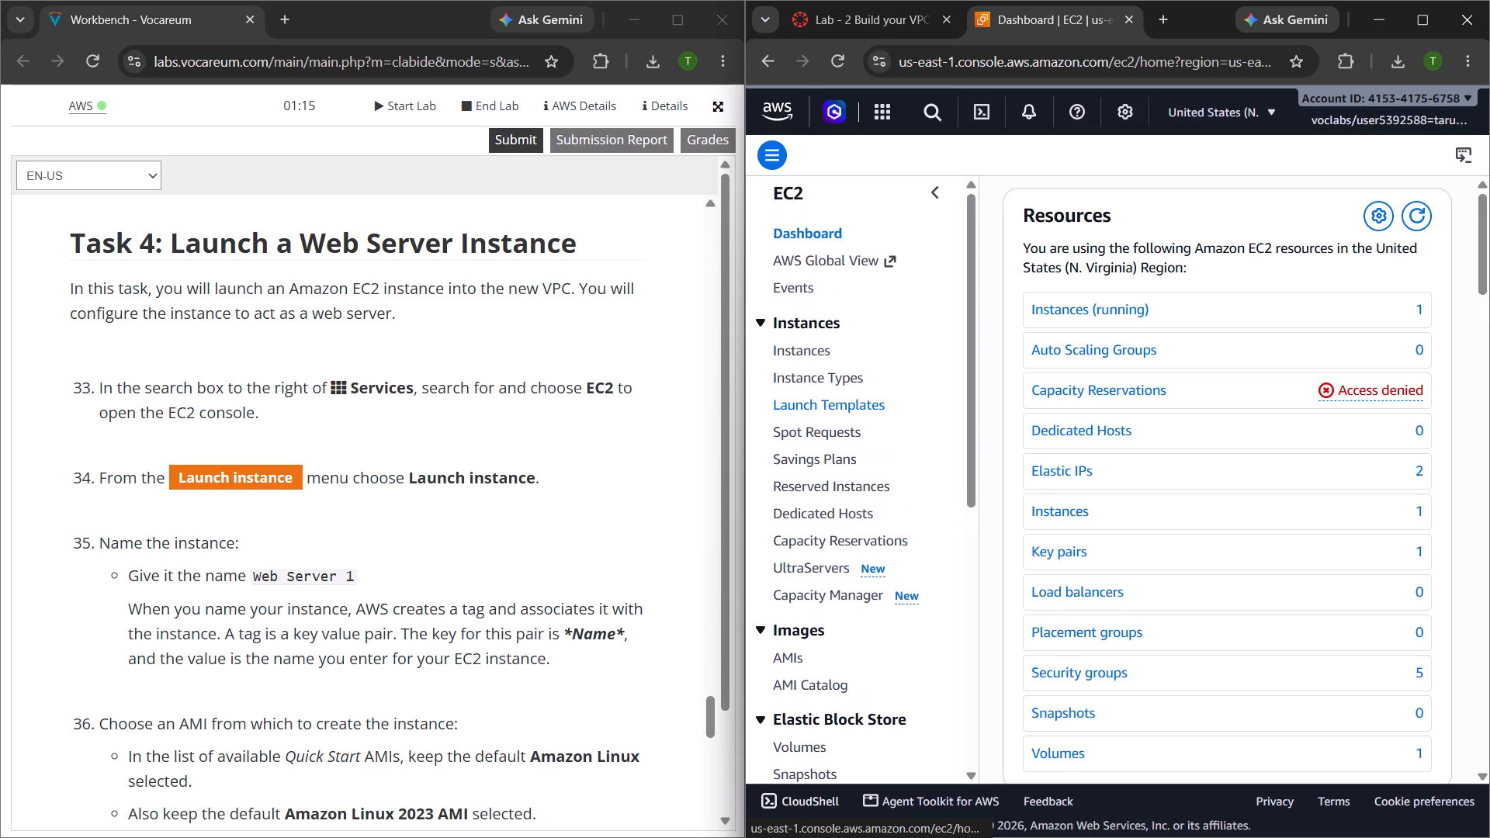
Open the EC2 instances list and start launching a new instance.
scroll(413, 372, "down", 1)
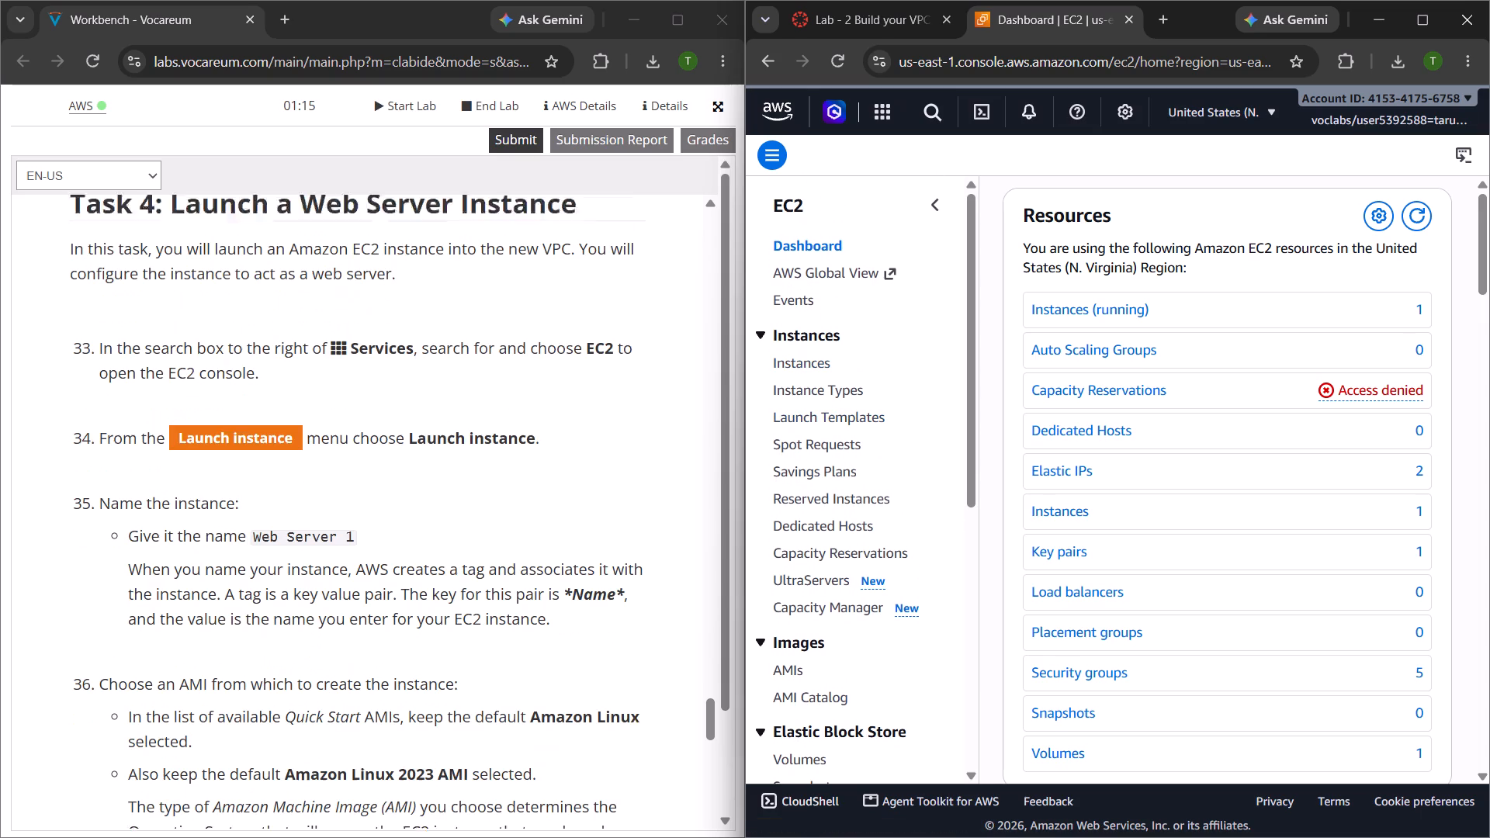
scroll(413, 372, "down", 1)
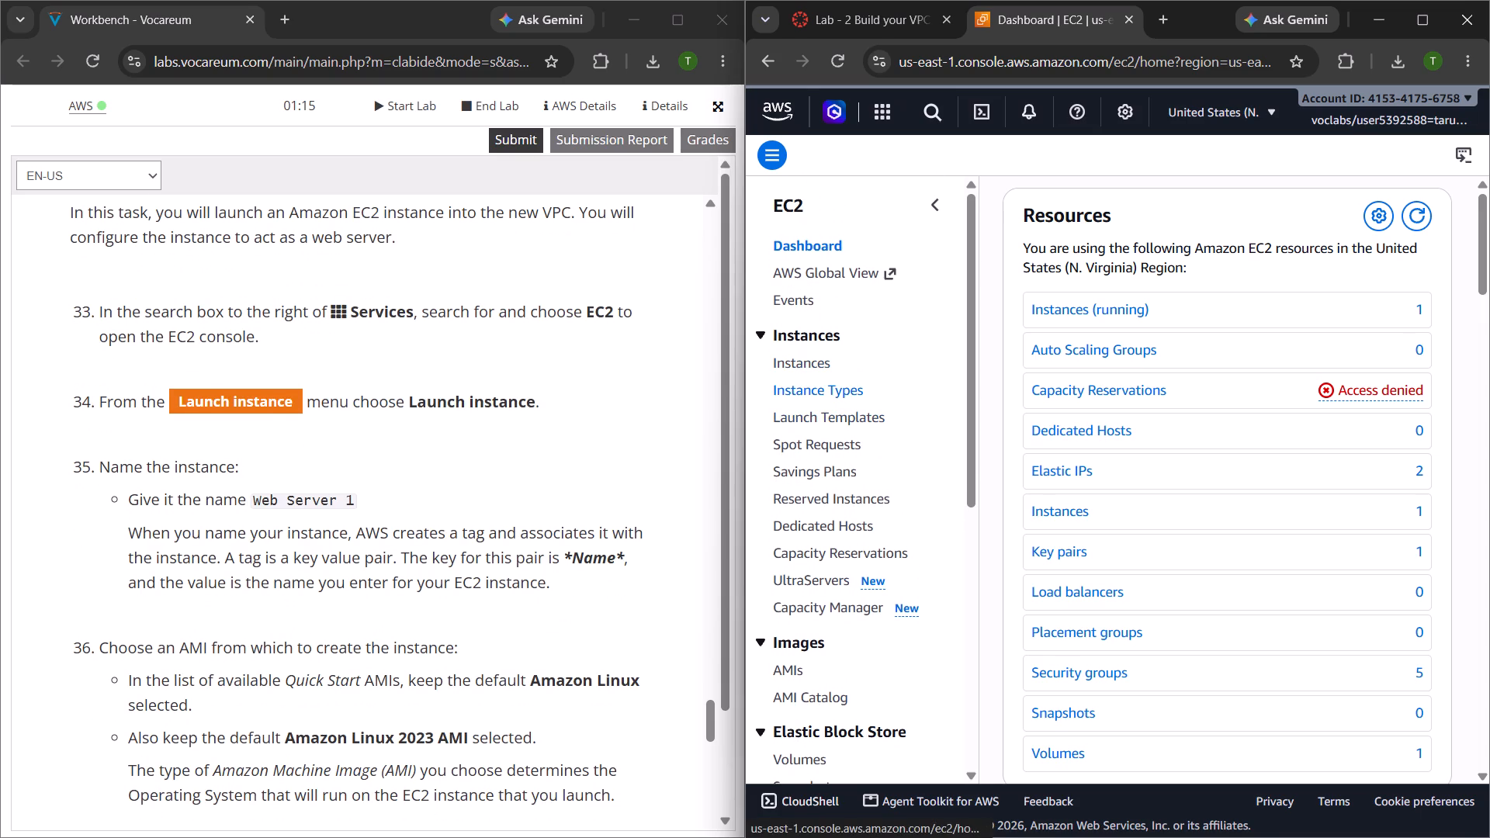
scroll(949, 387, "up", 3)
left_click(832, 245)
left_click(818, 365)
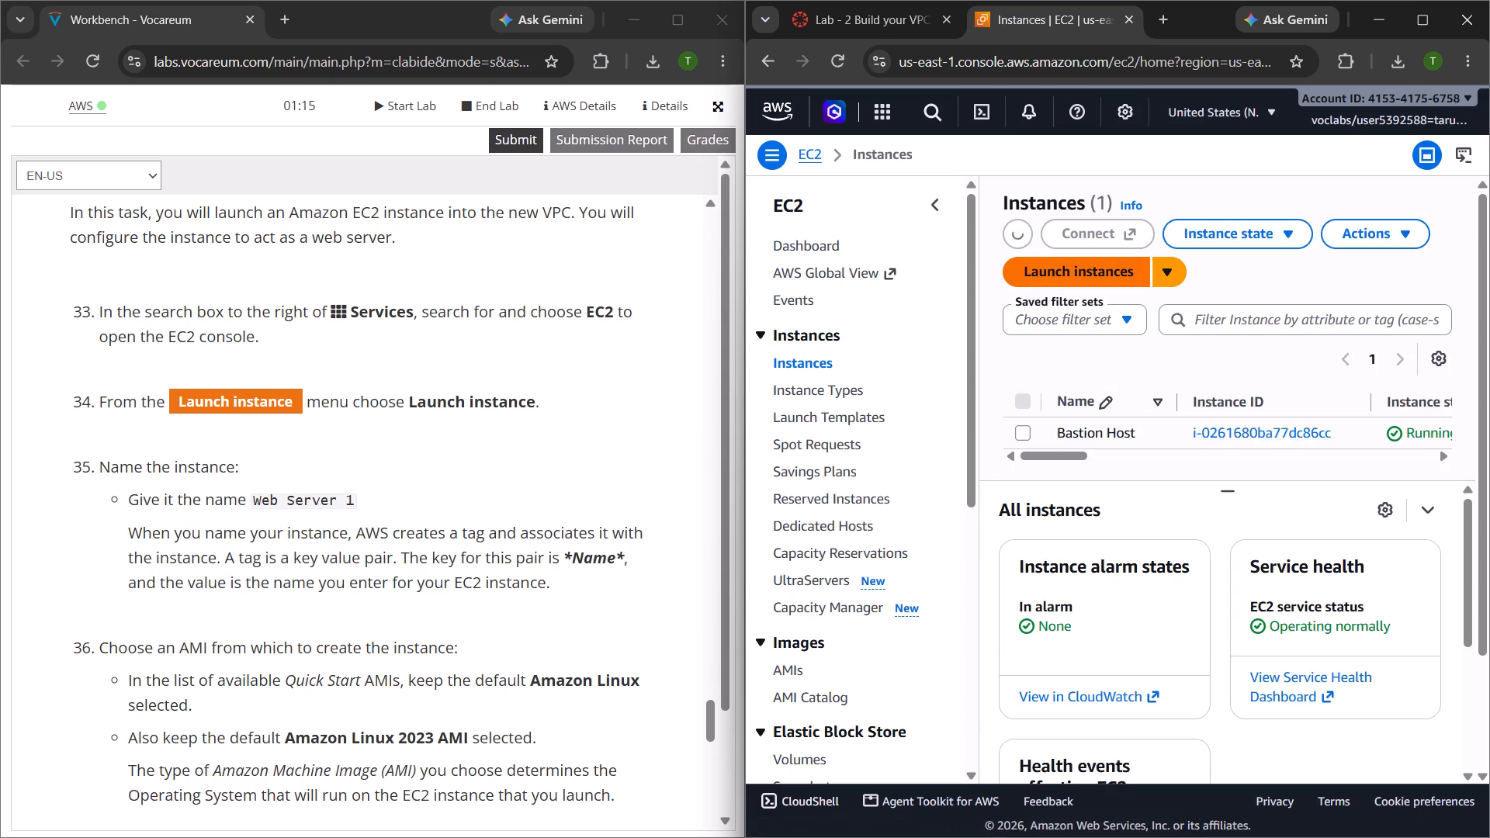
left_click(1073, 272)
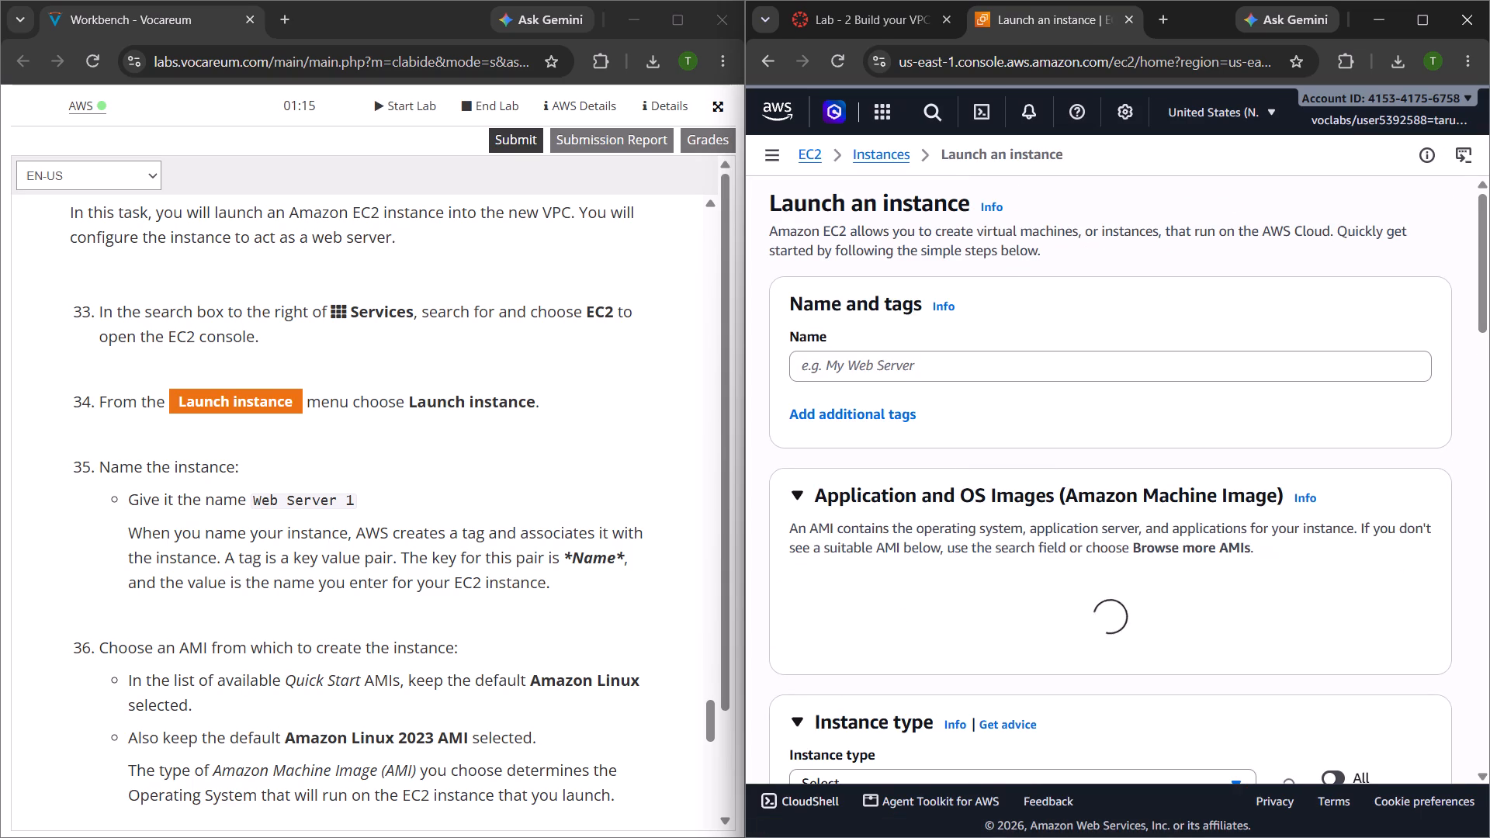
Copy Web Server 1 from step 35 of the instructions into the new instance's name.
scroll(382, 460, "down", 1)
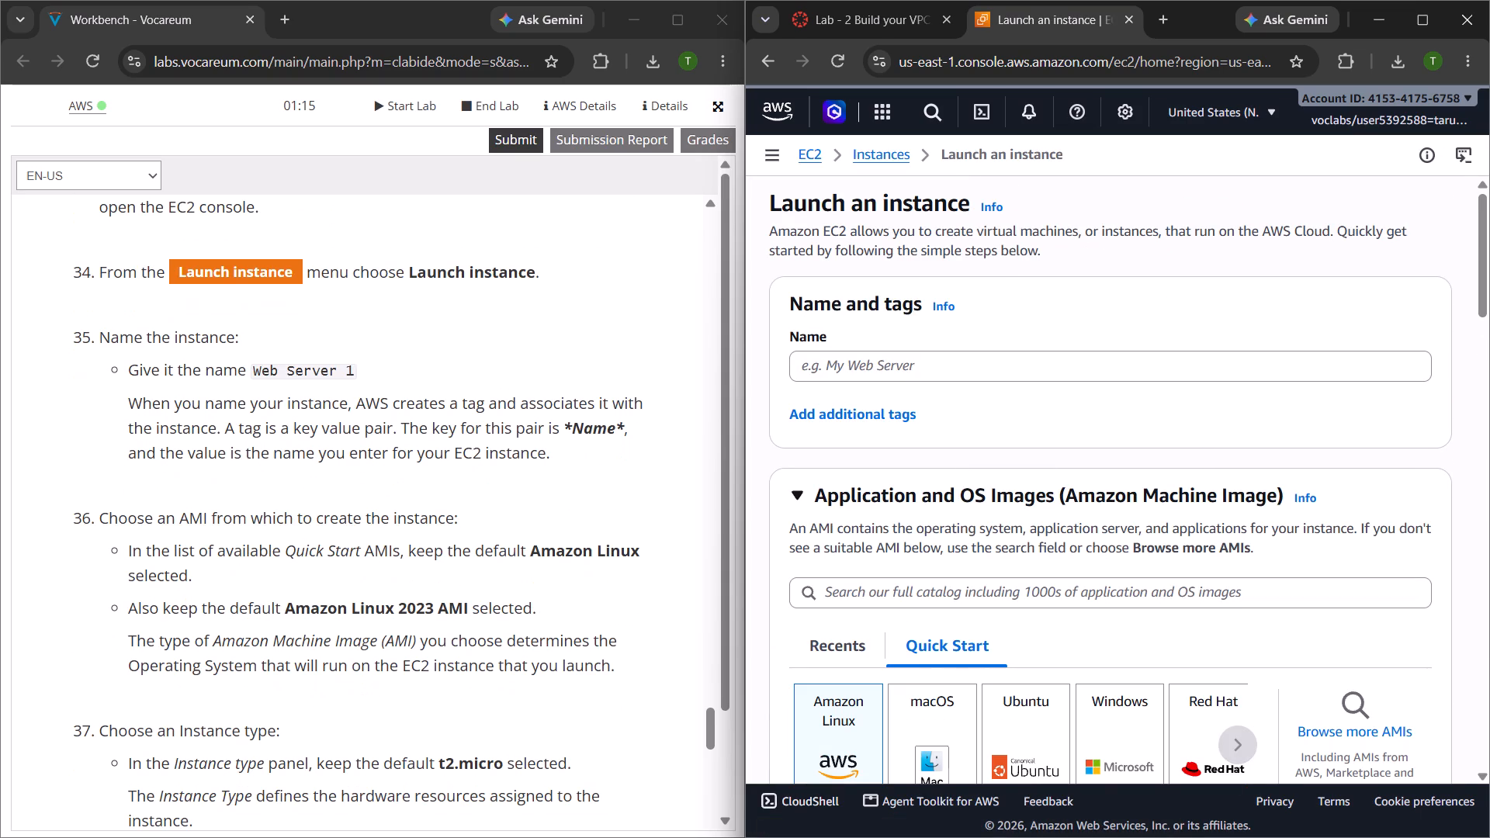
left_click_drag(351, 367, 248, 369)
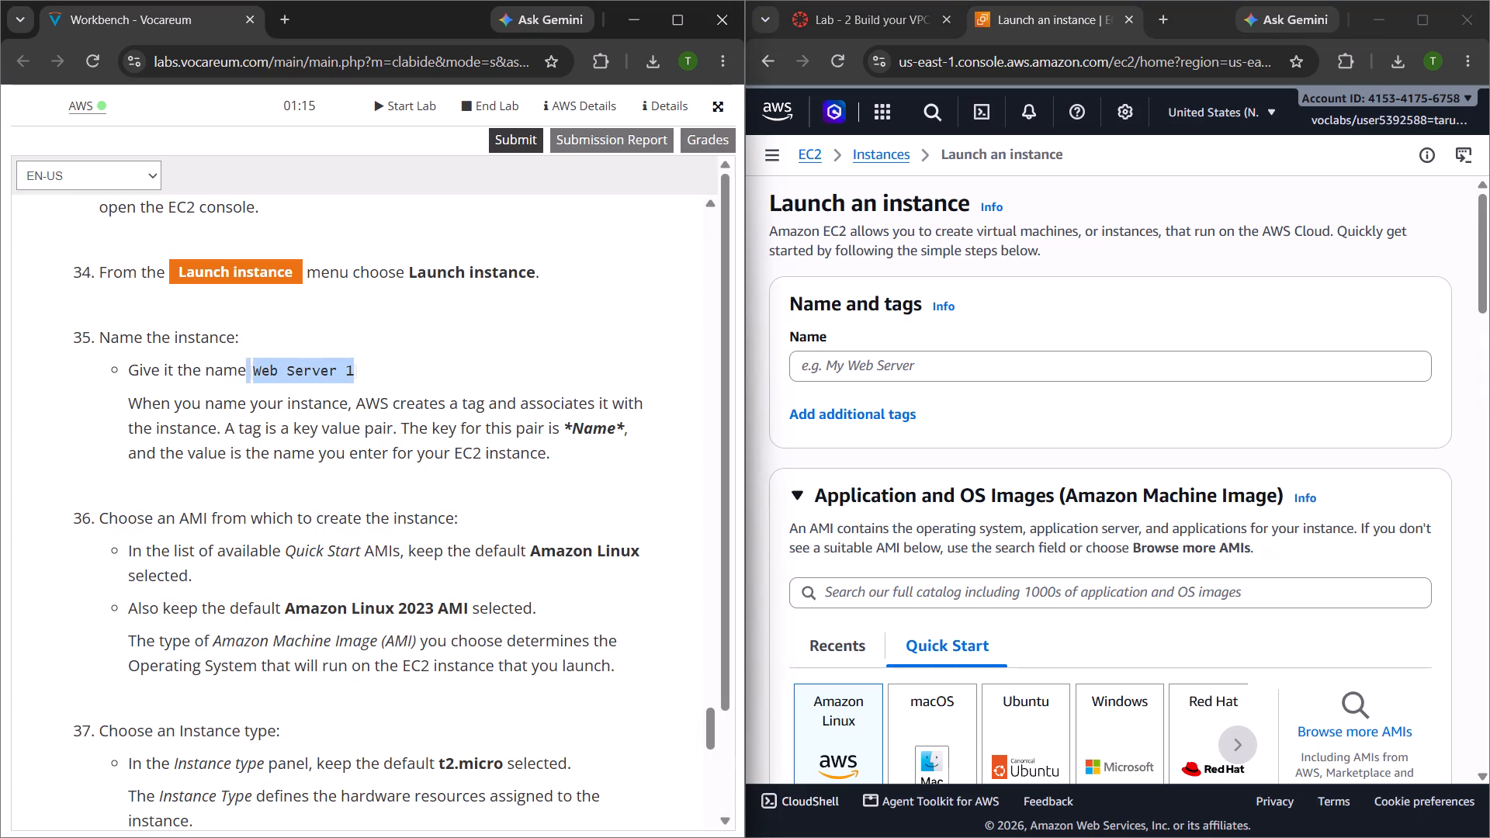
left_click_drag(248, 369, 253, 375)
key("ctrl+c")
left_click(397, 361)
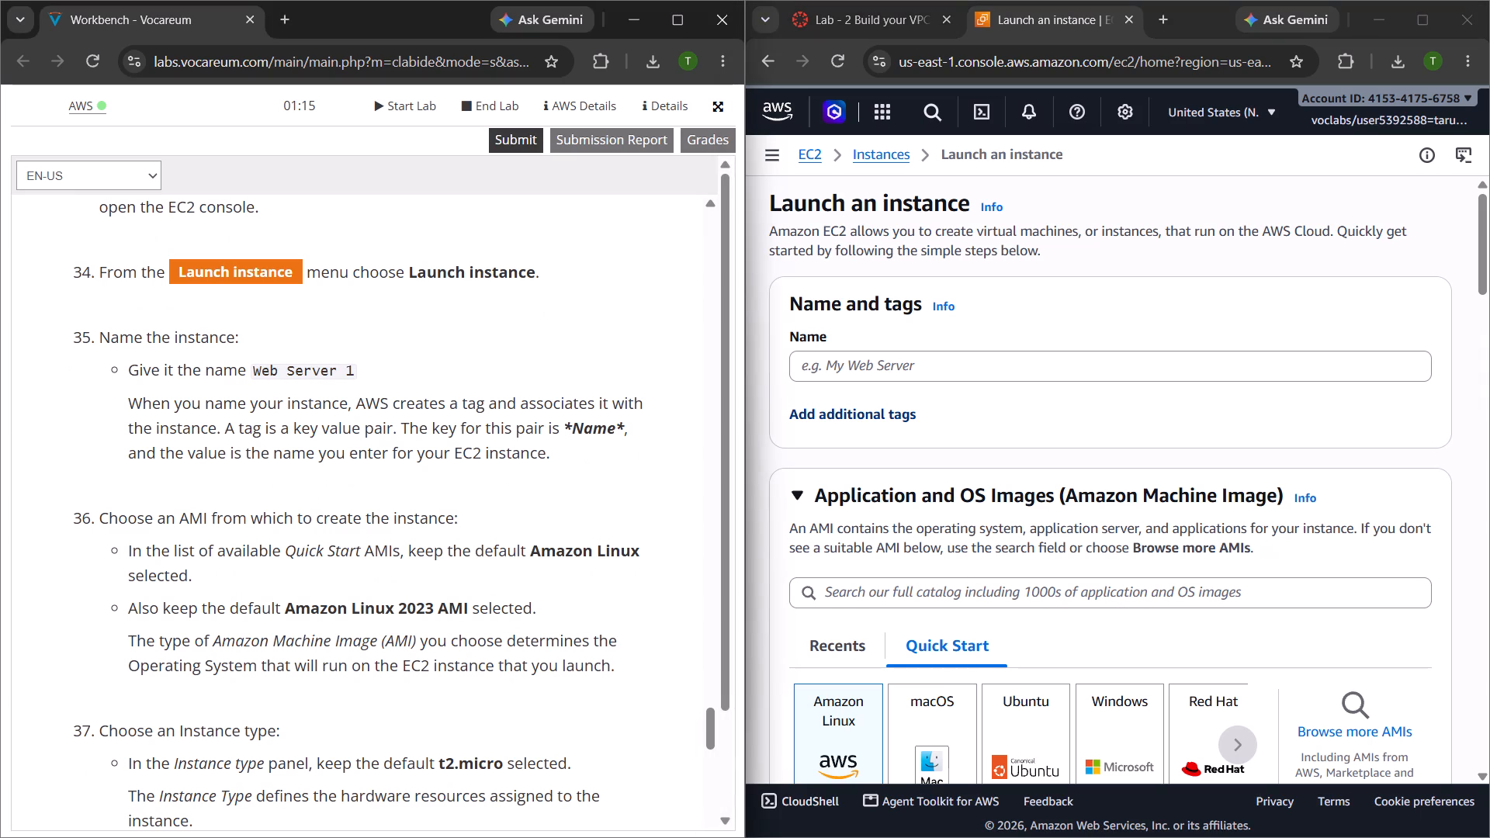
left_click(849, 374)
key("ctrl+v")
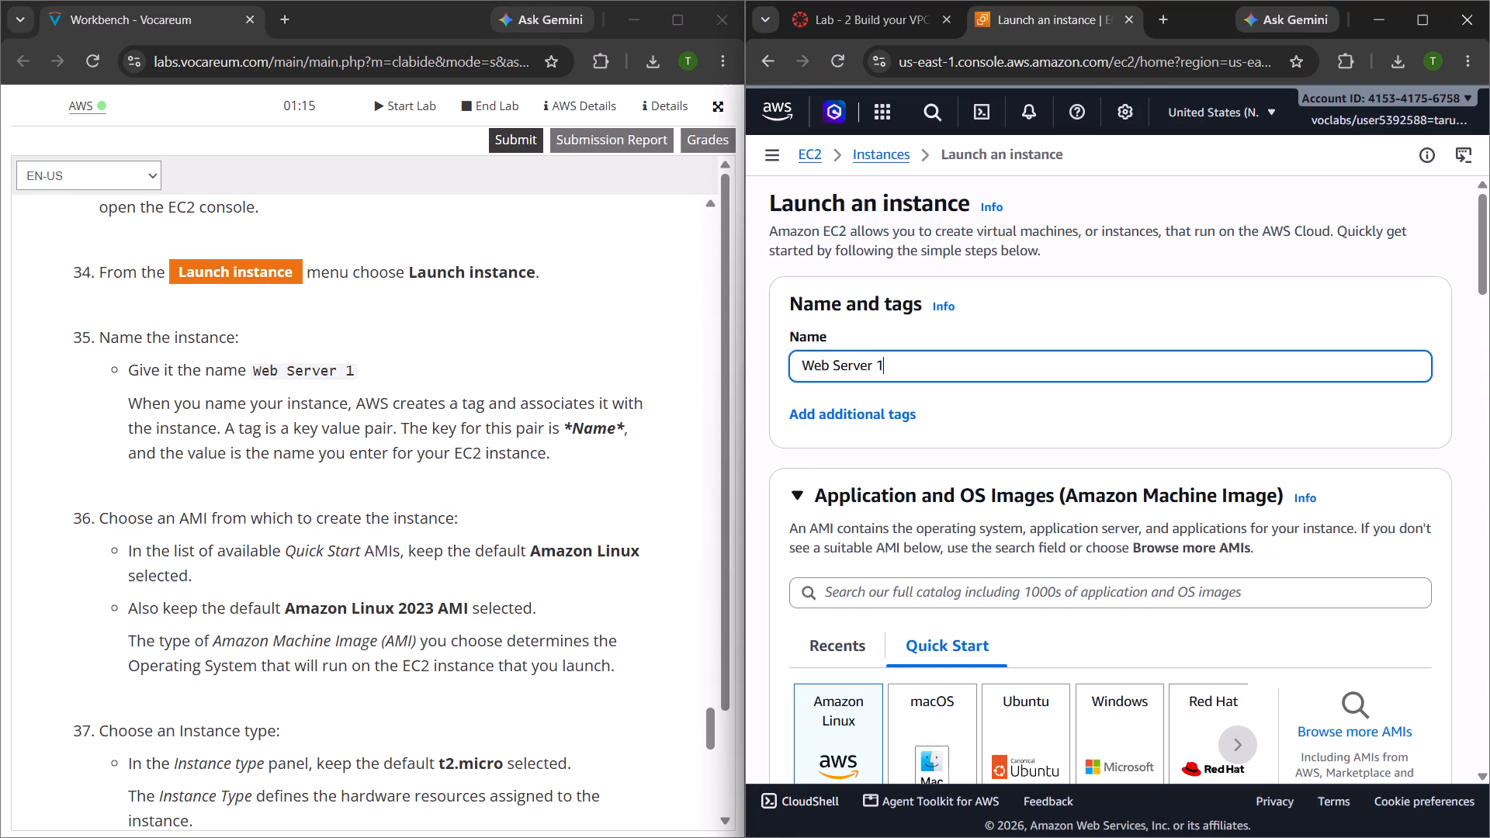
Read steps 36 to 38 of the lab instructions on the AMI, instance type and key pair.
scroll(605, 458, "down", 1)
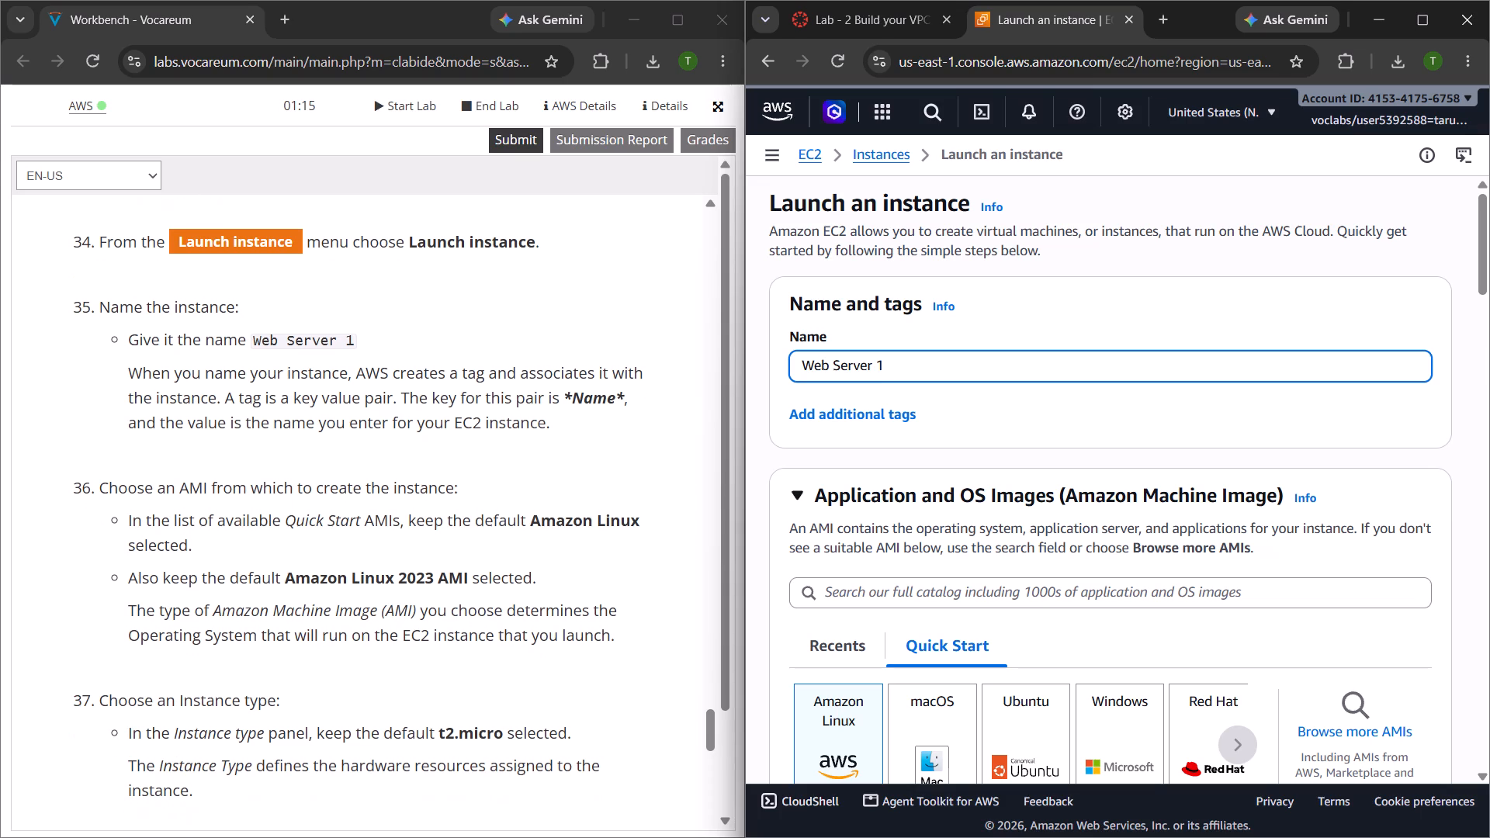
scroll(605, 458, "down", 3)
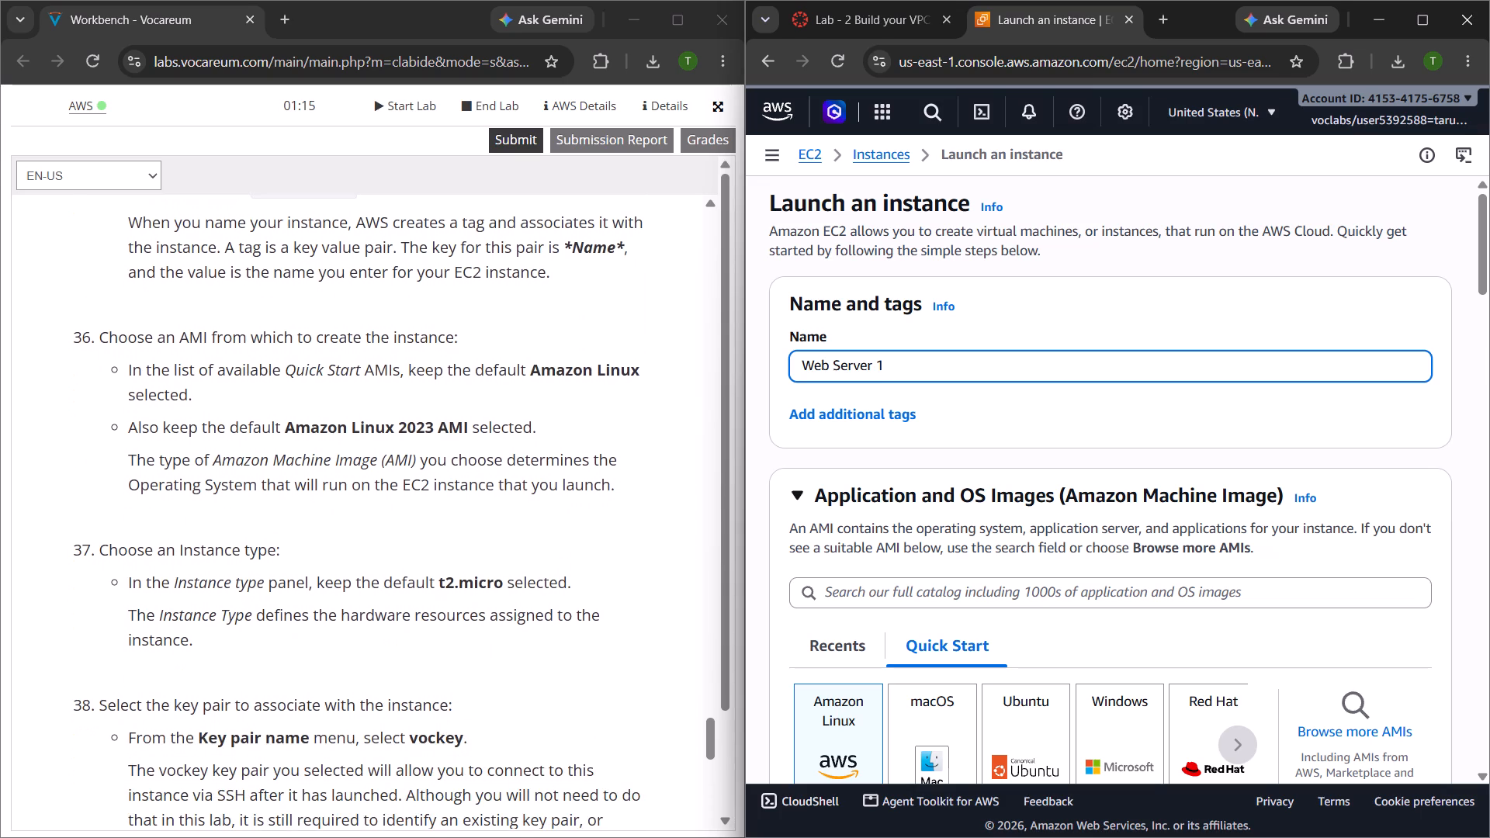
scroll(605, 458, "down", 3)
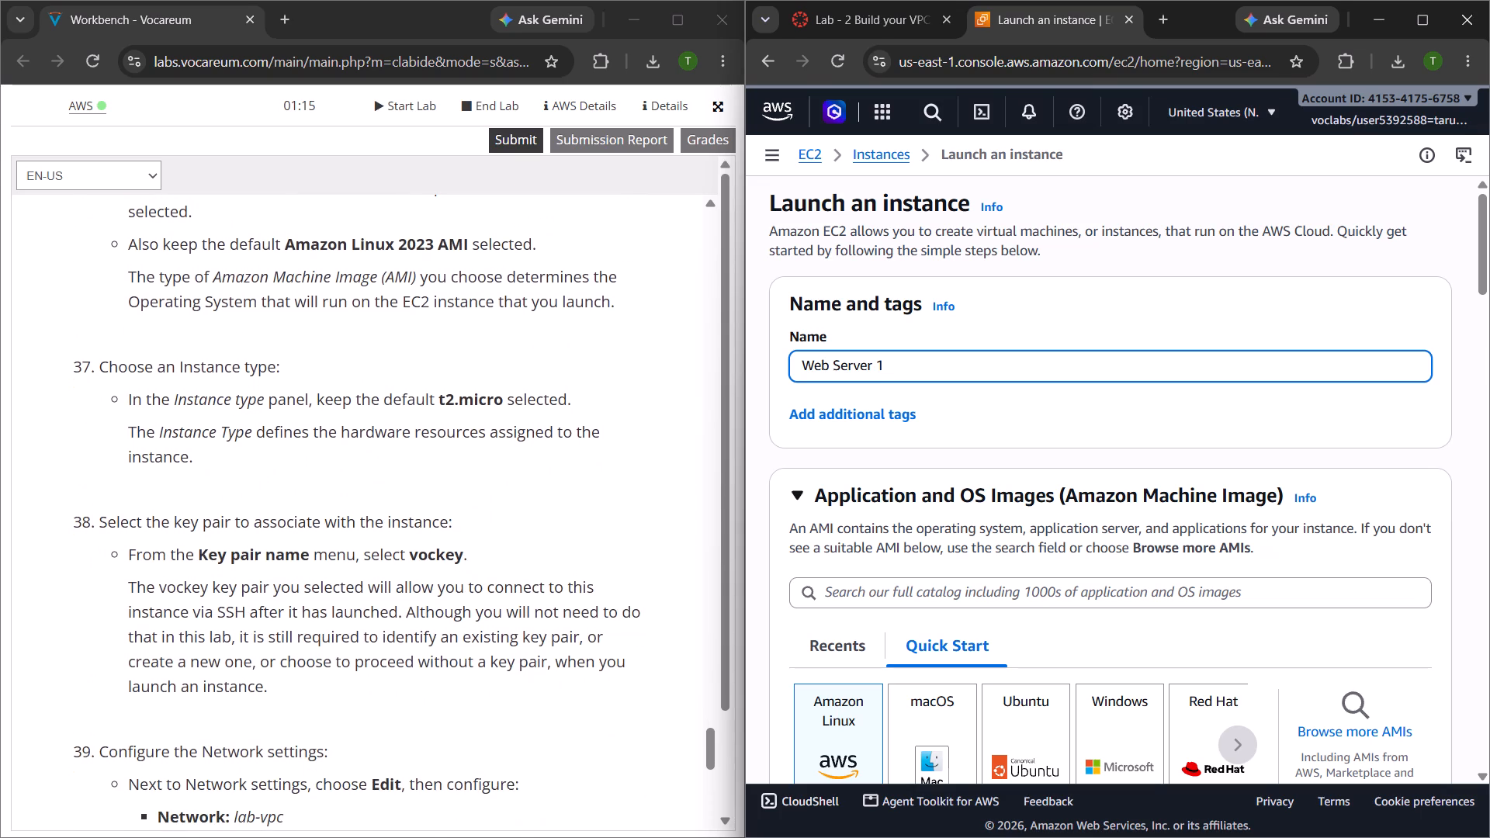
scroll(605, 458, "up", 3)
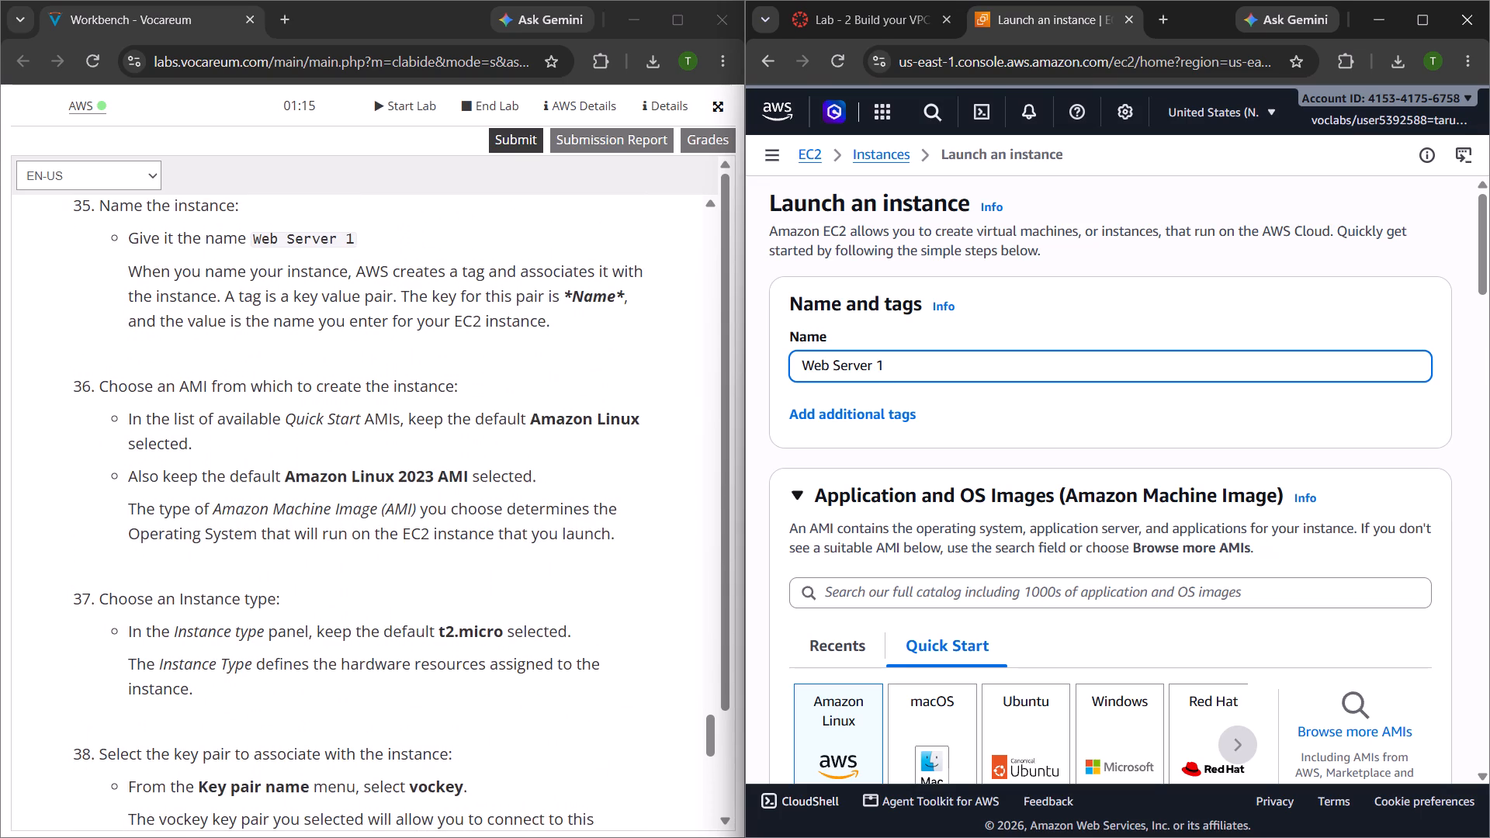
scroll(381, 289, "up", 1)
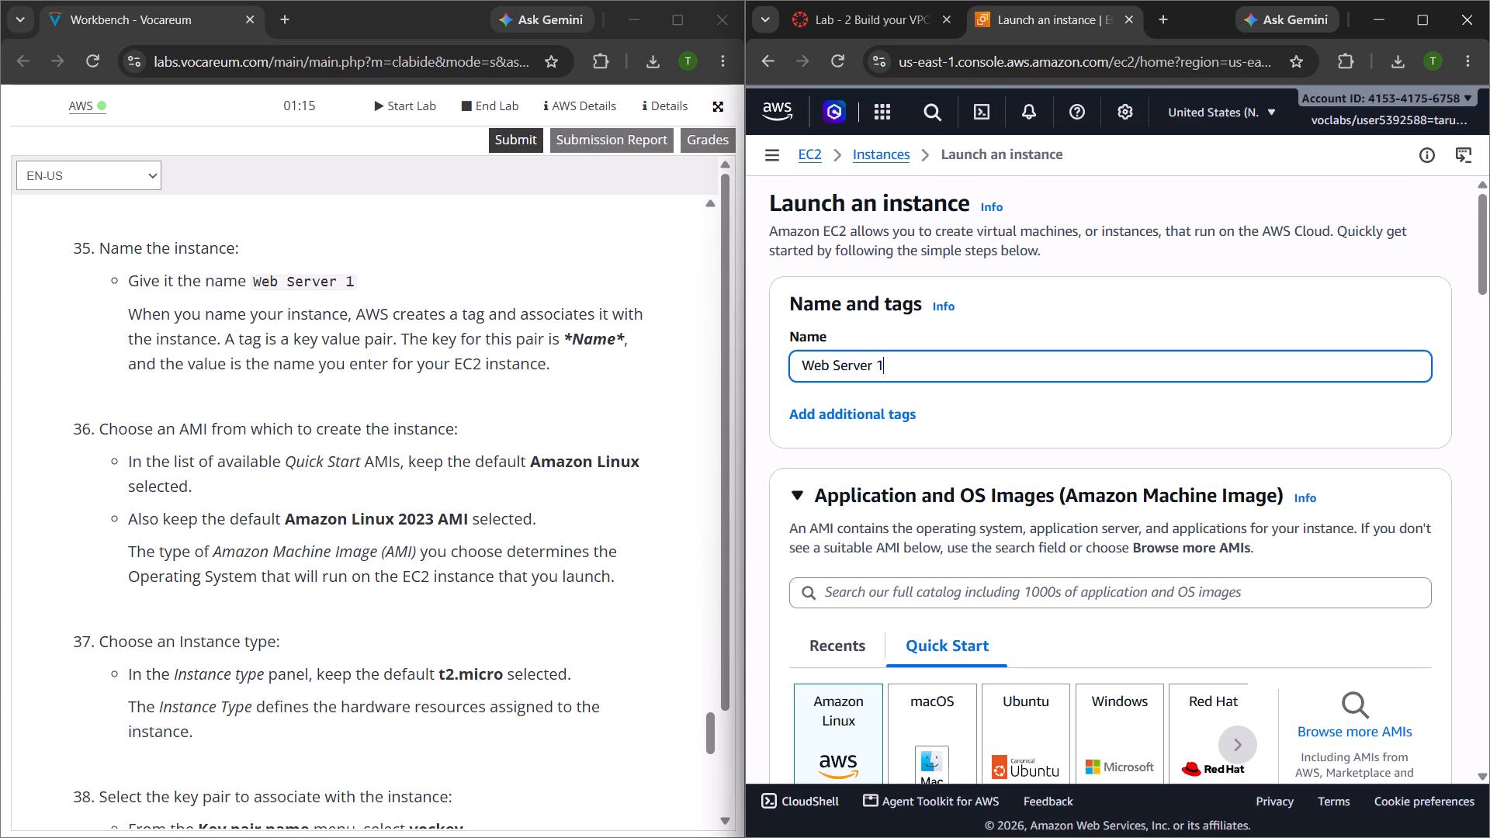
scroll(586, 405, "down", 1)
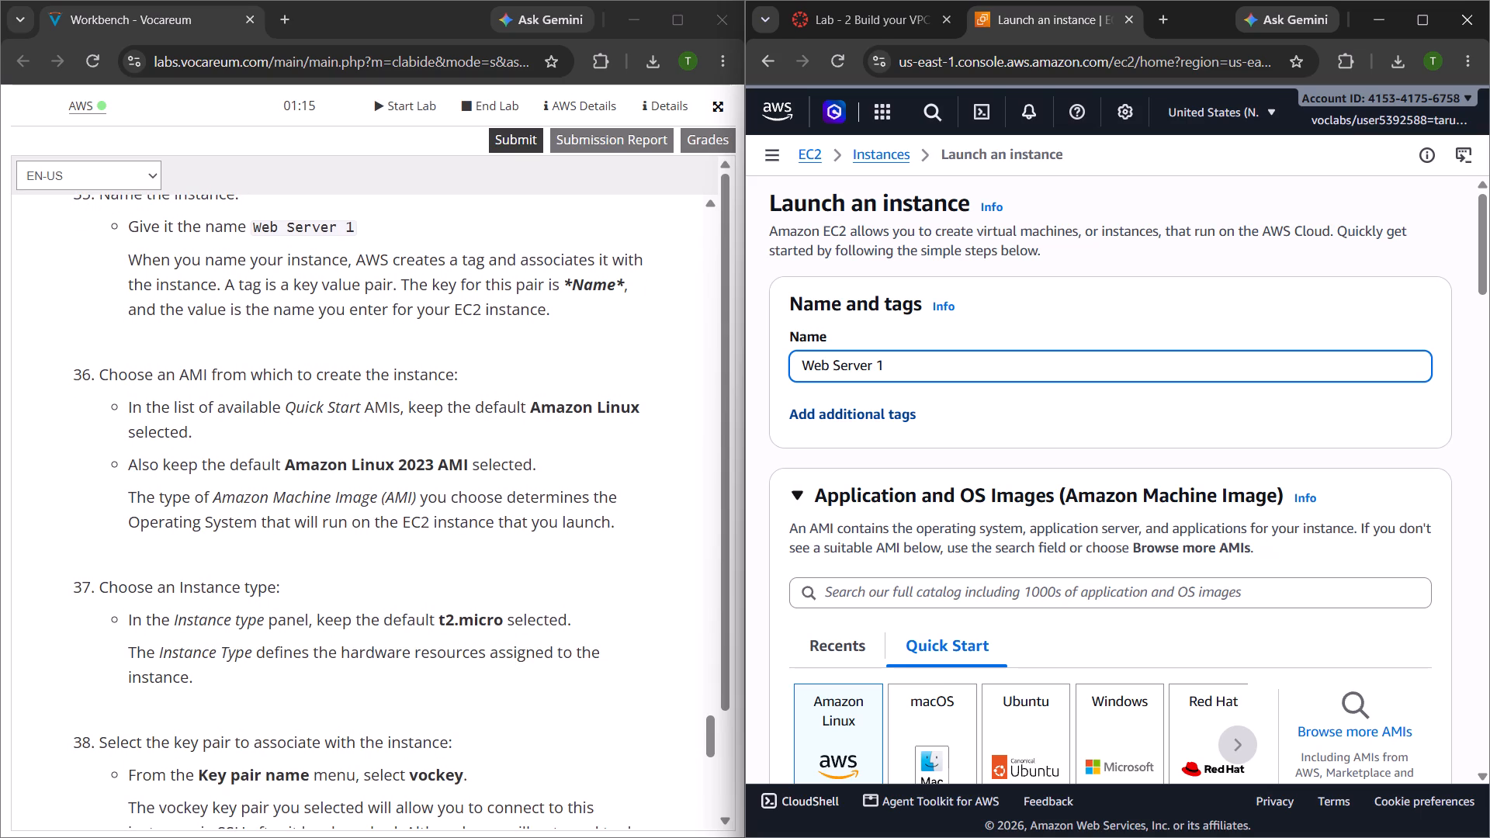
scroll(463, 507, "down", 1)
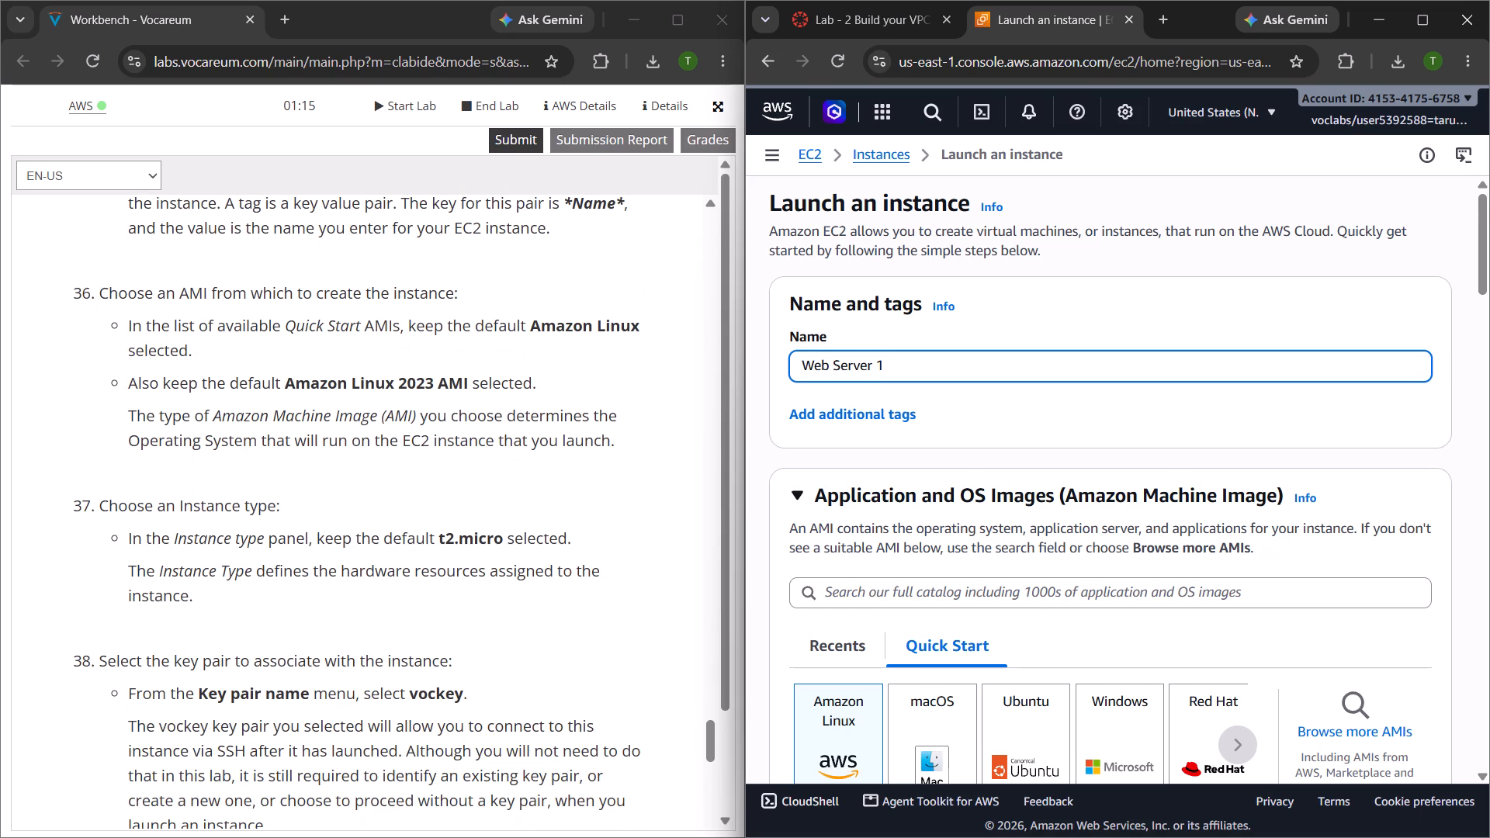
Look through the Quick Start operating systems and keep Amazon Linux selected for the instance, as step 36 asks.
scroll(963, 535, "down", 2)
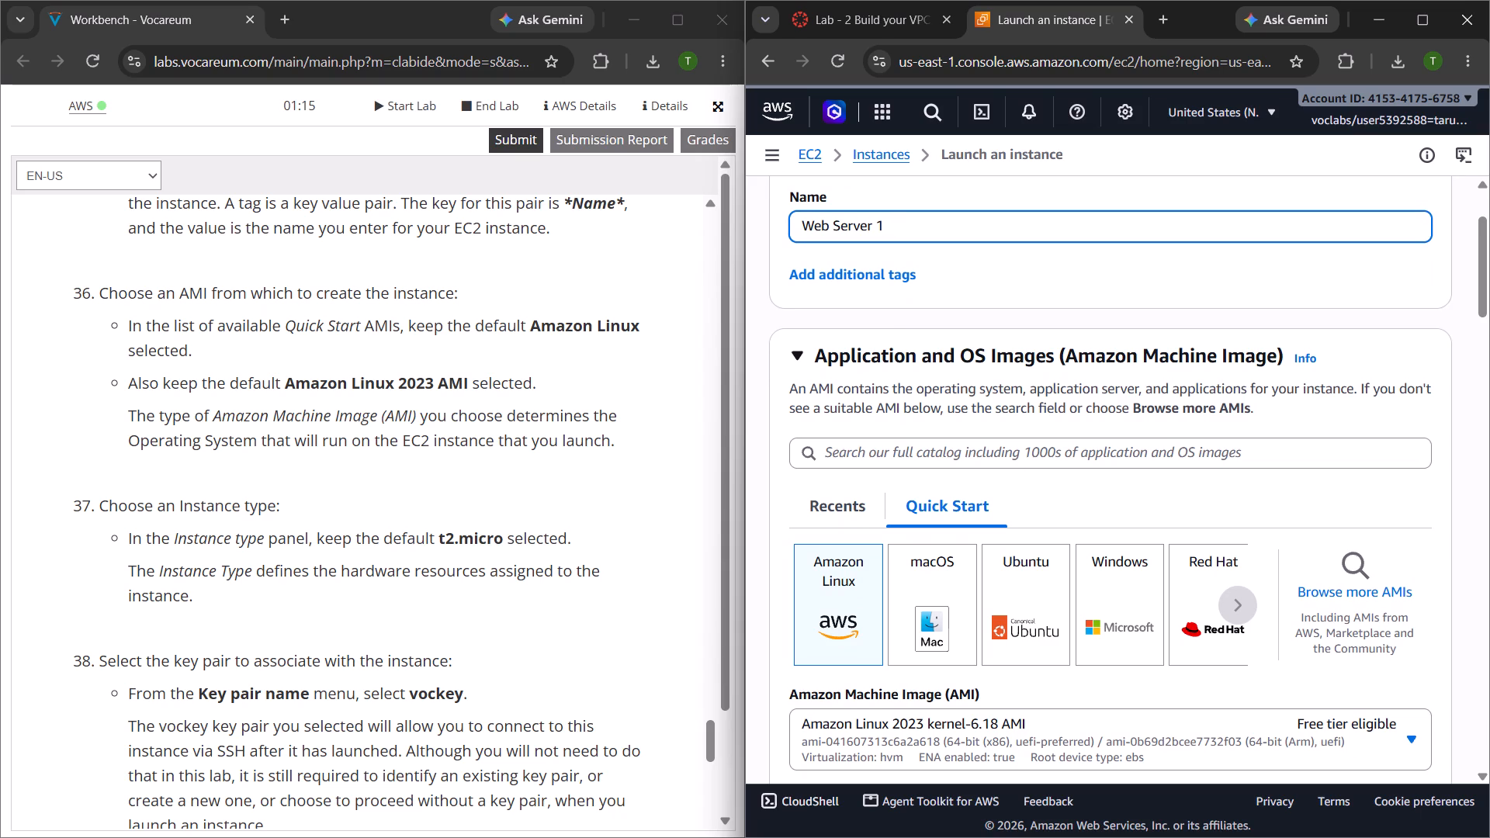
scroll(854, 579, "down", 1)
scroll(448, 576, "down", 1)
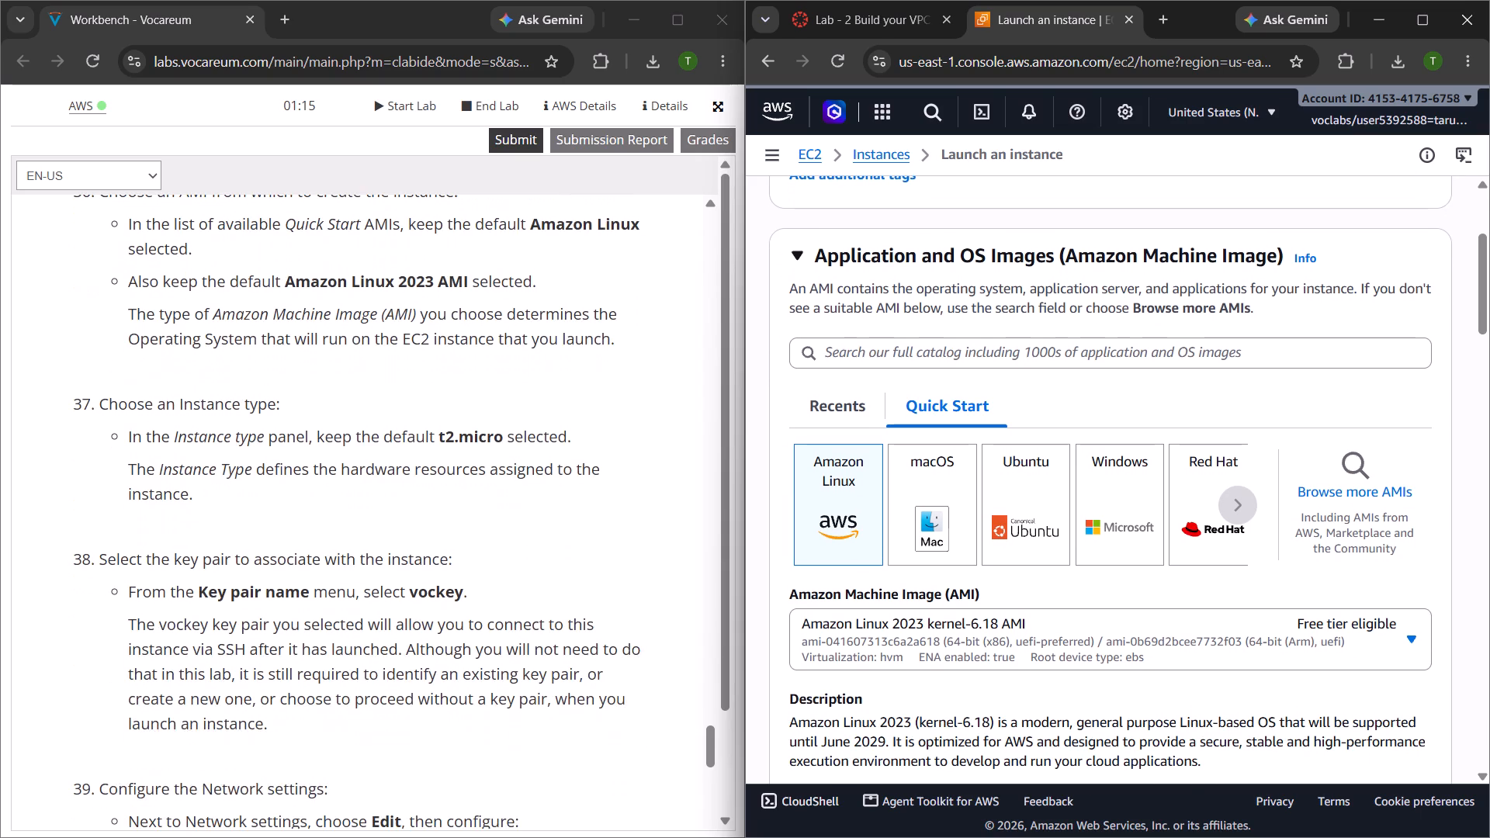
scroll(448, 576, "down", 1)
scroll(448, 576, "up", 1)
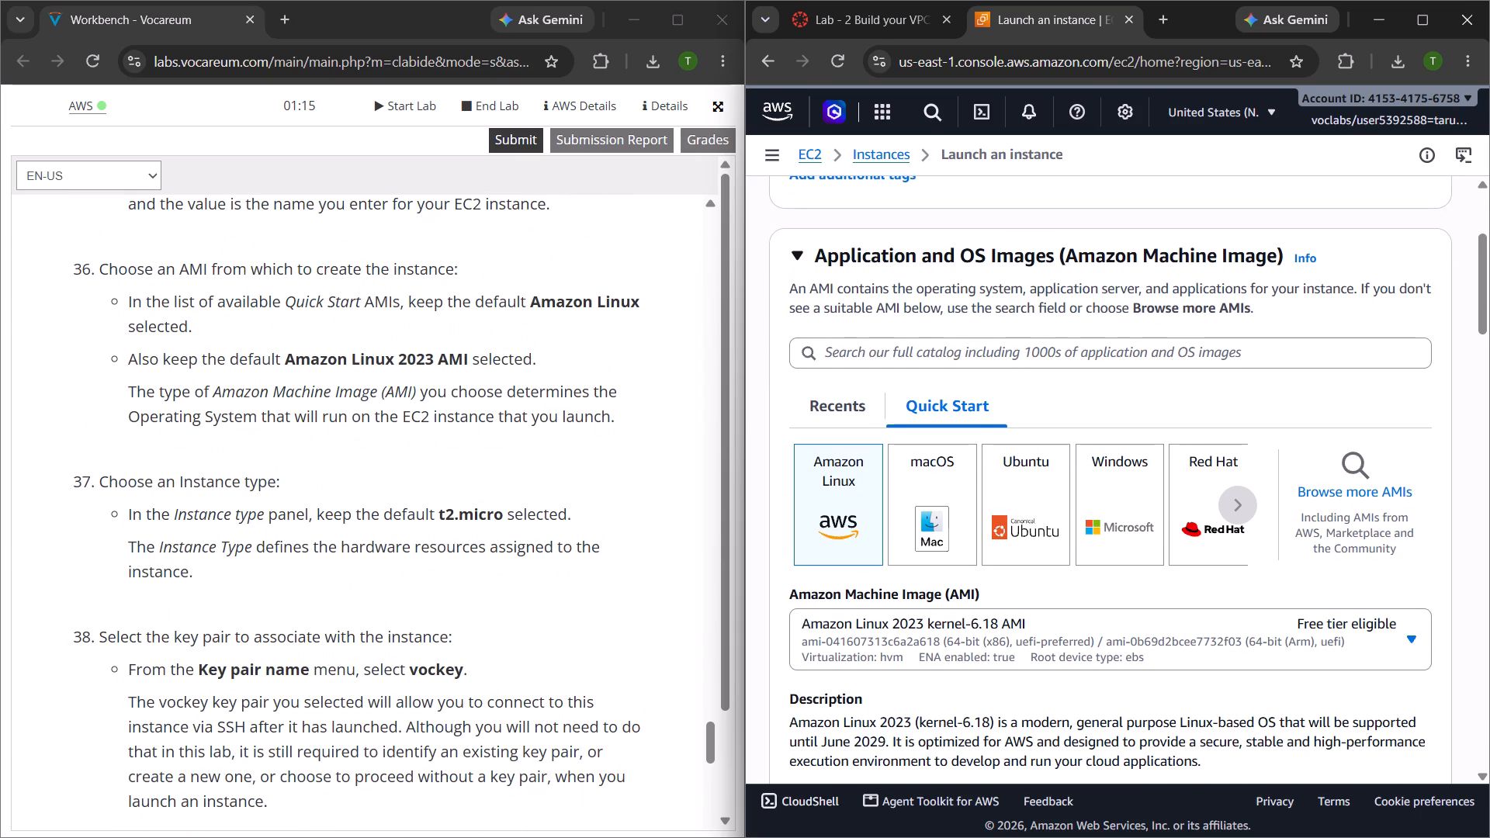
scroll(1117, 437, "up", 1)
scroll(1100, 570, "left", 1)
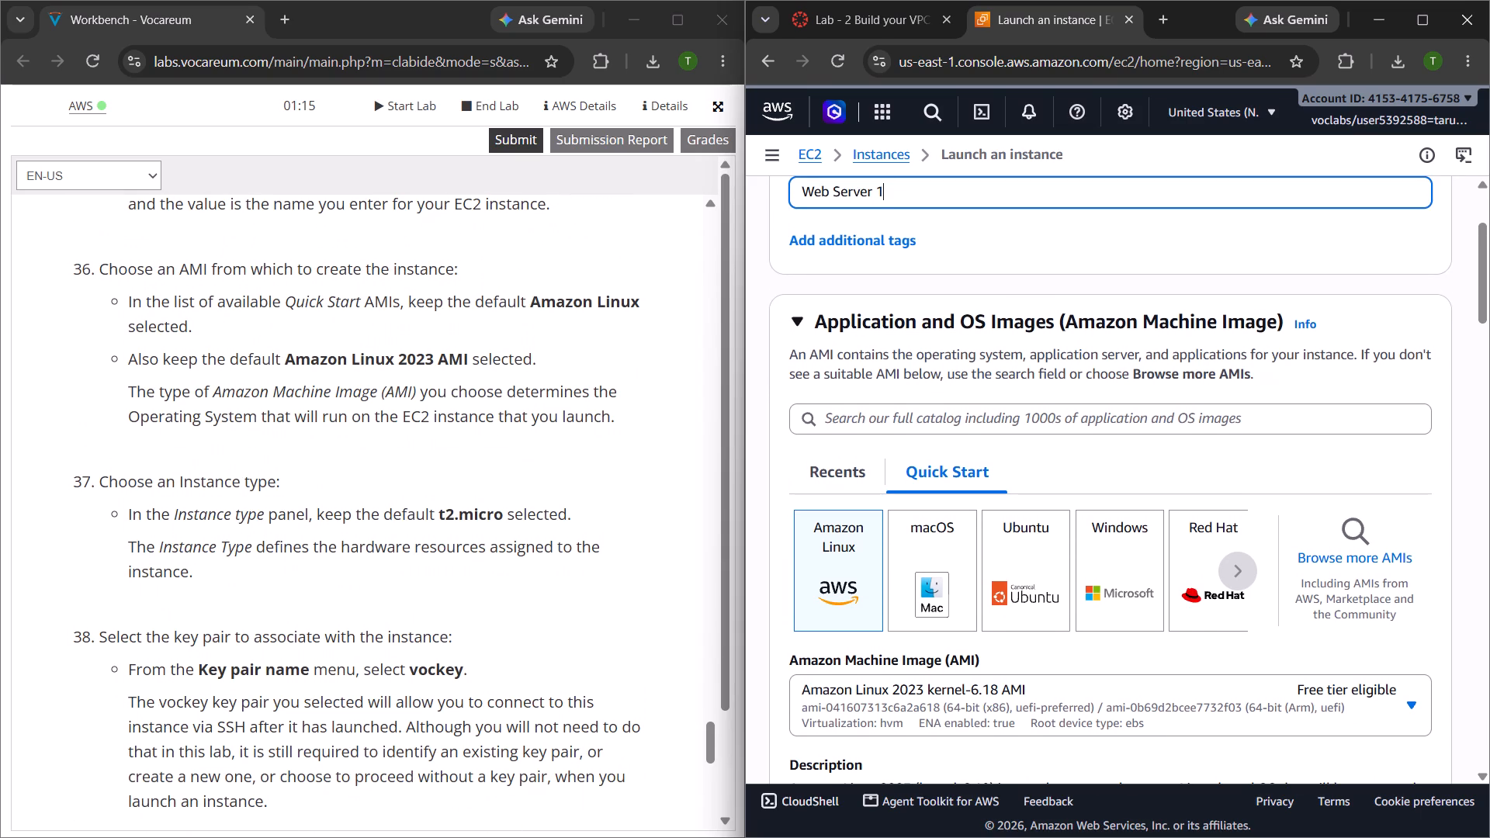
scroll(1100, 570, "left", 2)
left_click(1238, 577)
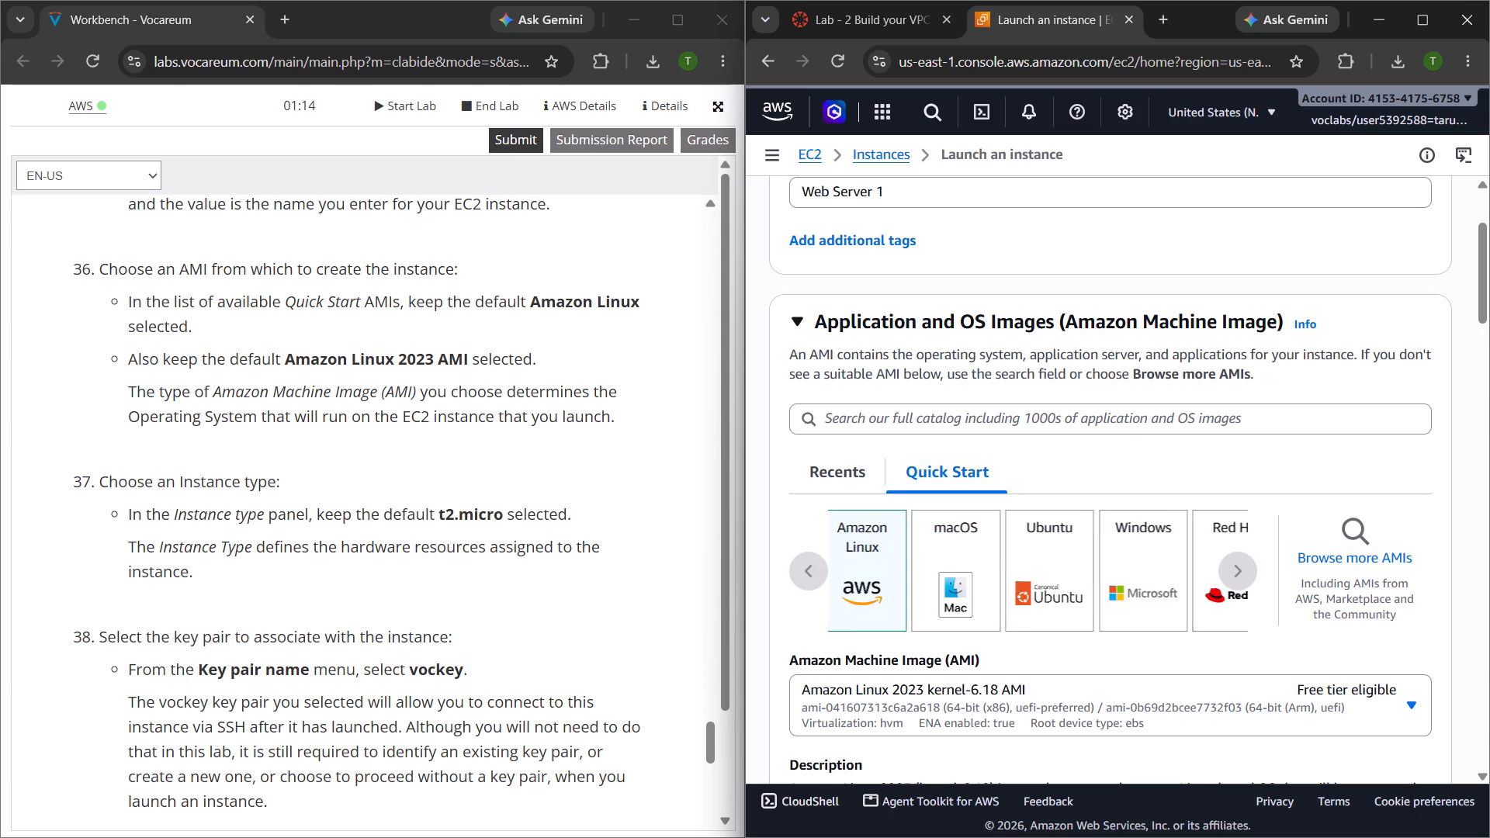
left_click(1238, 577)
triple_click(1238, 577)
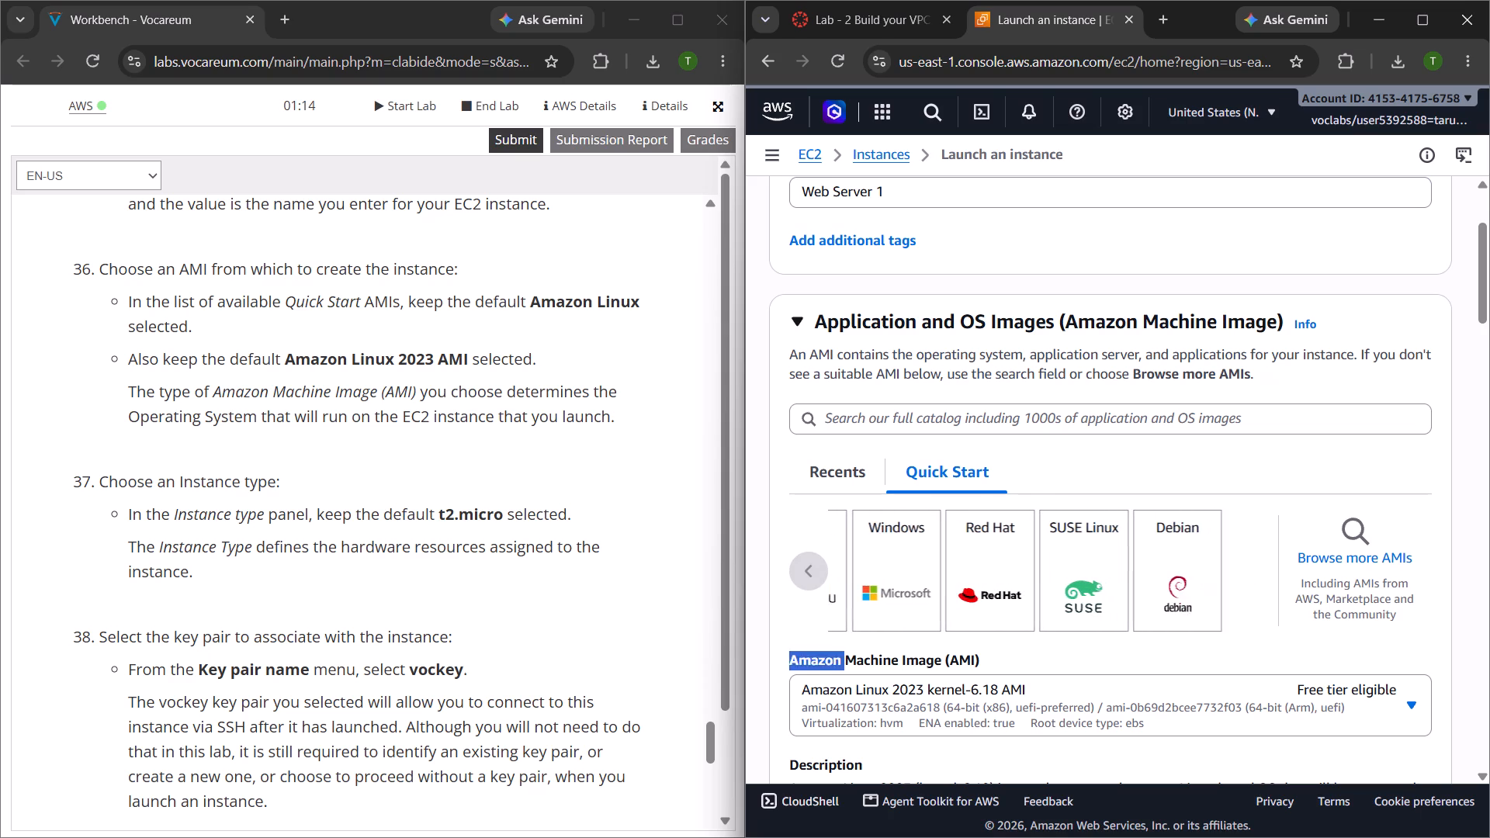
left_click(1238, 577)
left_click_drag(1238, 577, 813, 573)
triple_click(813, 573)
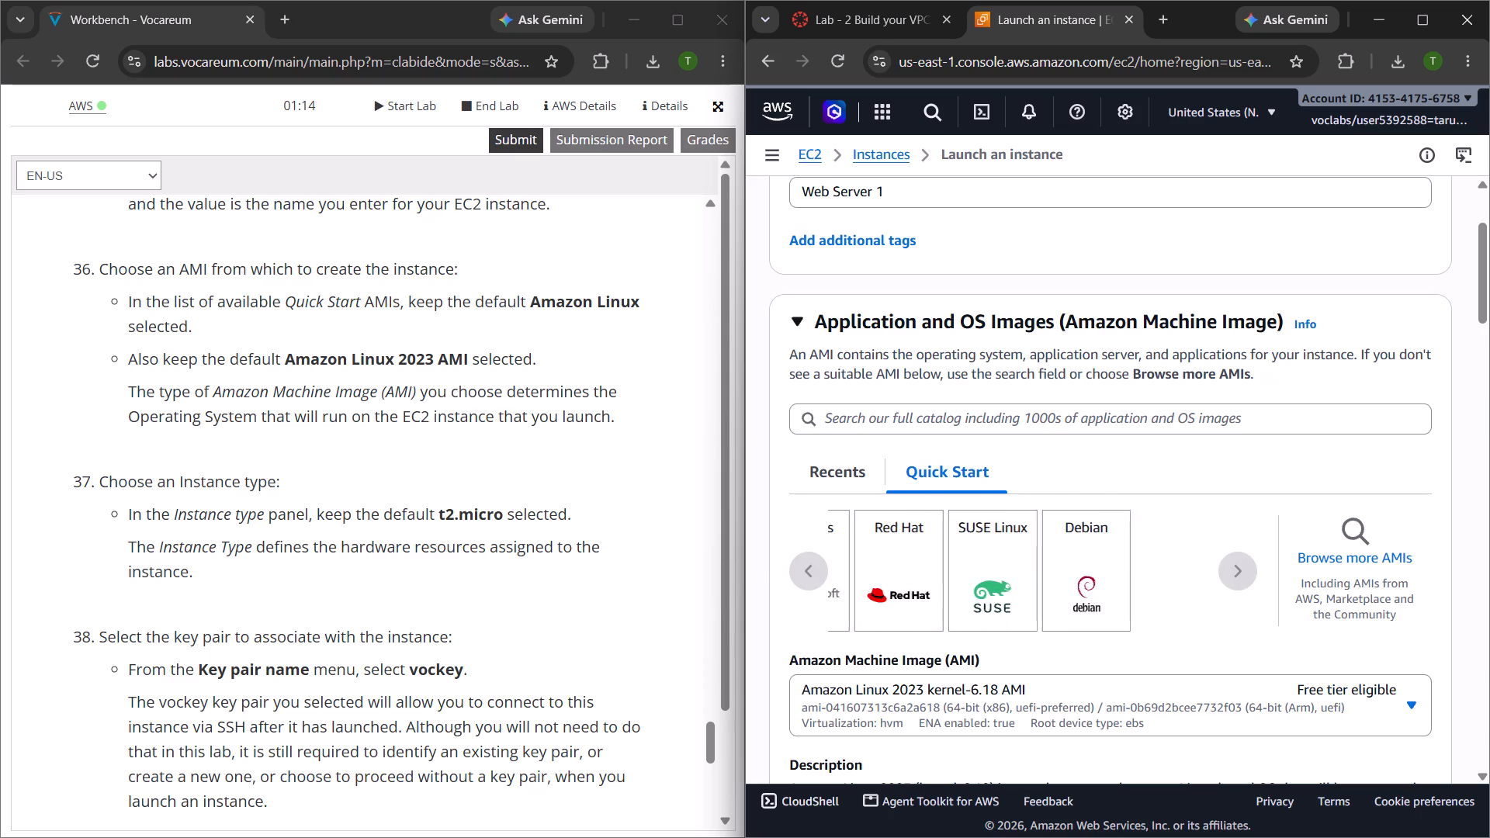
triple_click(813, 573)
triple_click(813, 573)
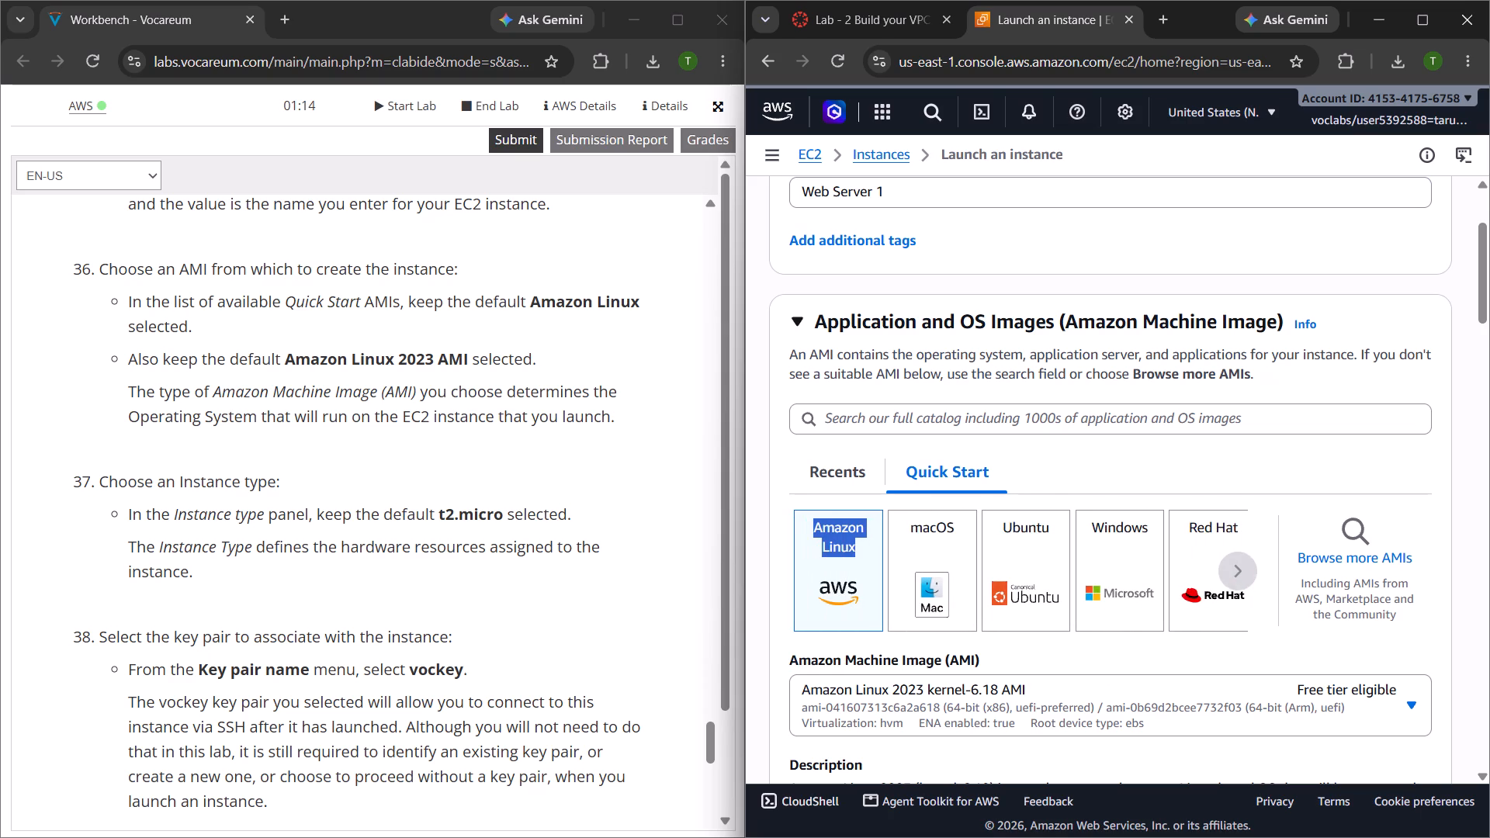
left_click(841, 570)
left_click(774, 459)
Set the instance type to t2.micro, as required by step 37 of the instructions.
scroll(451, 495, "down", 1)
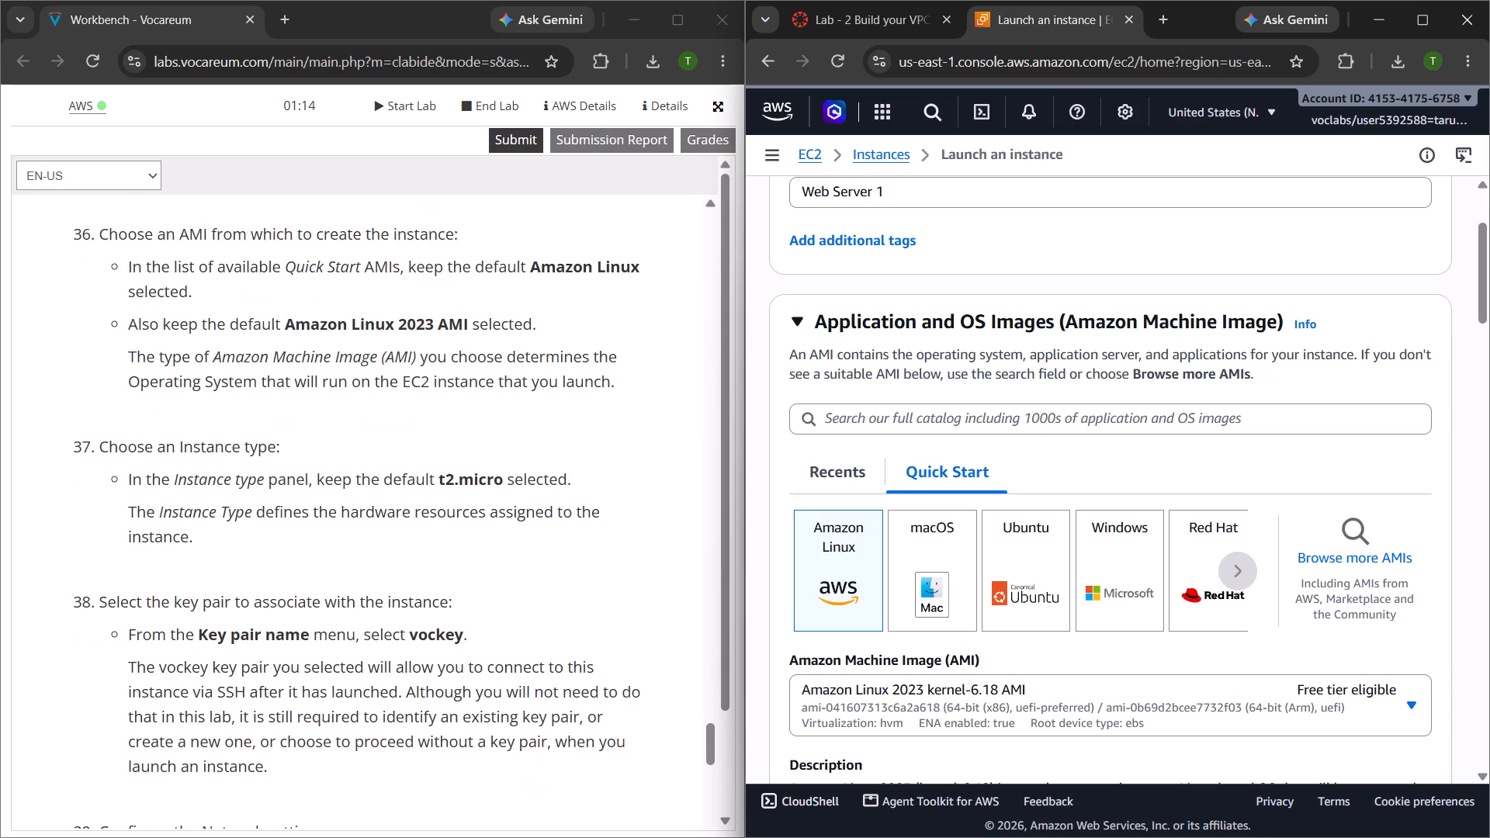
scroll(451, 495, "down", 1)
scroll(953, 531, "down", 2)
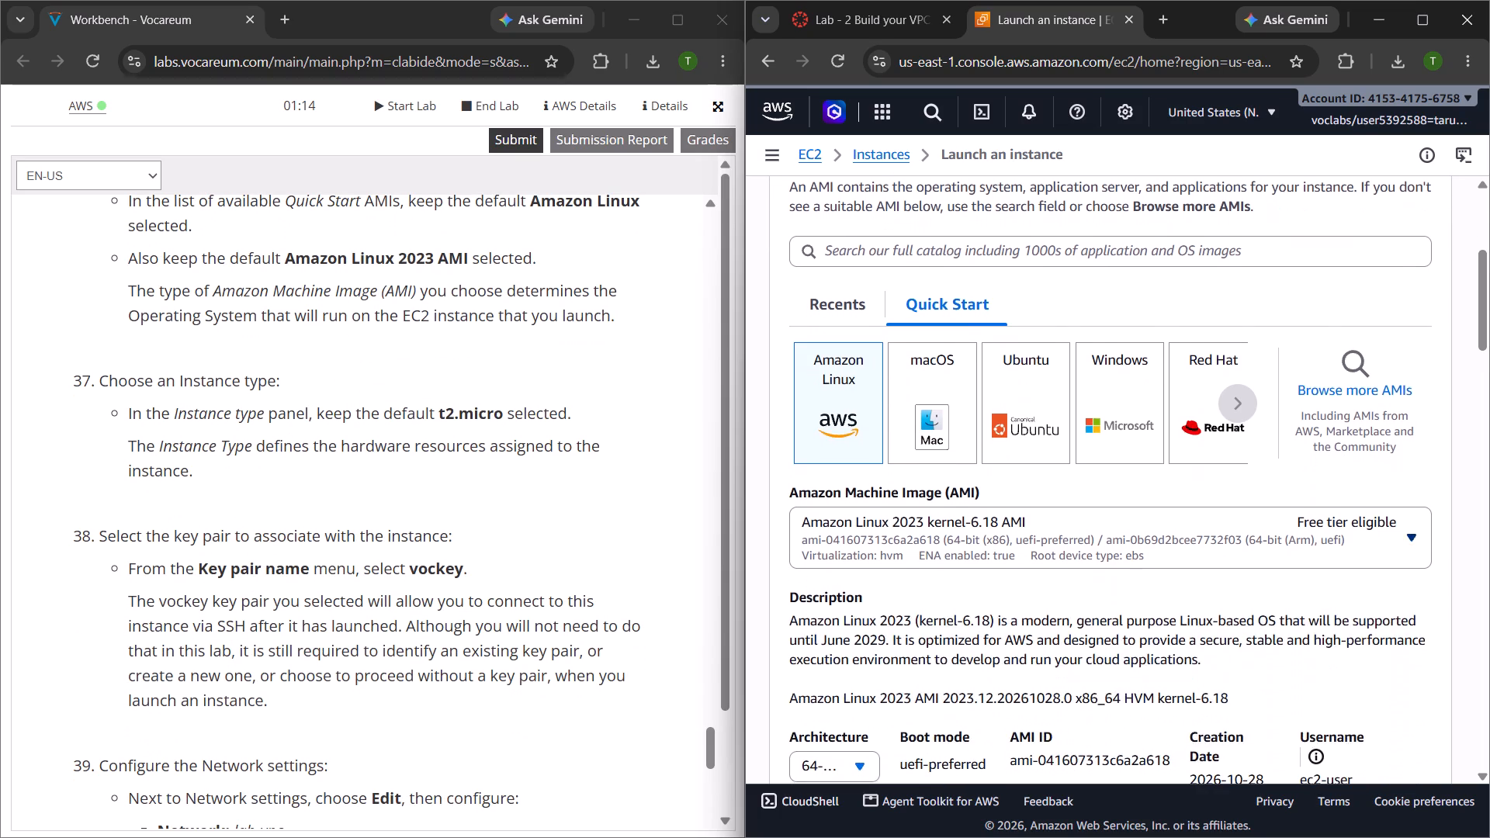
scroll(953, 531, "down", 1)
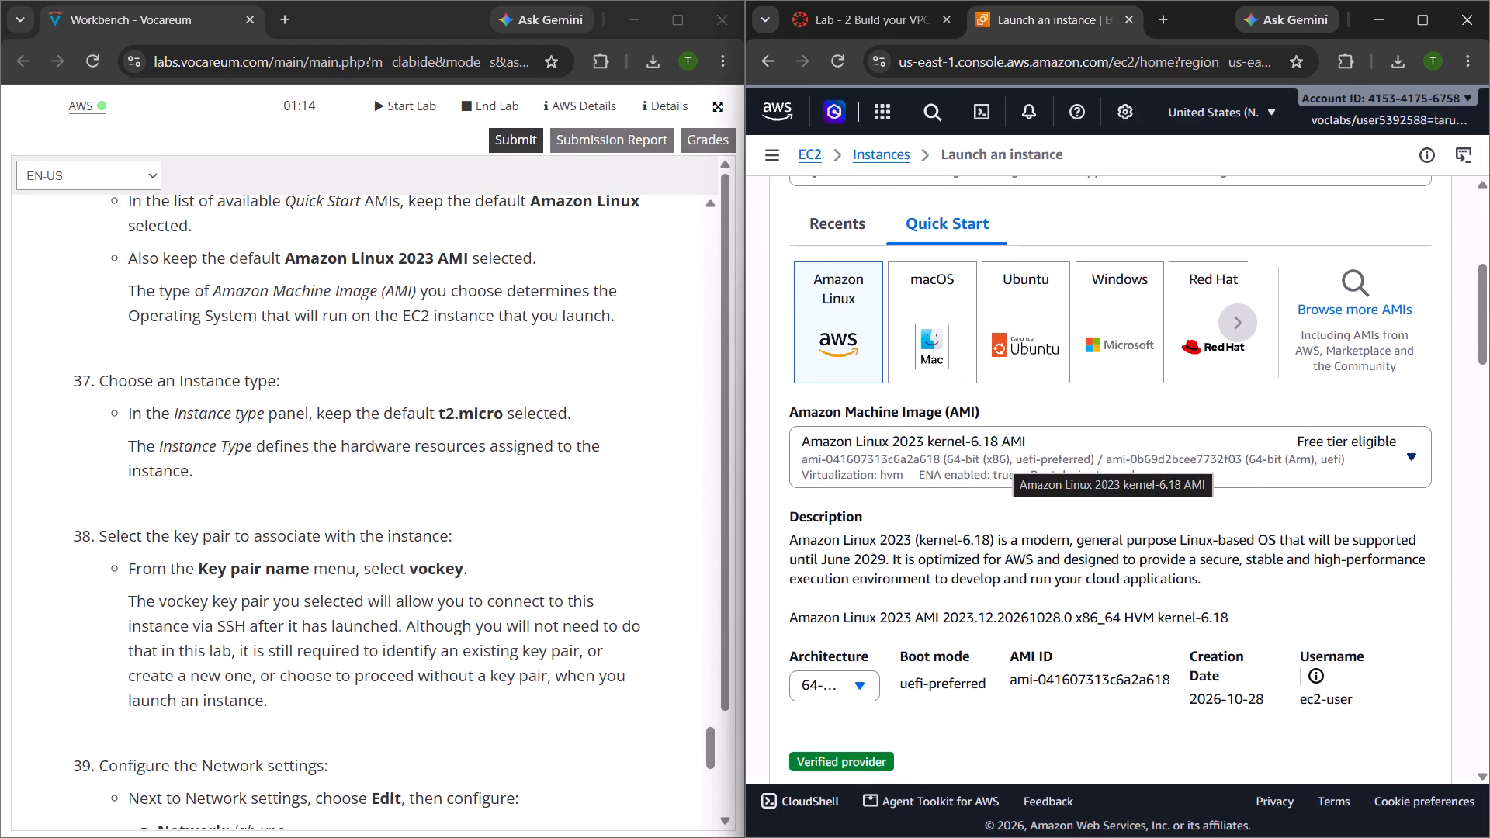
scroll(916, 642, "down", 3)
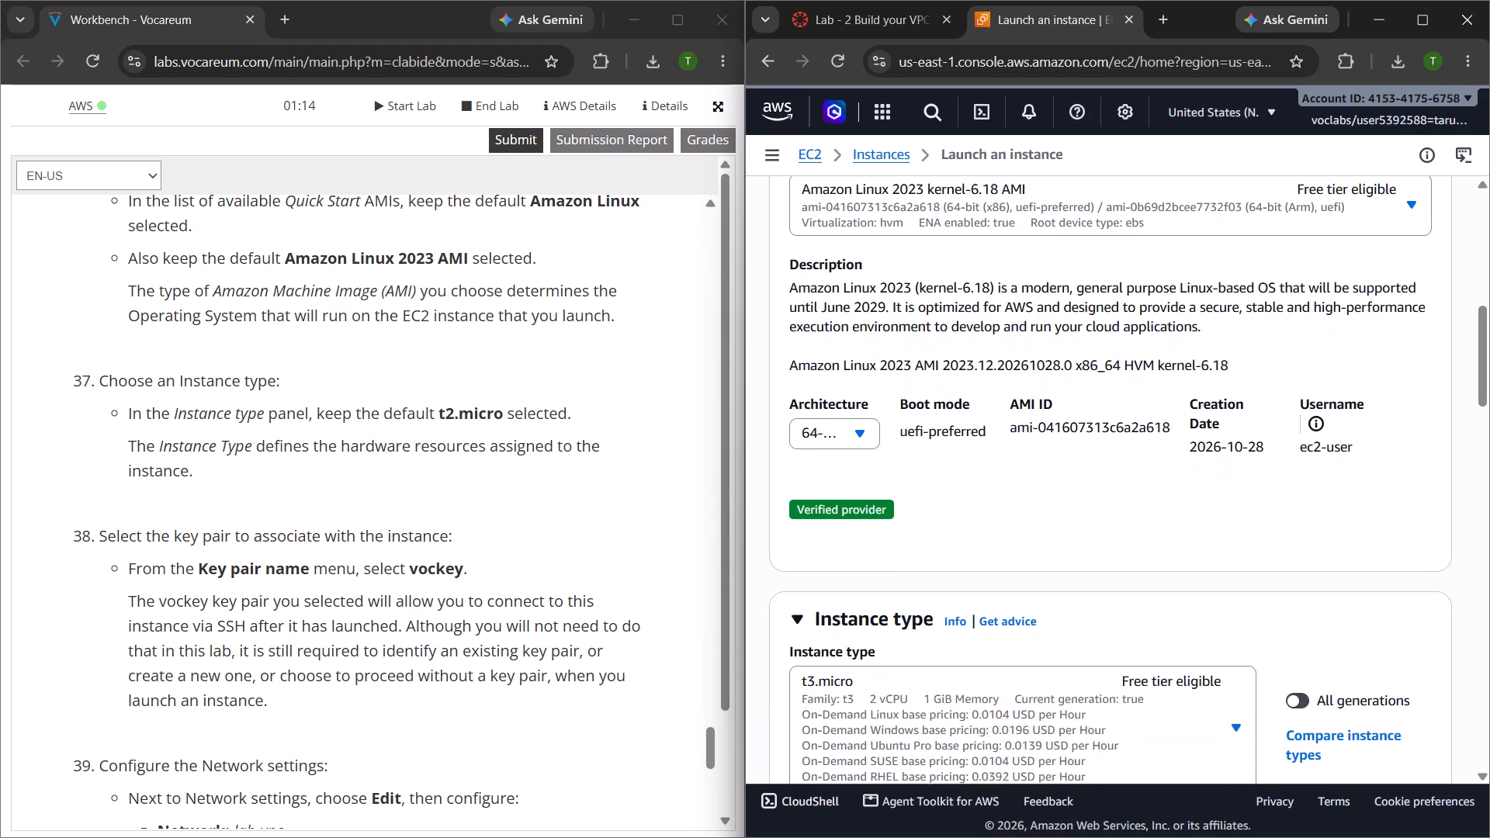
scroll(916, 642, "down", 2)
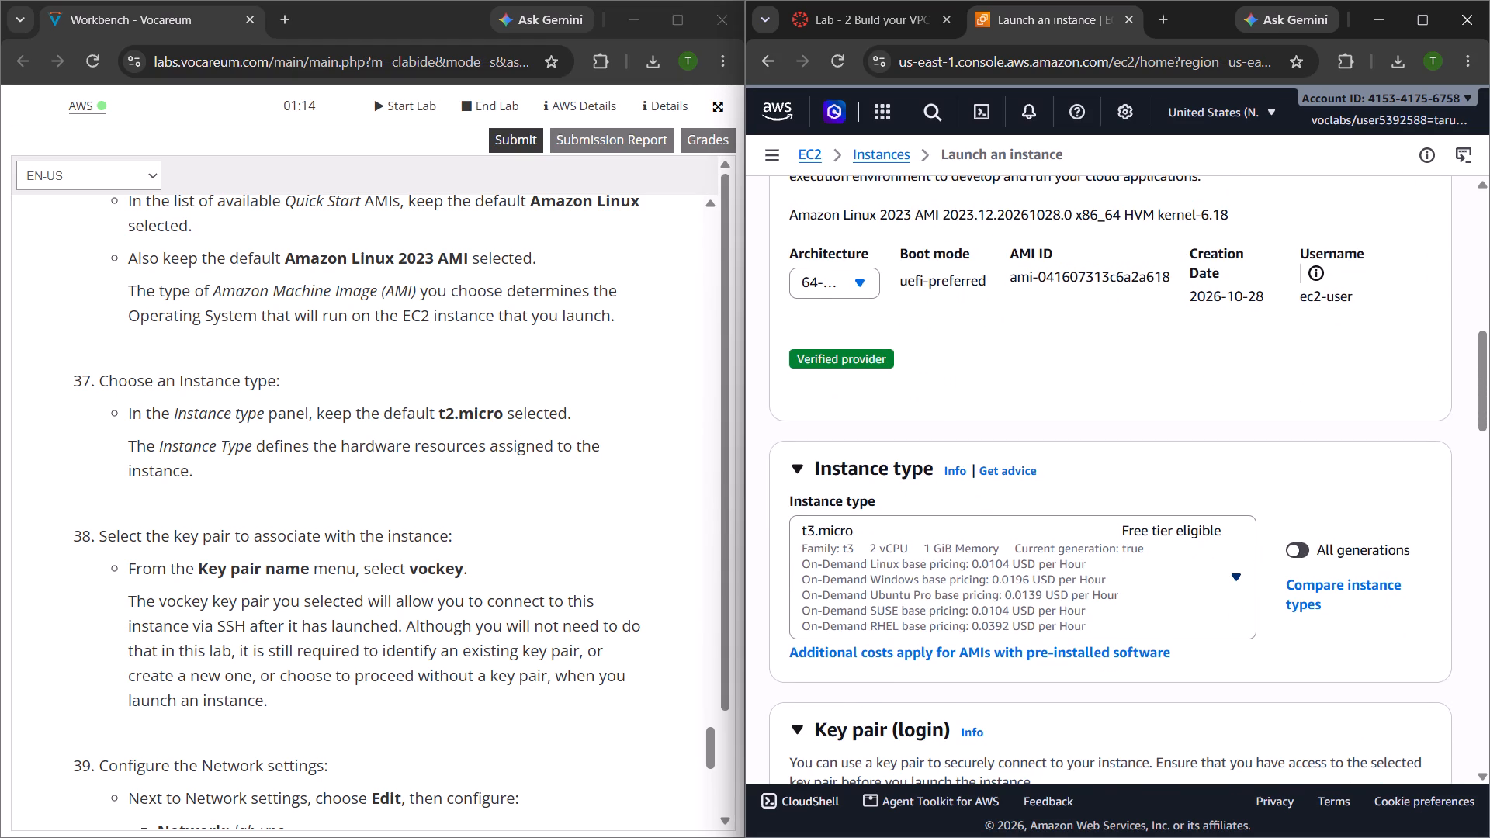
left_click(878, 525)
left_click(878, 525)
left_click_drag(878, 525, 896, 553)
left_click_drag(896, 553, 911, 580)
left_click(911, 580)
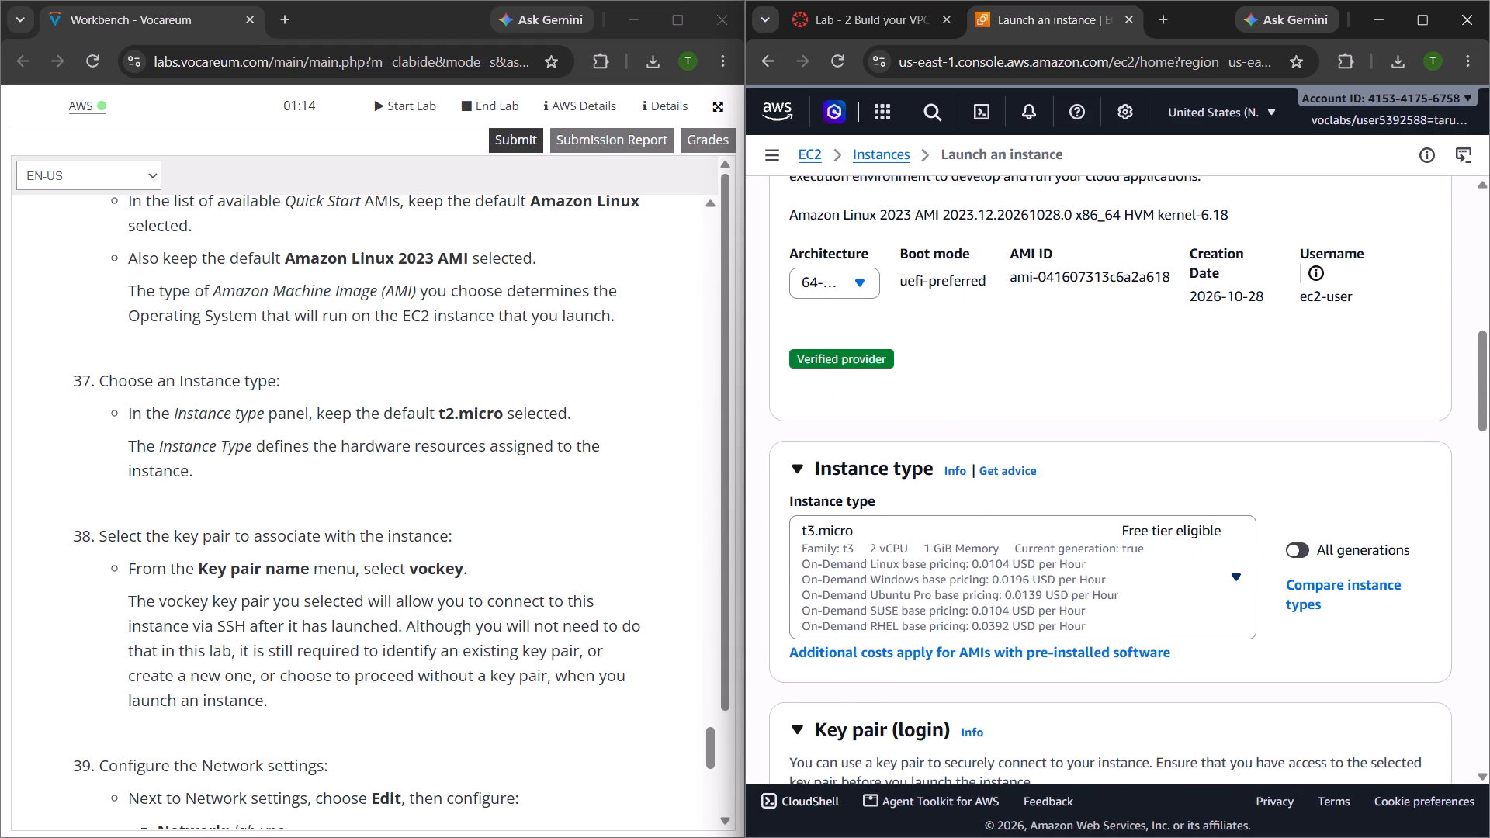
left_click(1236, 578)
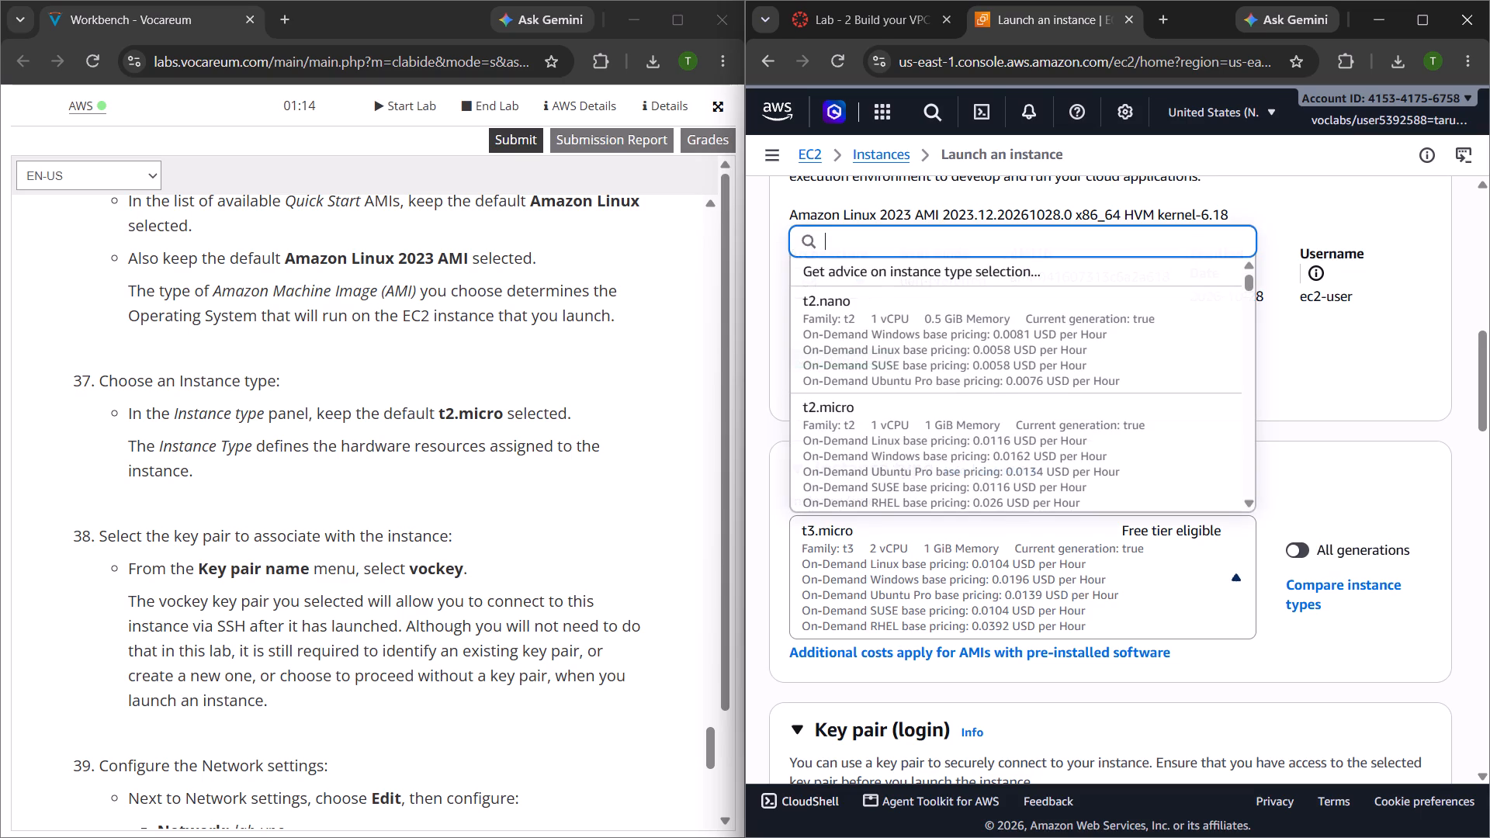
left_click(935, 439)
left_click(935, 439)
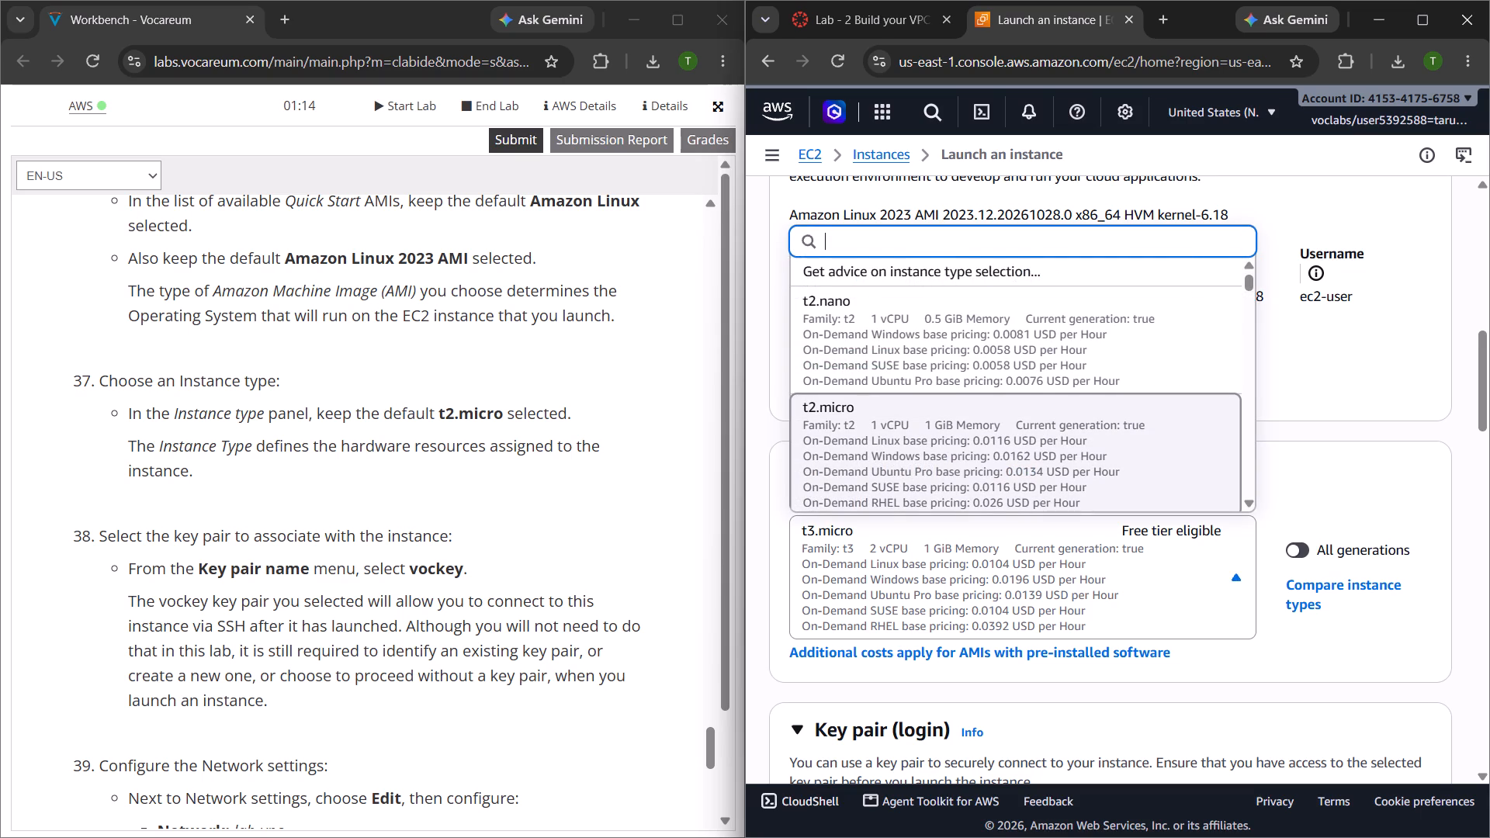
Choose vockey as the key pair for the instance.
scroll(924, 620, "down", 1)
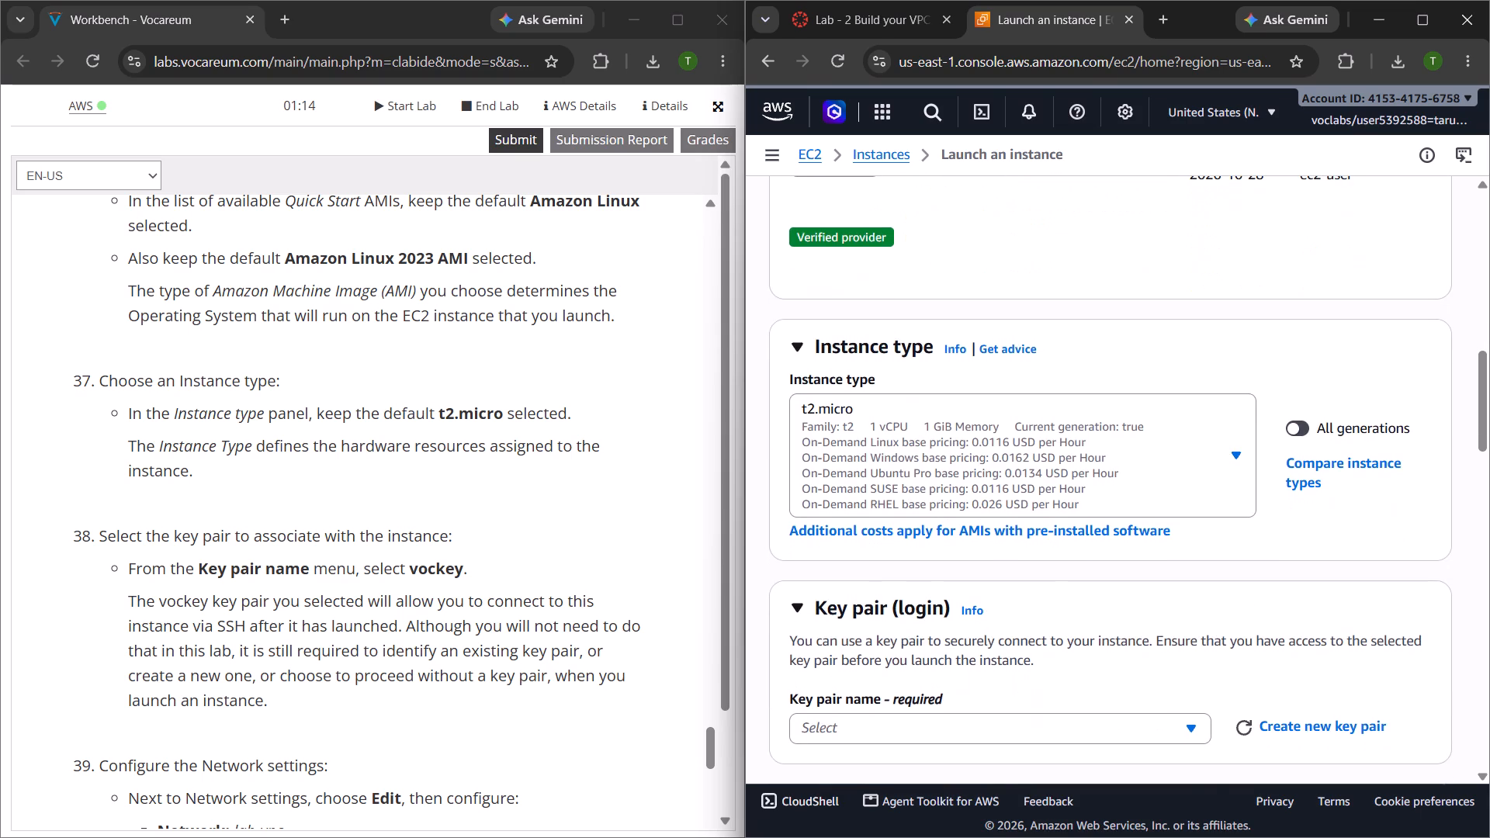
scroll(923, 629, "down", 2)
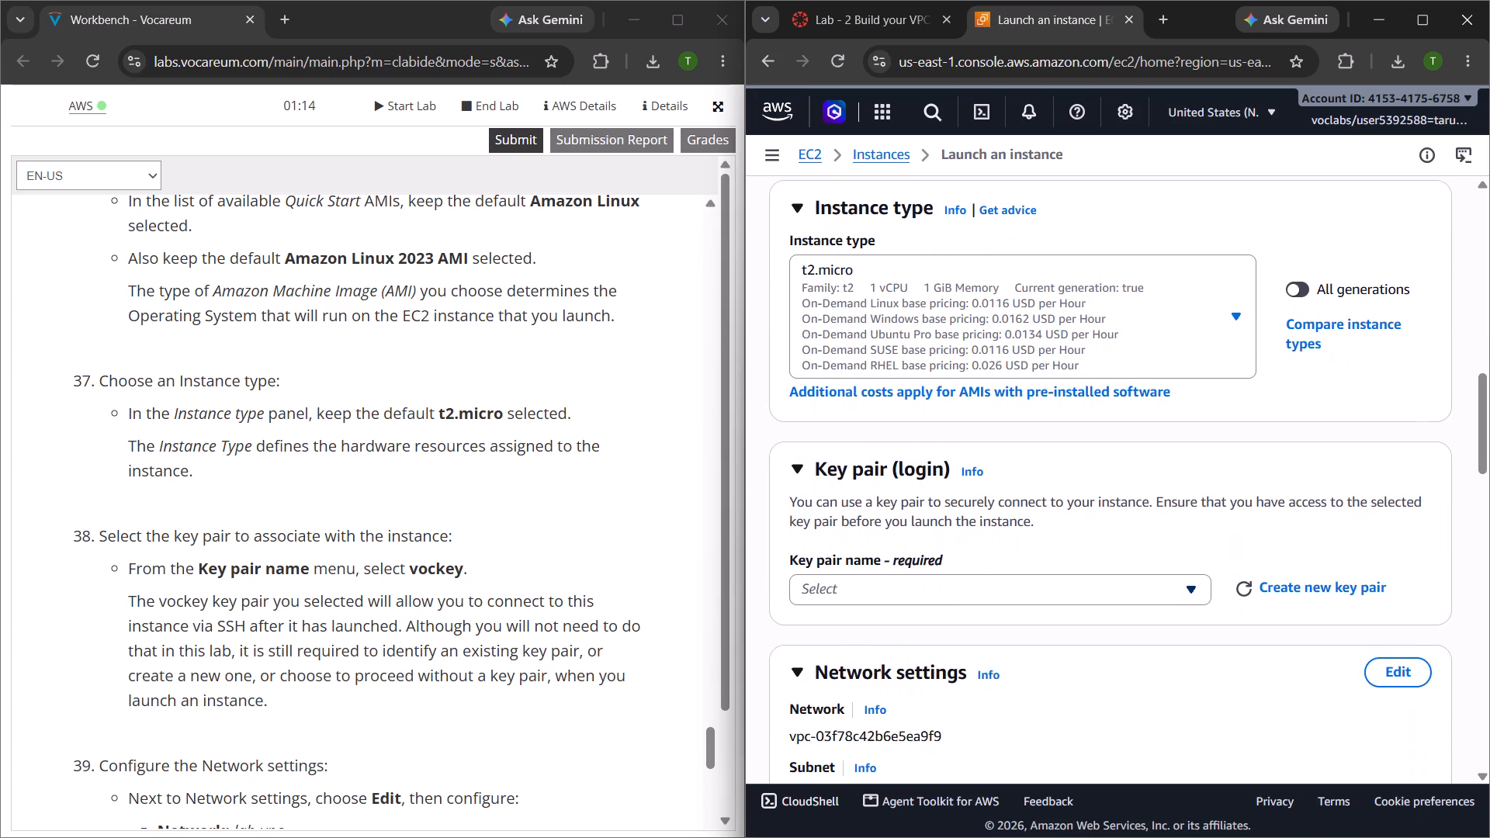
scroll(923, 629, "down", 1)
left_click(924, 585)
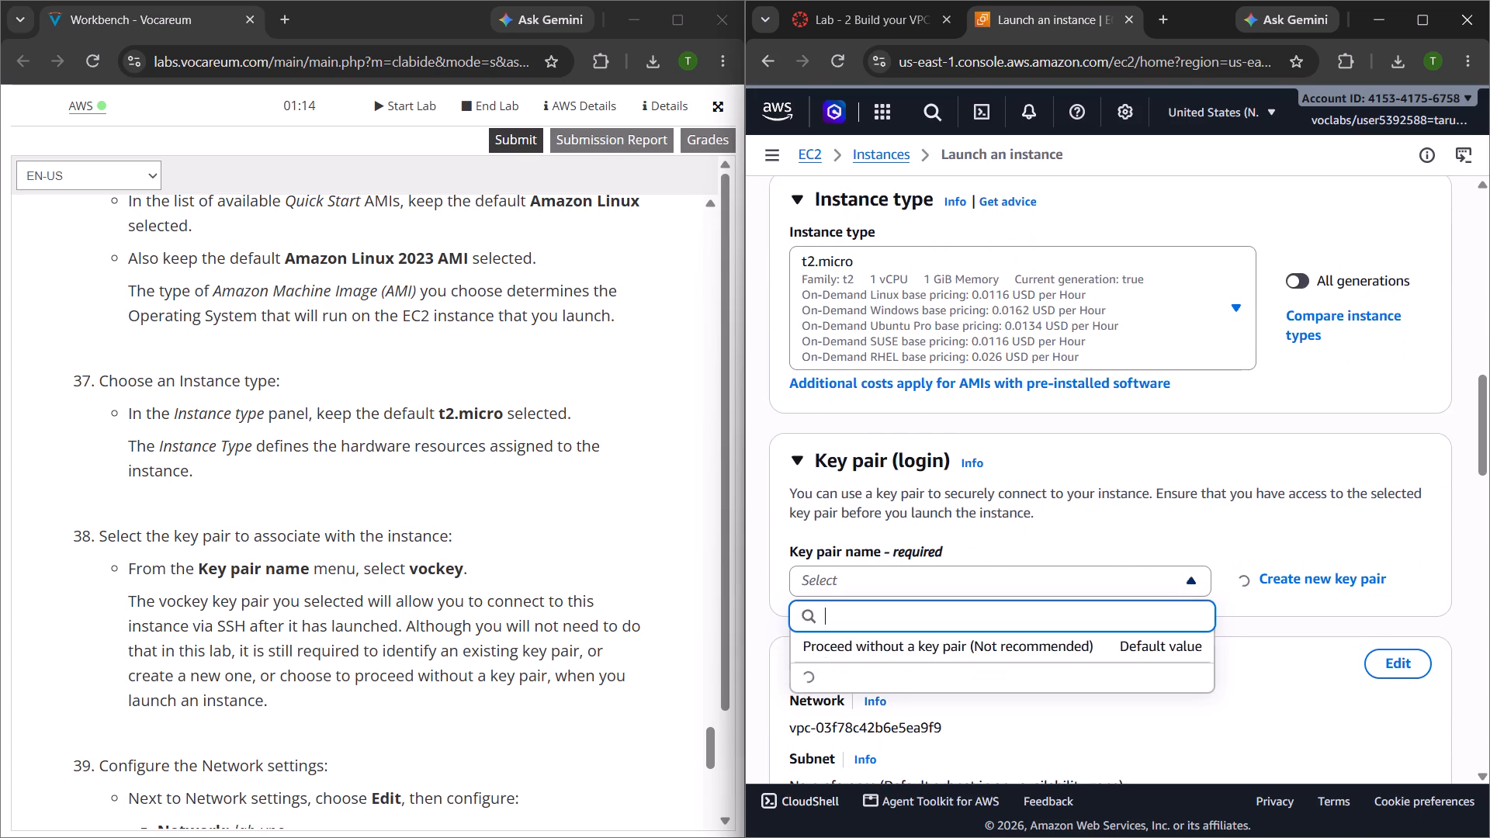
left_click(888, 682)
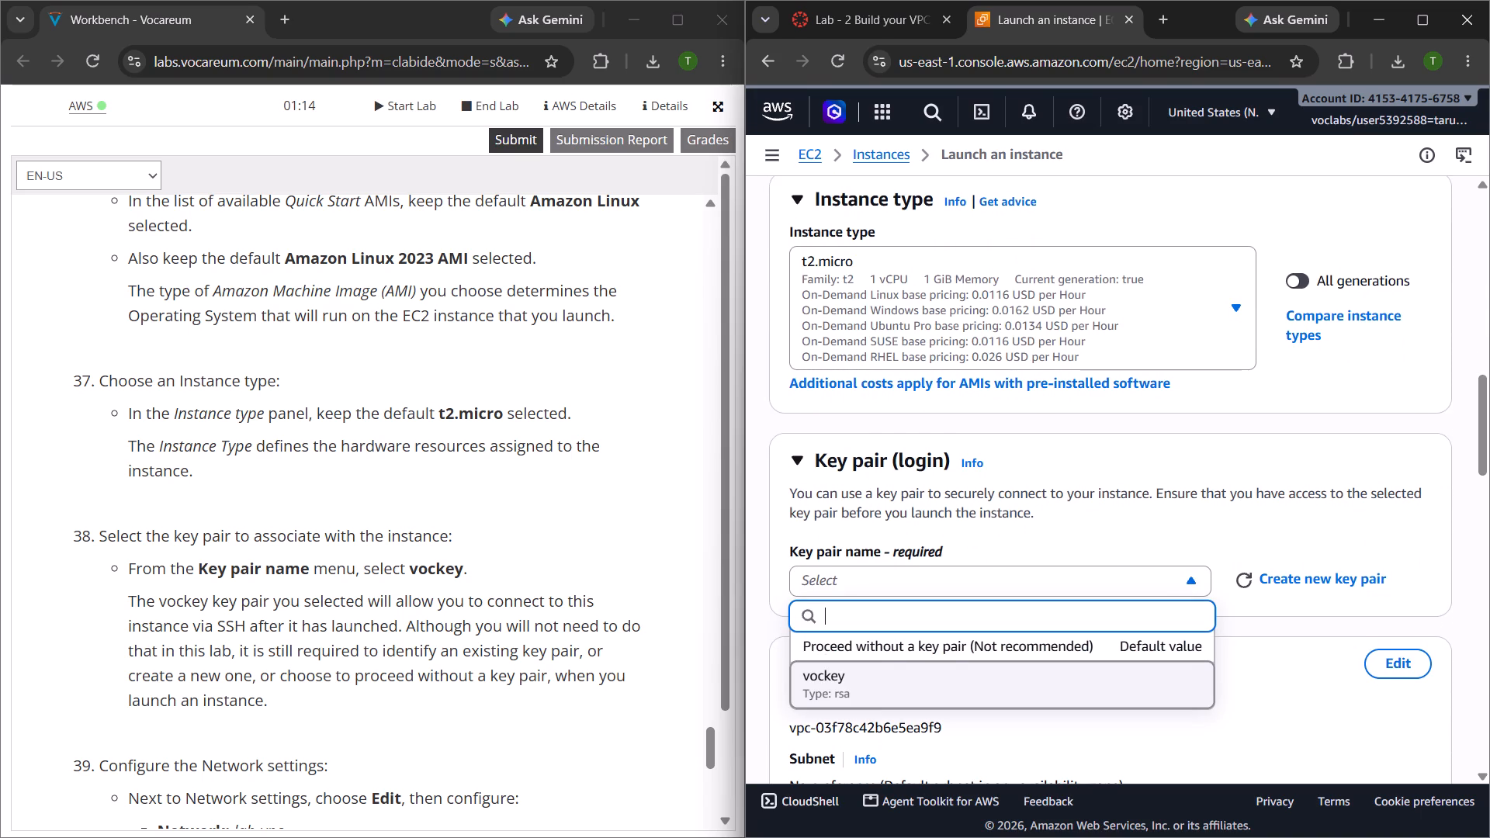
Following step 39 of the instructions, open the network settings for editing and set the VPC to lab-vpc.
scroll(920, 569, "down", 1)
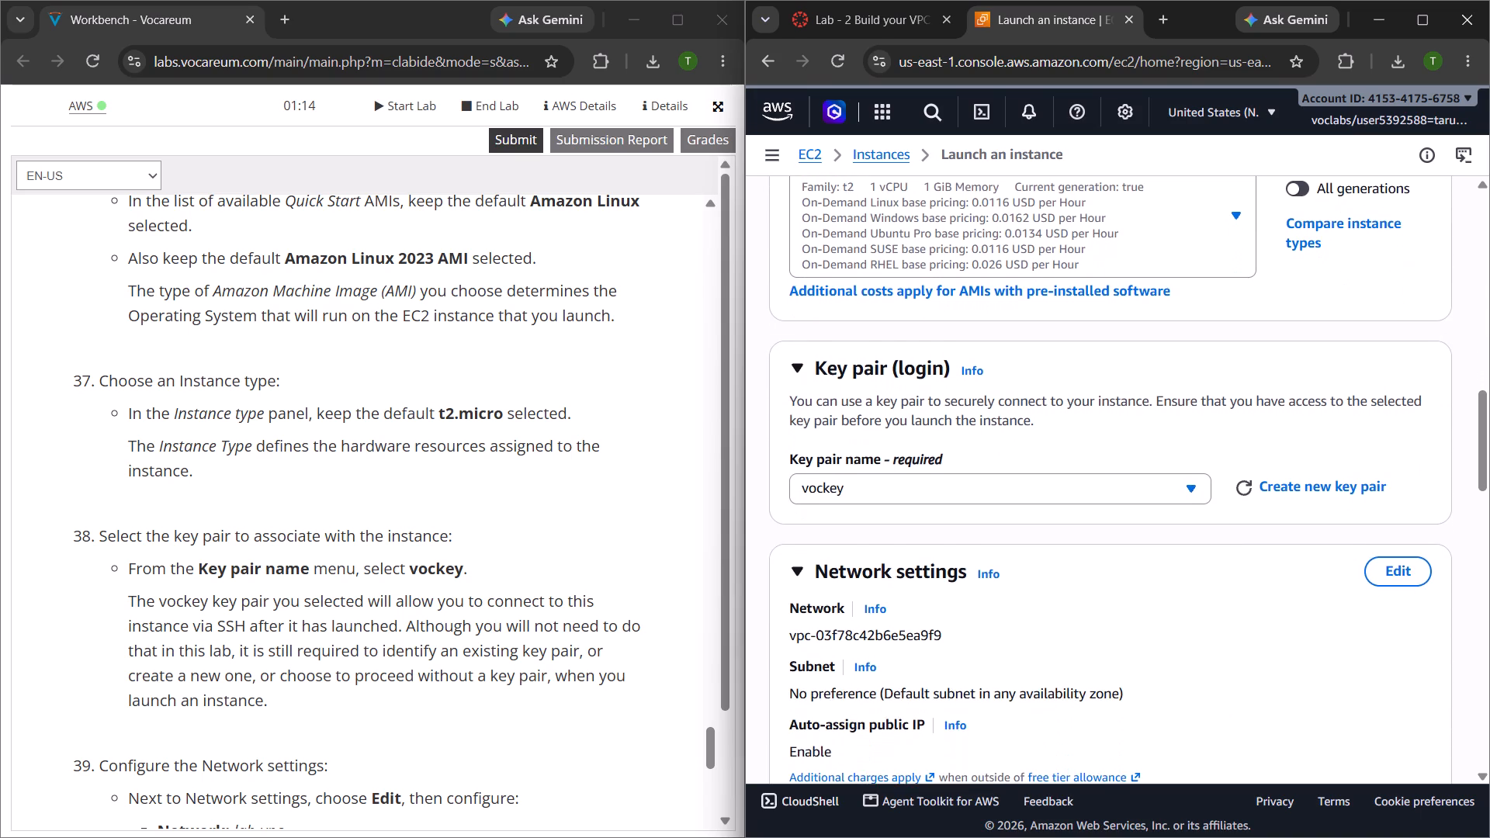
scroll(920, 569, "down", 1)
scroll(549, 612, "down", 4)
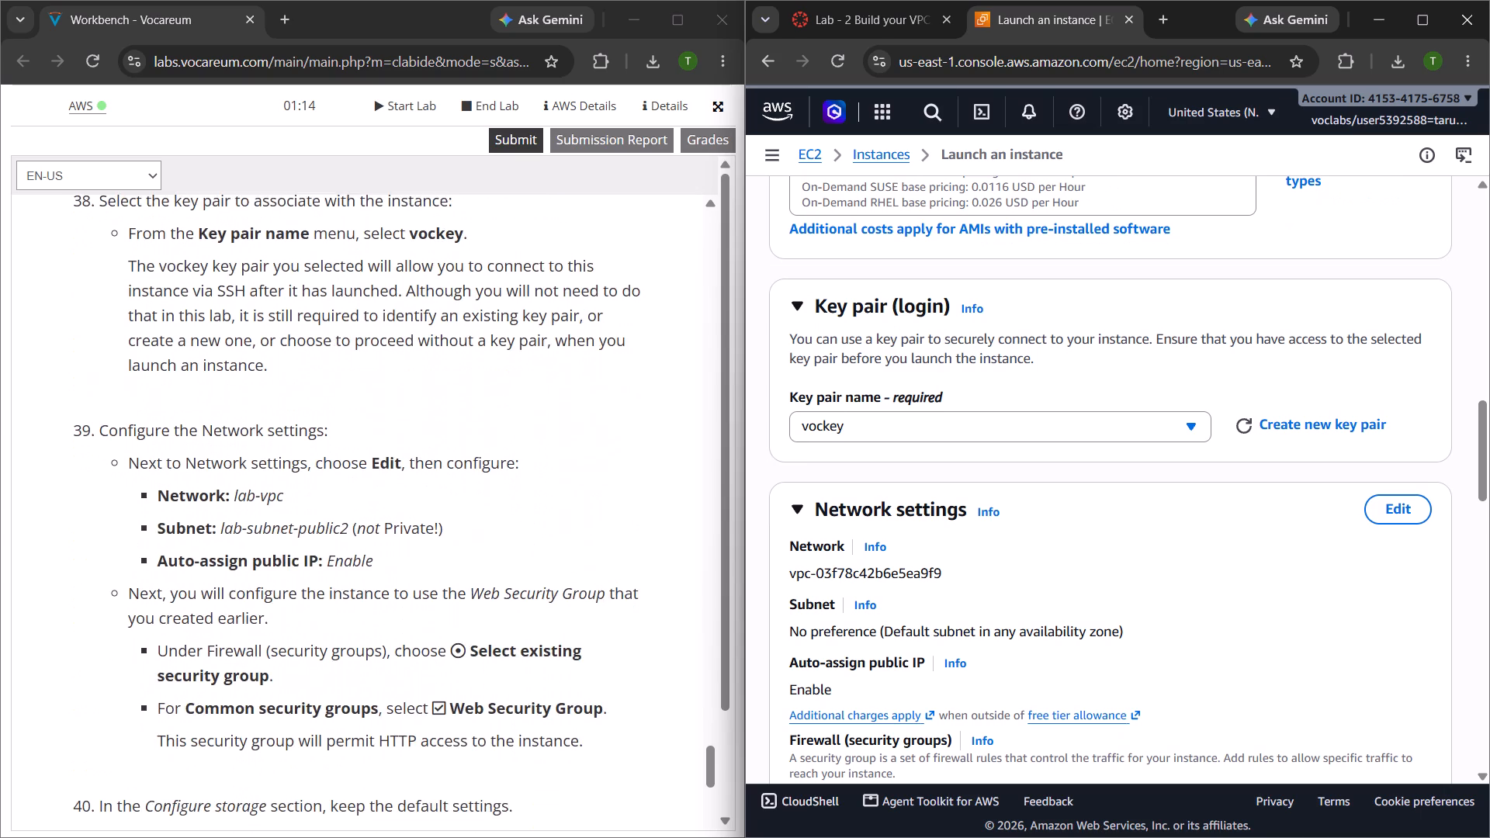
scroll(549, 612, "down", 2)
scroll(431, 495, "down", 1)
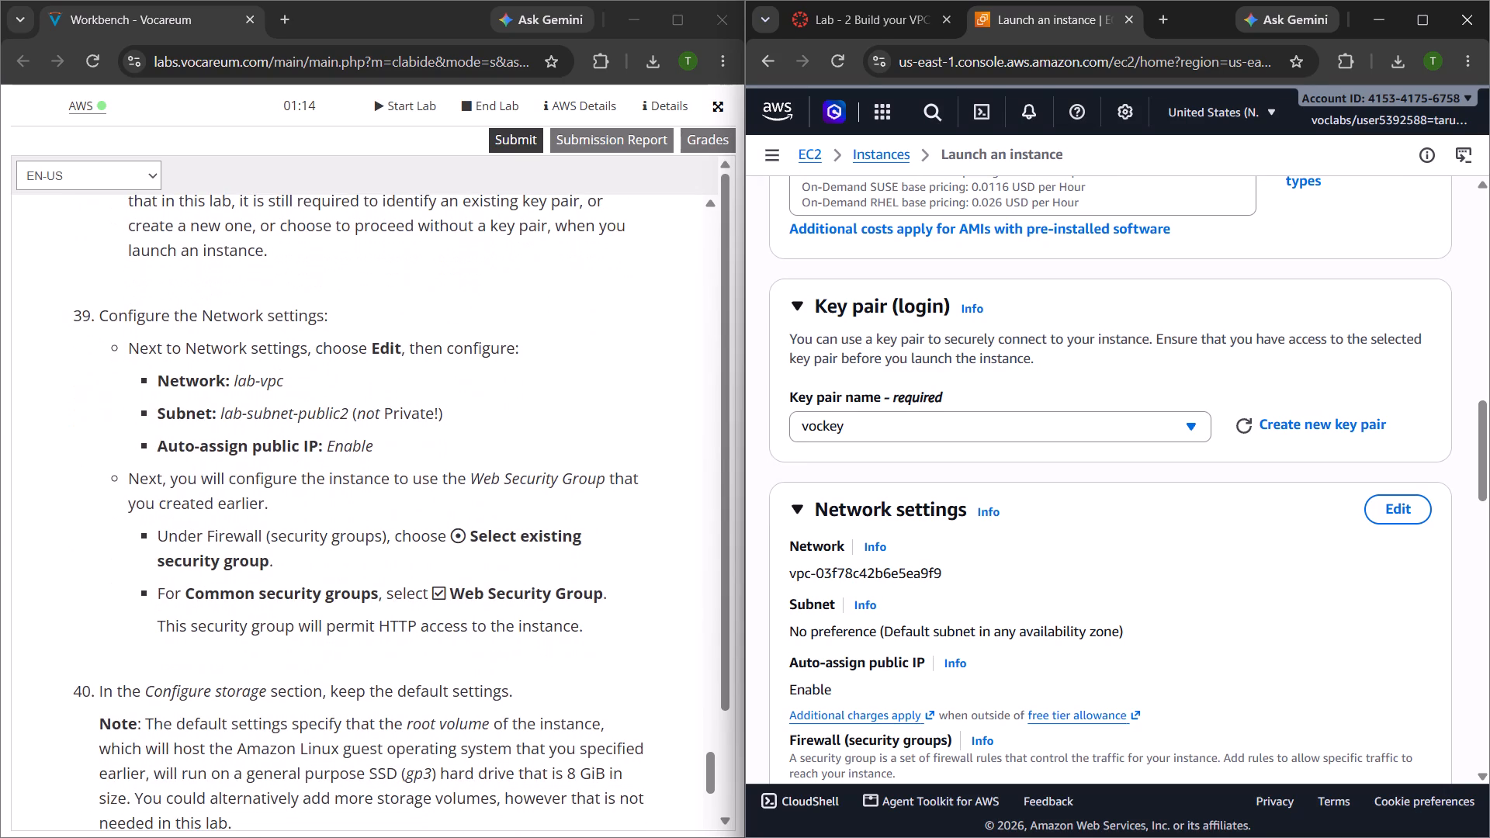
left_click(1409, 499)
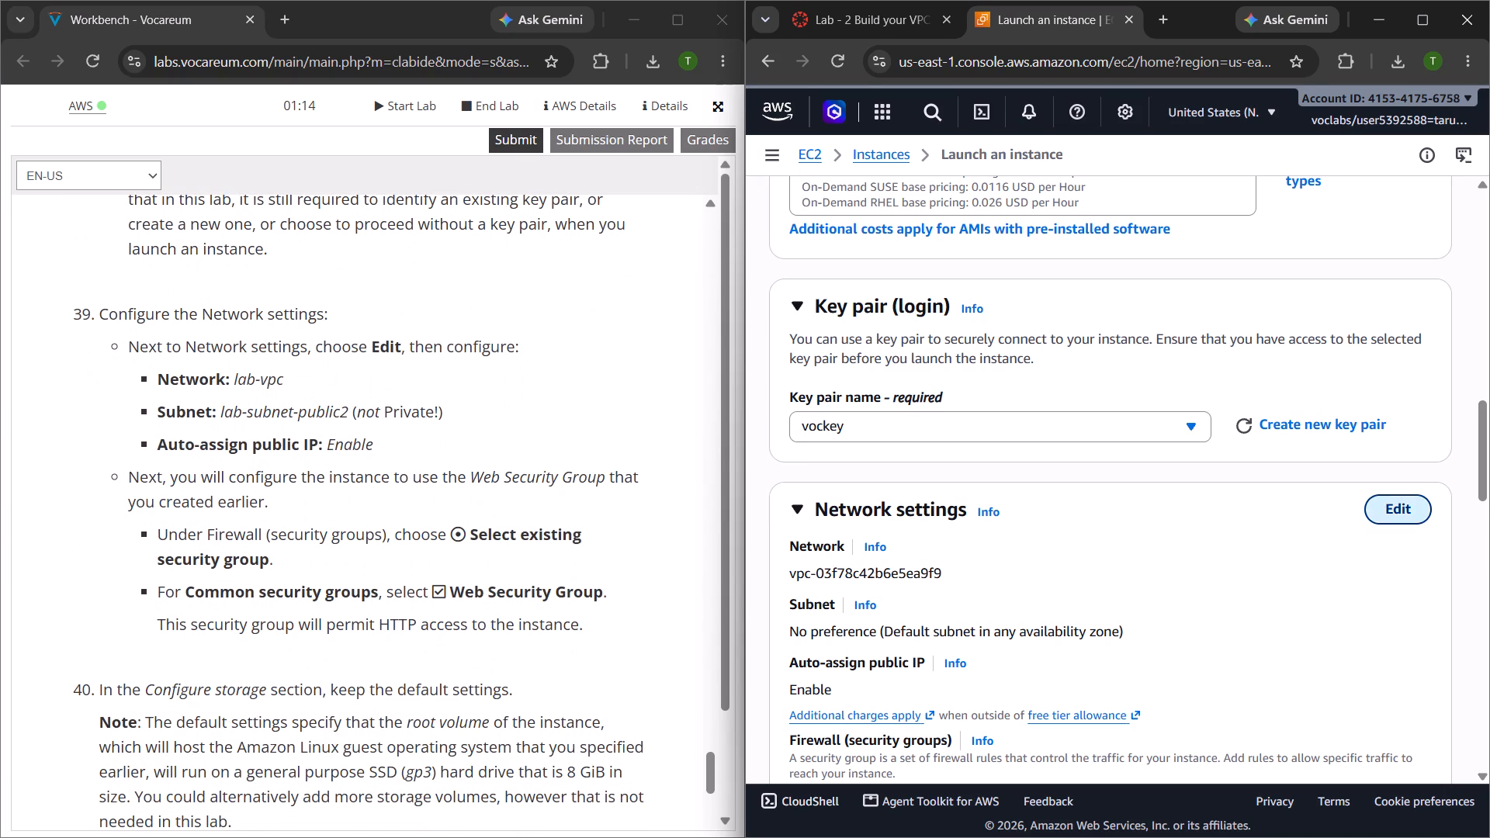
scroll(1110, 581, "down", 1)
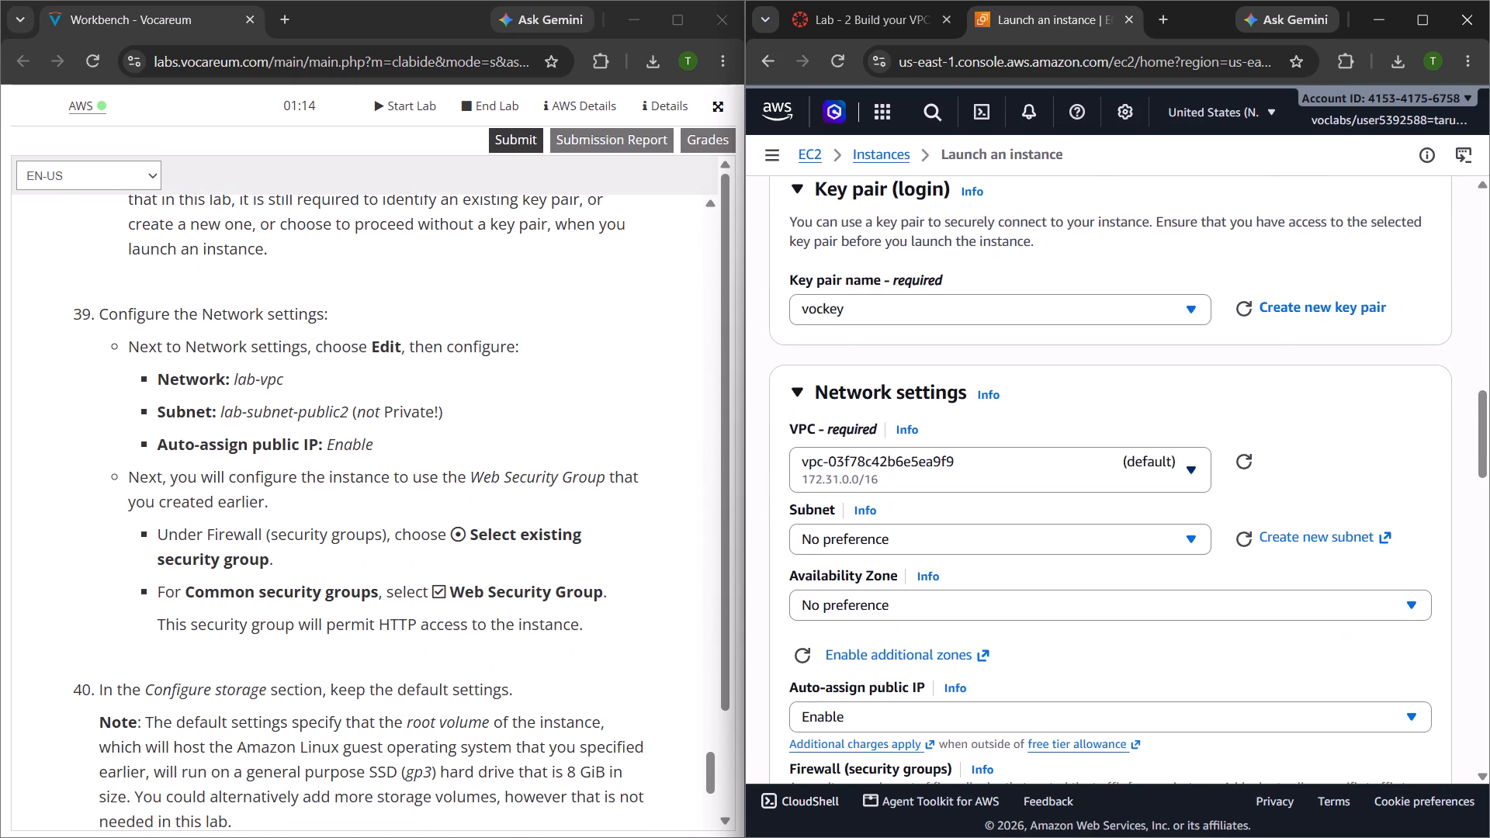
left_click(1003, 469)
left_click(913, 642)
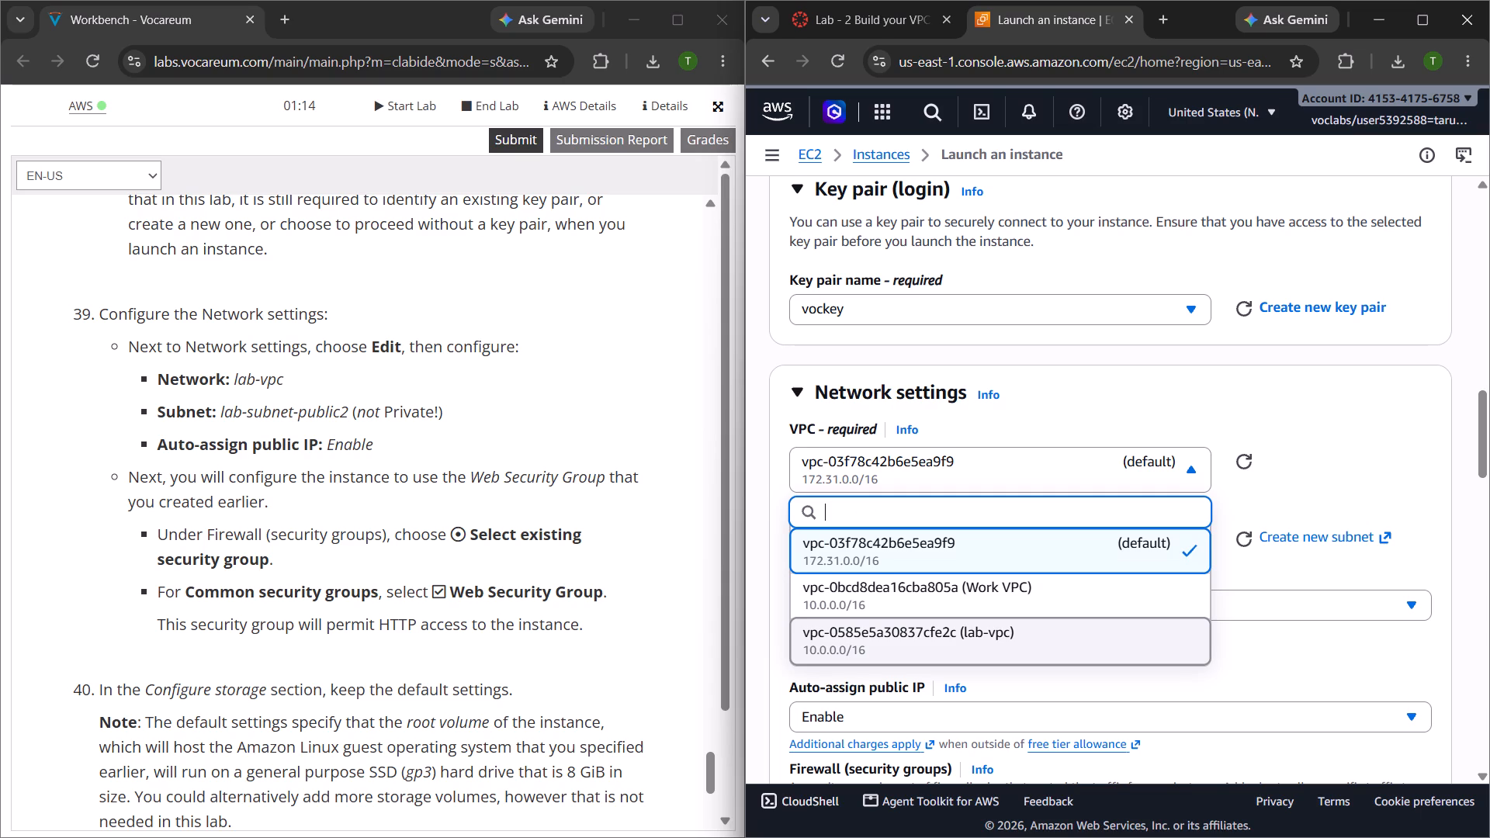
Set the instance's subnet to lab-subnet-public2, as step 39 of the instructions requires.
scroll(923, 544, "down", 1)
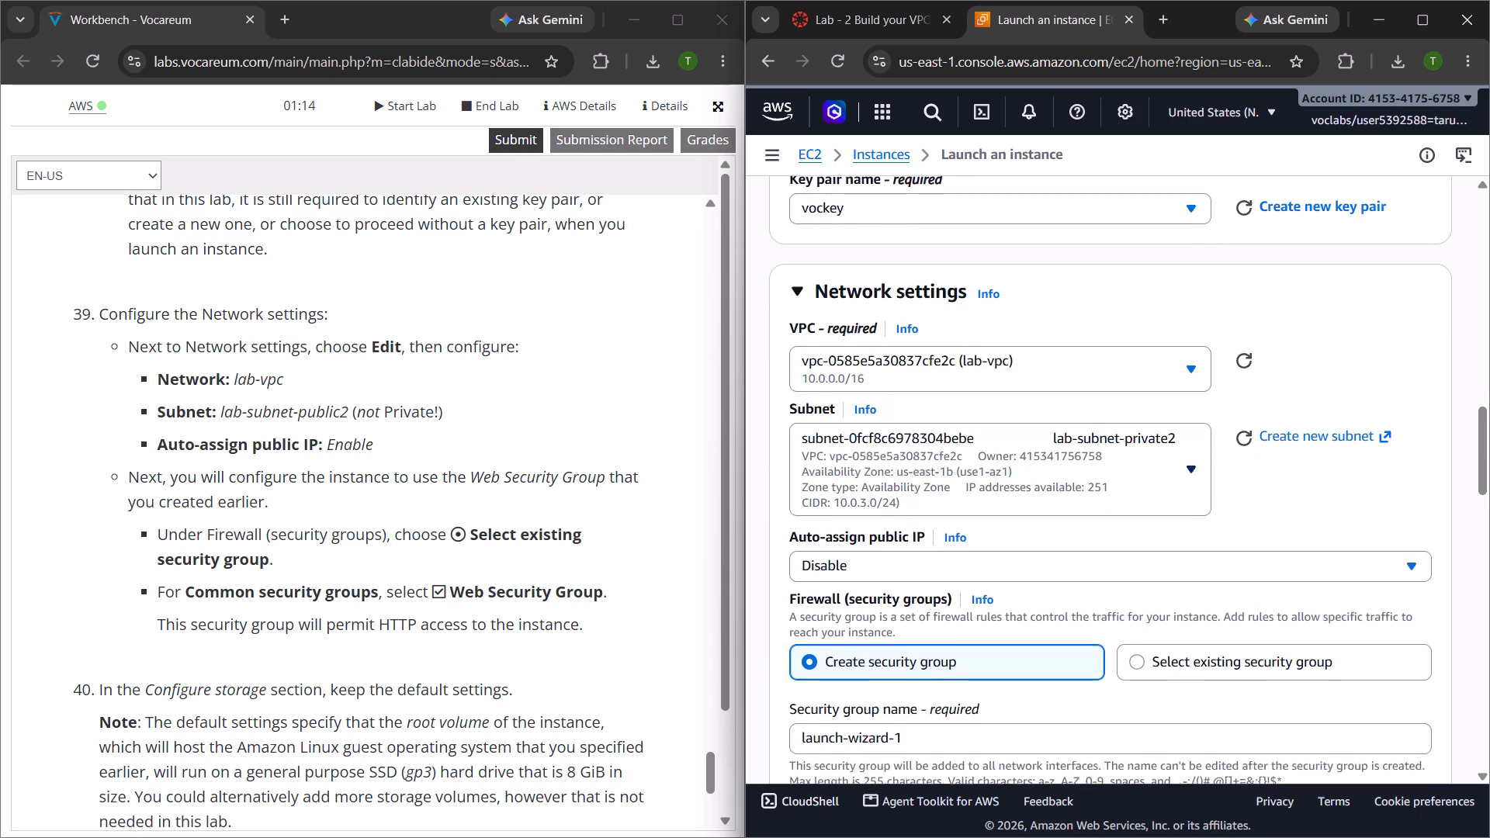
scroll(923, 544, "down", 1)
left_click(927, 448)
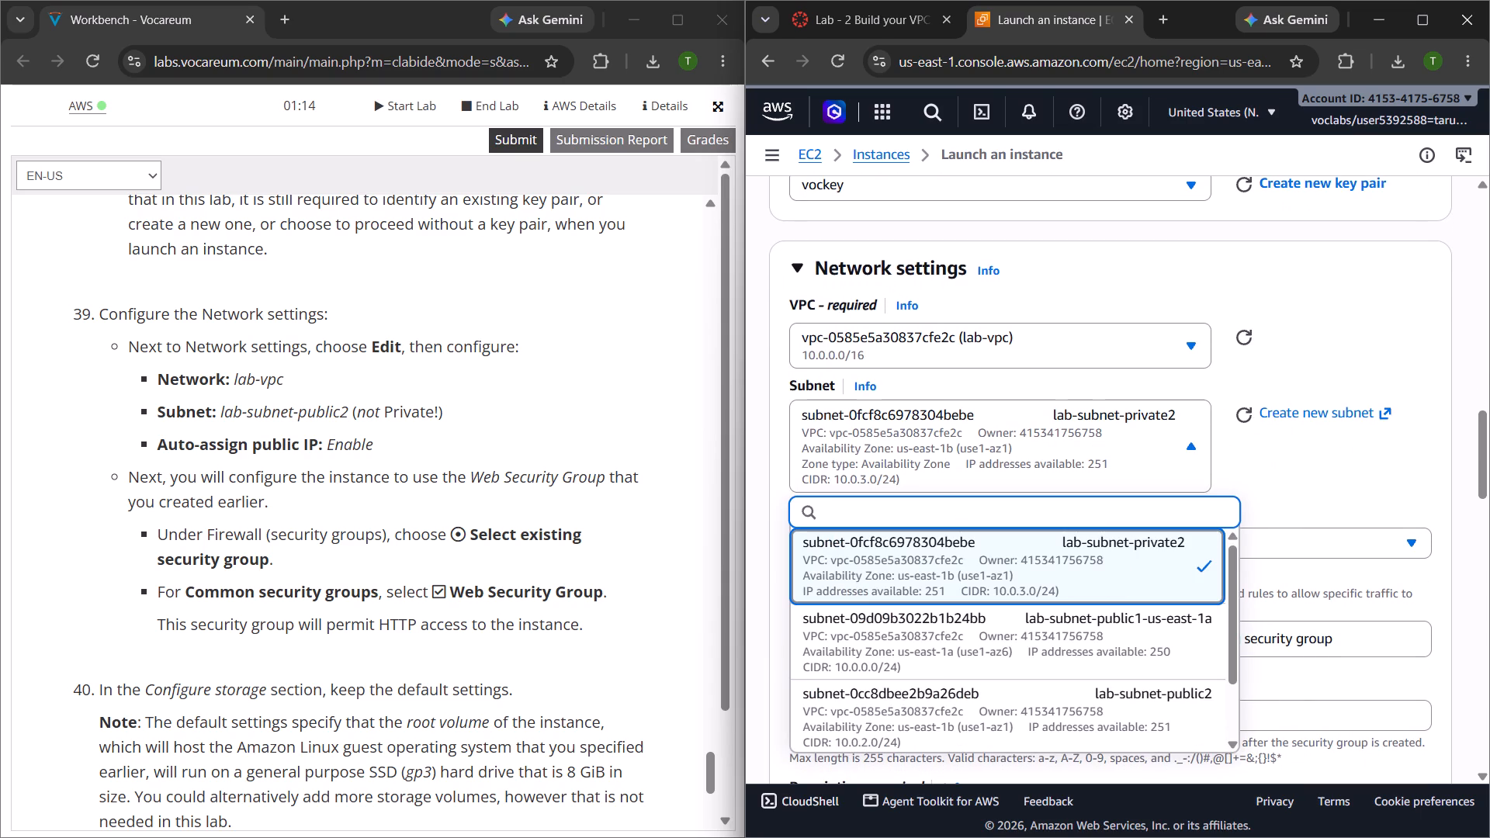
left_click(996, 697)
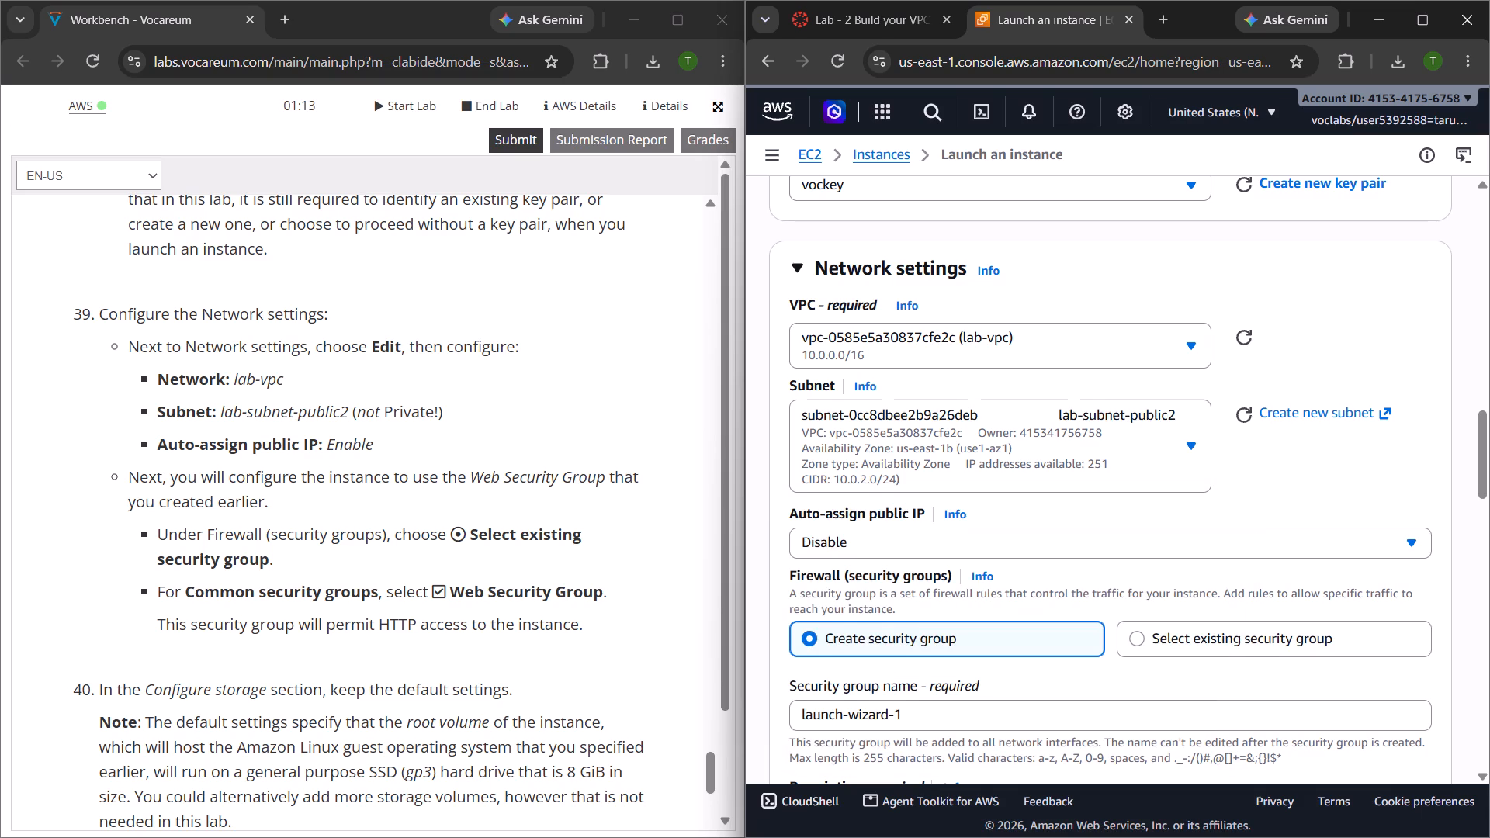
Enable auto-assign public IP in the instance's network settings.
scroll(996, 498, "down", 2)
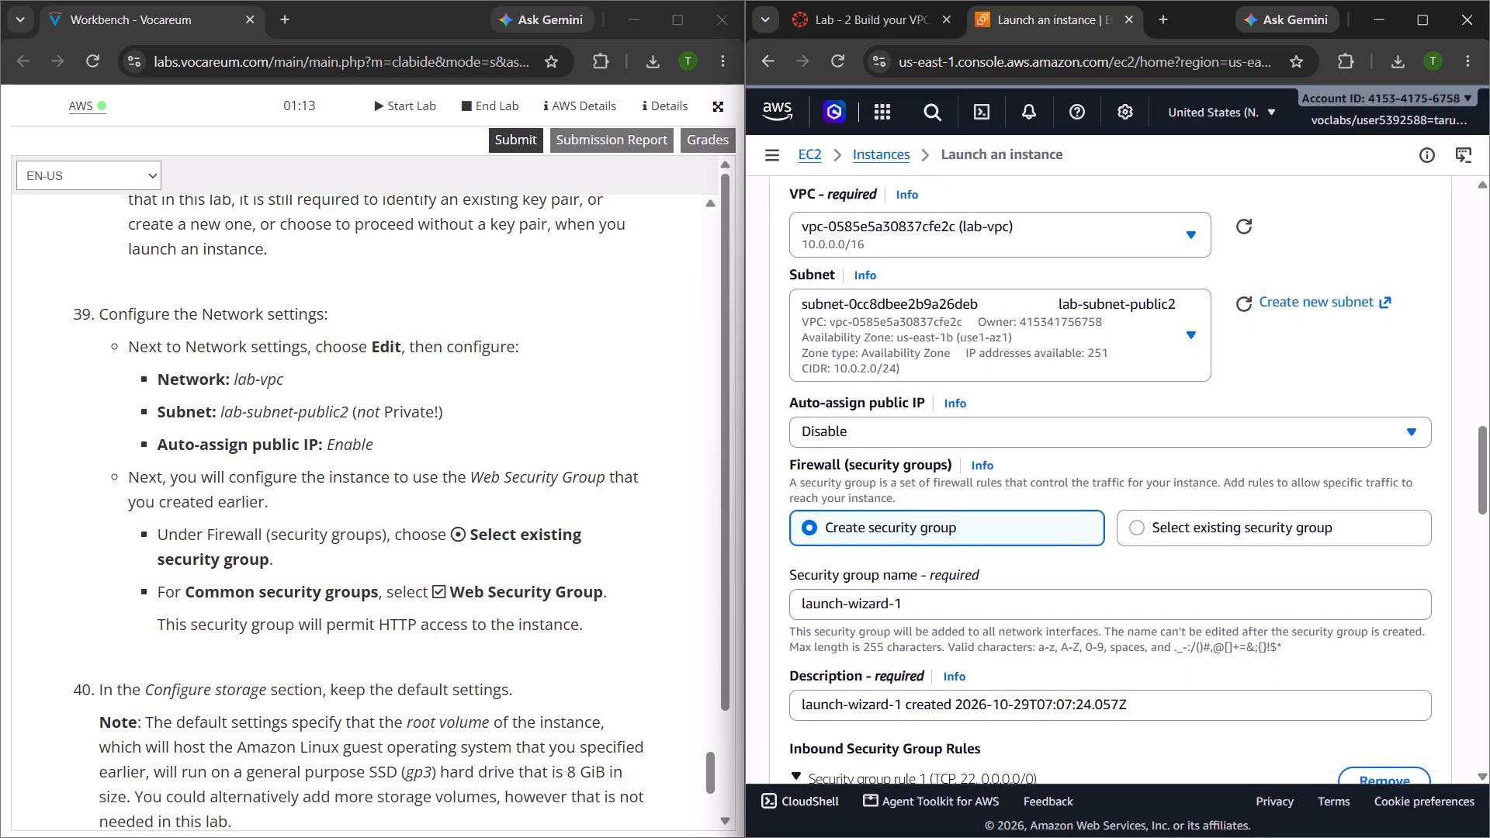
scroll(996, 498, "down", 1)
left_click(980, 425)
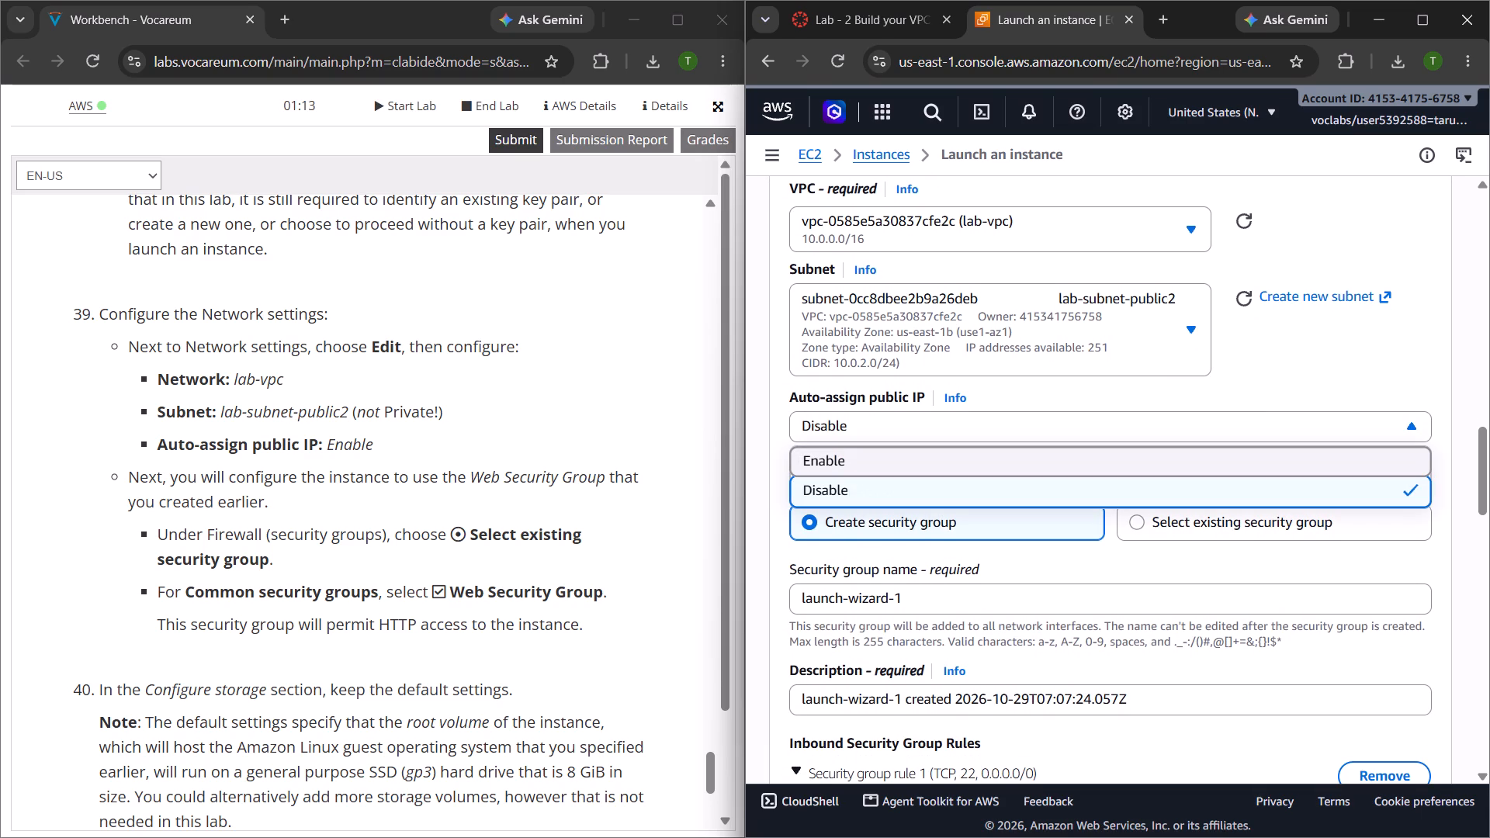
left_click(903, 448)
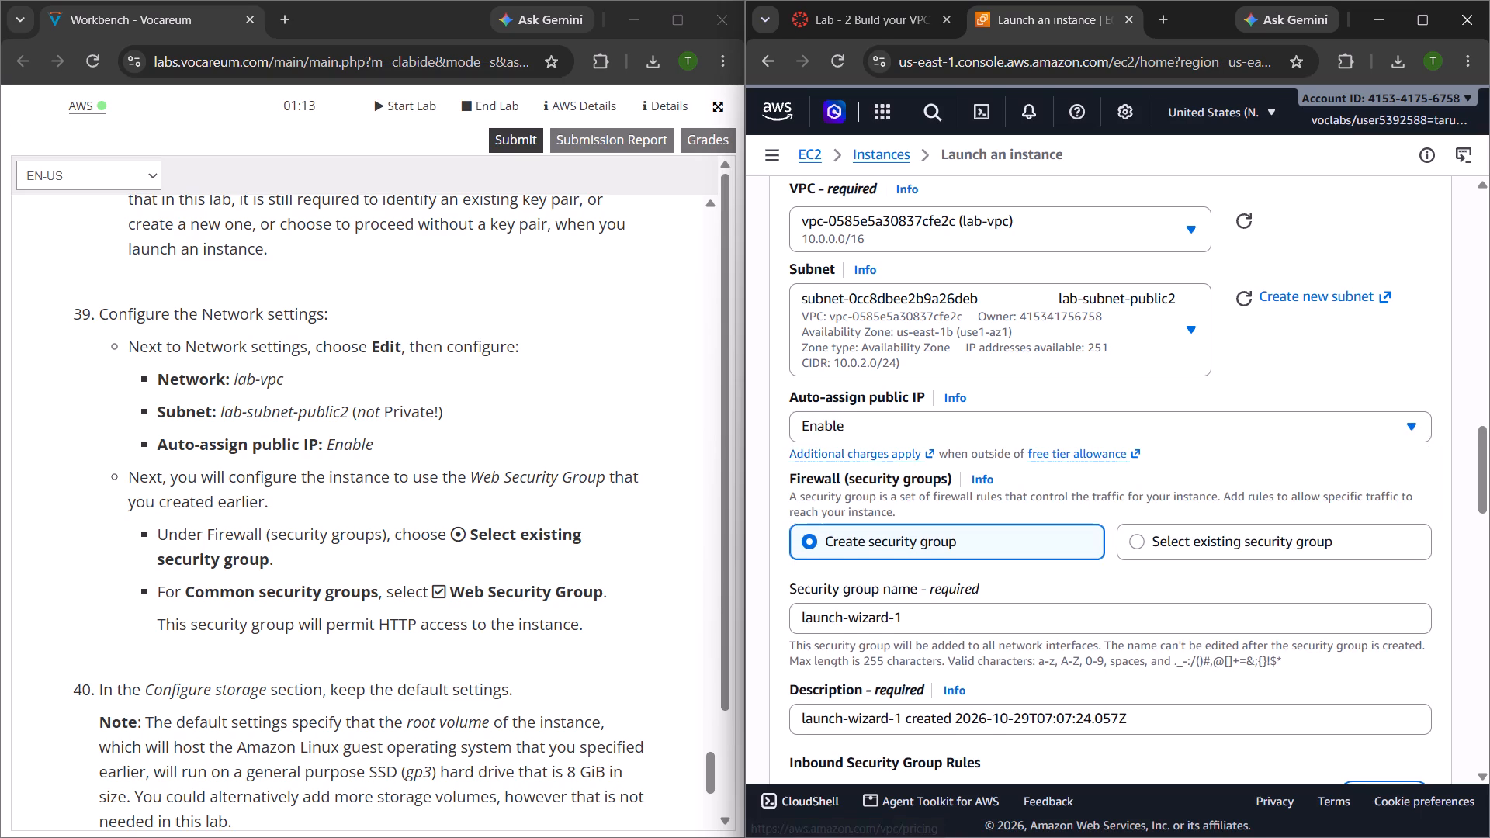
Configure the firewall to use an existing security group and choose Web Security Group.
scroll(865, 528, "down", 2)
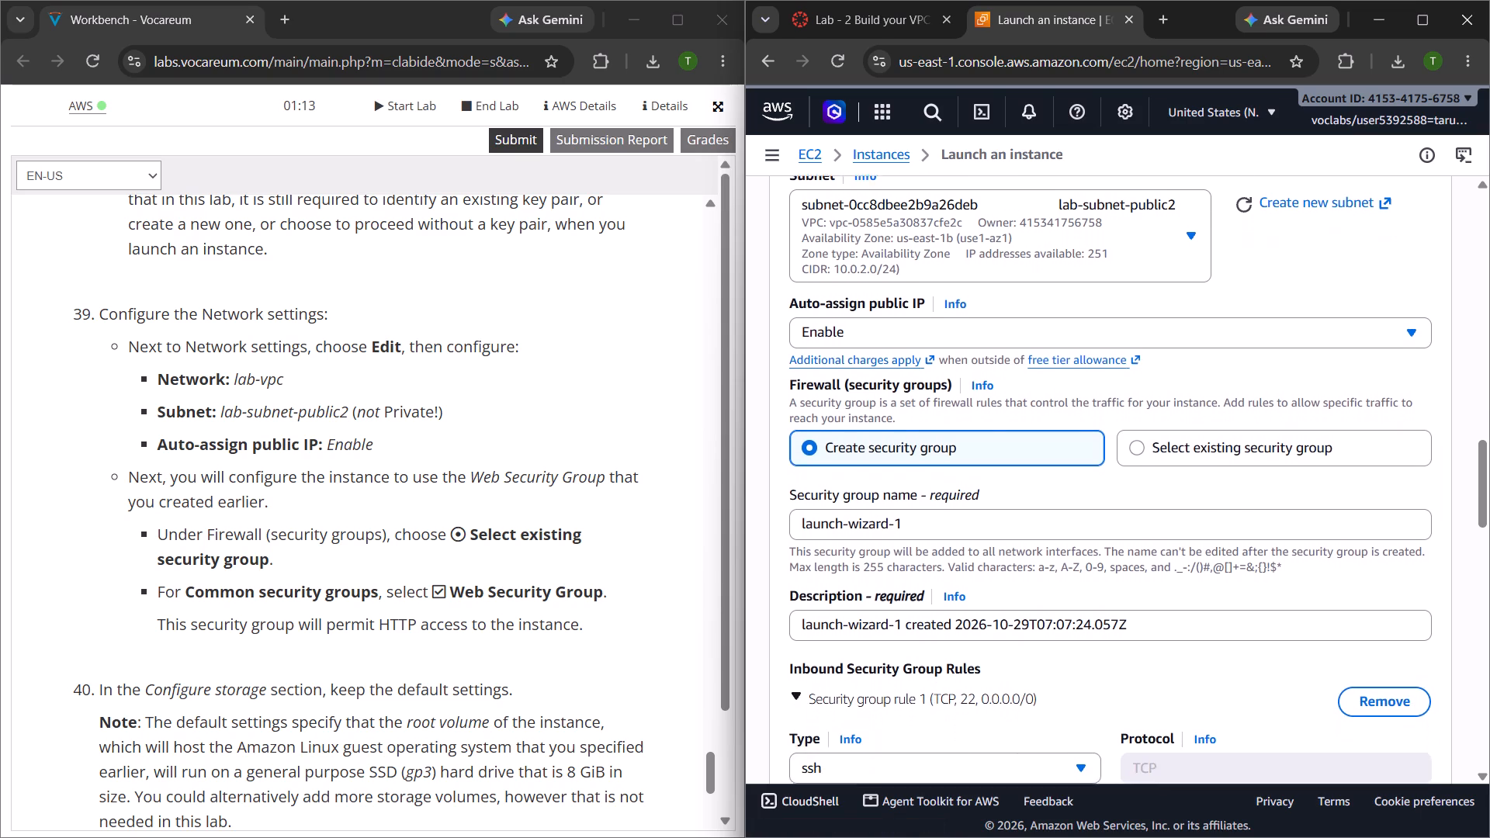
scroll(865, 528, "down", 1)
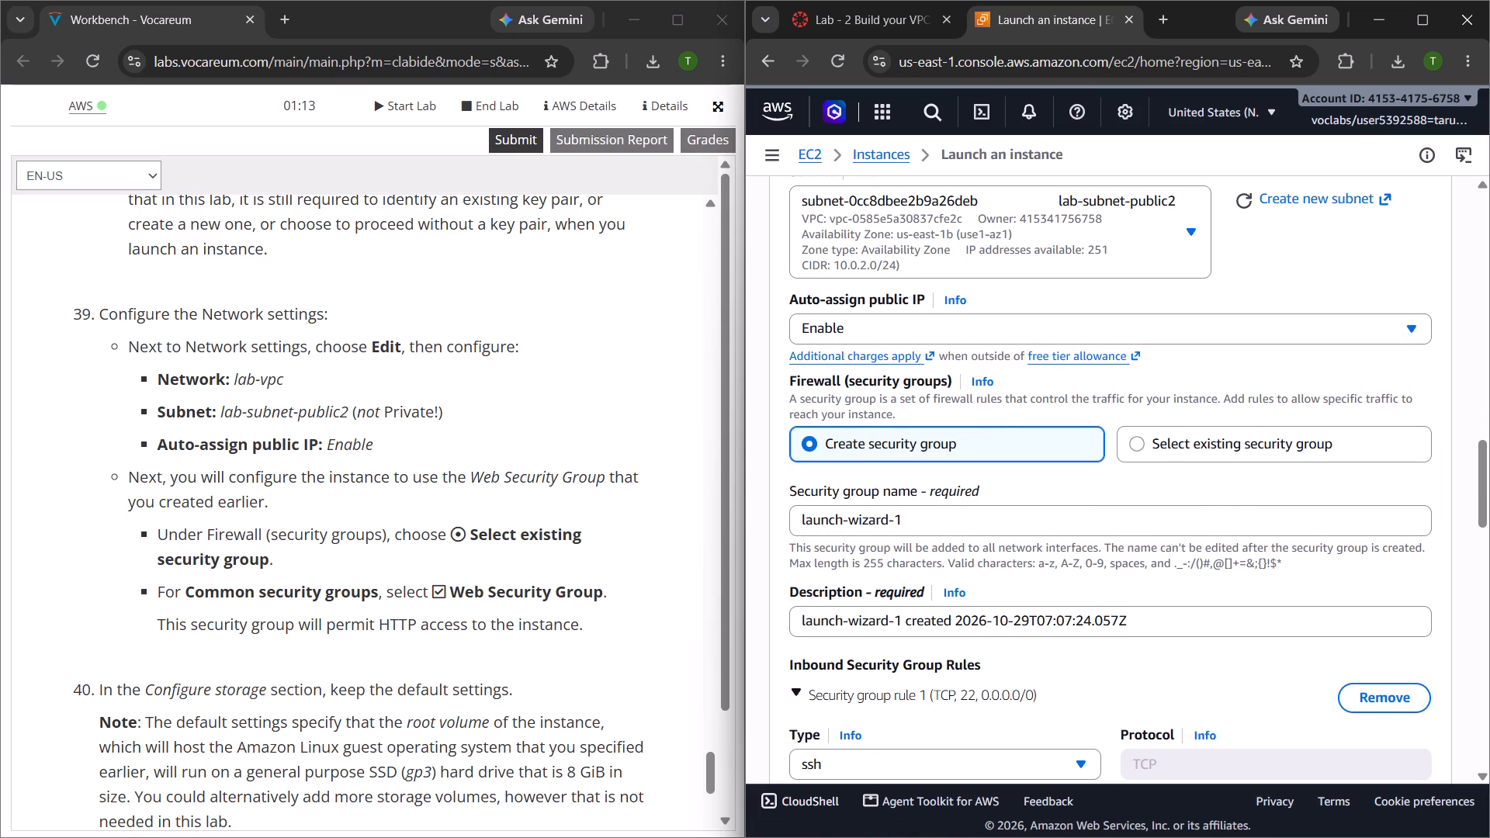
left_click(1218, 450)
scroll(1031, 572, "down", 1)
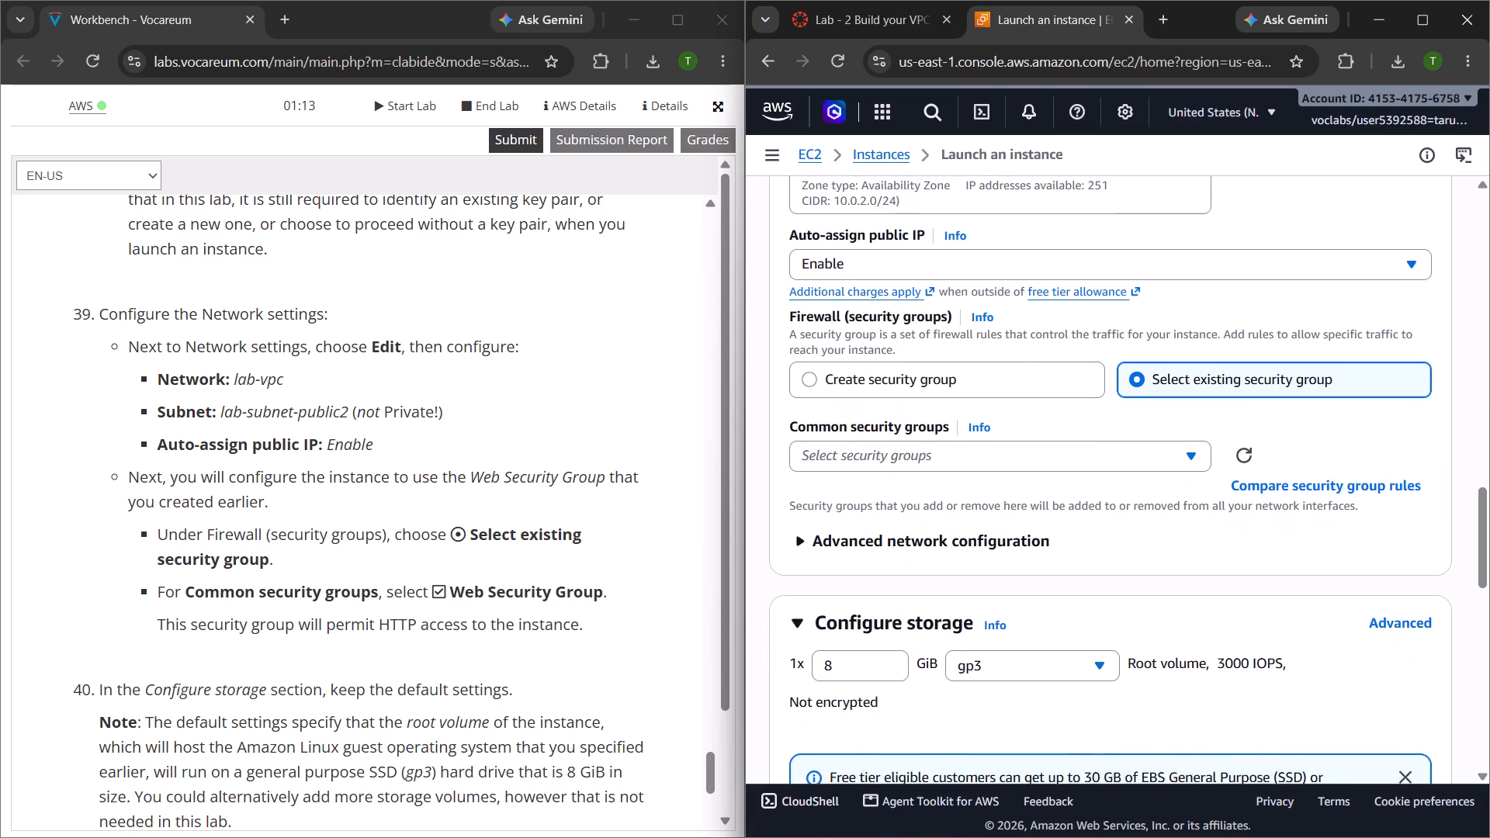
scroll(1031, 572, "down", 2)
scroll(944, 580, "down", 1)
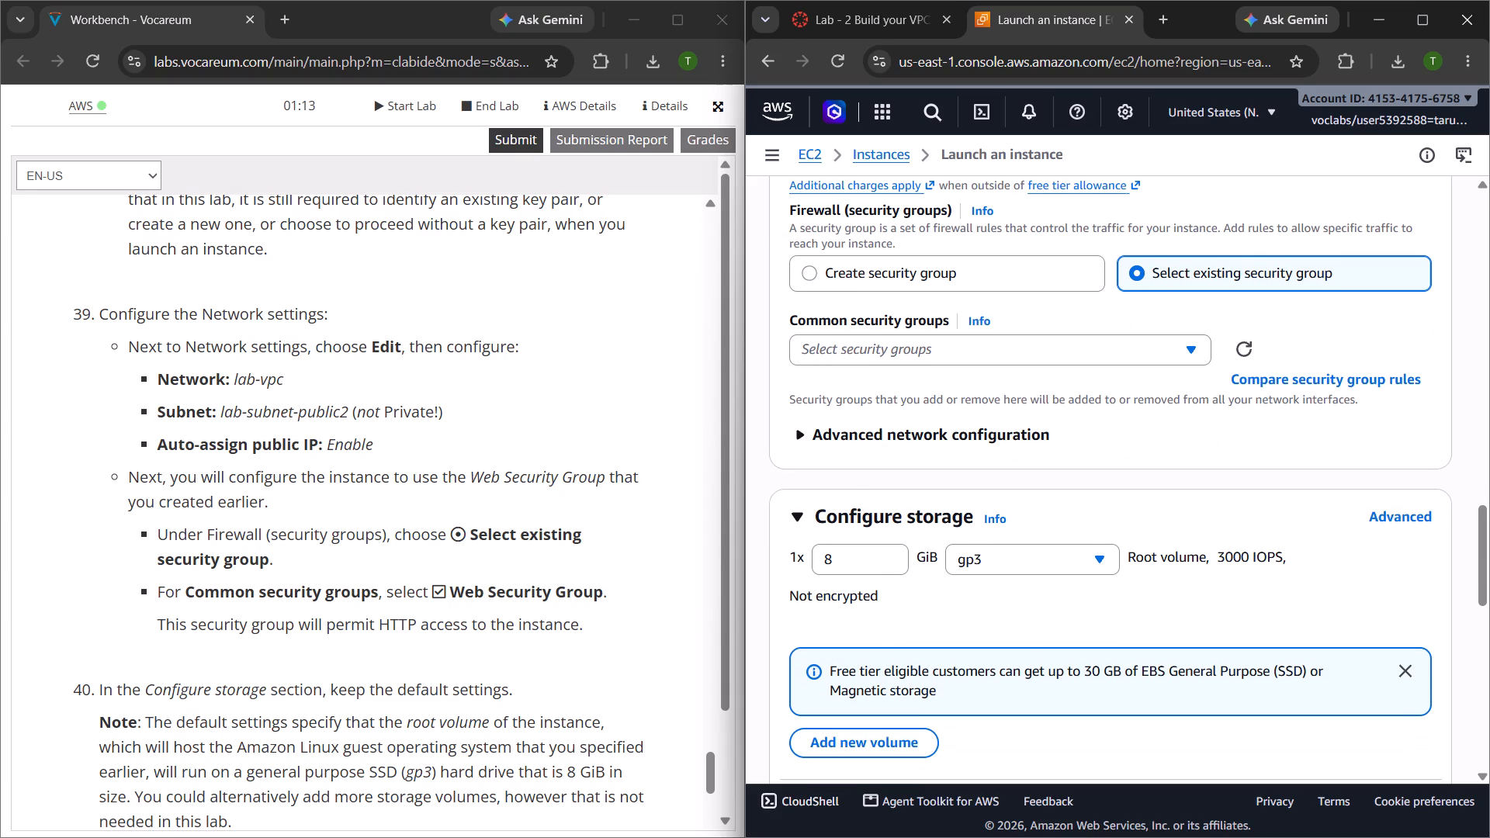
left_click(991, 334)
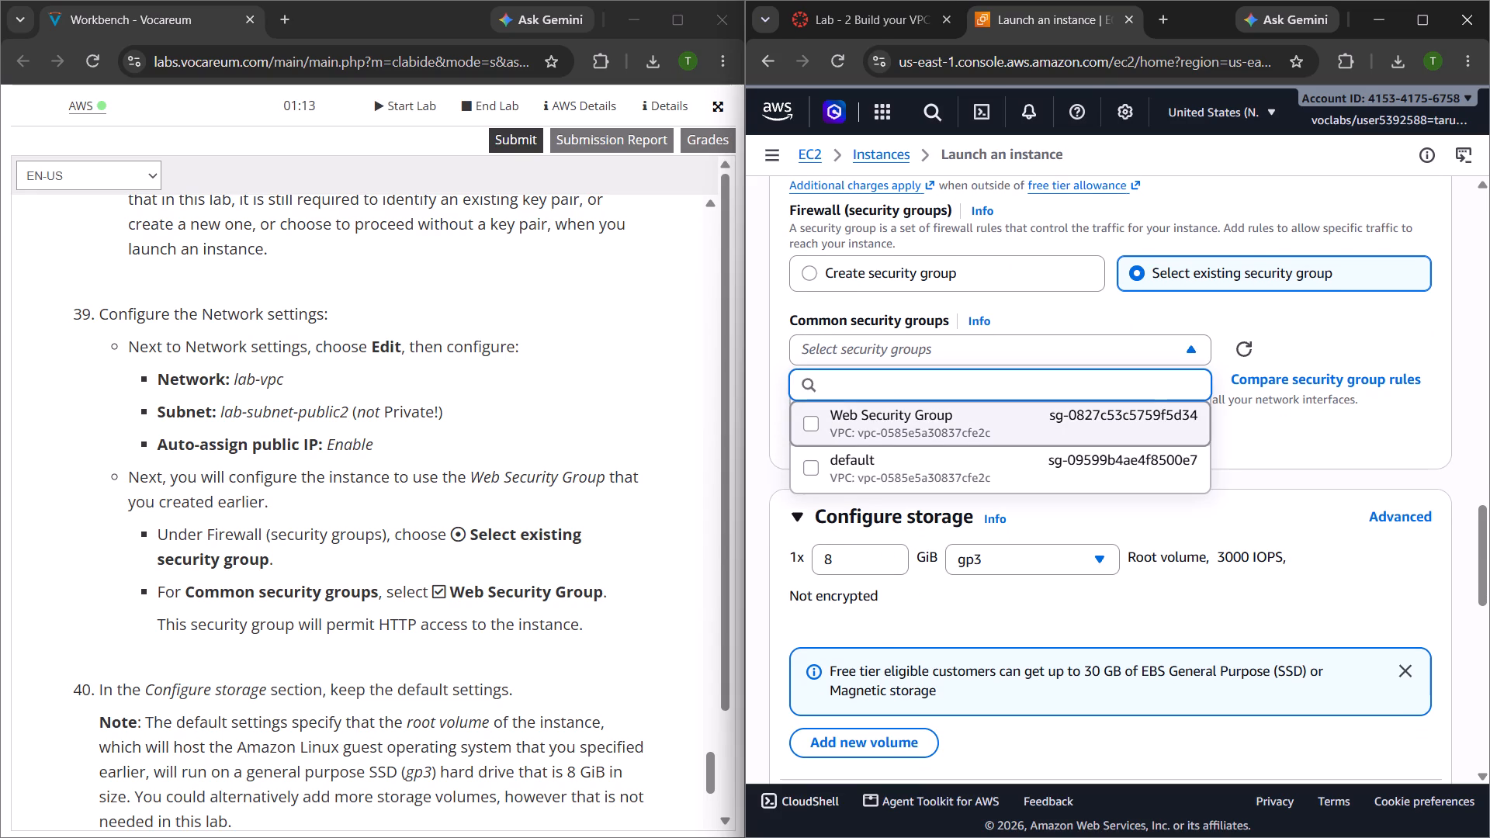
left_click(809, 424)
Read steps 40 and 41 of the lab instructions about default storage and the launch script.
scroll(979, 489, "down", 1)
scroll(508, 611, "down", 2)
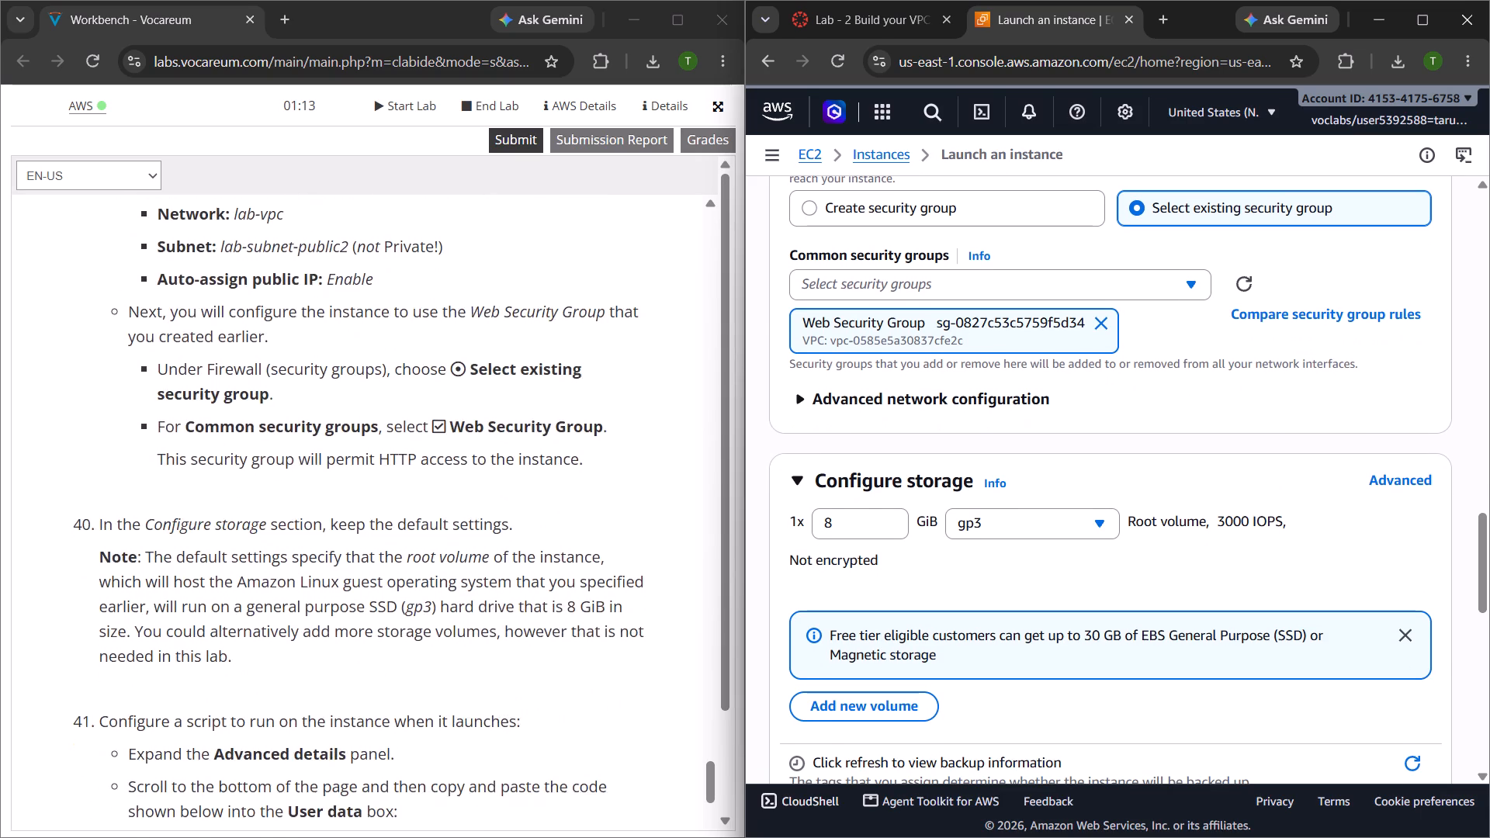
scroll(508, 611, "down", 2)
scroll(508, 611, "up", 1)
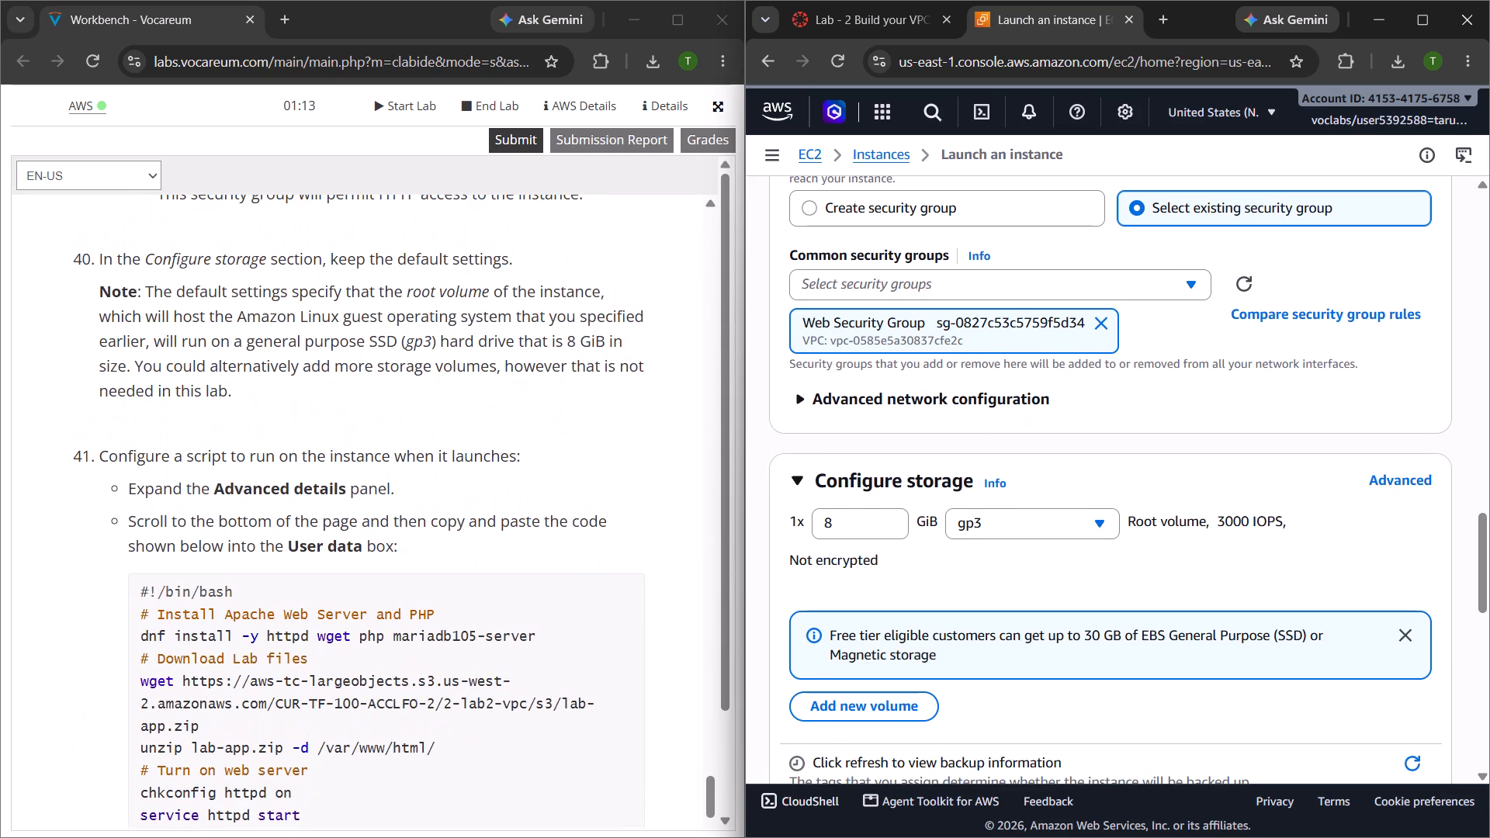
scroll(508, 611, "up", 1)
scroll(508, 611, "down", 3)
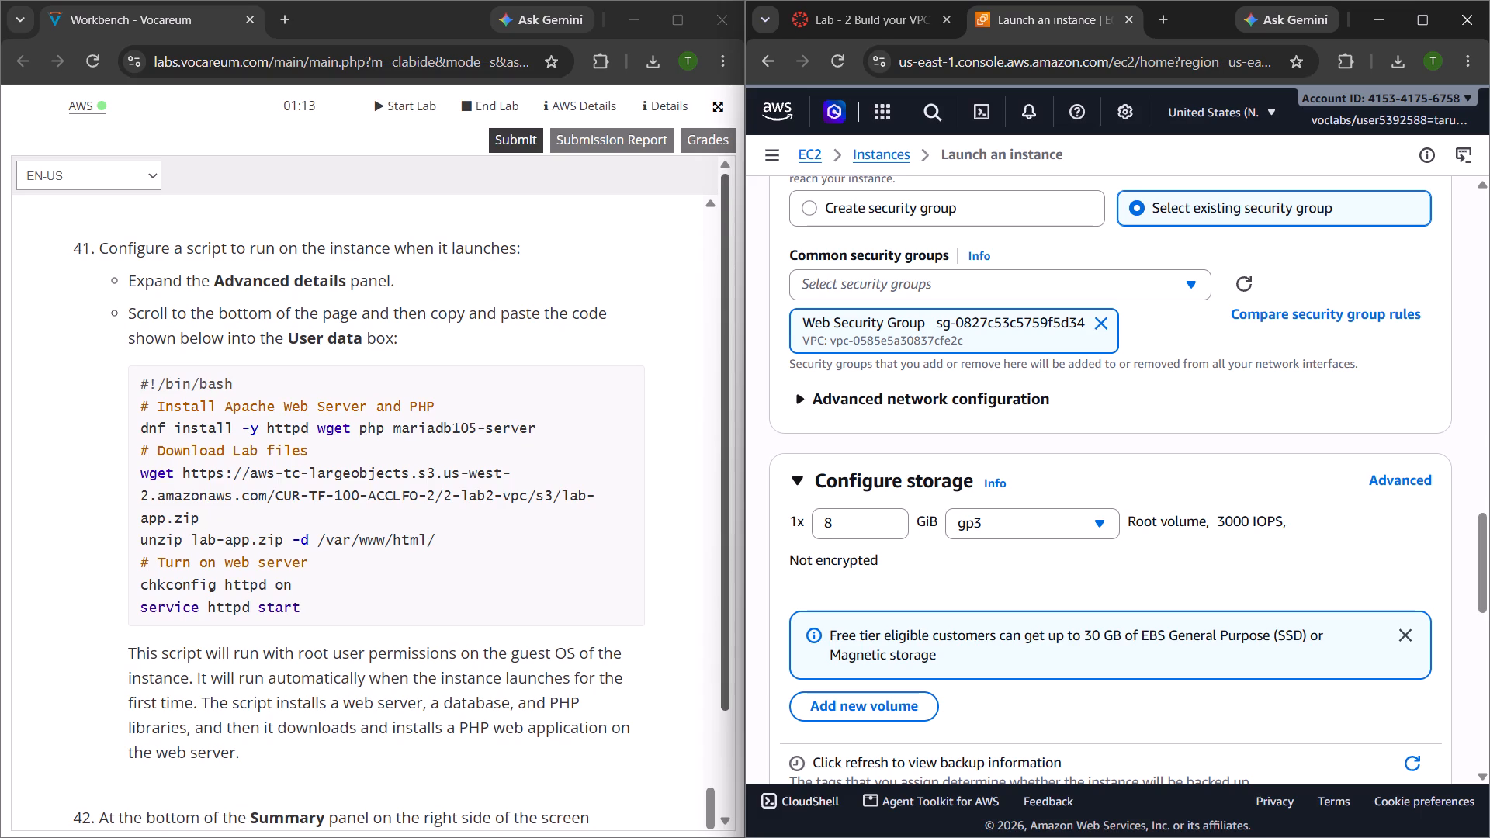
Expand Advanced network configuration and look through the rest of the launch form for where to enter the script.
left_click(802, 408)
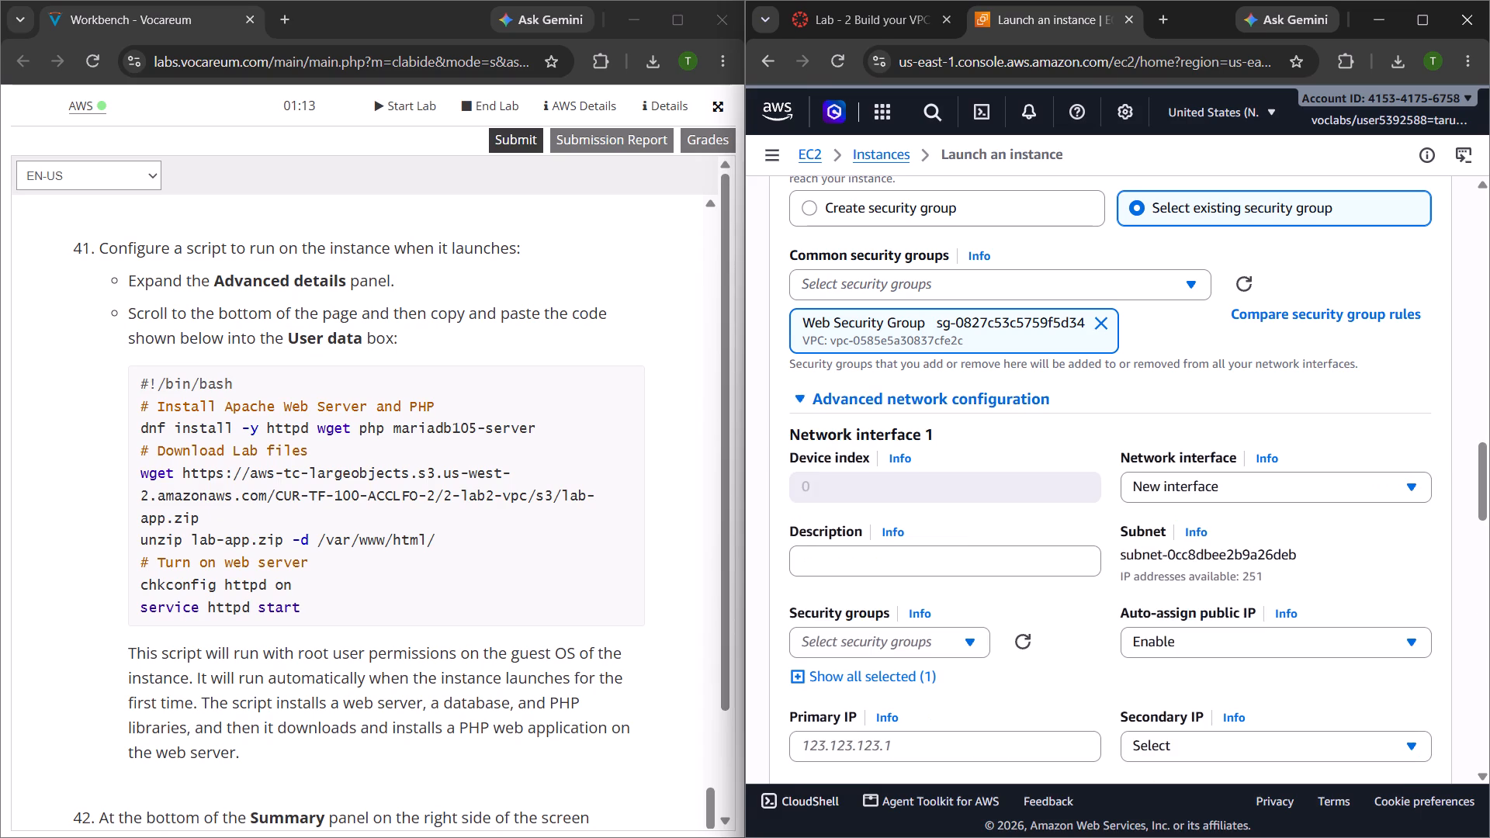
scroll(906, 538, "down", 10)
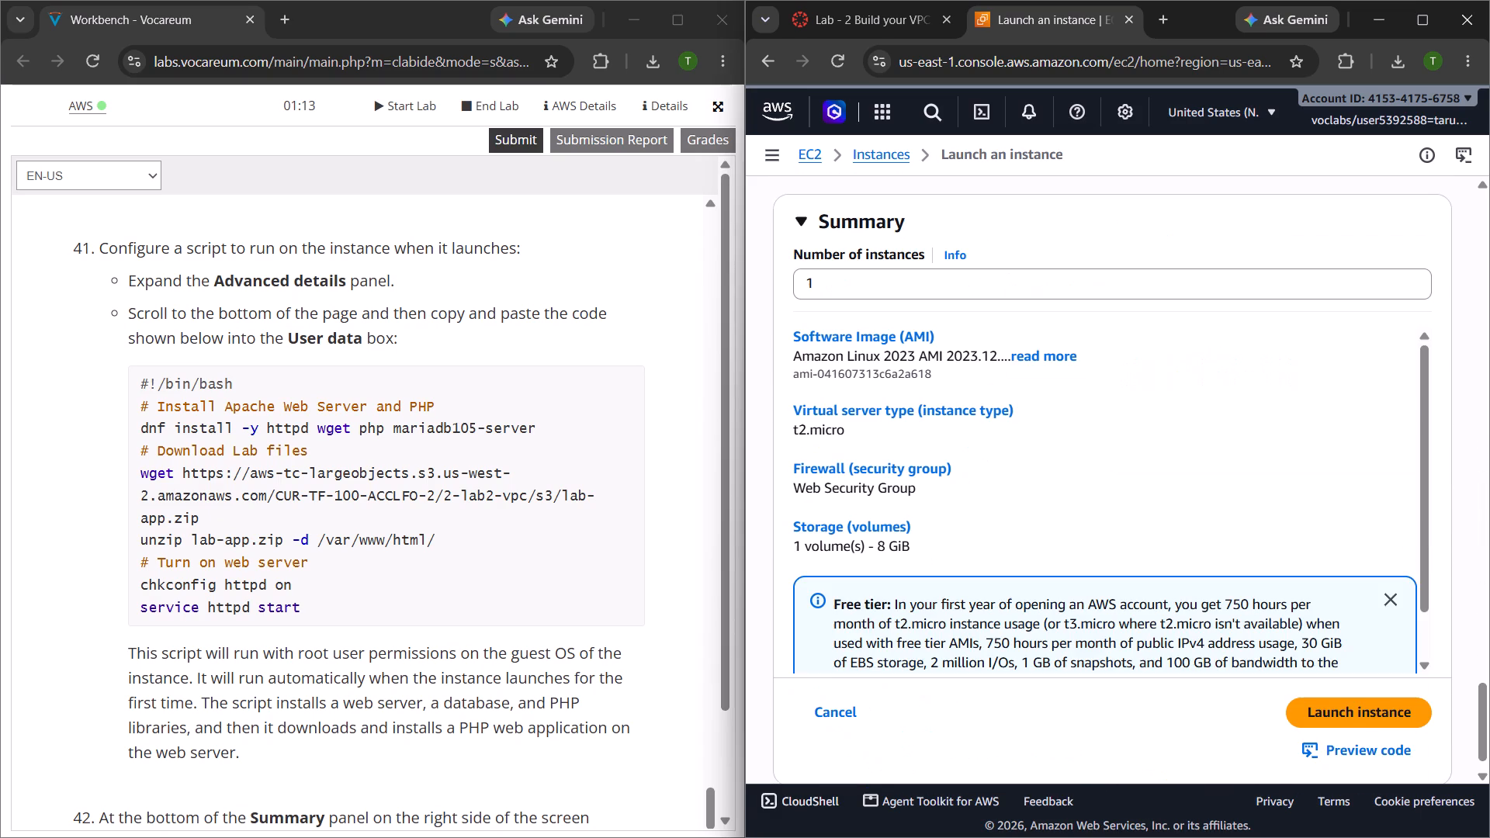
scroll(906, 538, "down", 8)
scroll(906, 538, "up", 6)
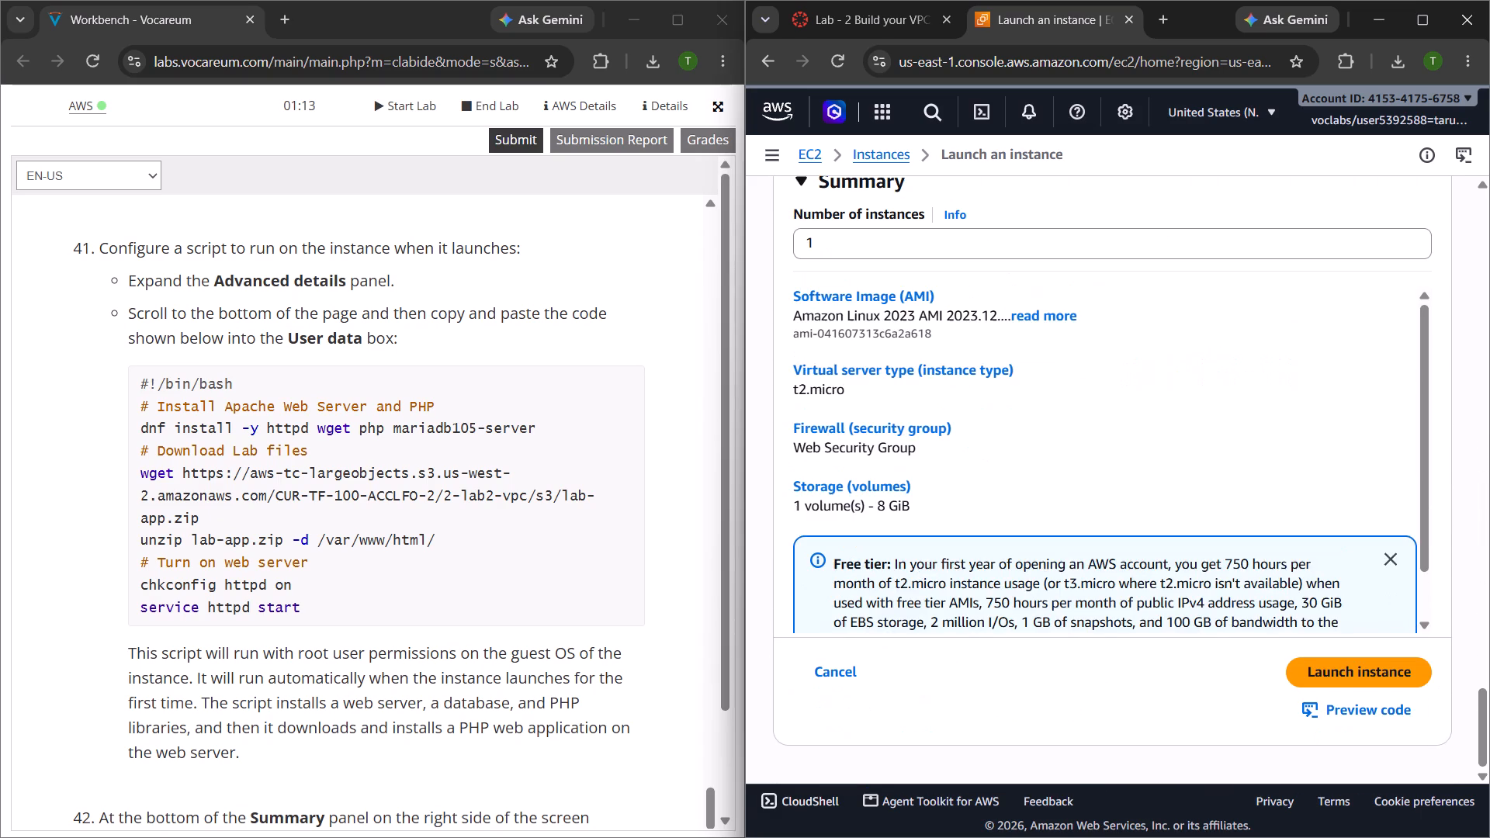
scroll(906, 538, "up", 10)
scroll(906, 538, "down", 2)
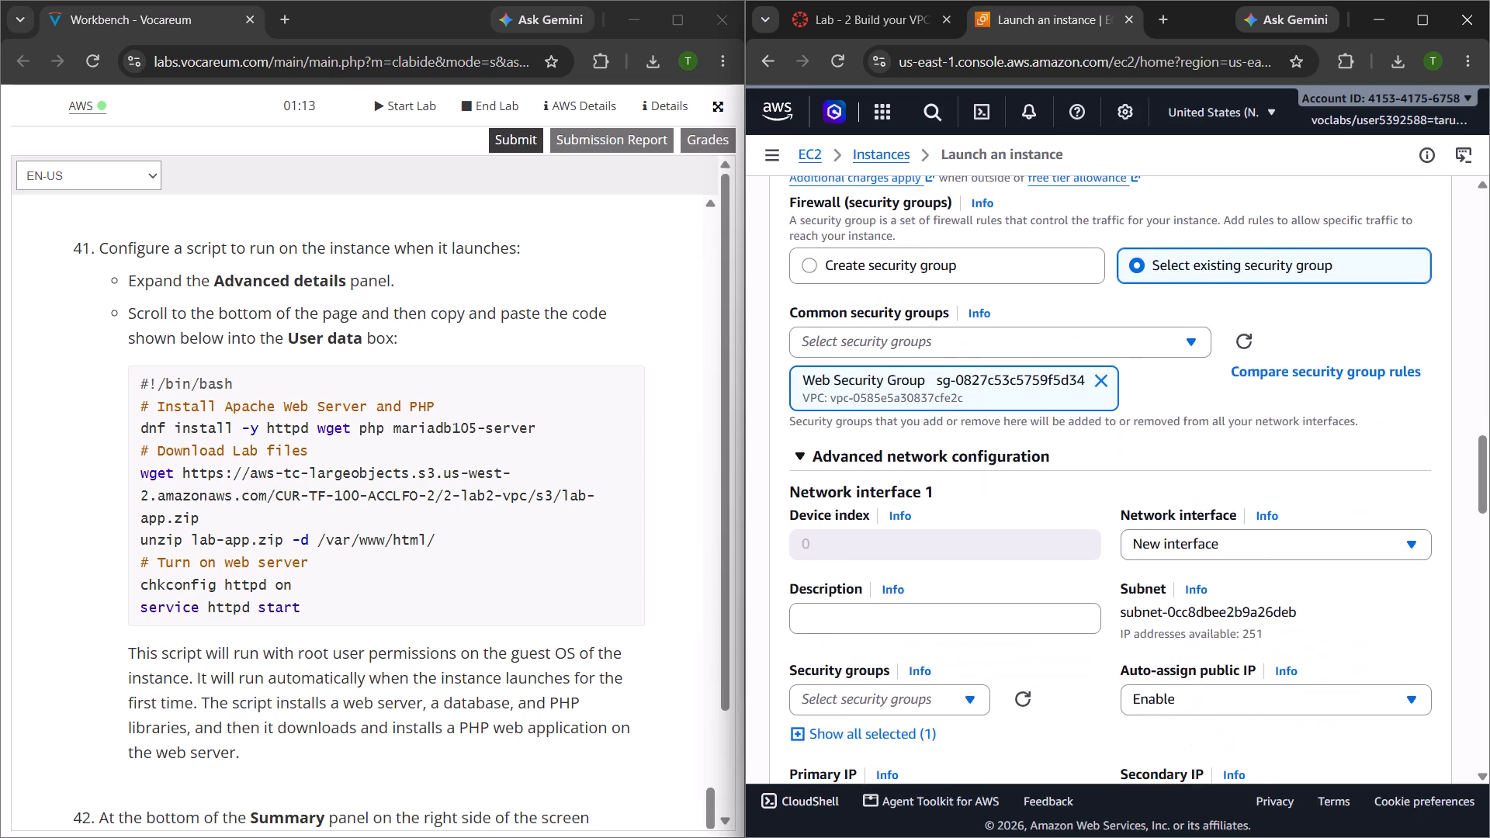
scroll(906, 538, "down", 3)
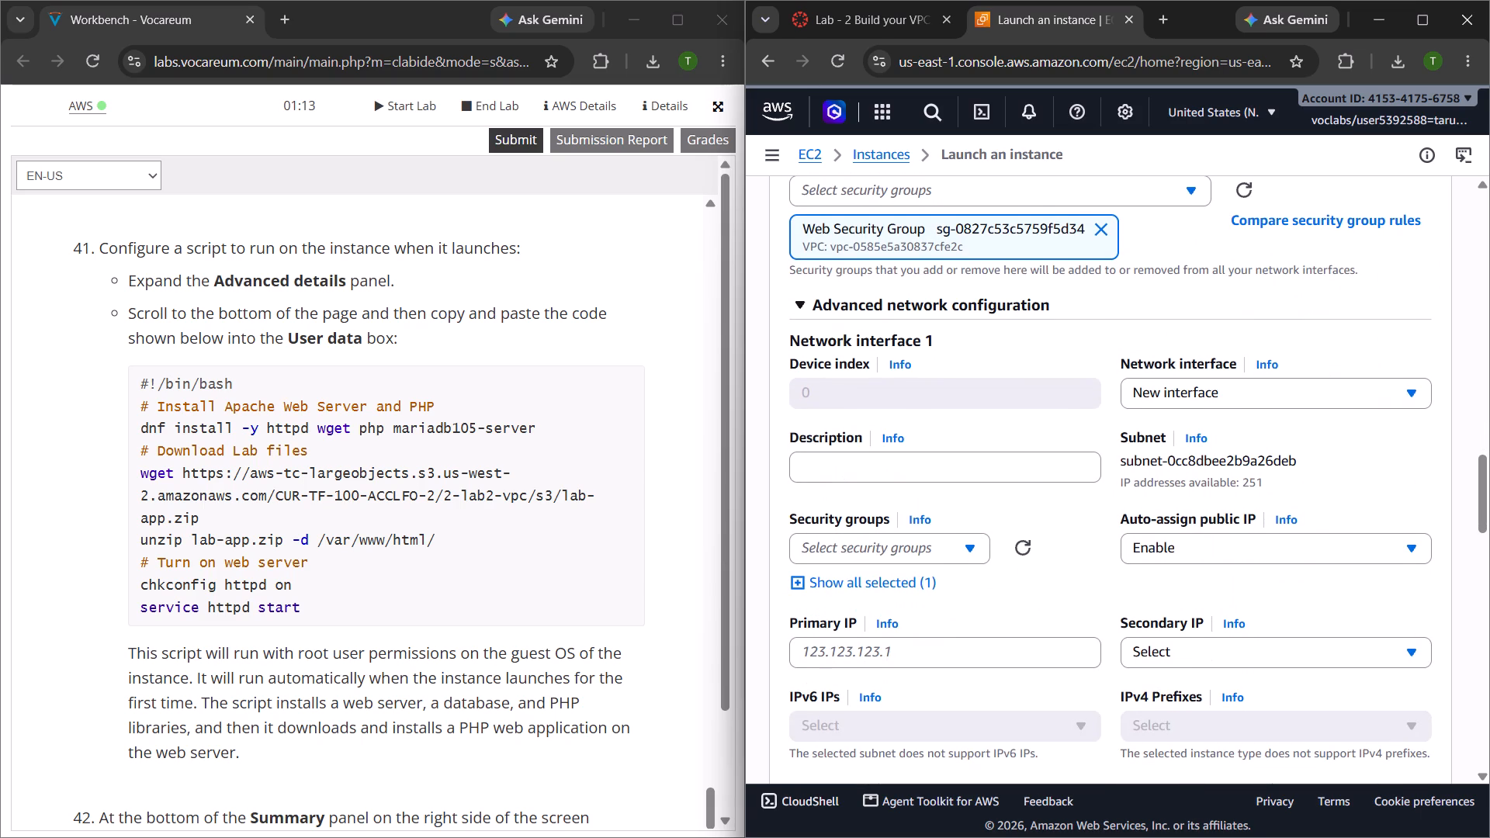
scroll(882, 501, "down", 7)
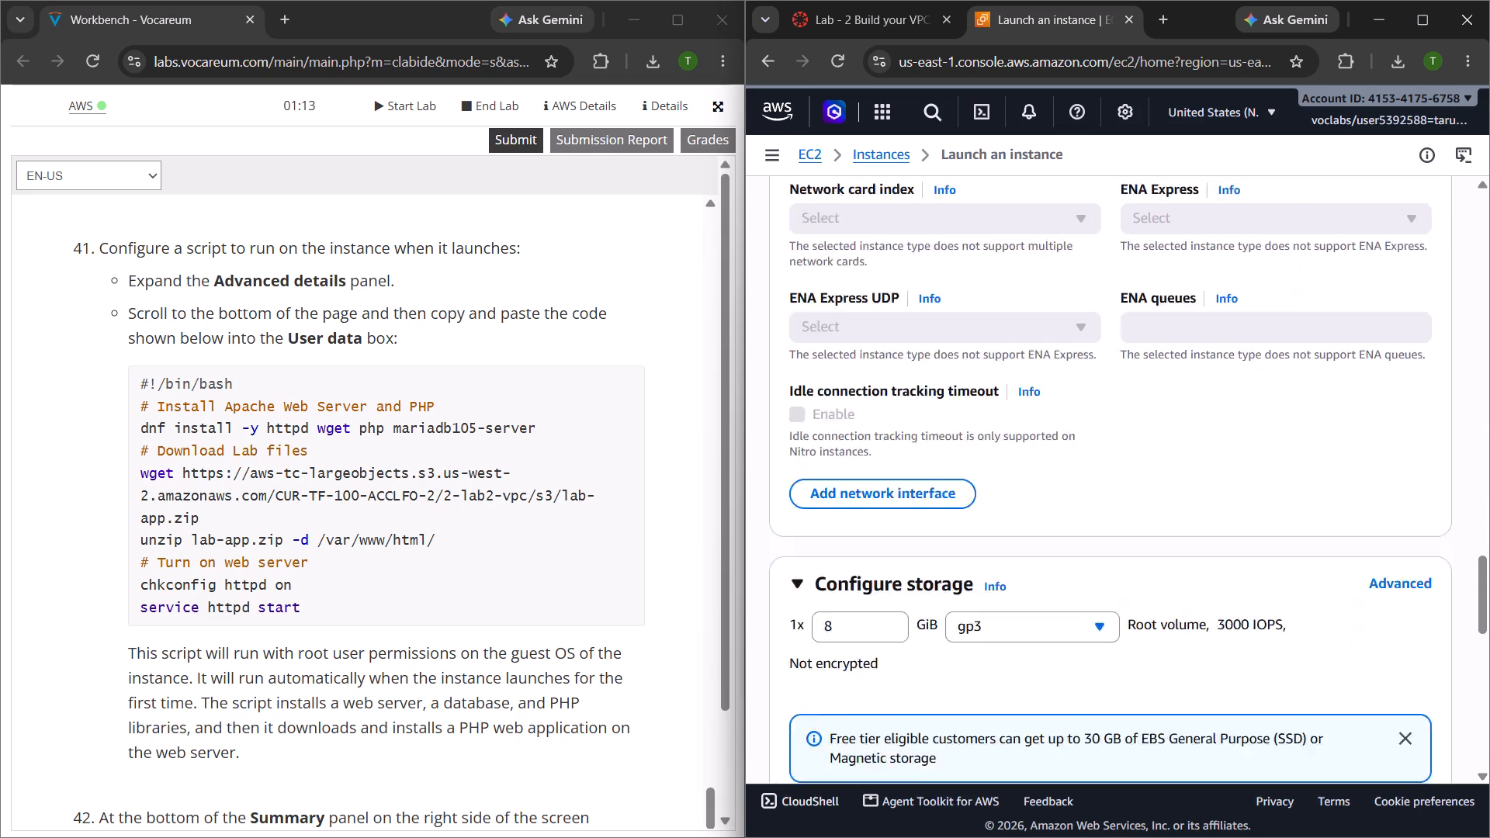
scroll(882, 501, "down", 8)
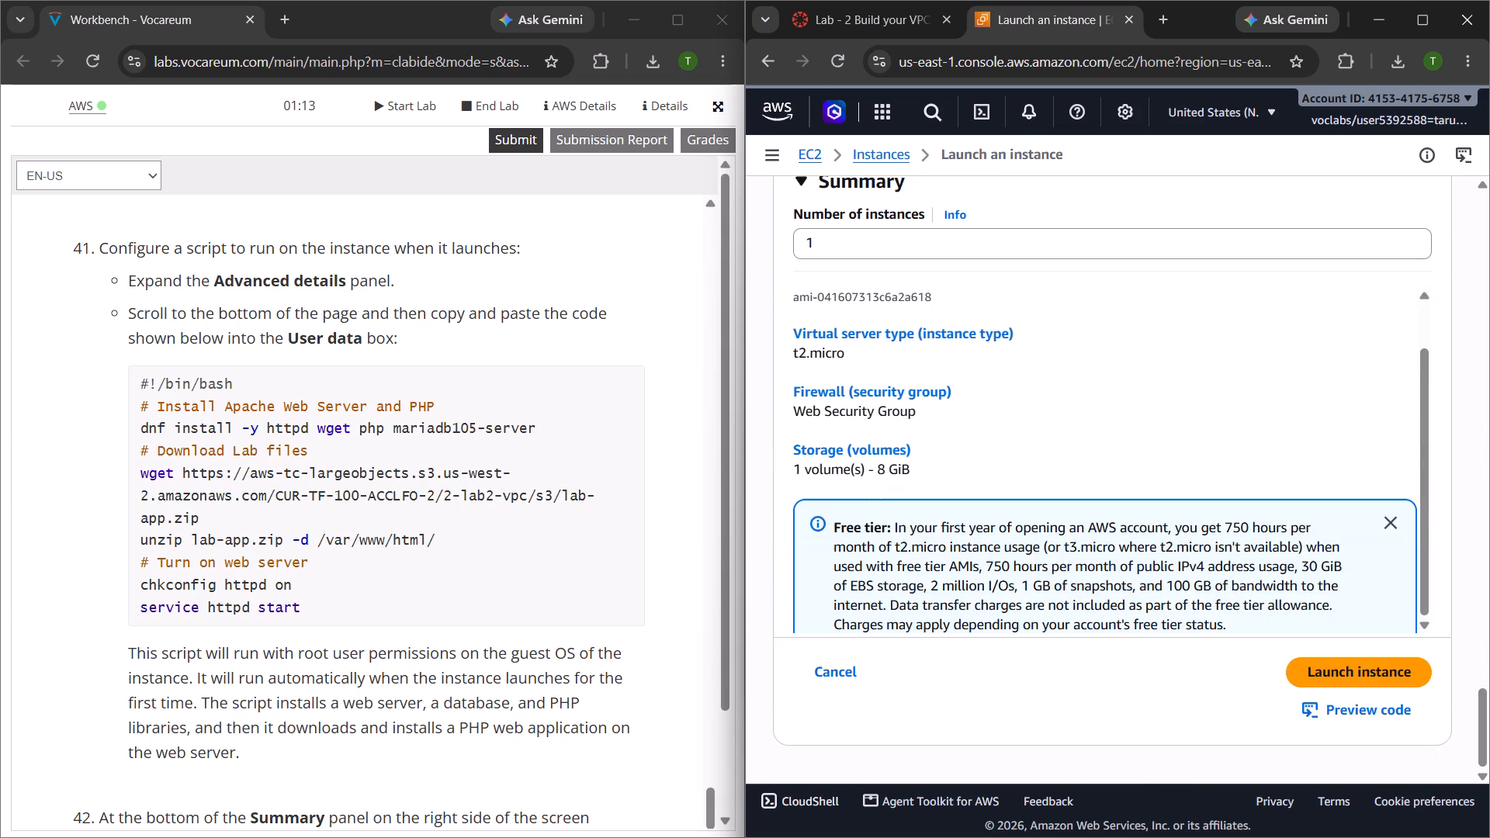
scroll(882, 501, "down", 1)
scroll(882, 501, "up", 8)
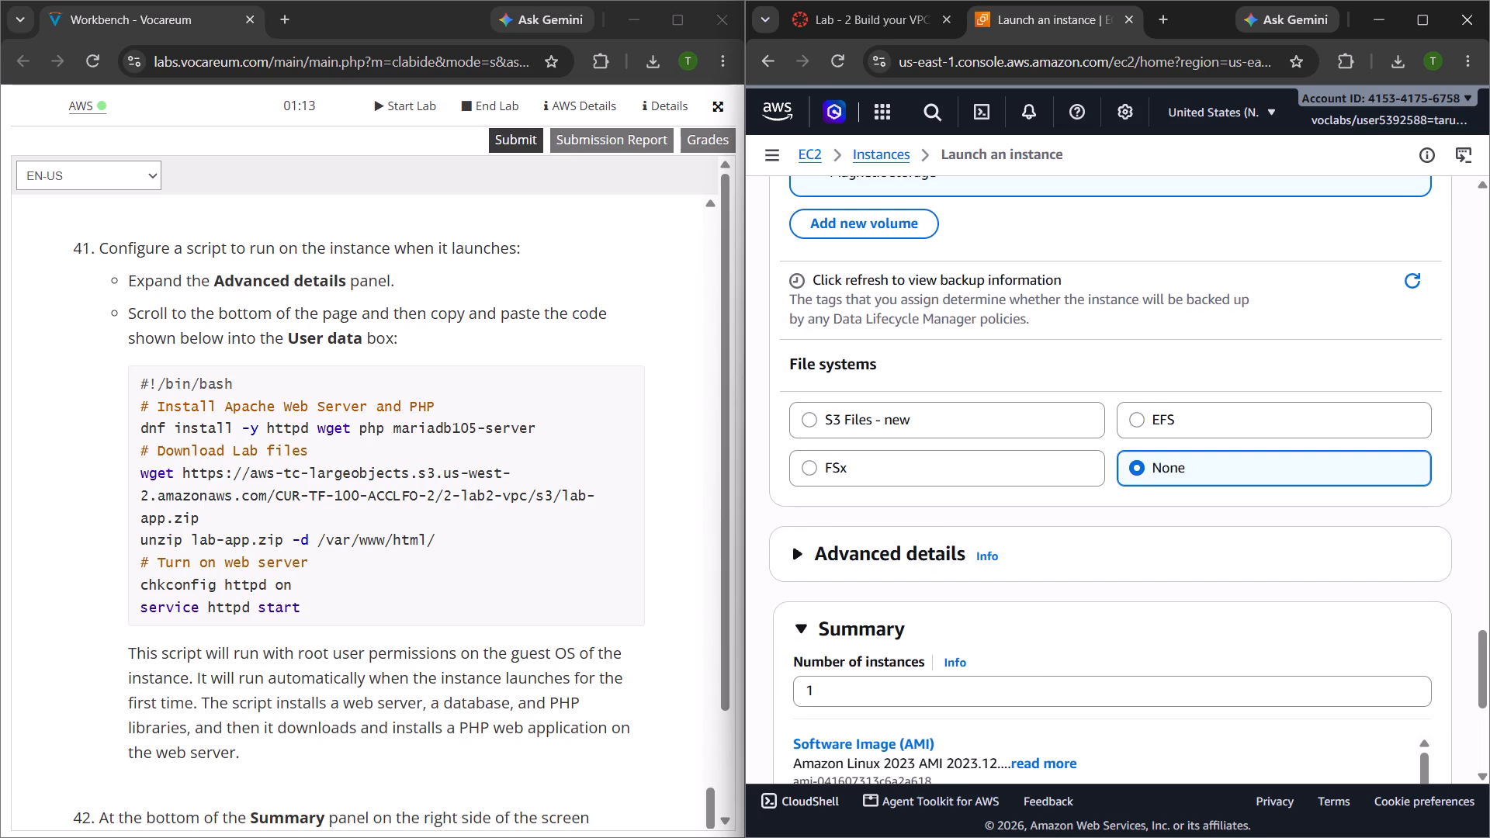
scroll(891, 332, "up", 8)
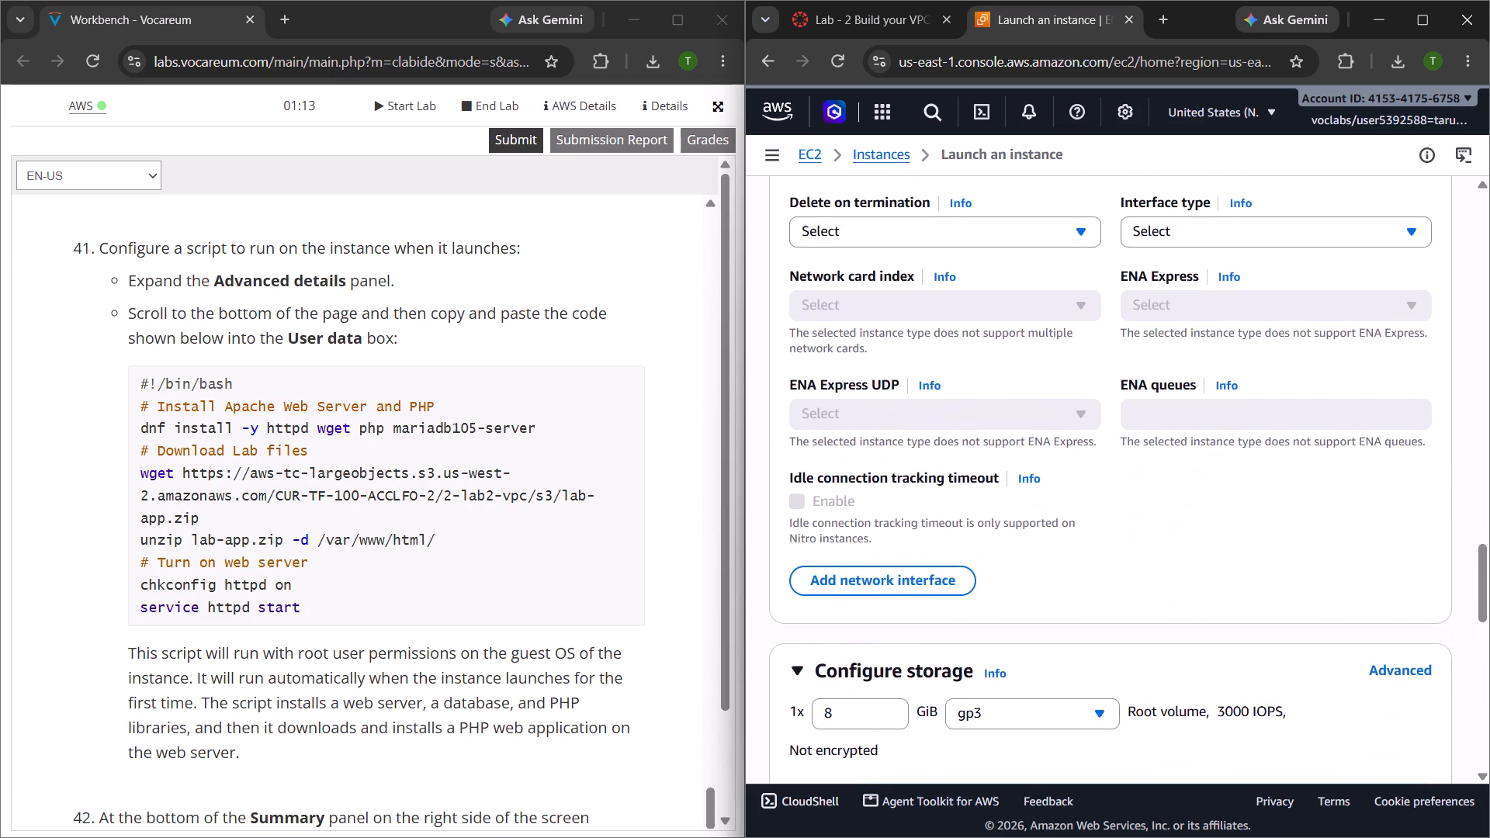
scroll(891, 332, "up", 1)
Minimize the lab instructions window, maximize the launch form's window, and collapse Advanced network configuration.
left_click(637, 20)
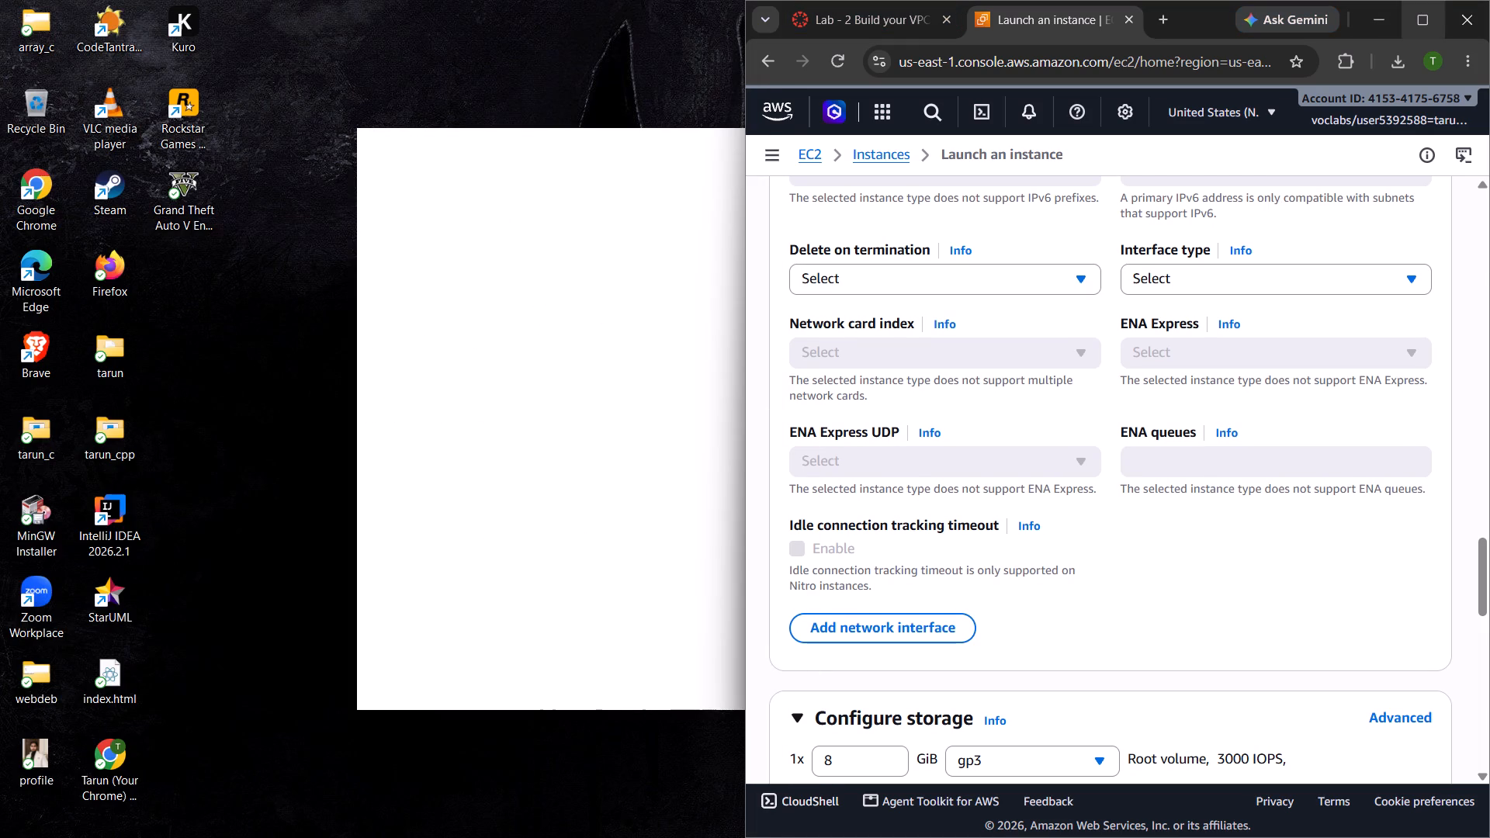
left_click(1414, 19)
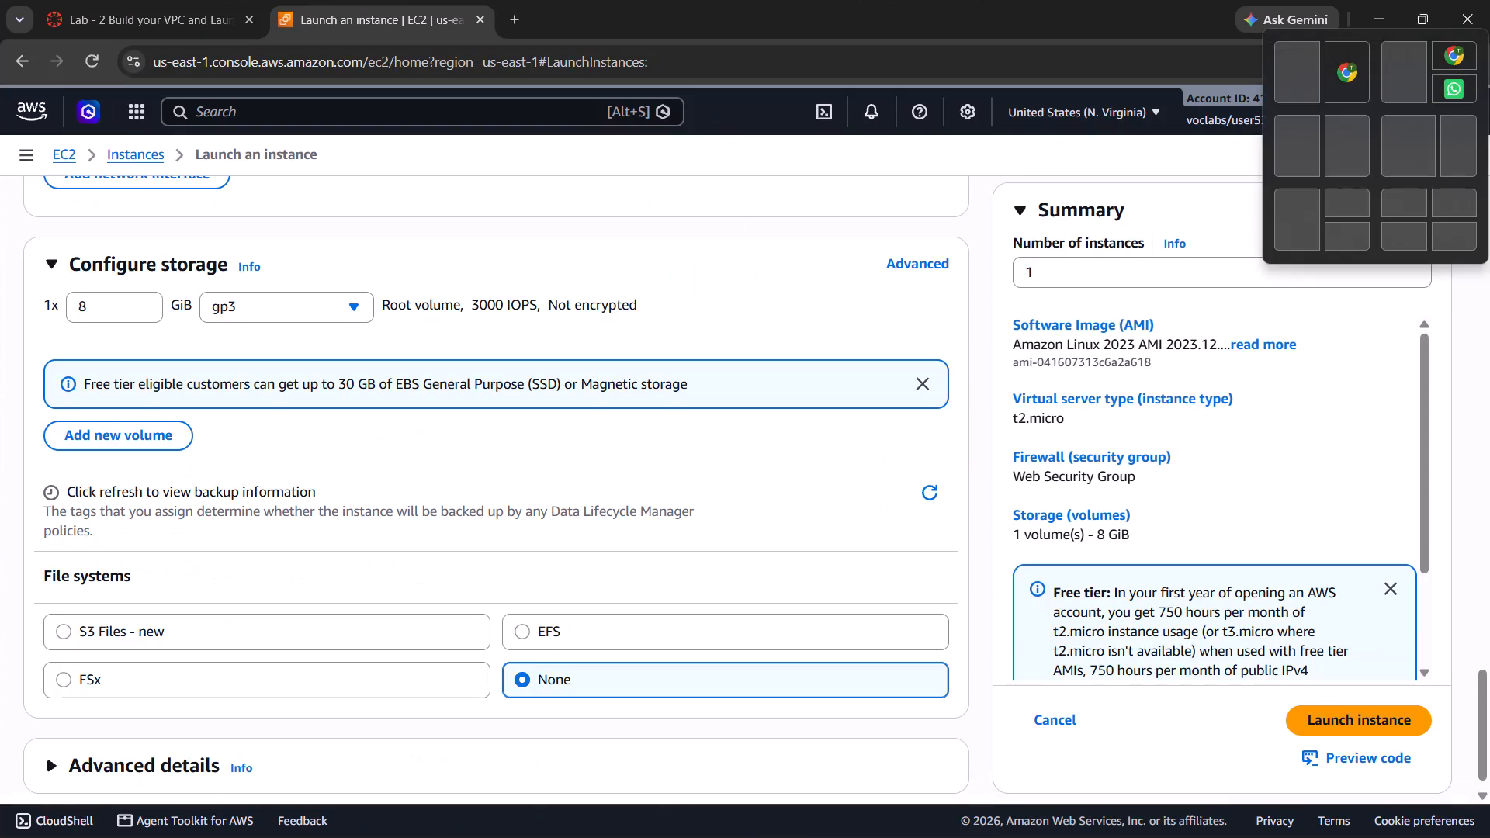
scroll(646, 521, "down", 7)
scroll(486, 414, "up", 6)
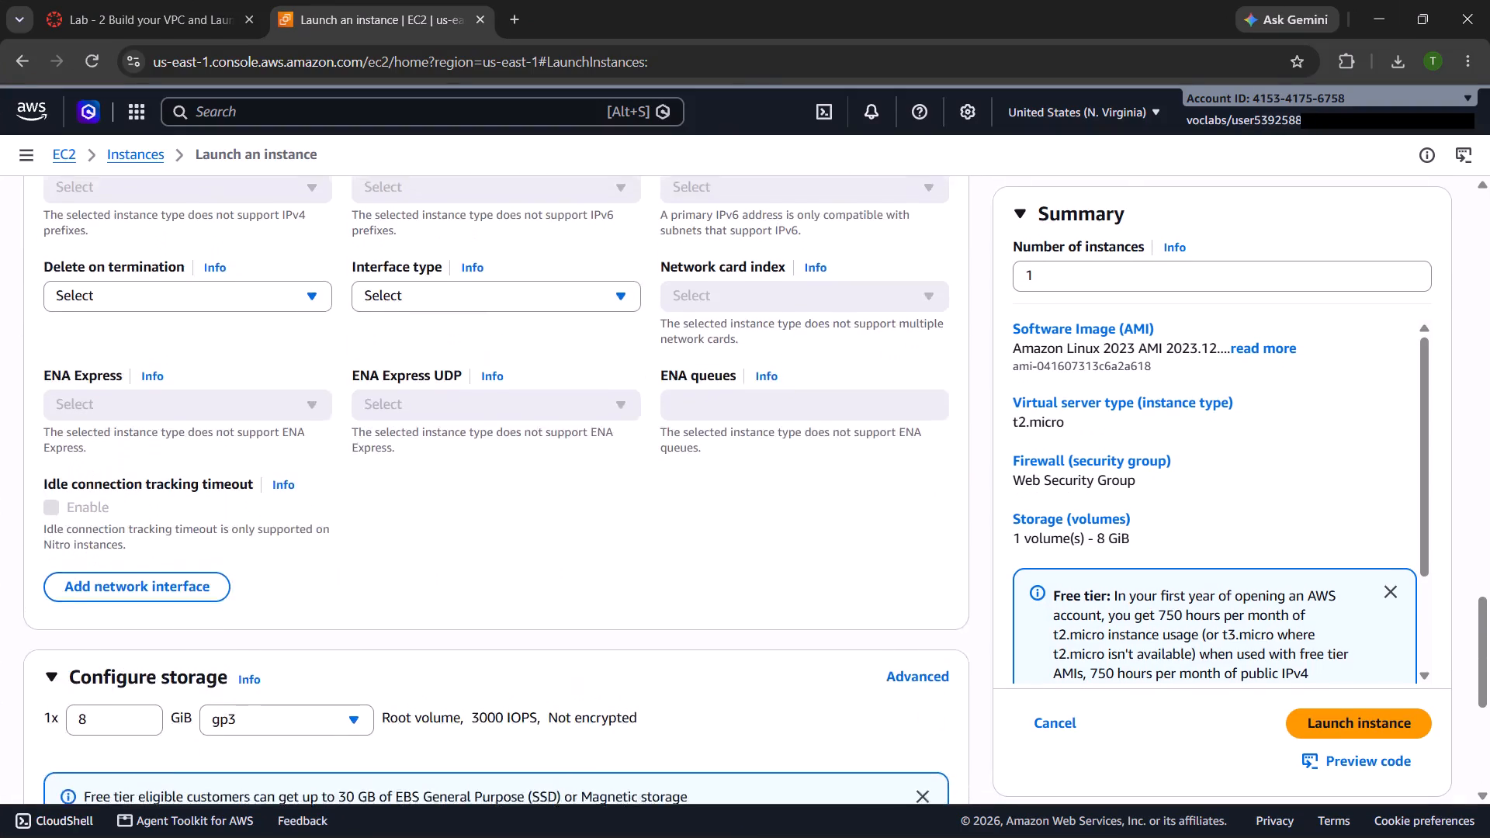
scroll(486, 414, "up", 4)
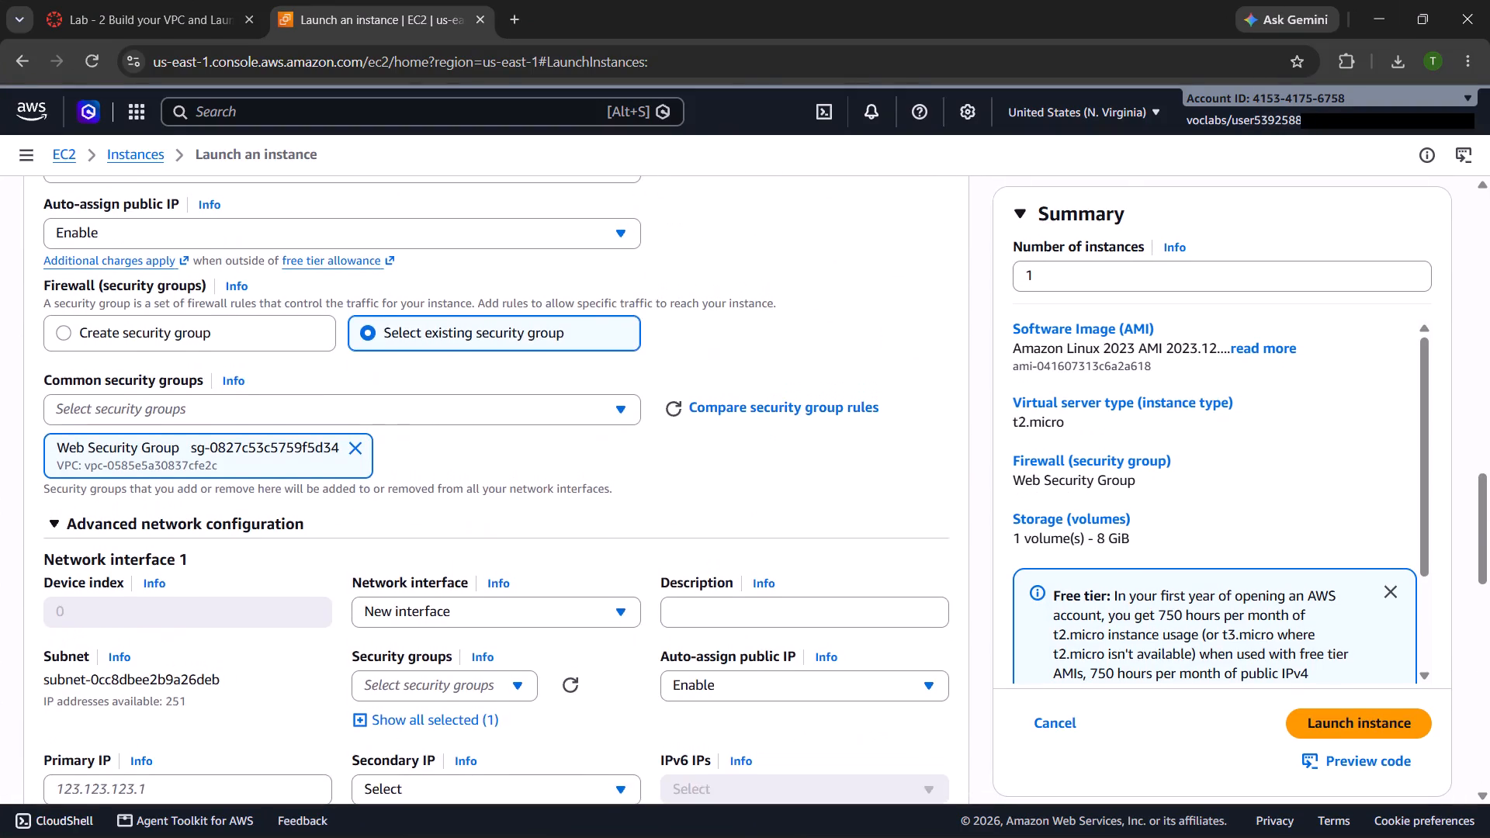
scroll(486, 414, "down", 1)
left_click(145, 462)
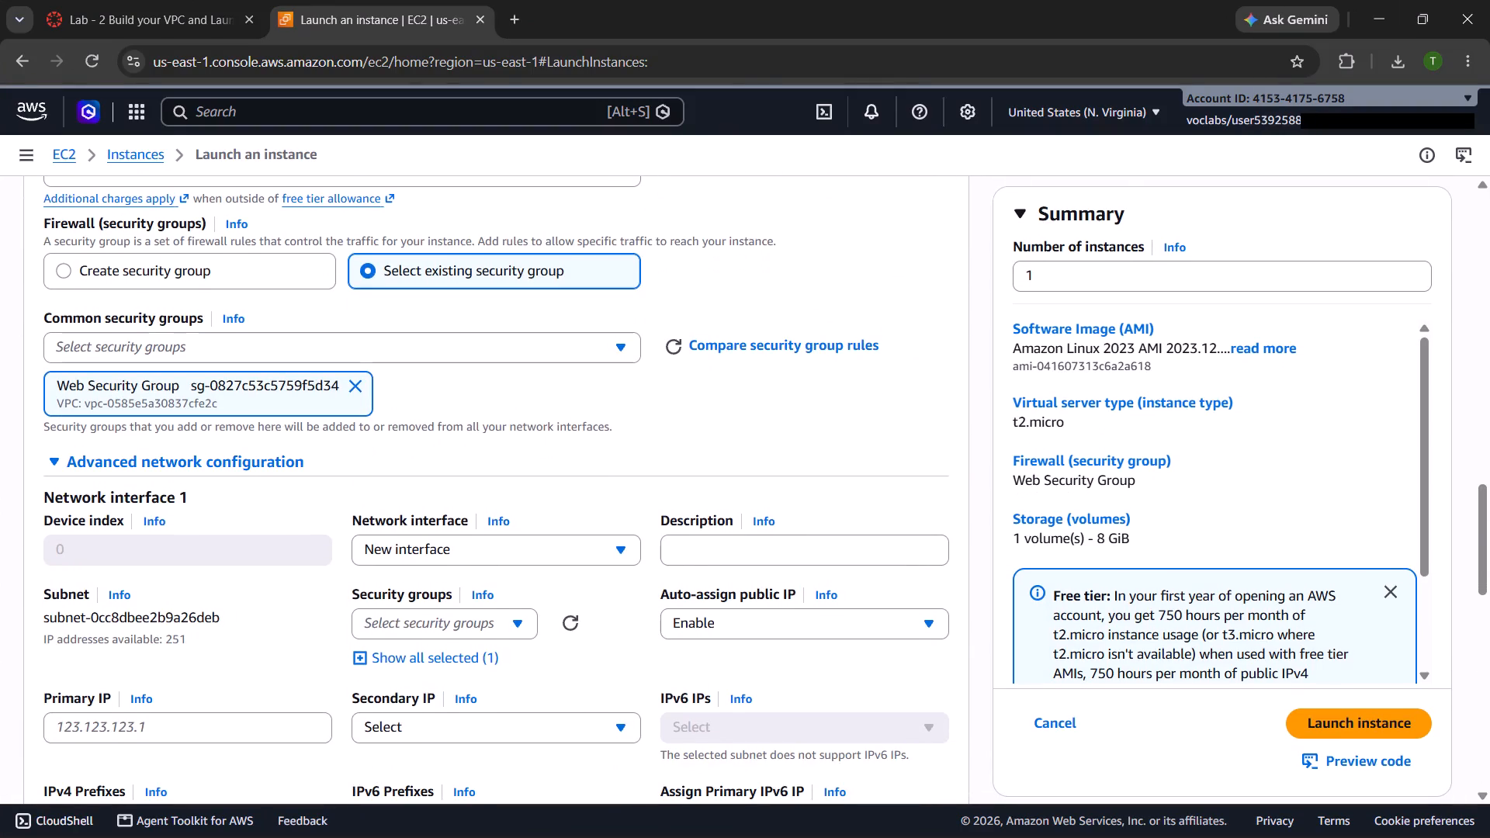
Expand the Advanced details section of the launch form and go to its User data box.
scroll(145, 462, "down", 8)
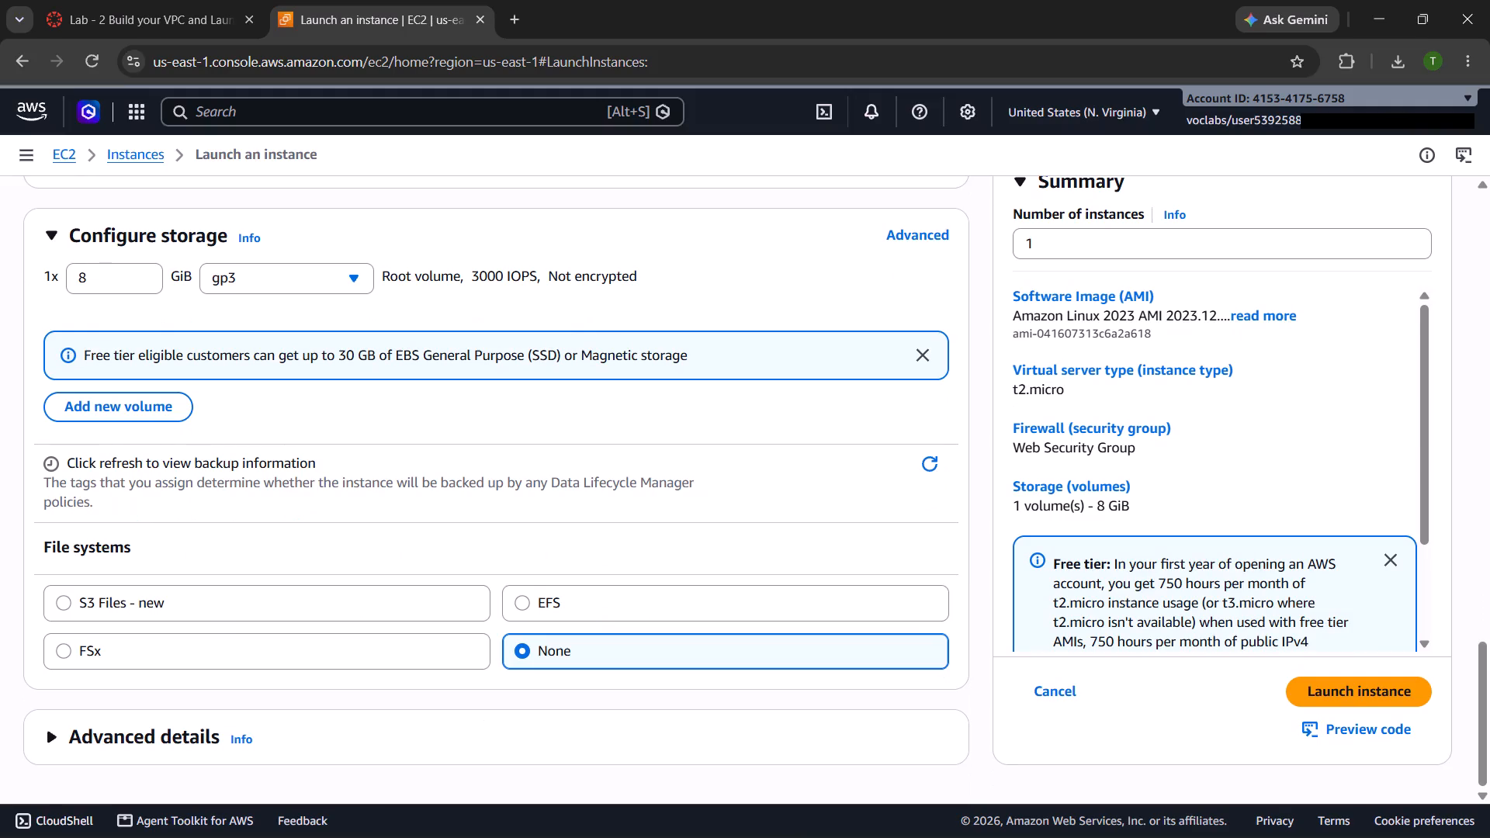
left_click(129, 729)
scroll(129, 729, "down", 2)
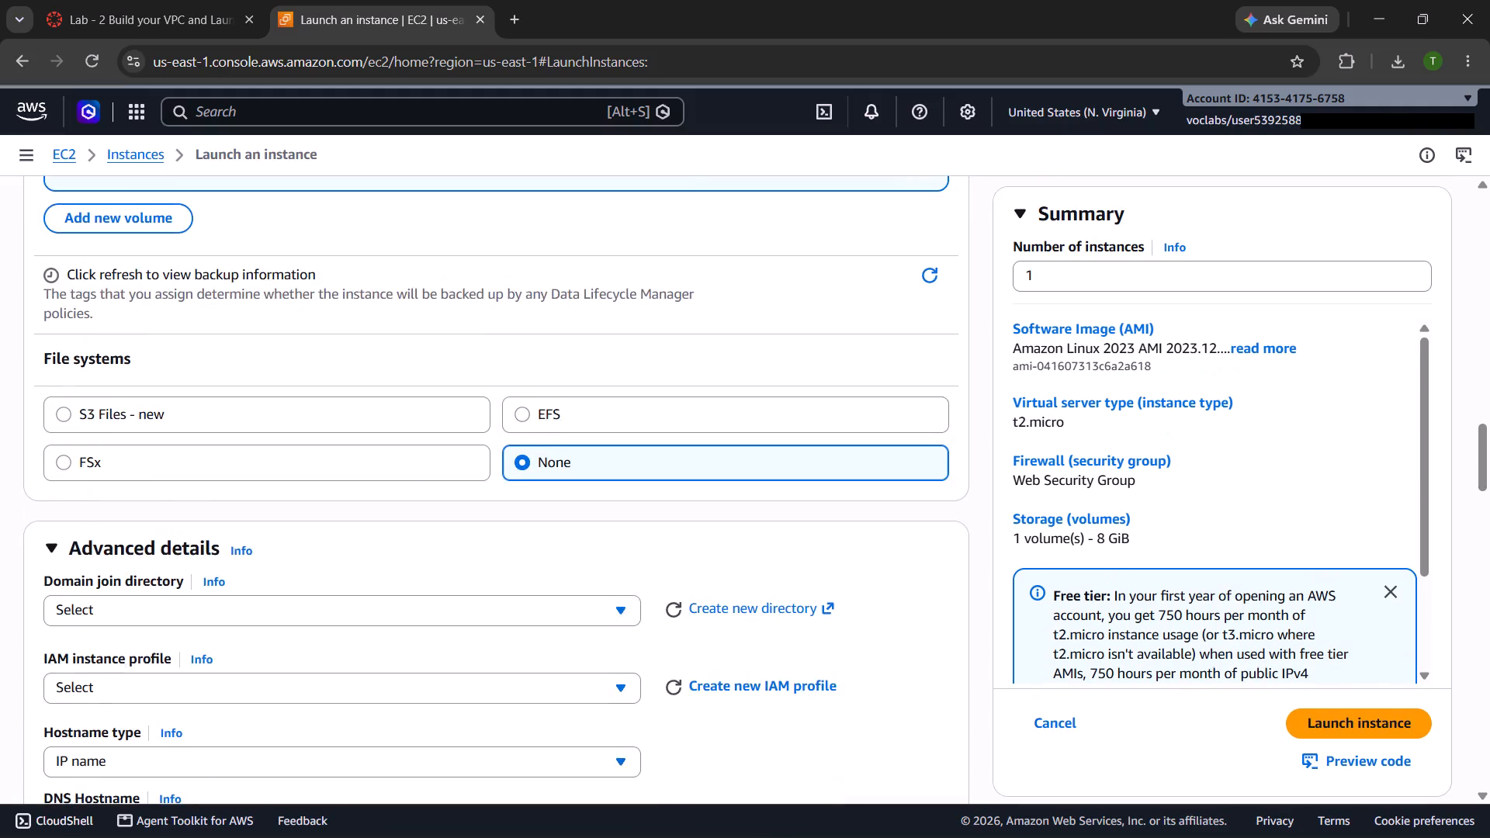
scroll(203, 559, "down", 12)
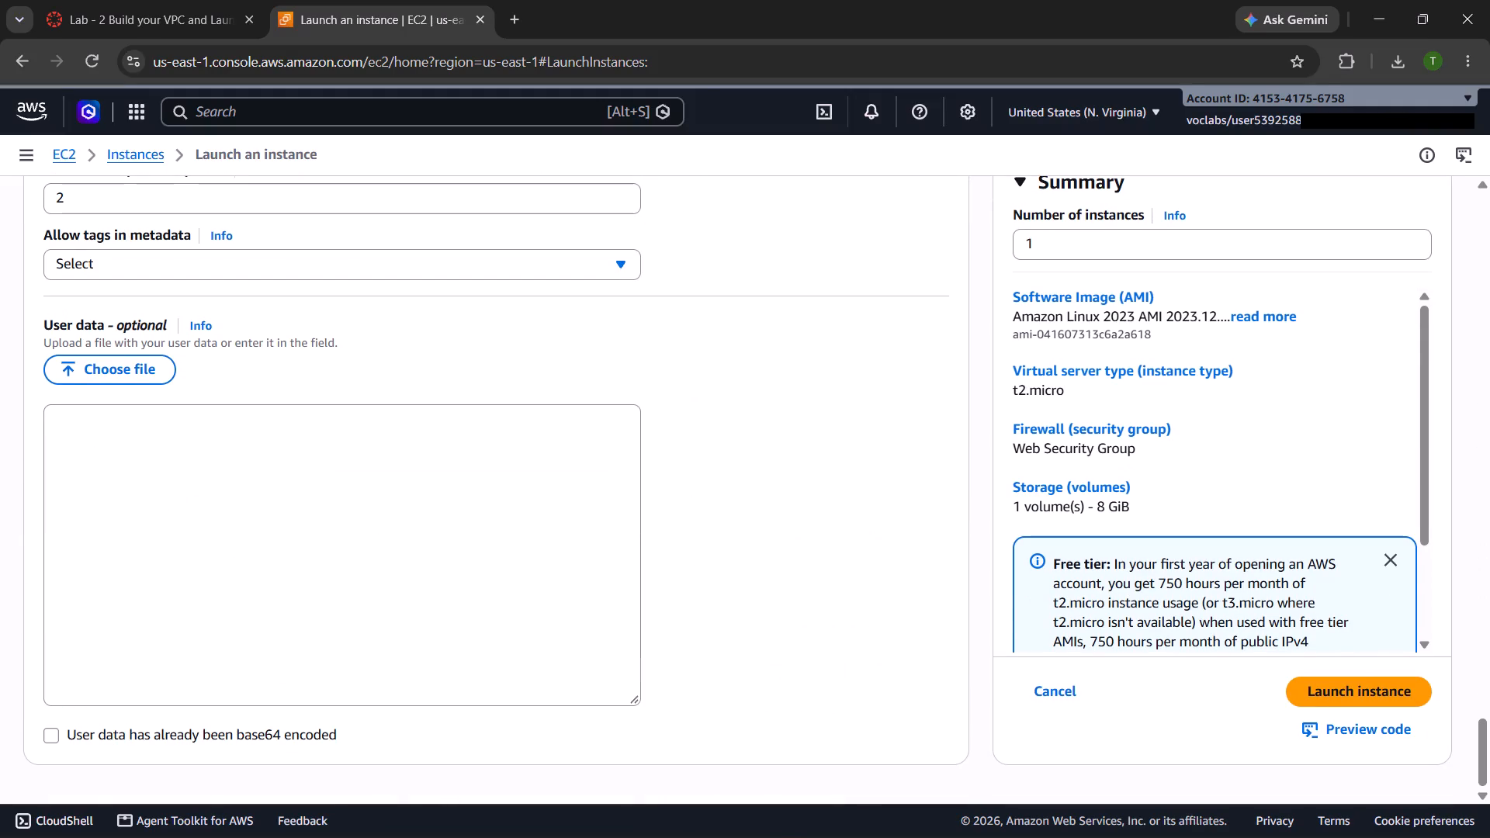
Arrange the launch form side by side with the Vocareum lab instructions, and maximize the instructions window.
left_click(1423, 23)
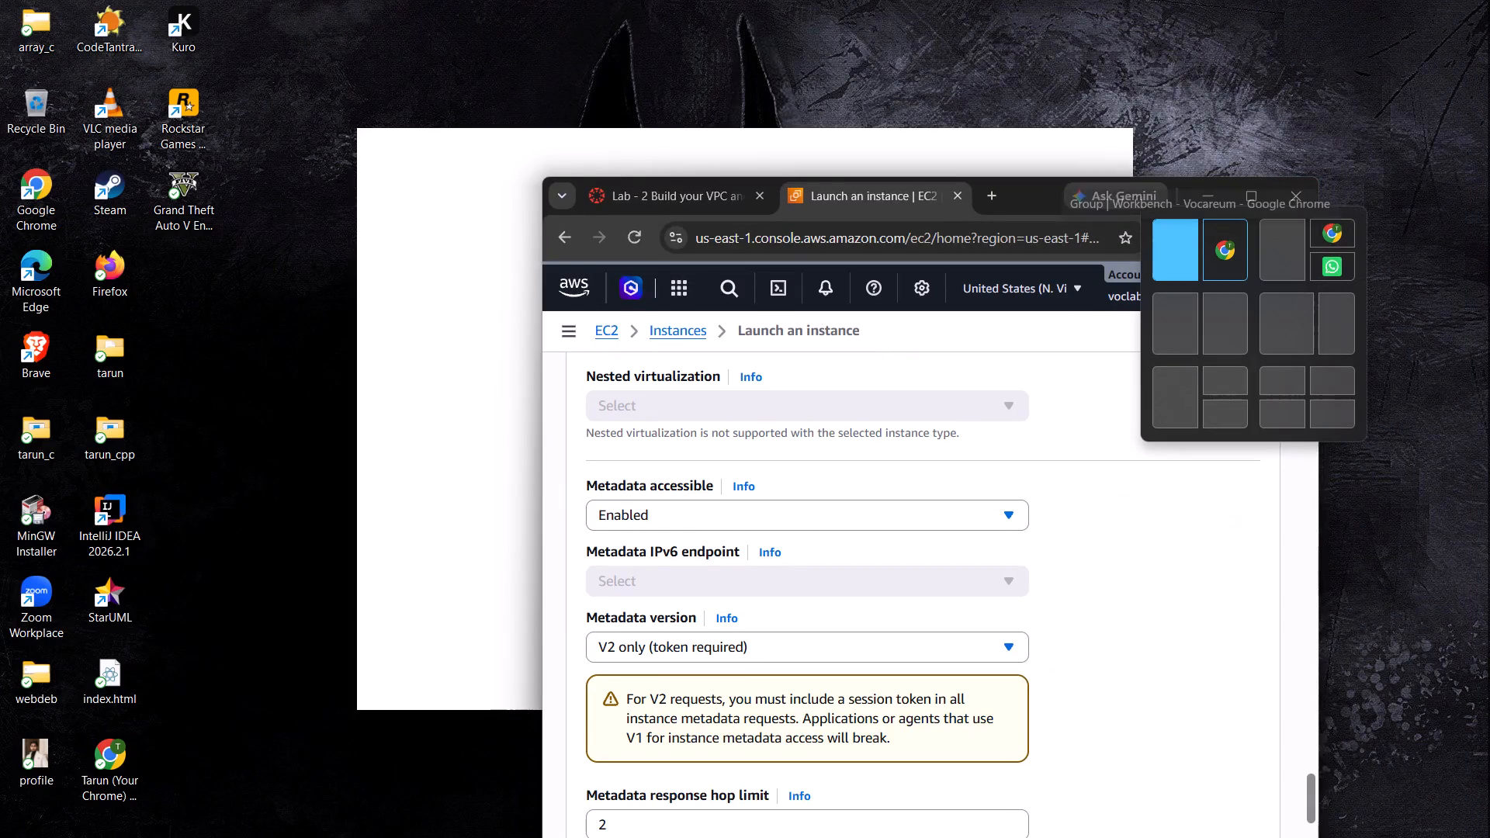
left_click(1201, 239)
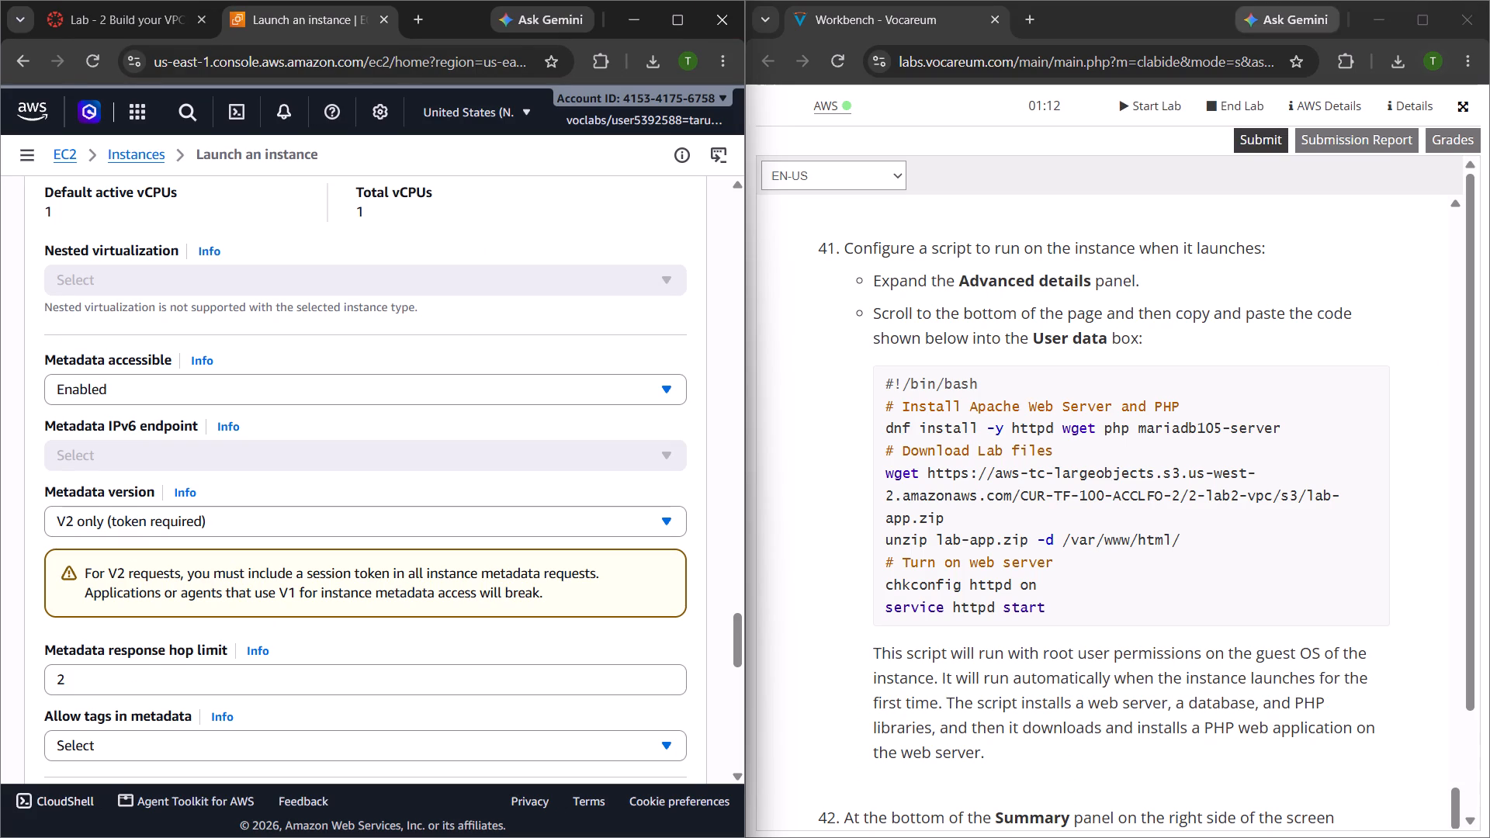
left_click(1436, 26)
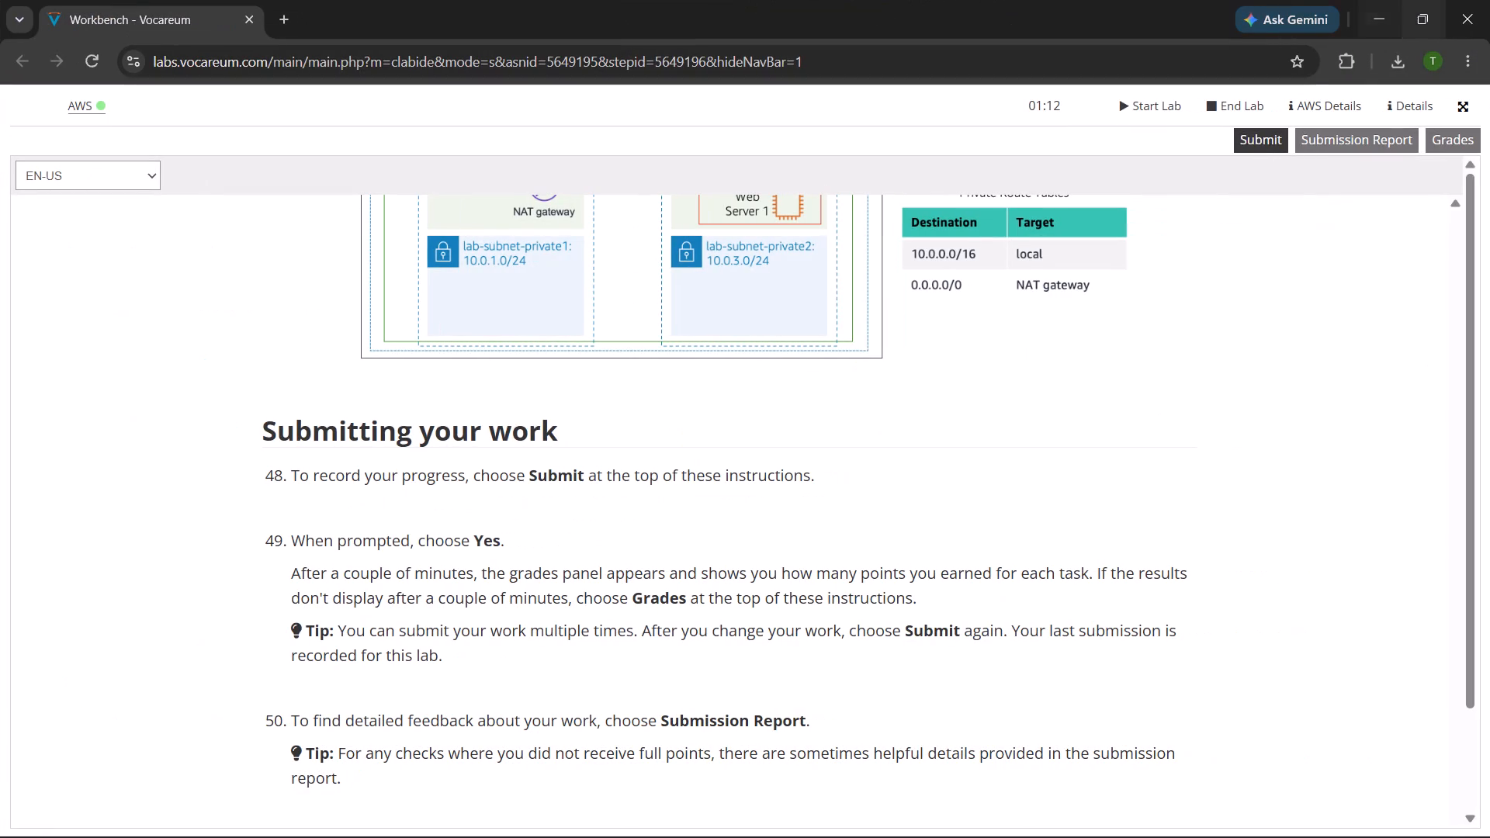
Restore the side-by-side window layout and copy the bash script from lab step 41 into the launch form's User data box.
left_click(1333, 71)
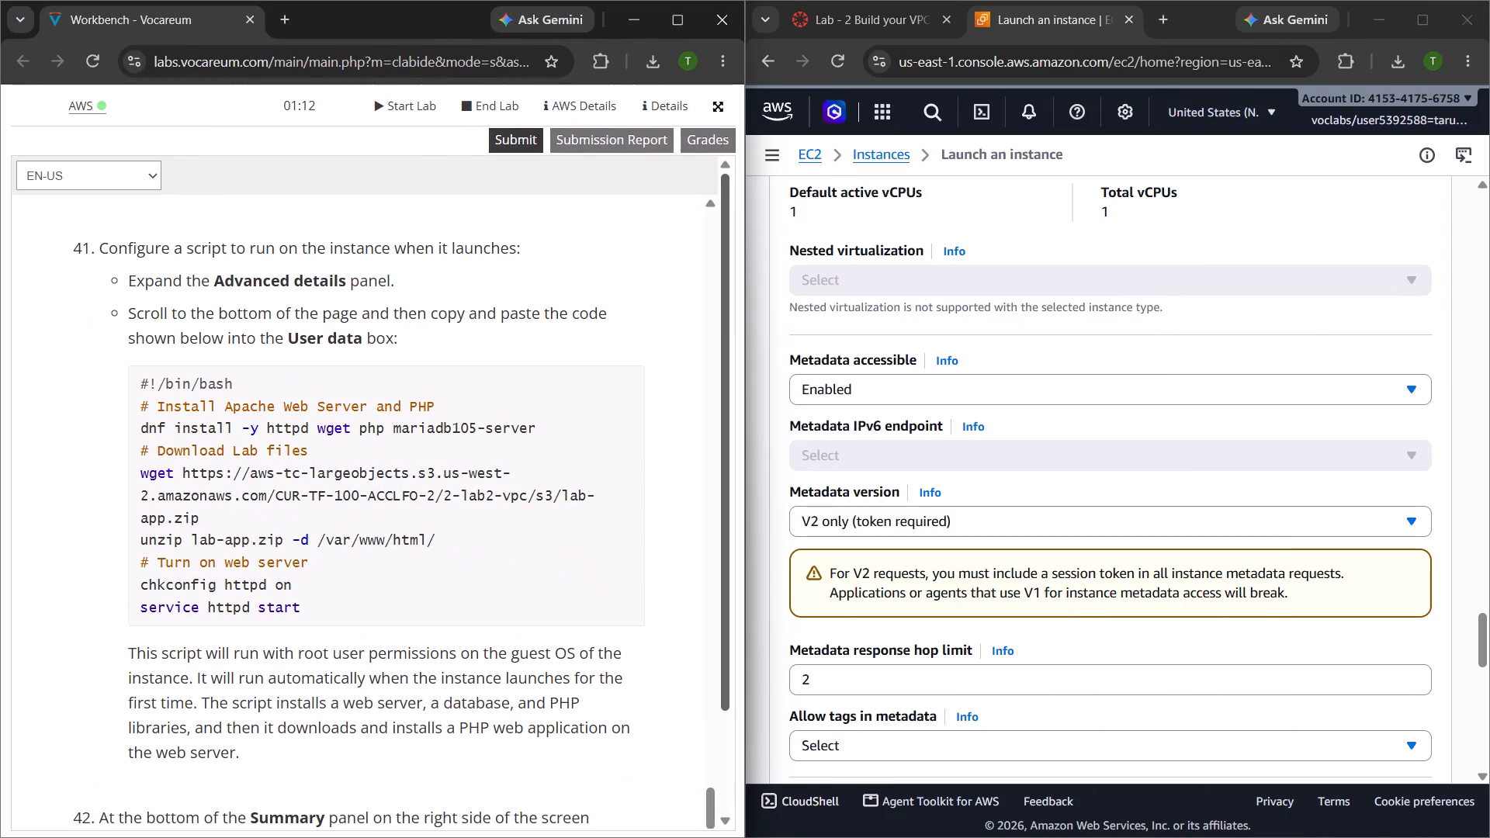
scroll(1073, 485, "down", 6)
scroll(1073, 485, "up", 1)
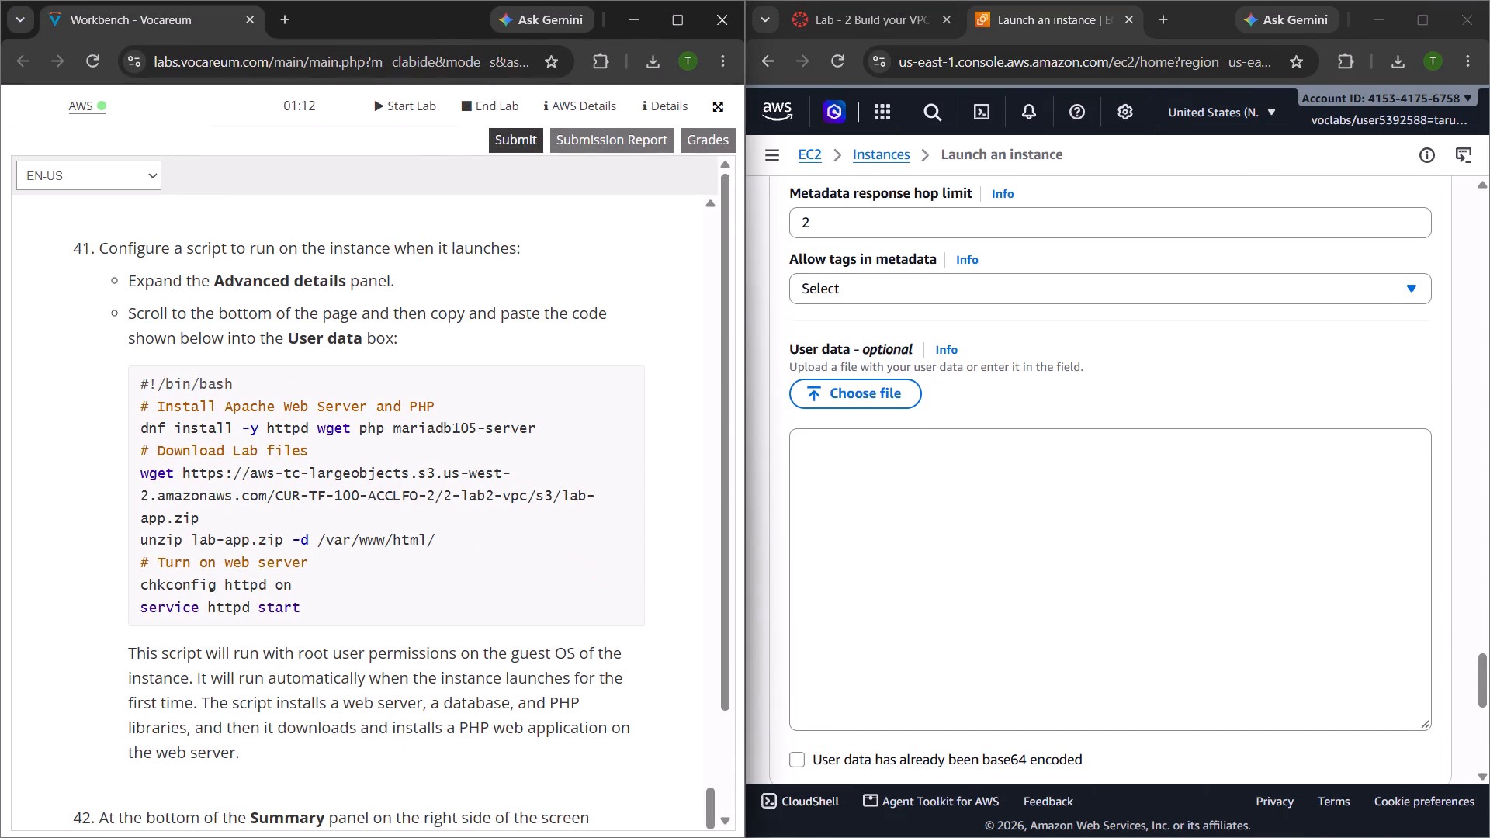
left_click(809, 458)
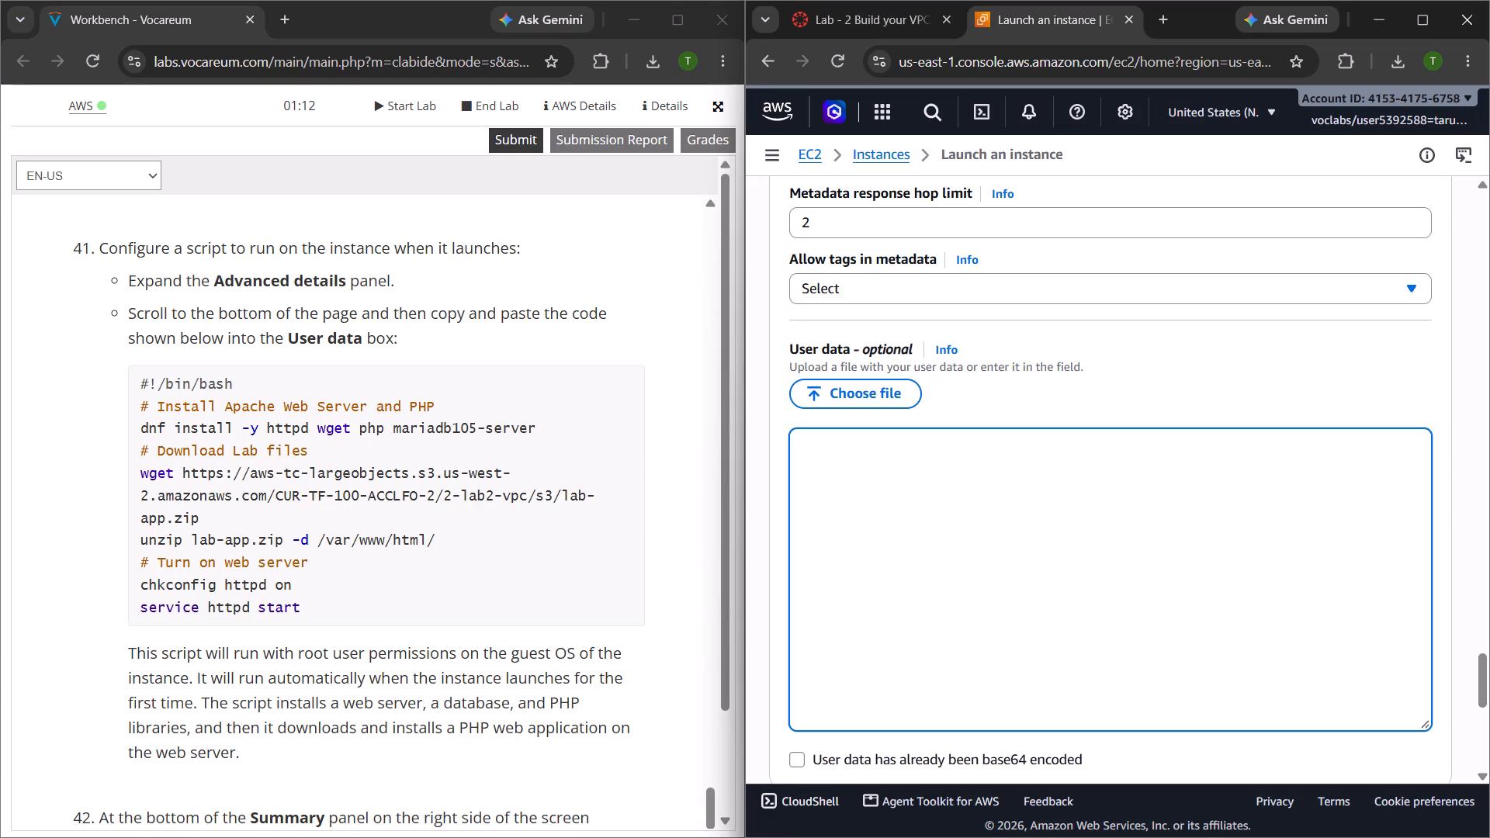
left_click_drag(139, 377, 376, 653)
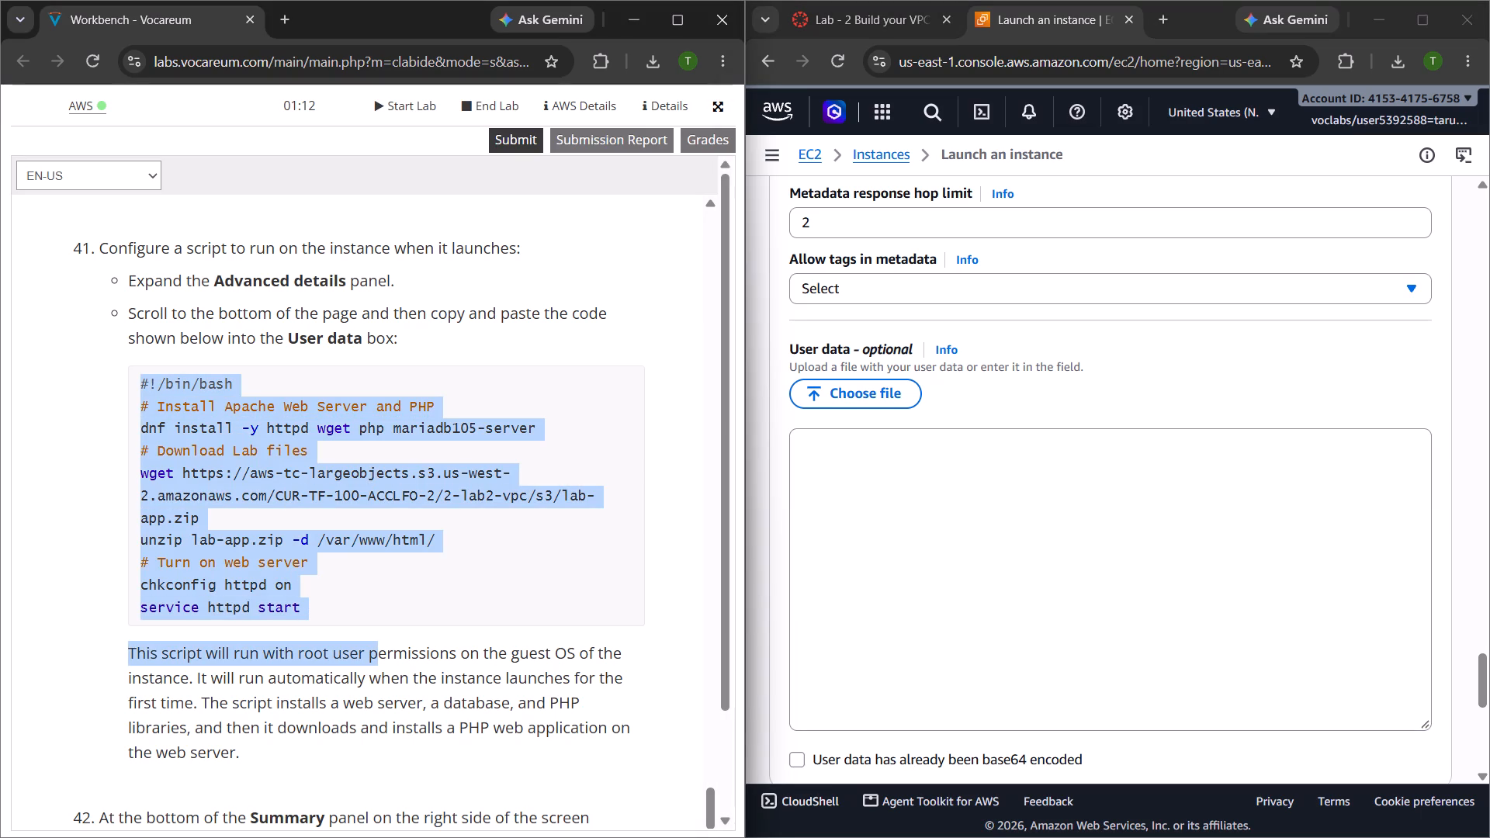
left_click(324, 616)
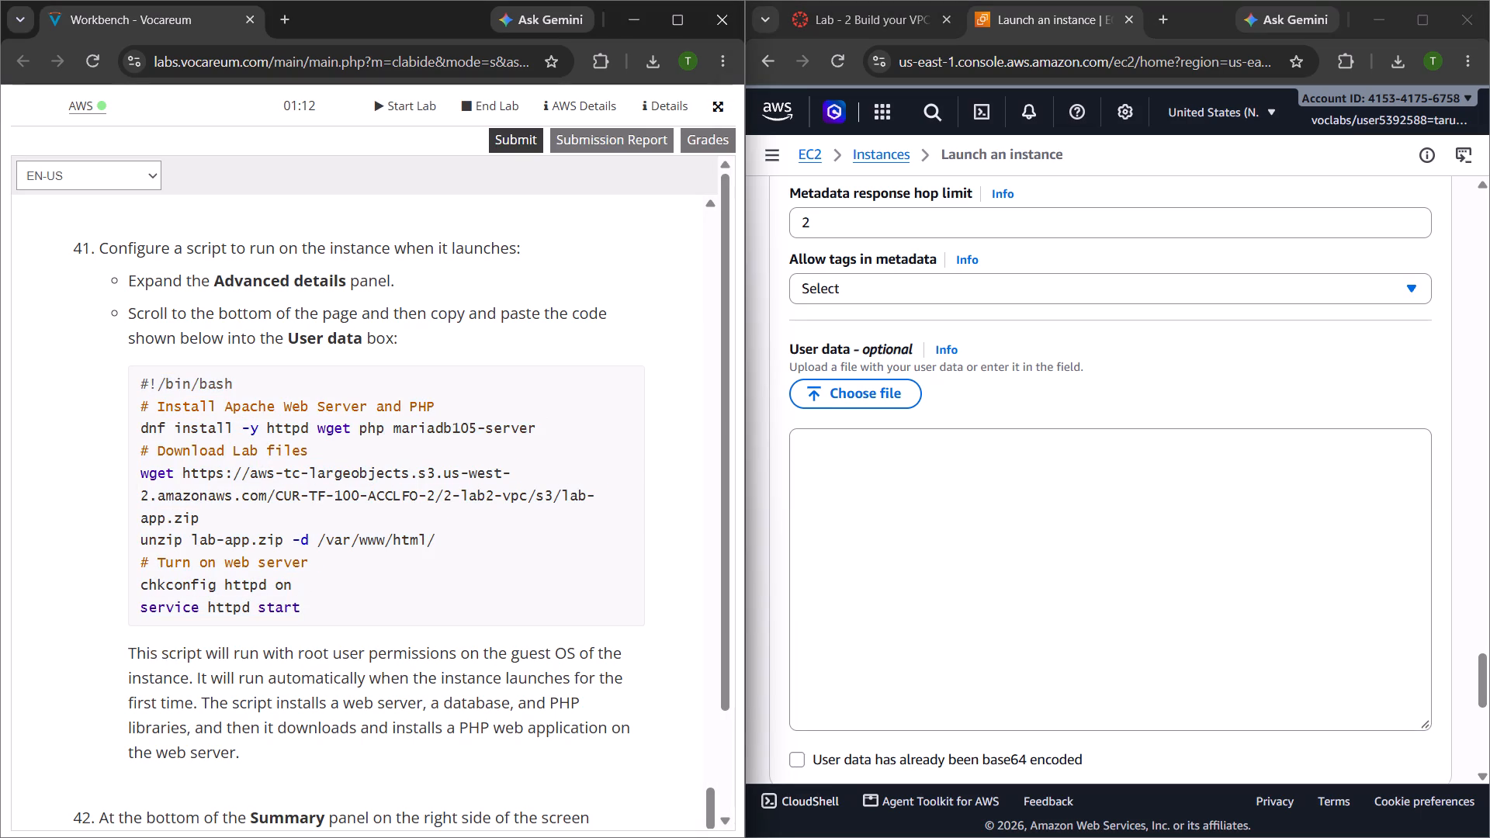
left_click_drag(301, 611, 141, 396)
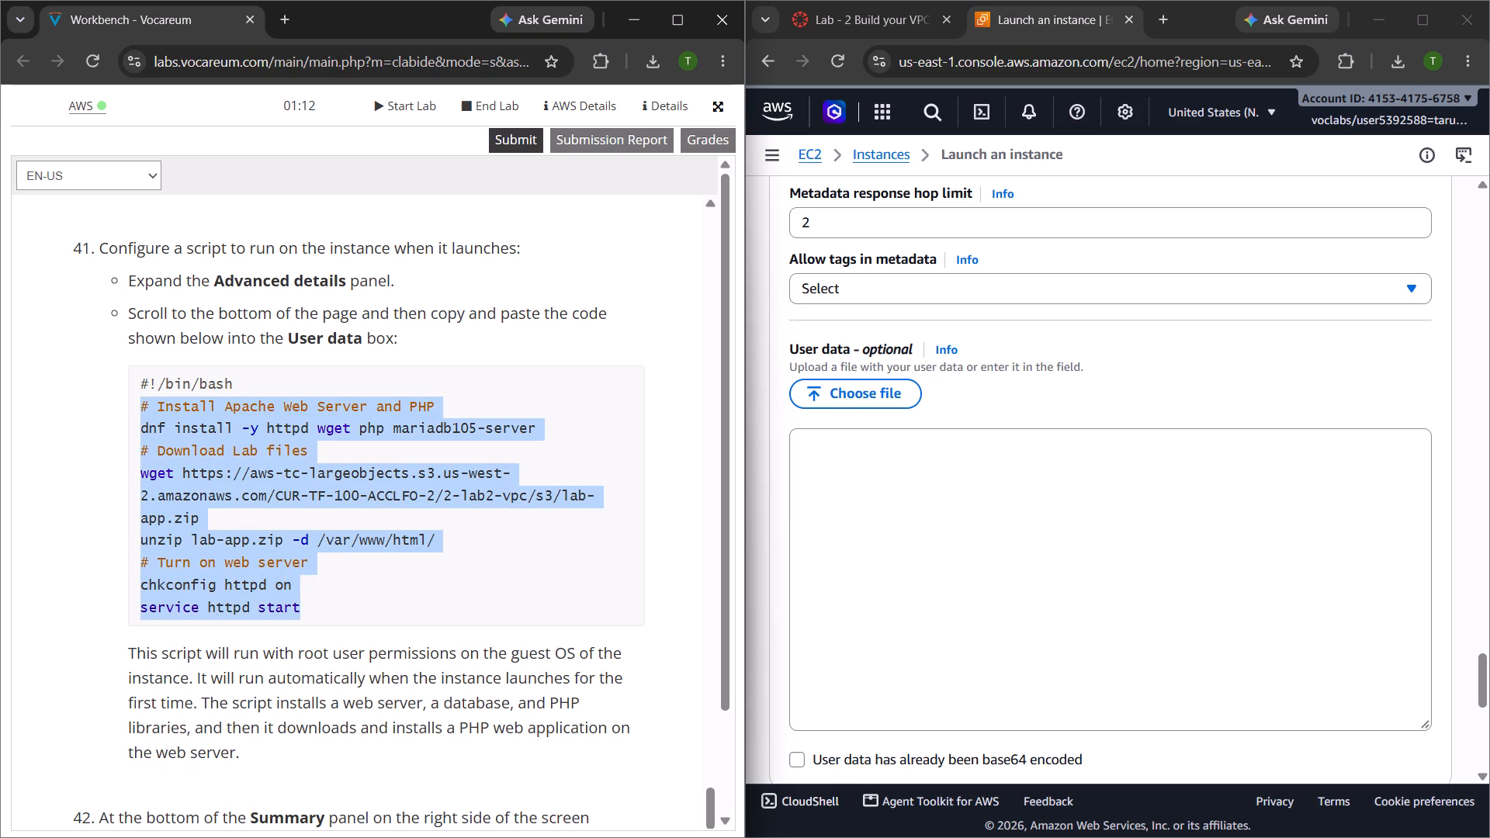
left_click_drag(141, 396, 139, 388)
key("ctrl+c")
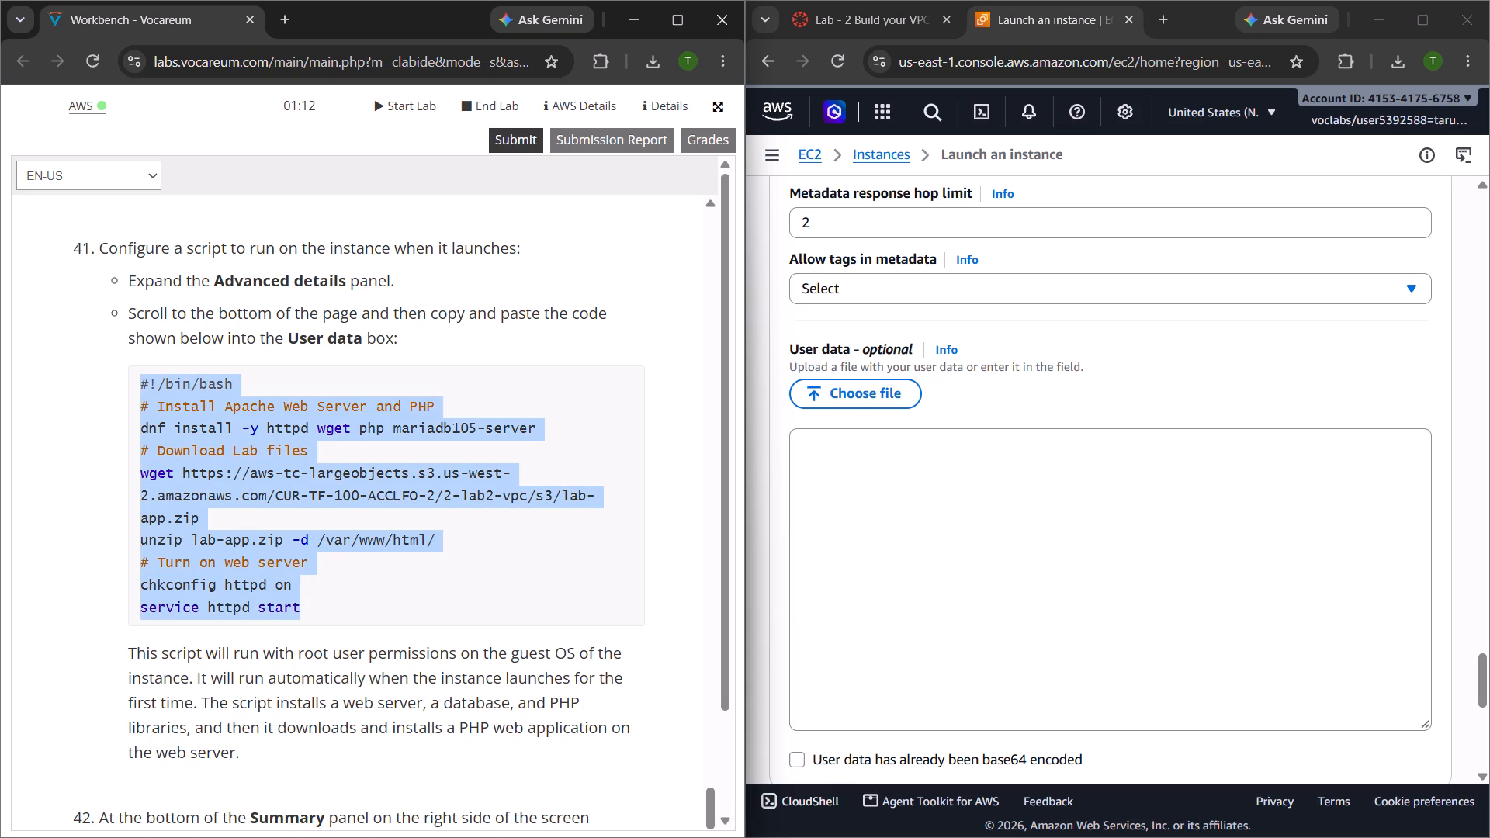
left_click(863, 589)
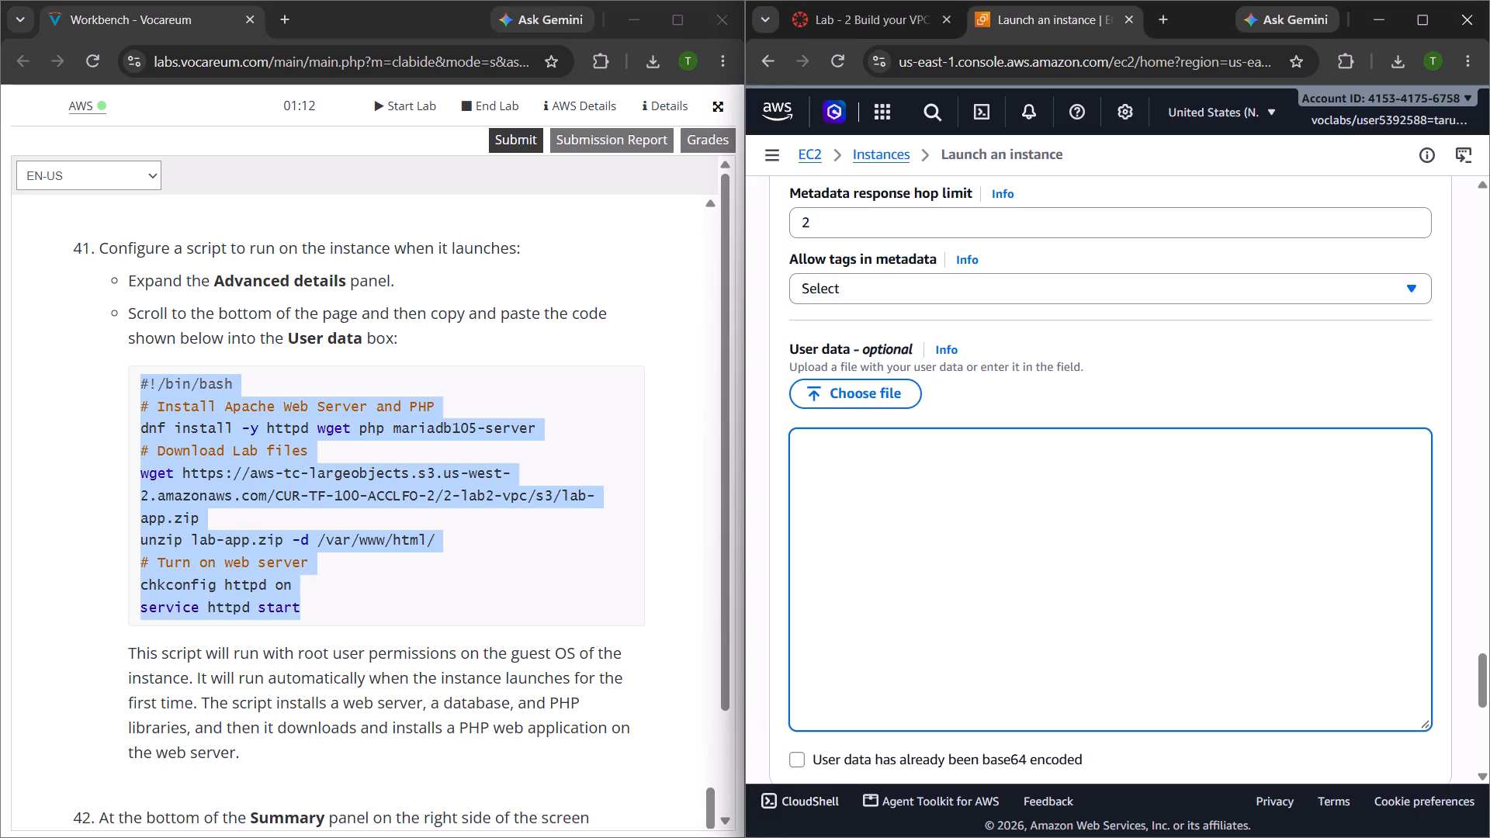
key("ctrl+v")
Check lab step 42 and launch the configured EC2 instance from the Summary section.
left_click(490, 511)
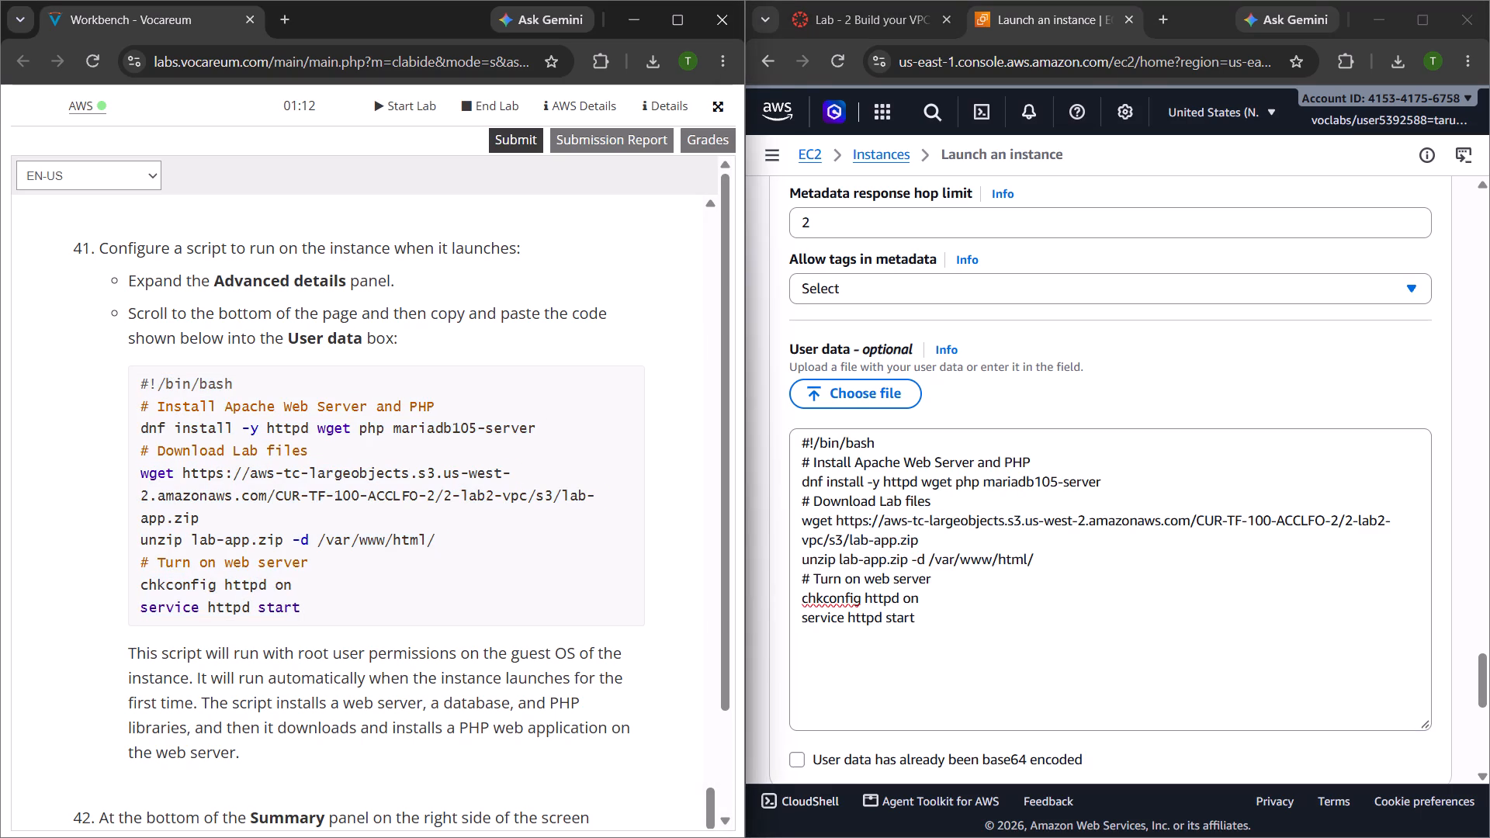
scroll(490, 511, "down", 4)
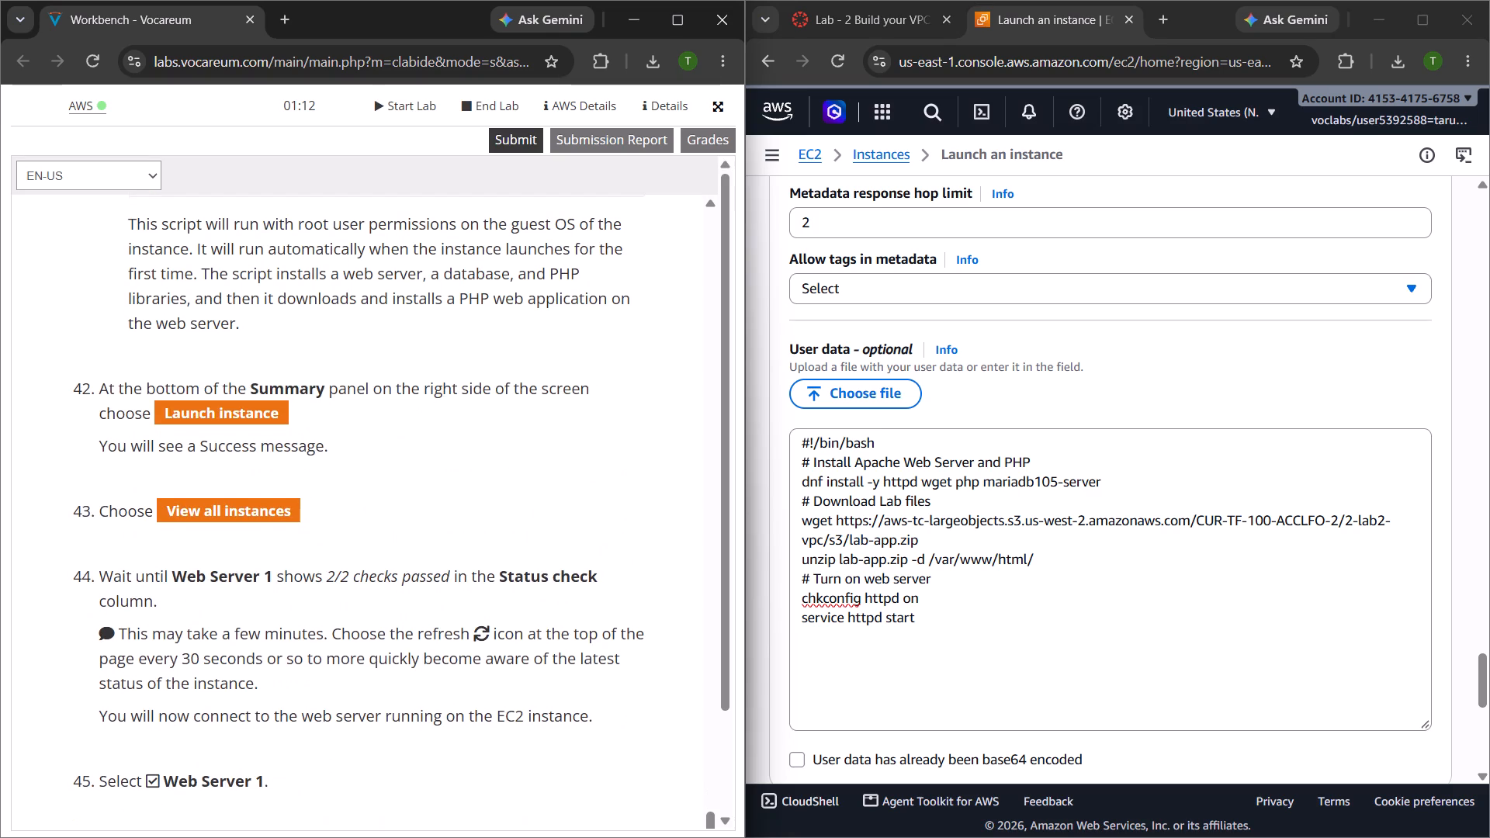
scroll(1249, 621, "down", 5)
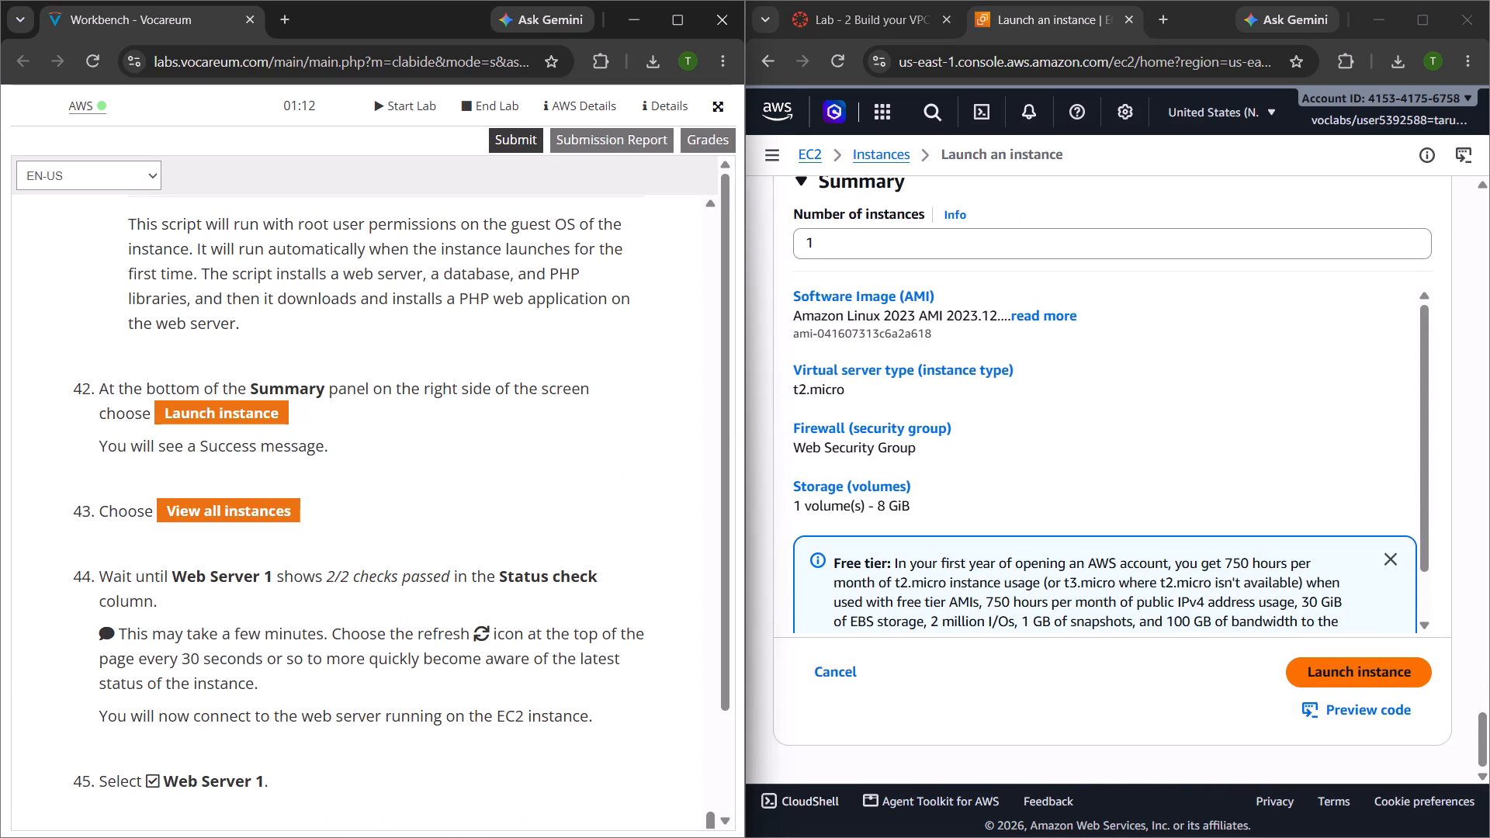
left_click(1389, 670)
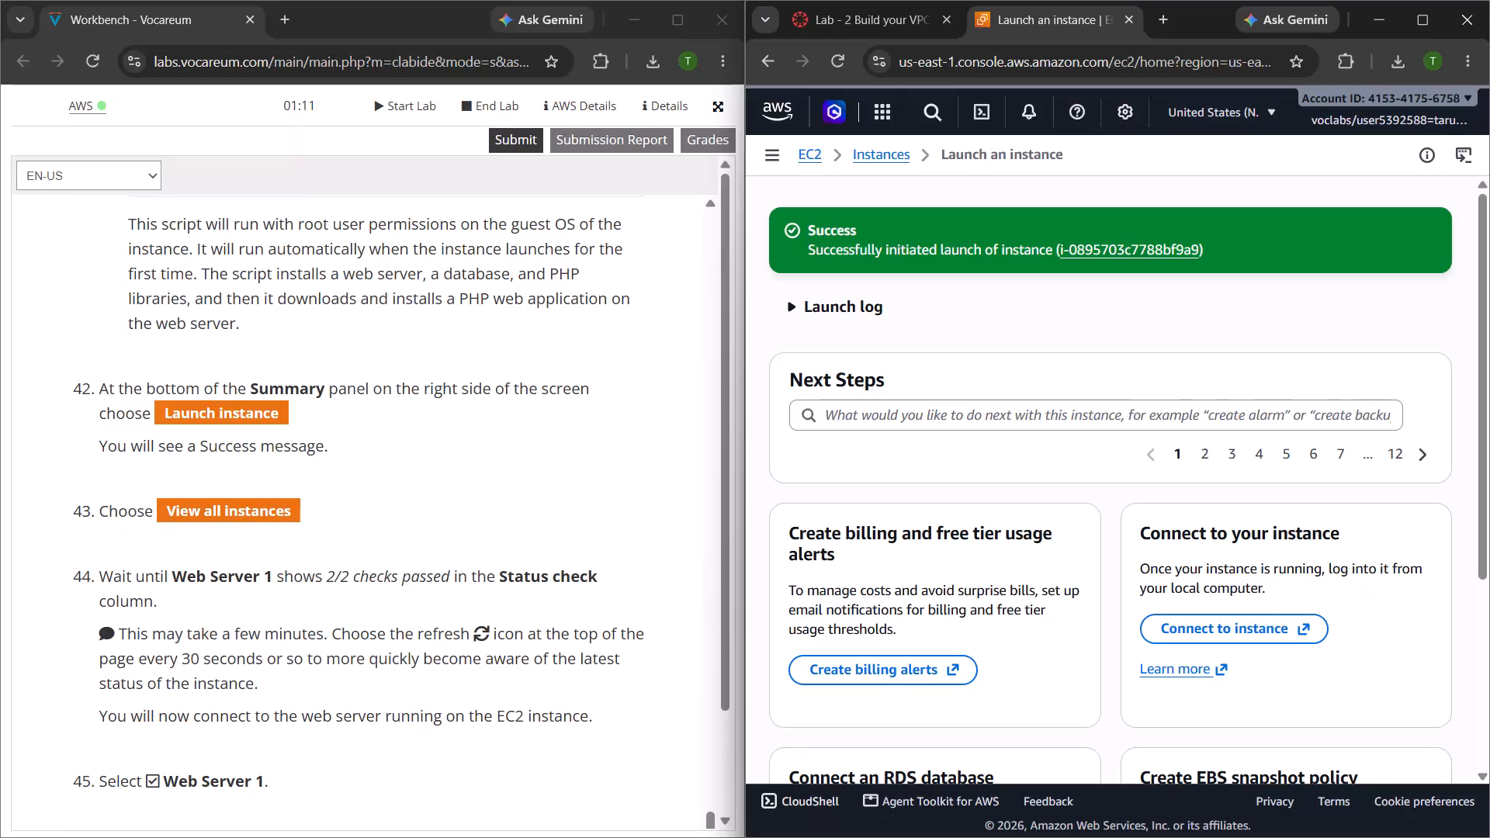
Open the list of all instances from the launch success page.
scroll(1042, 488, "down", 5)
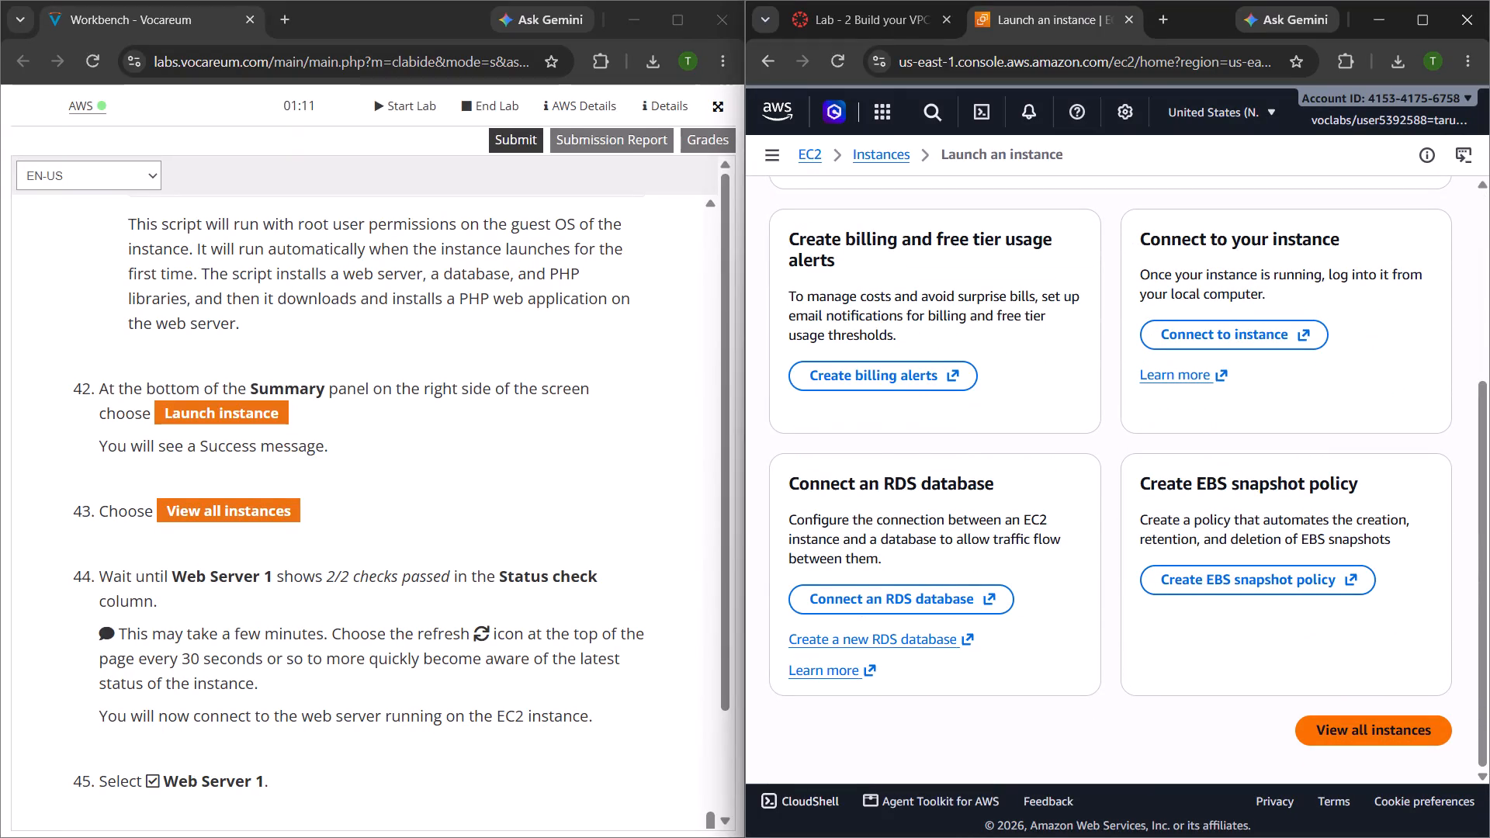
left_click(1371, 728)
Read lab steps 43 to 49 and examine Web Server 1's status check in the instances list.
scroll(397, 440, "down", 1)
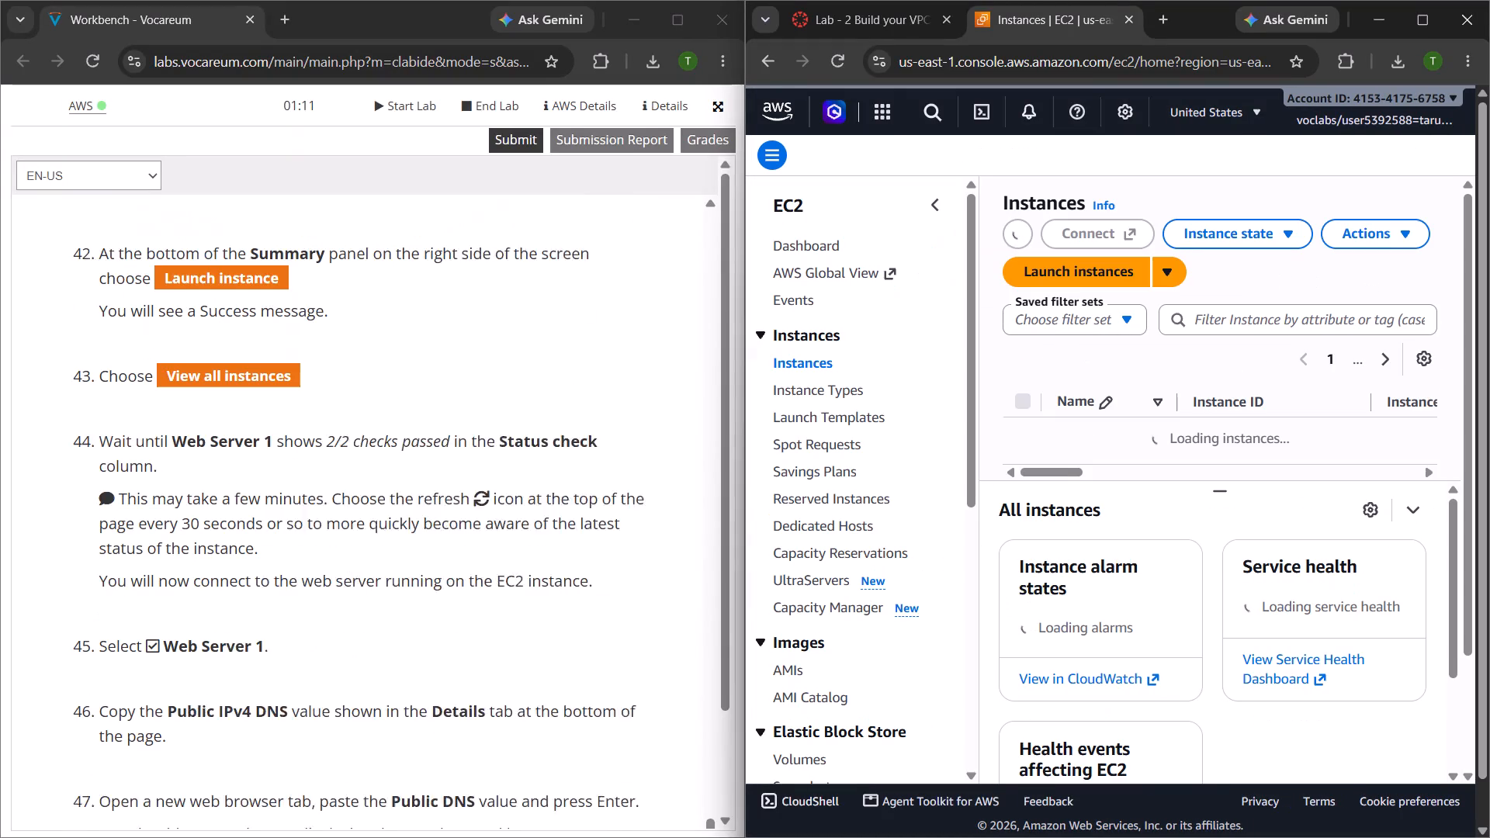
scroll(397, 440, "down", 2)
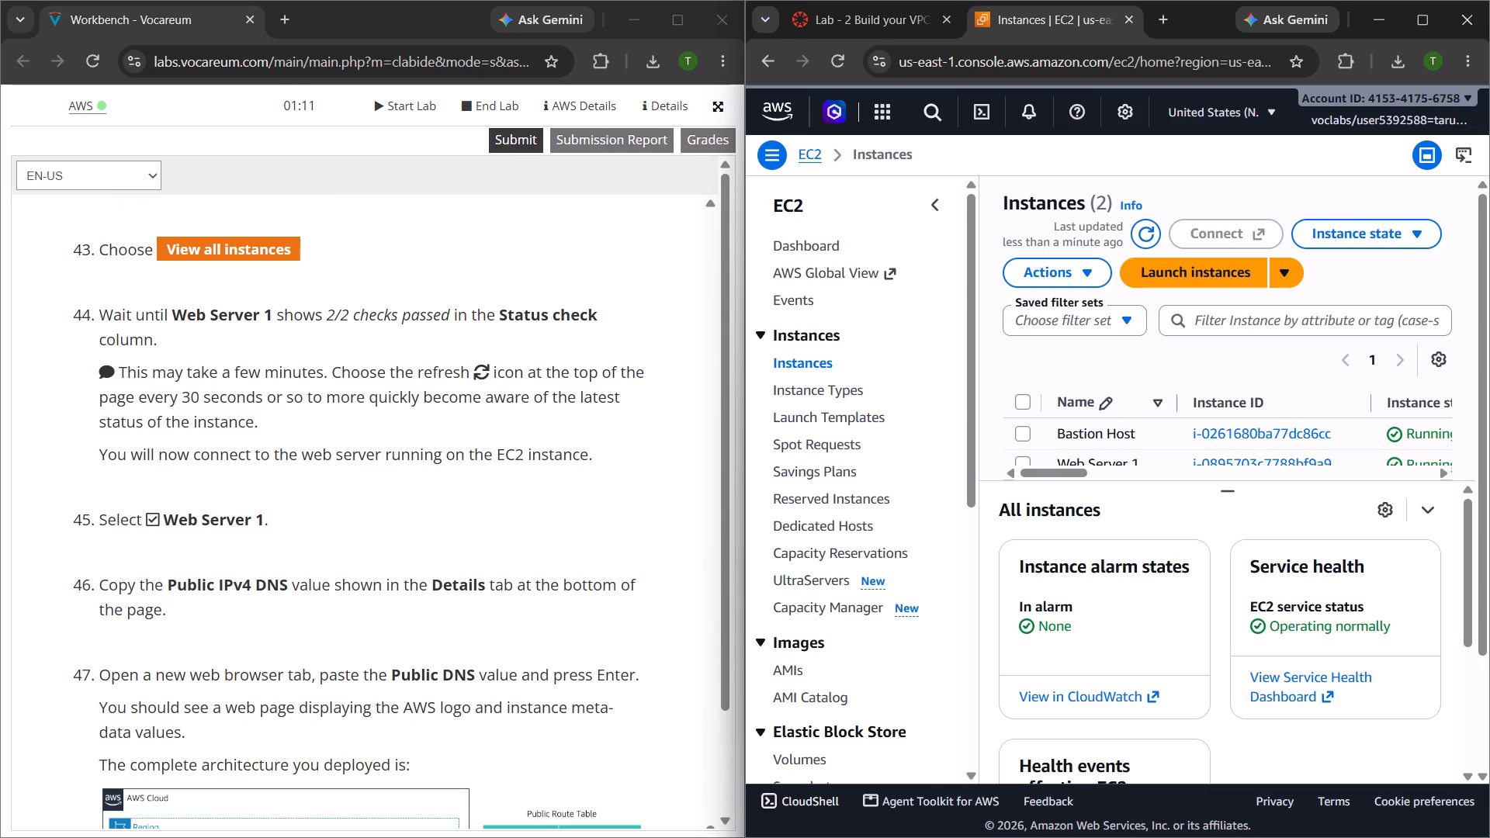
scroll(1113, 438, "down", 1)
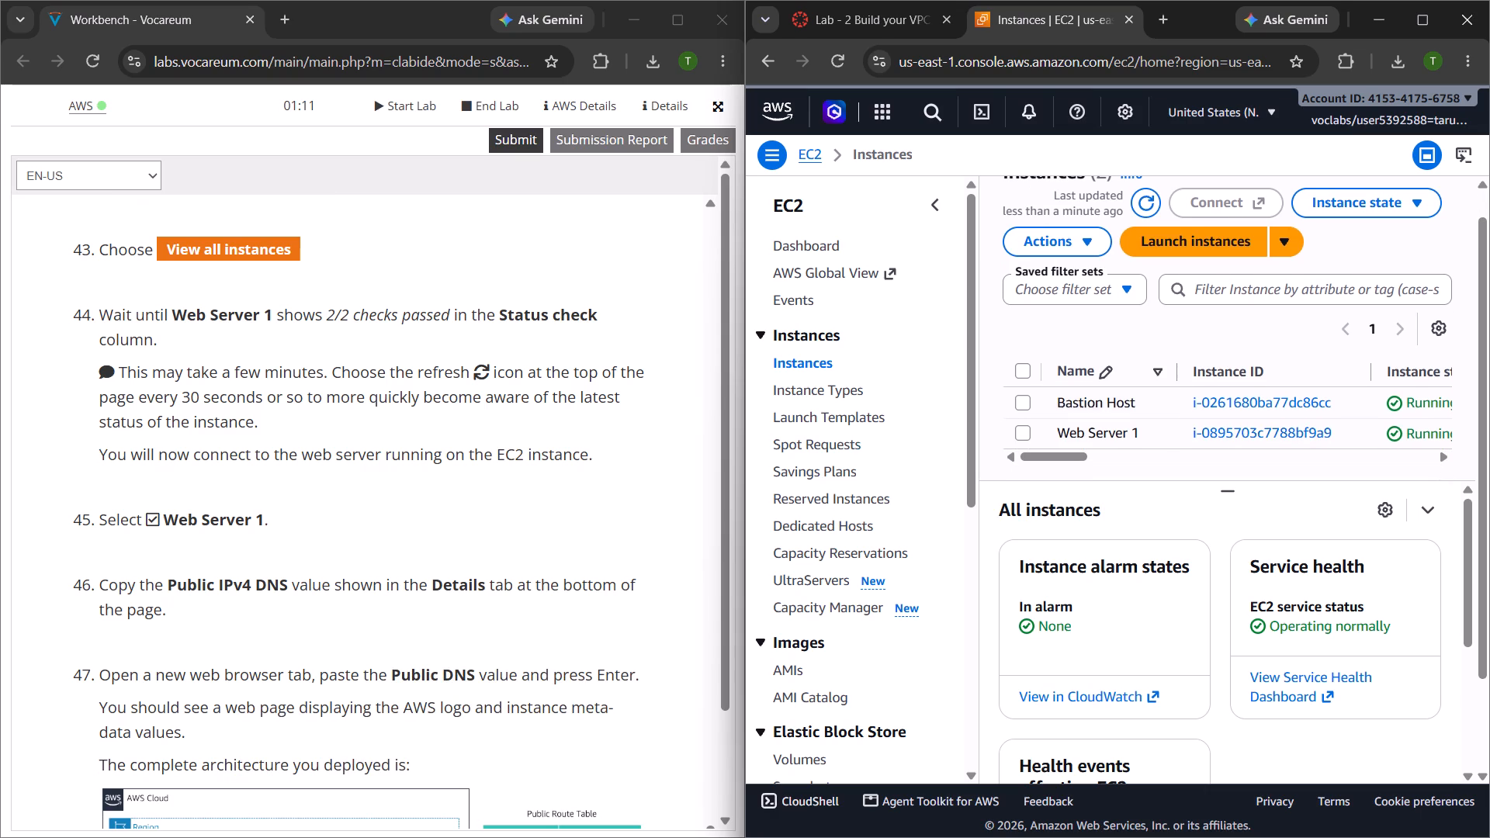
scroll(1225, 428, "left", 5)
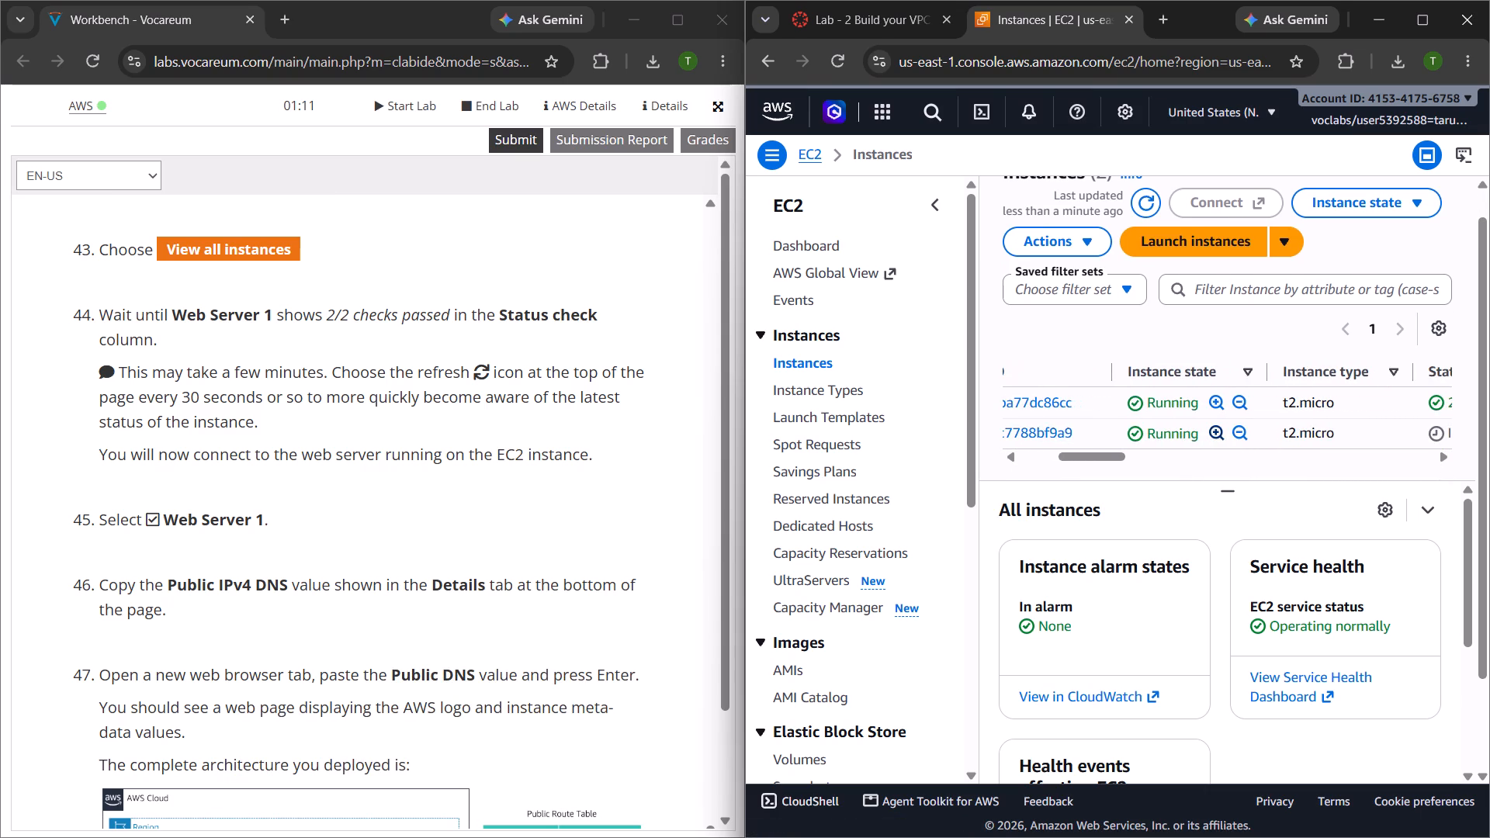
scroll(1225, 428, "left", 2)
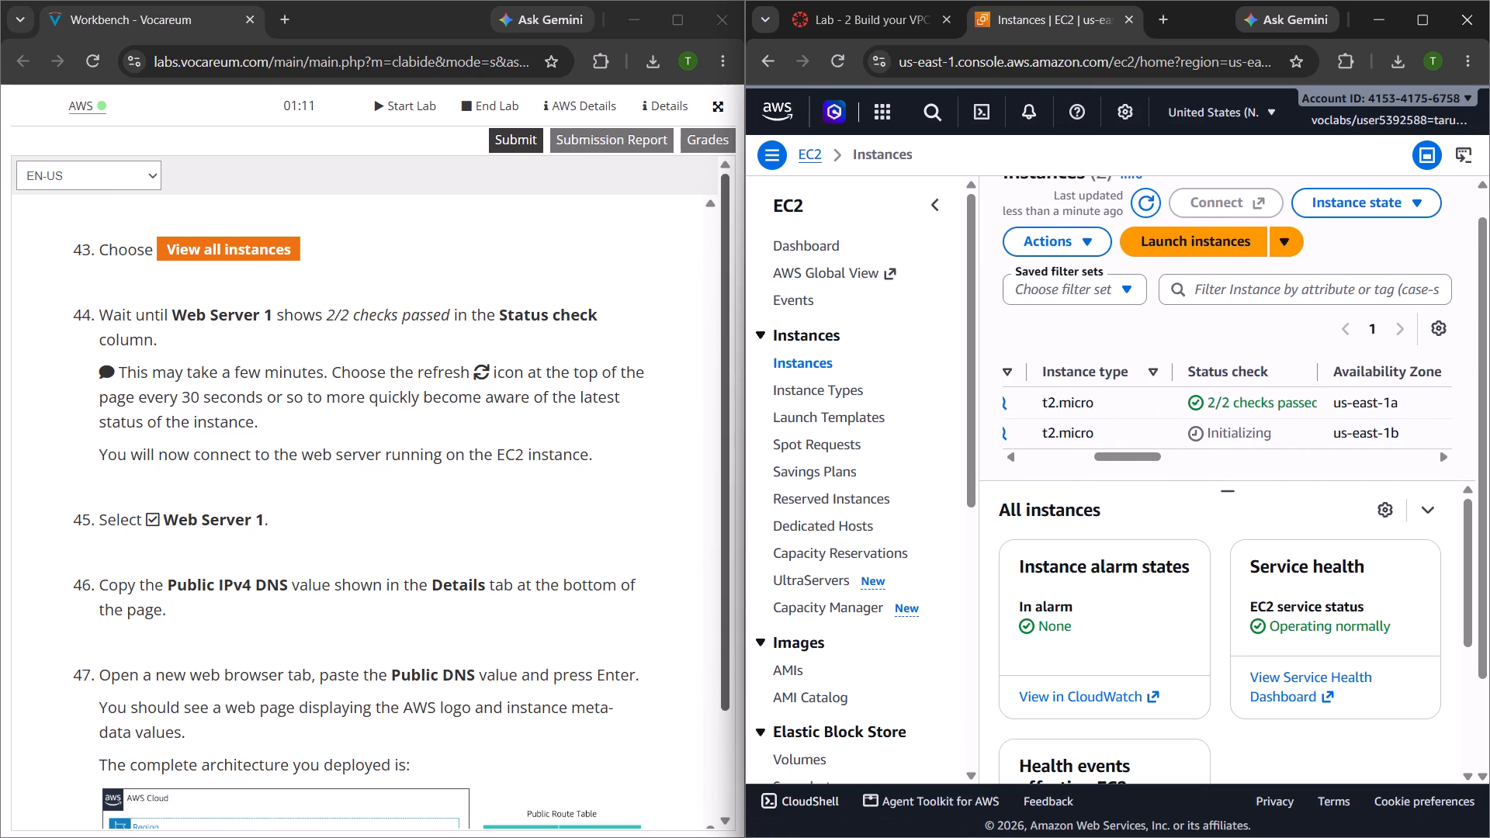
scroll(467, 557, "down", 3)
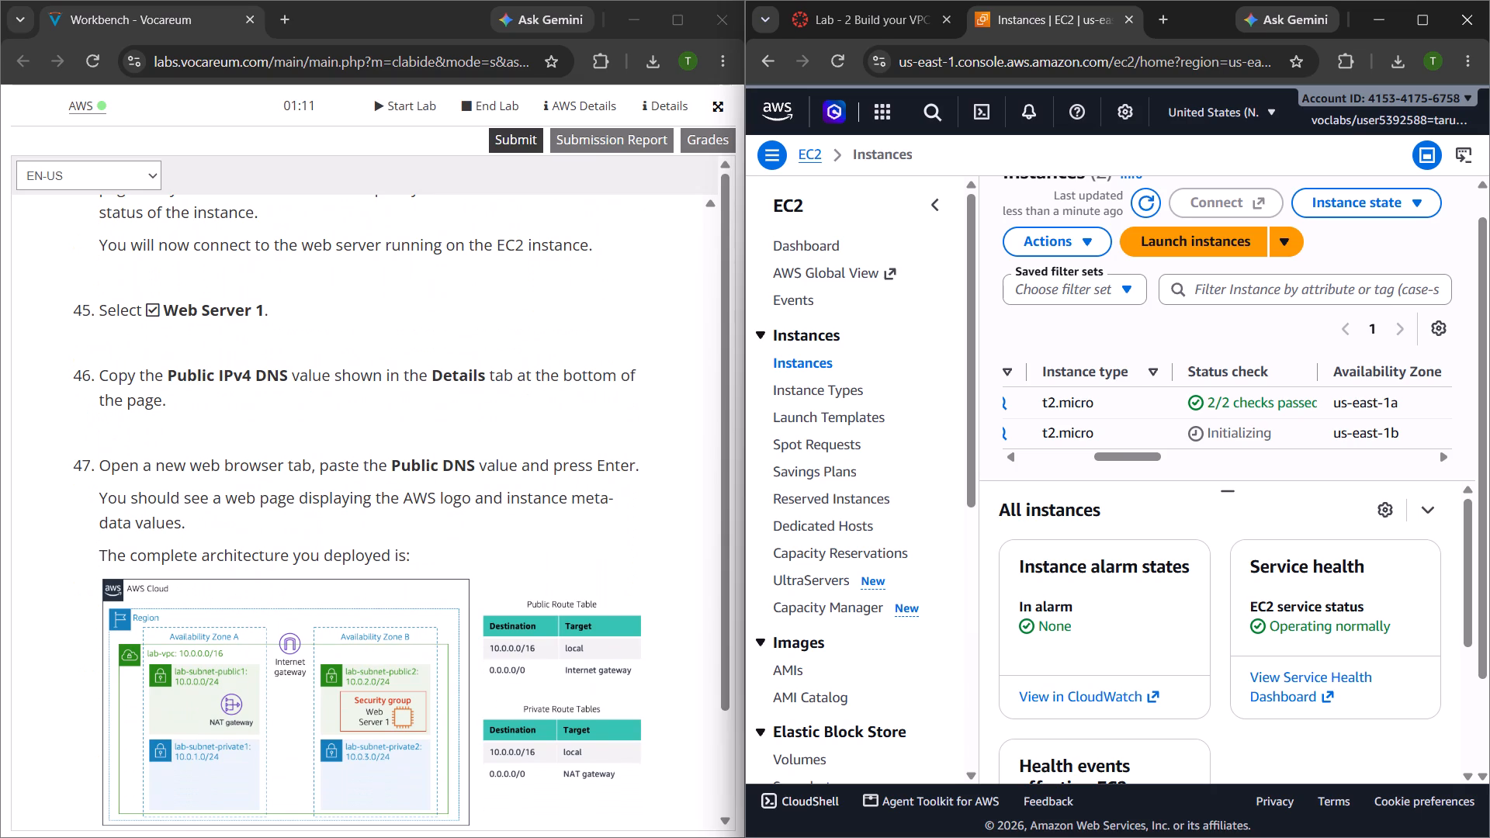
scroll(307, 522, "down", 4)
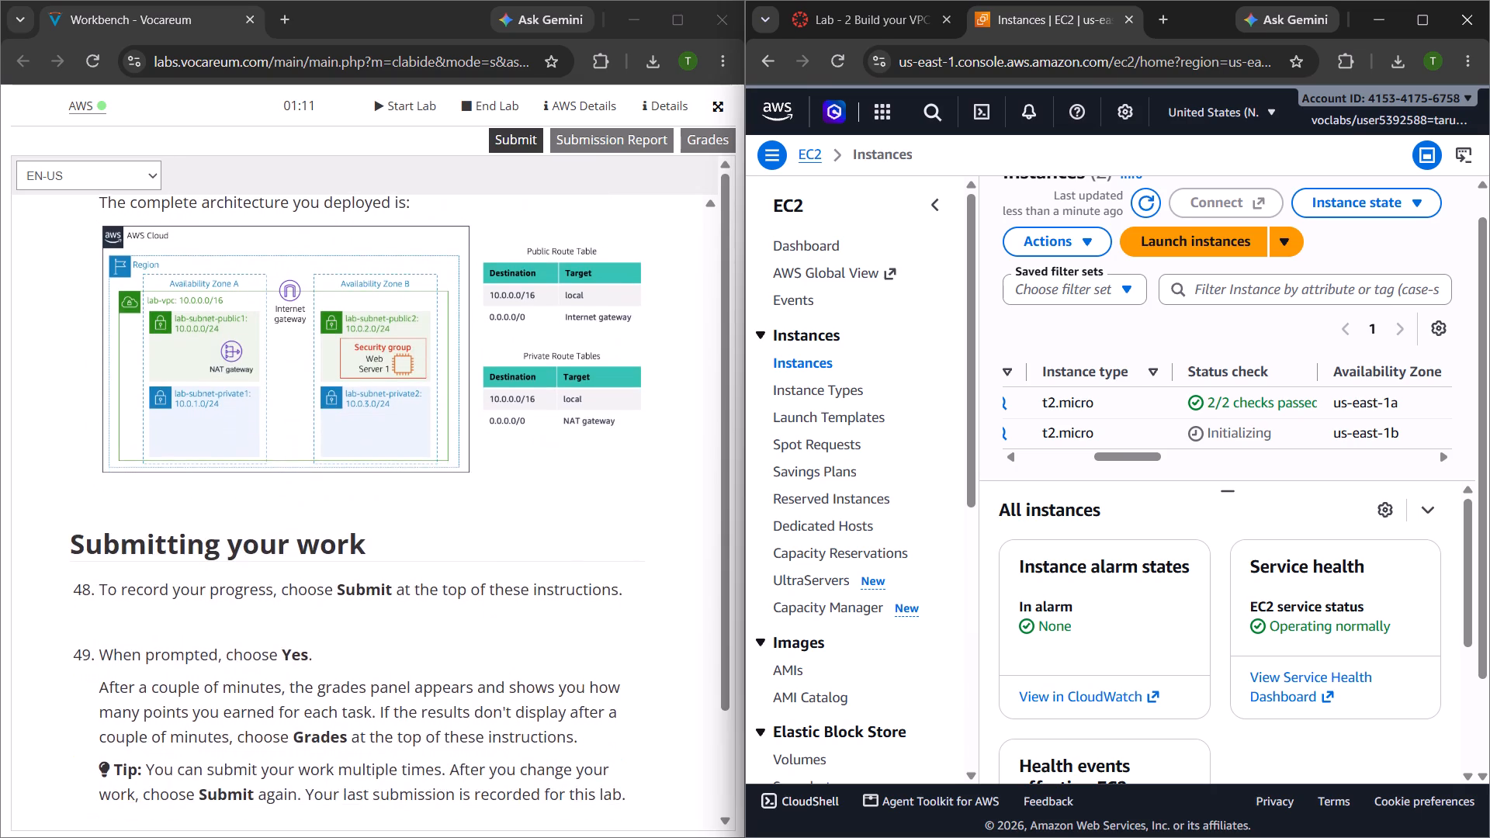
scroll(307, 522, "up", 3)
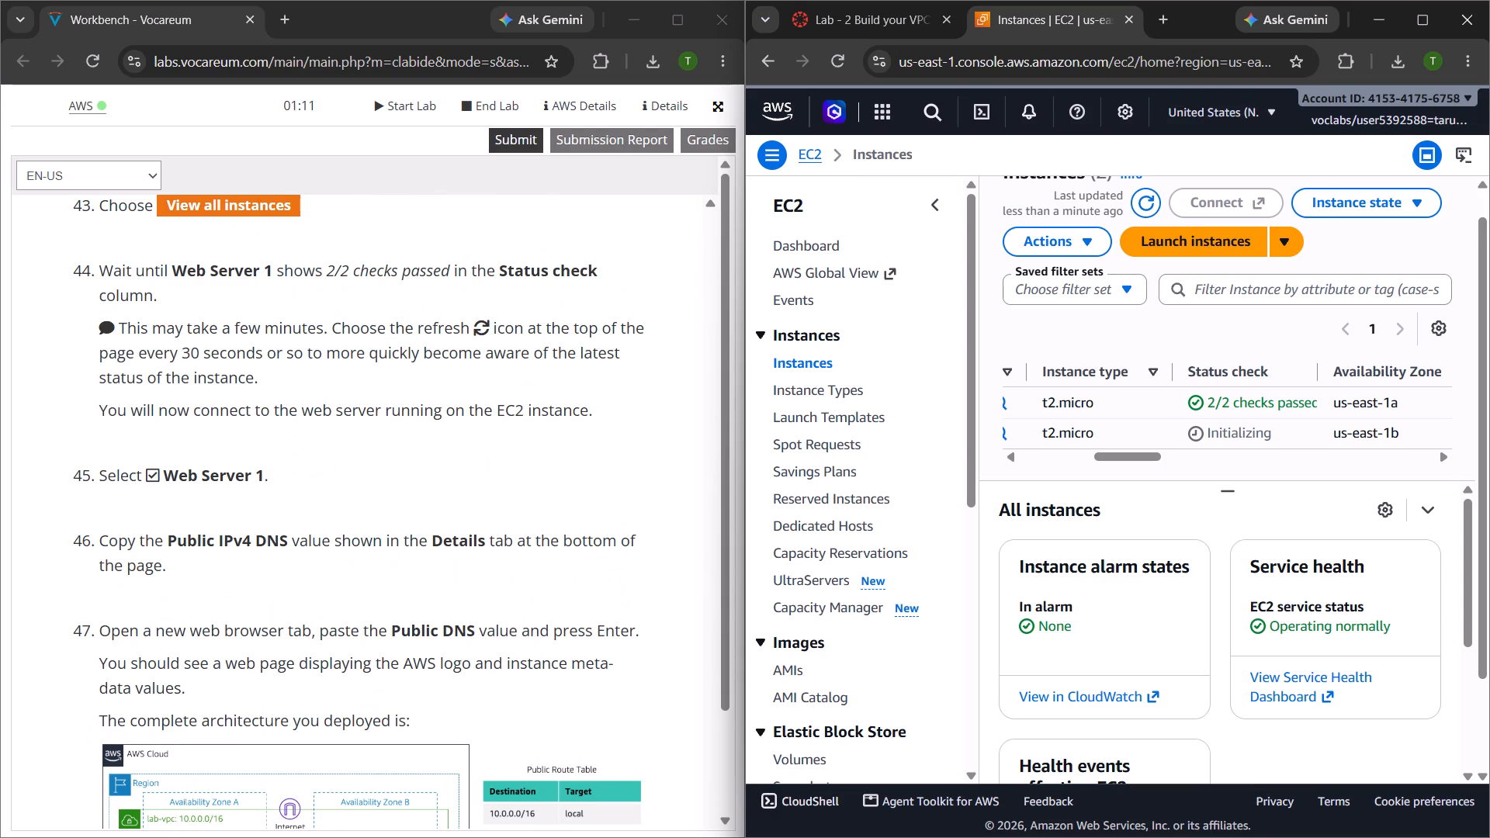
Refresh the instances list and check Web Server 1's state and status check again.
left_click(1153, 194)
scroll(1277, 424, "right", 3)
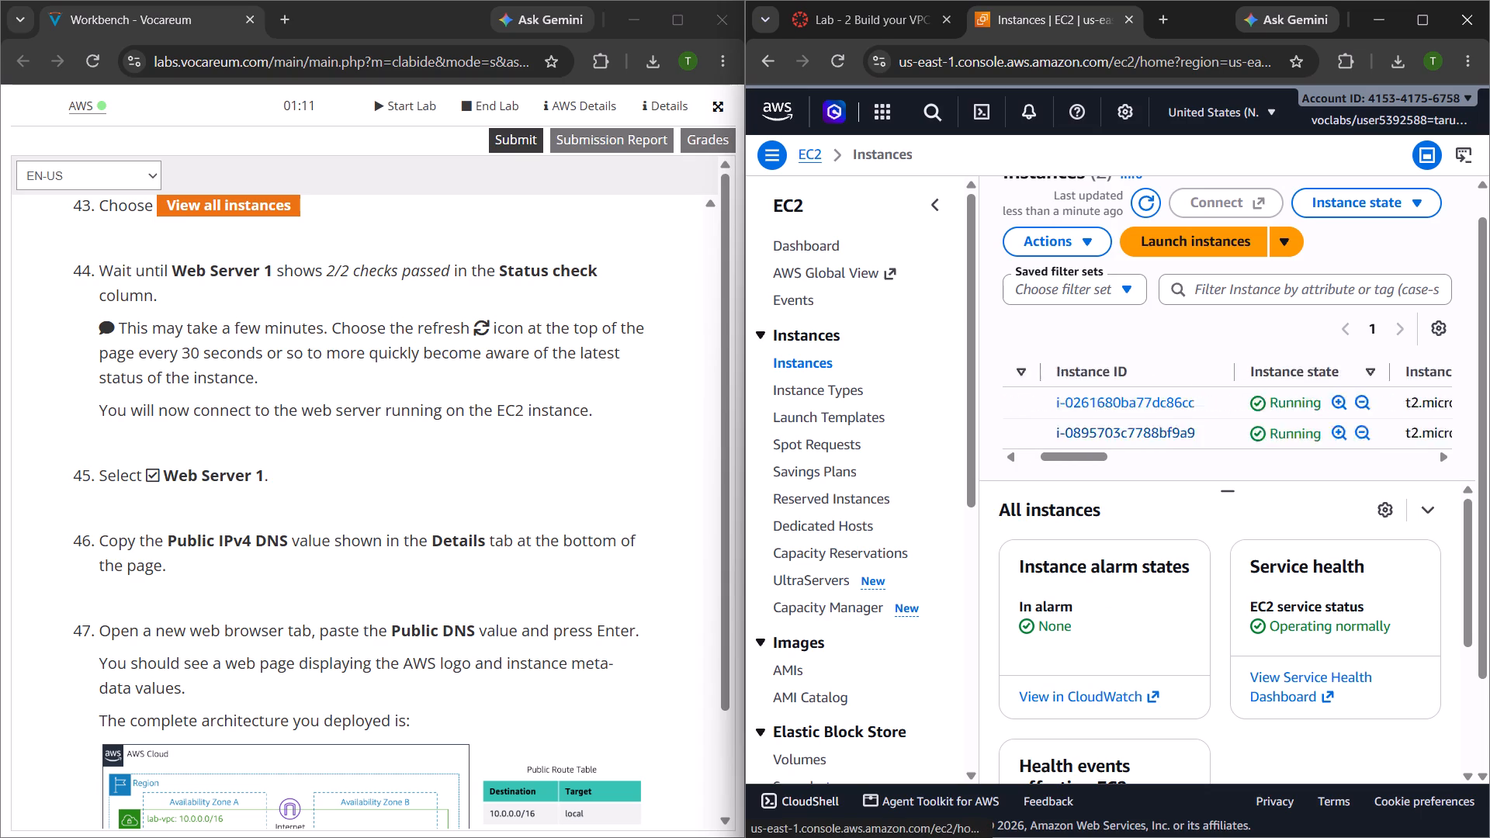
scroll(1277, 424, "right", 2)
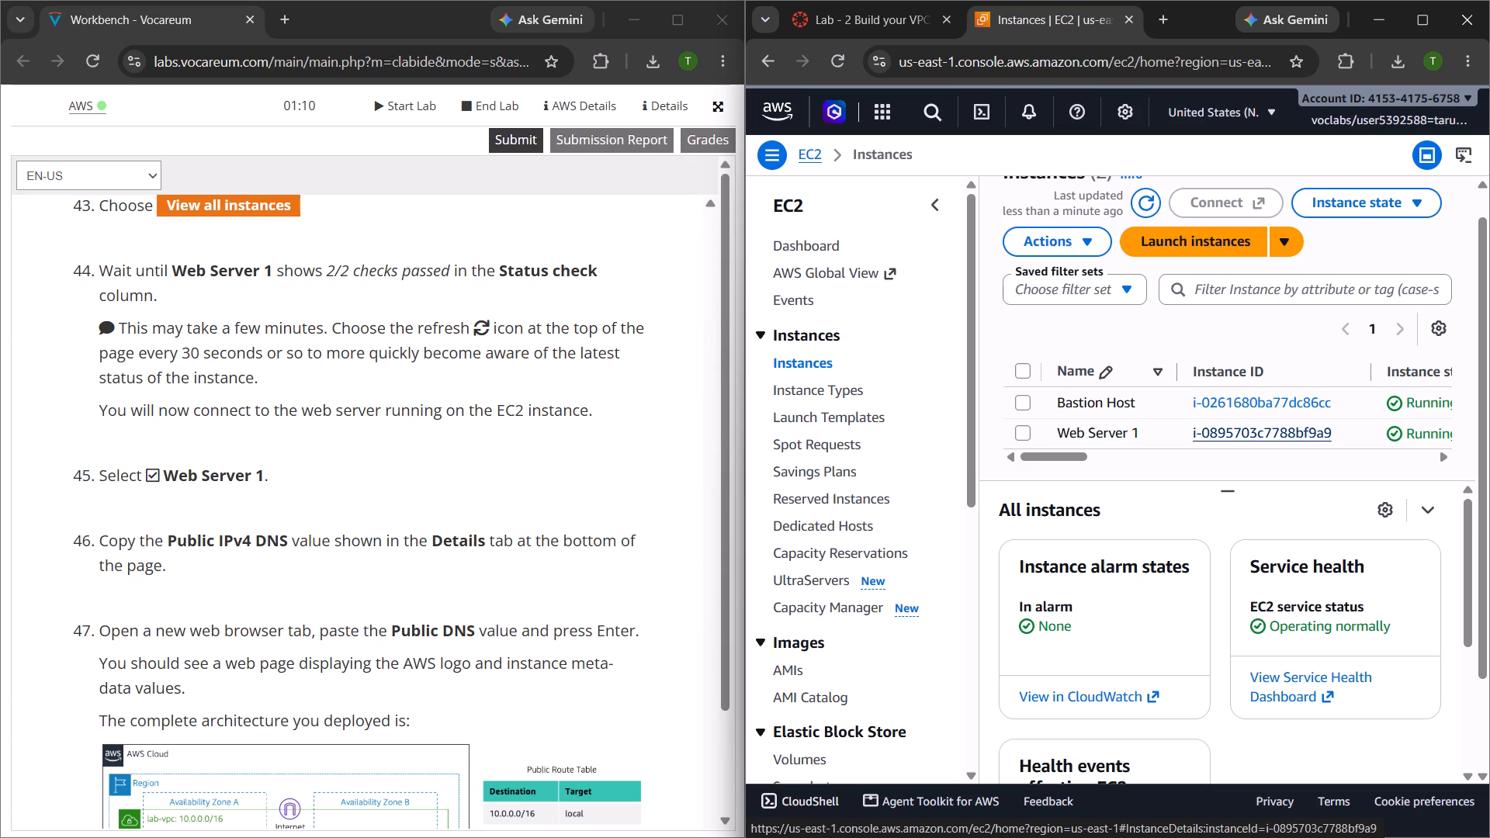
scroll(1304, 412, "left", 2)
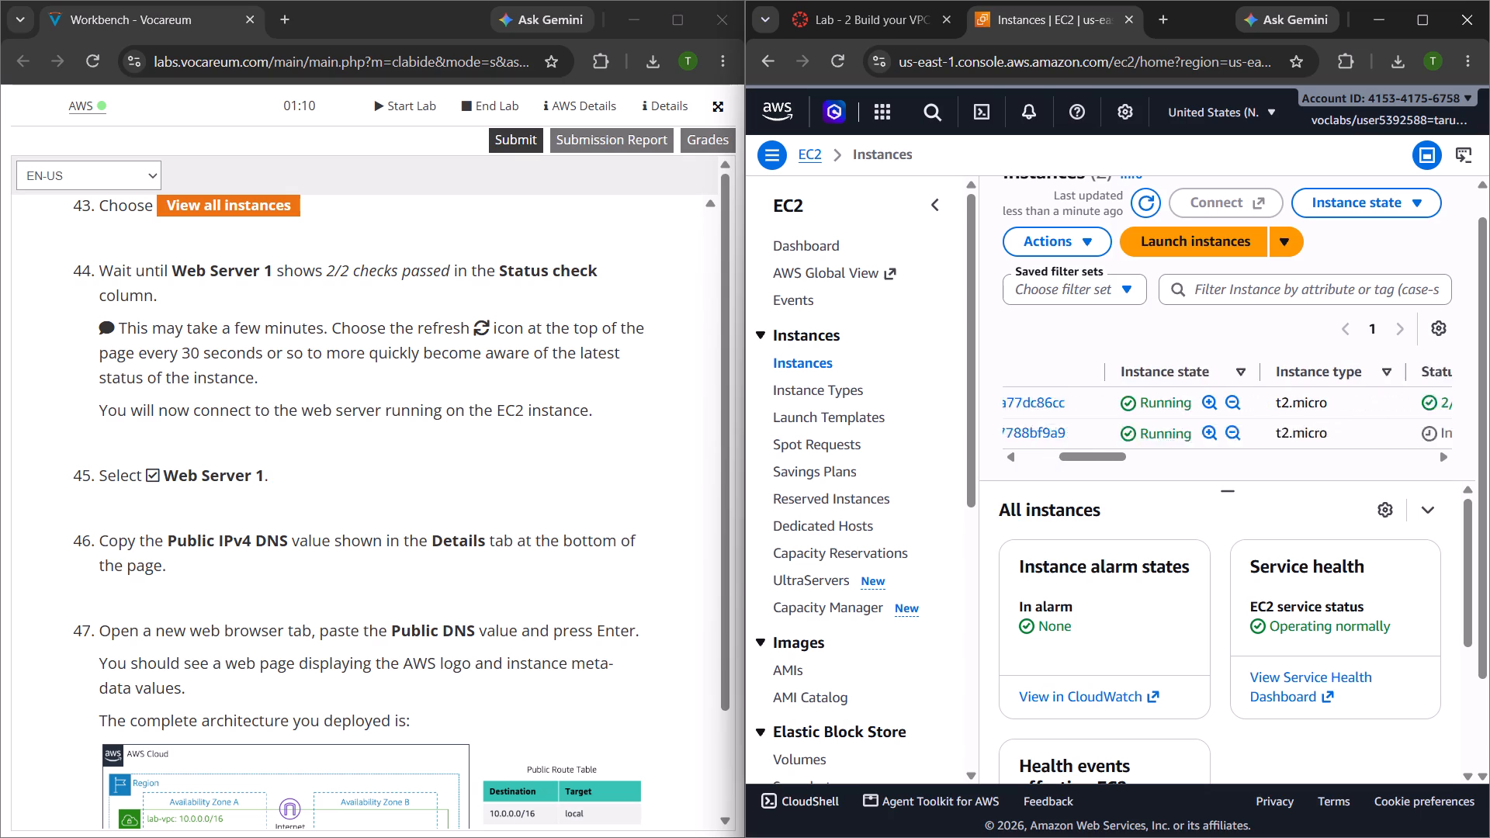
scroll(1304, 412, "left", 2)
scroll(1304, 412, "right", 1)
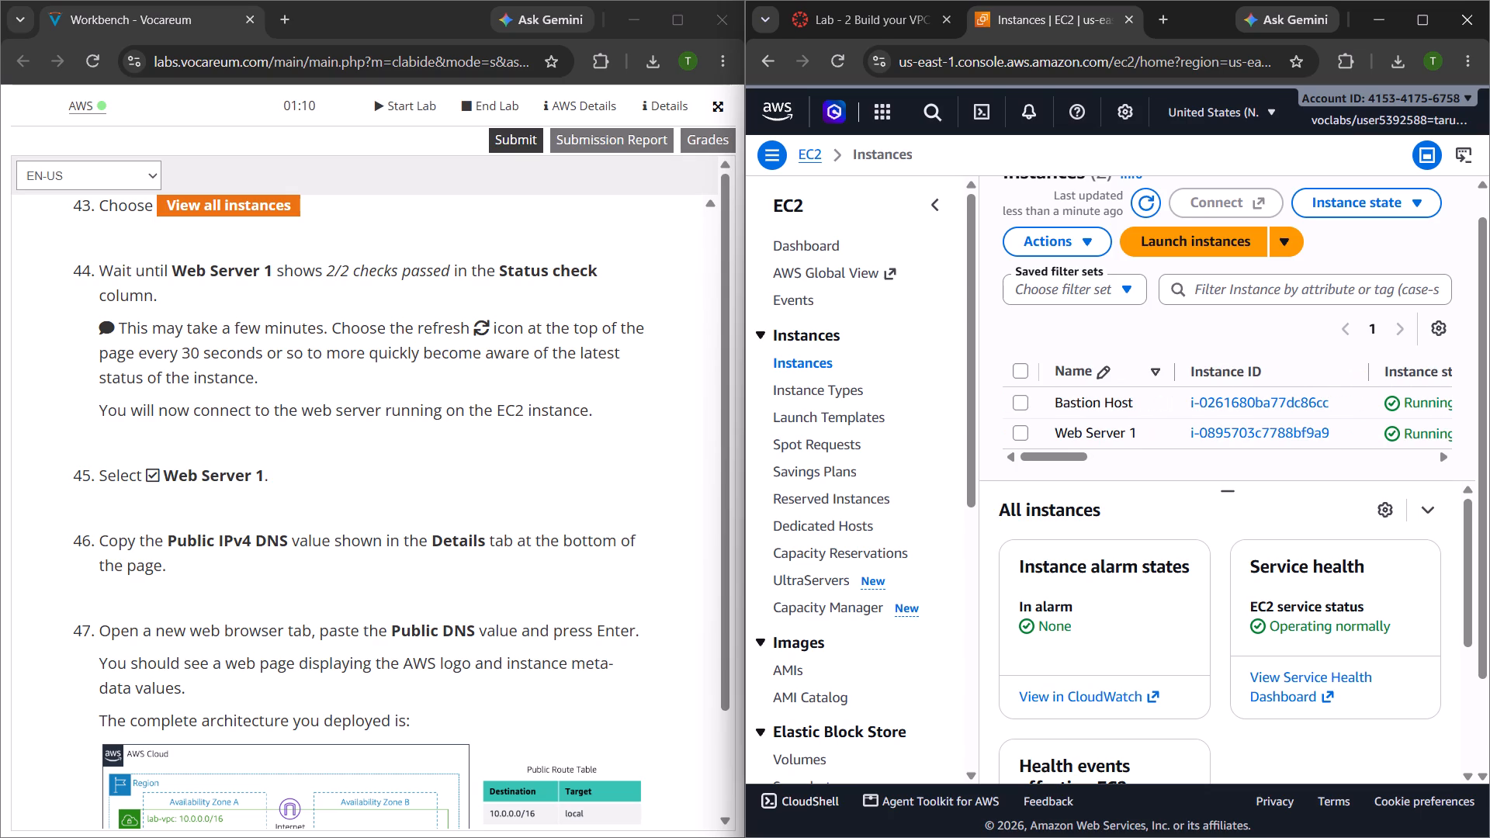
scroll(1304, 412, "up", 1)
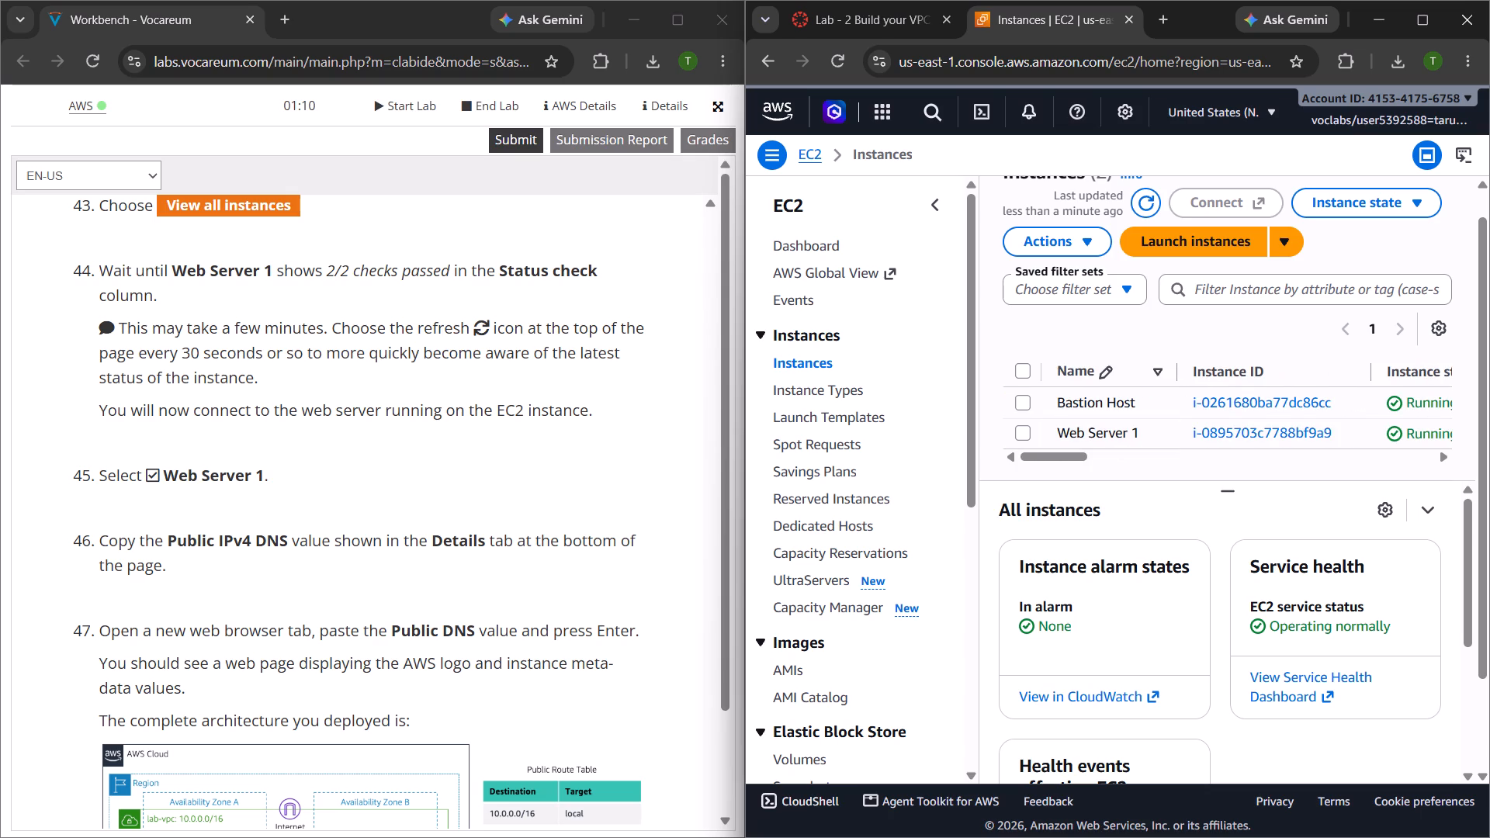
Select Web Server 1 in the instances list and copy the Public IPv4 address from its details.
left_click(1024, 438)
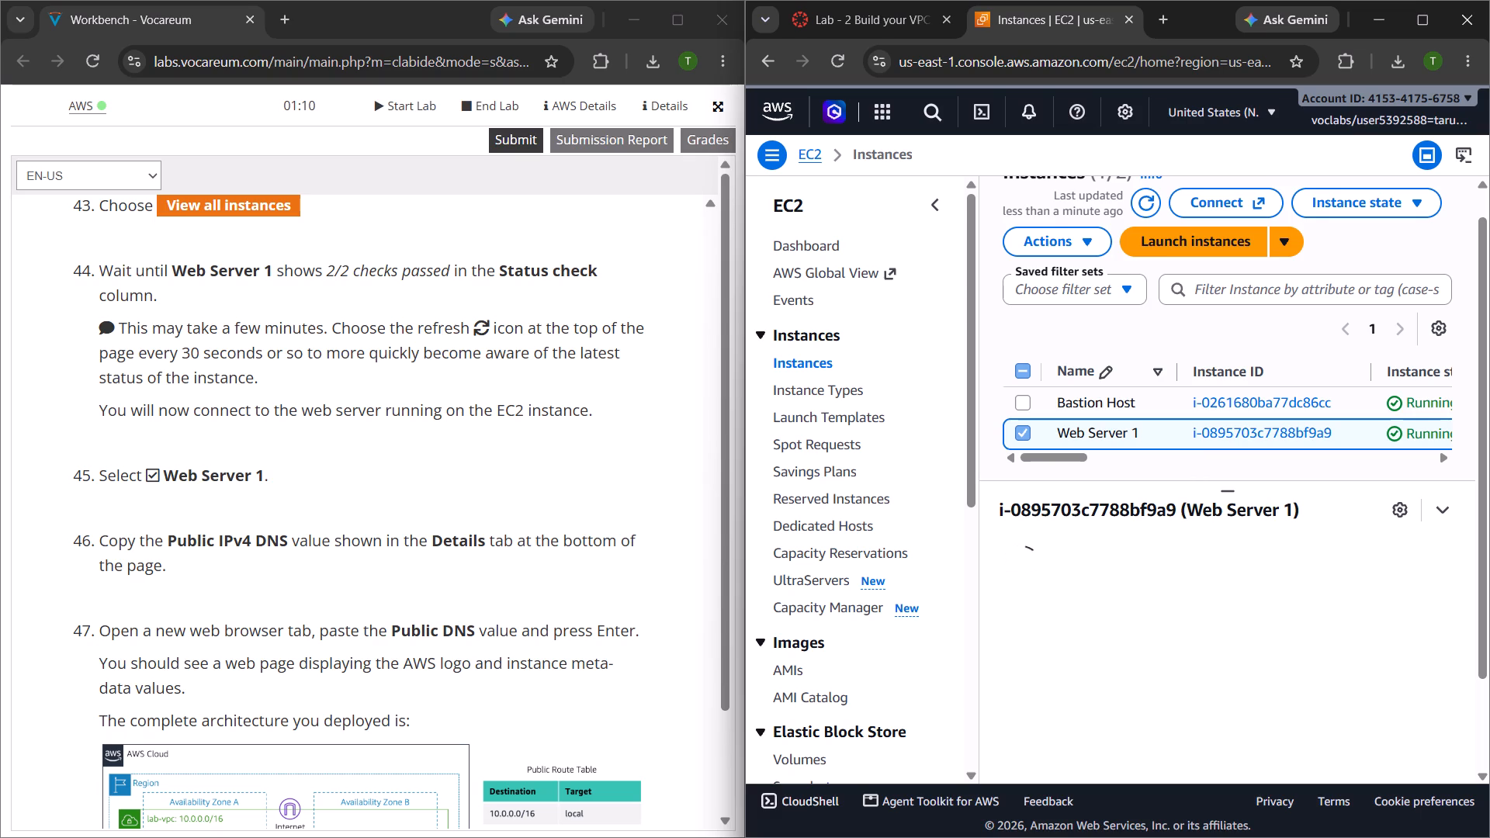
scroll(1247, 726, "down", 1)
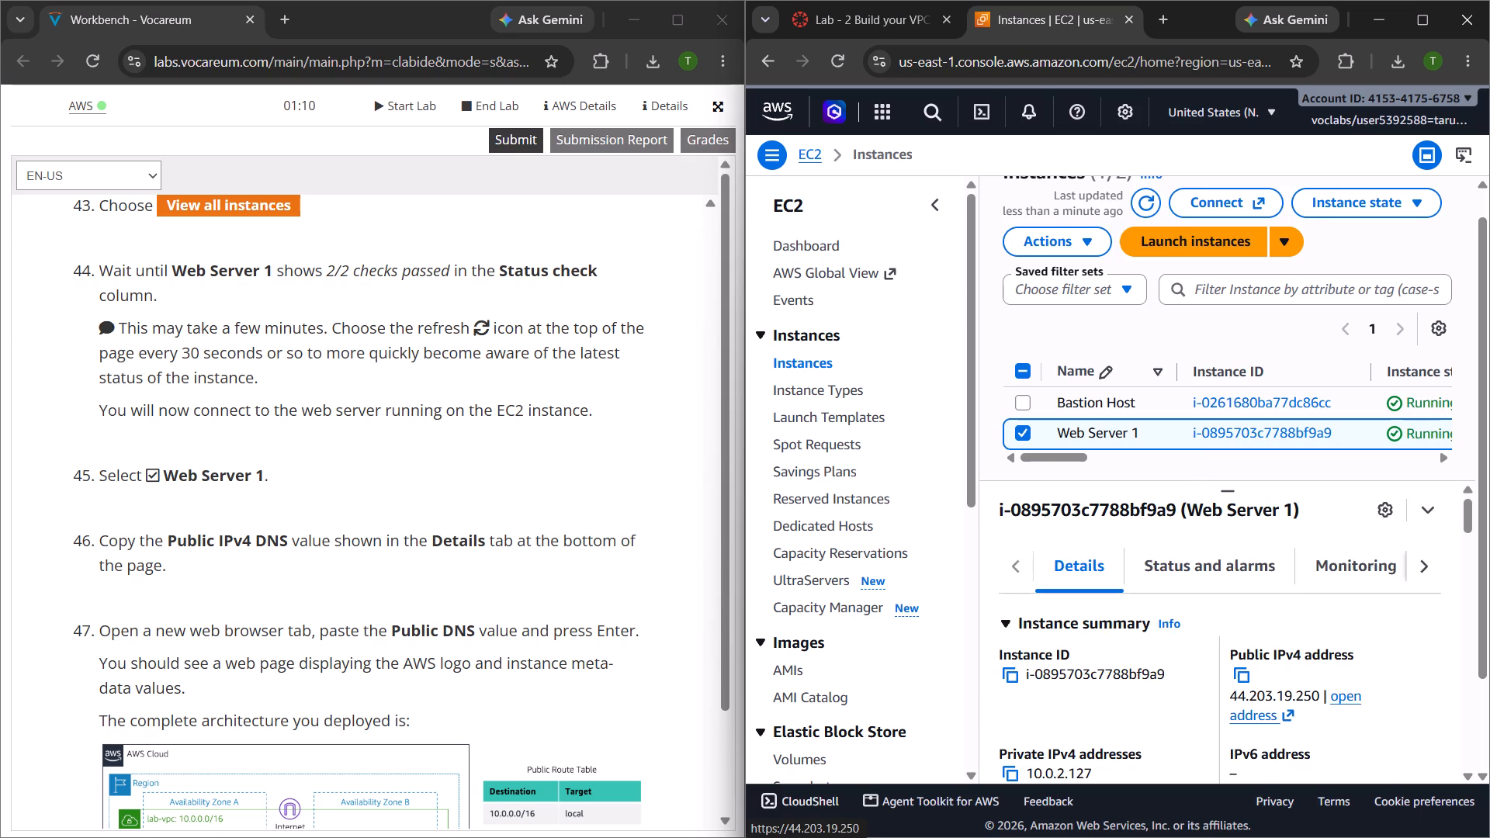
scroll(1247, 726, "down", 2)
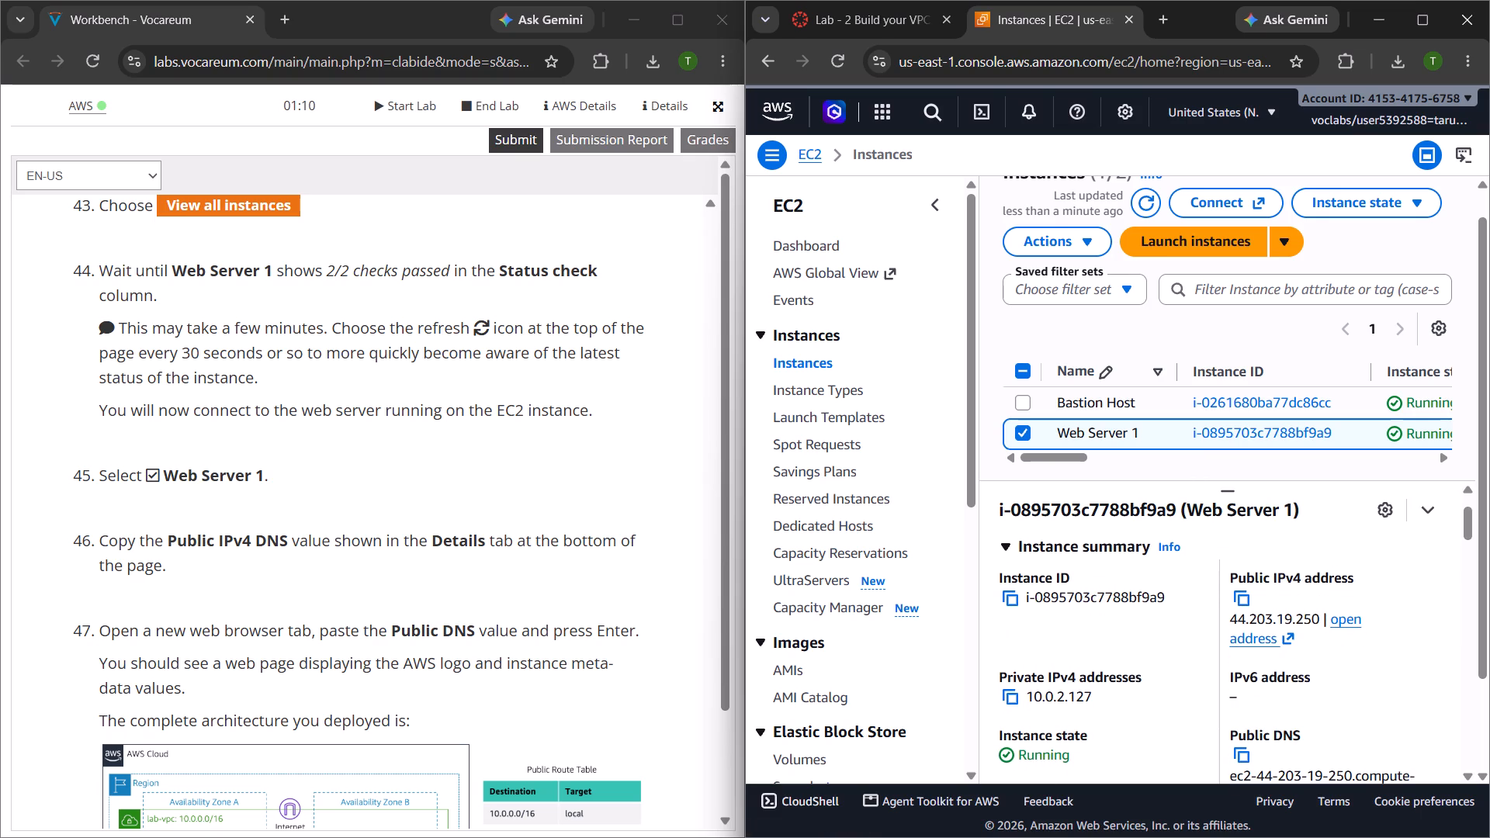
left_click(1241, 600)
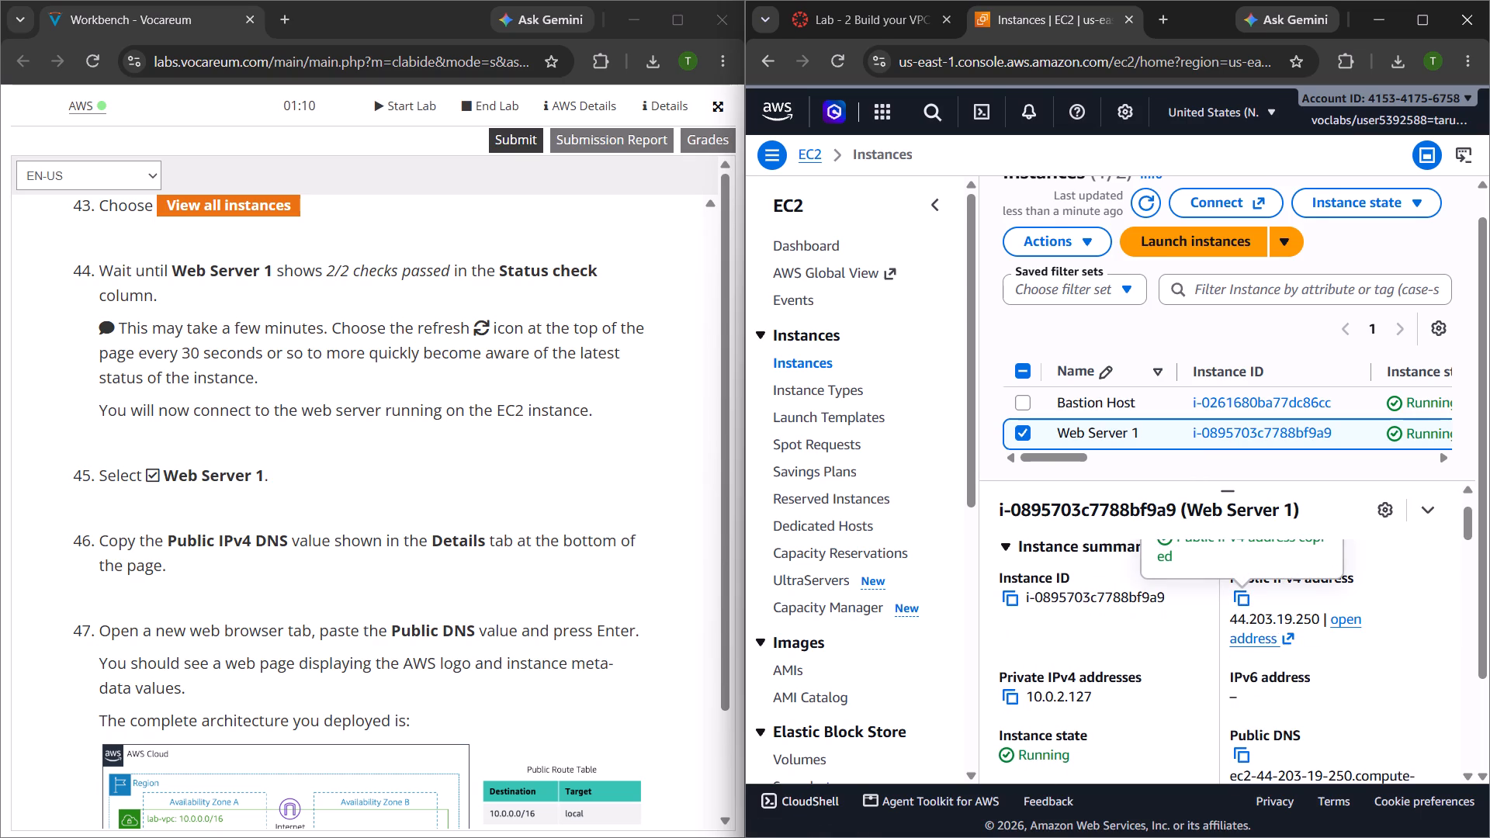
Open a new browser tab and enter the copied public IPv4 address in its address bar.
left_click(1161, 18)
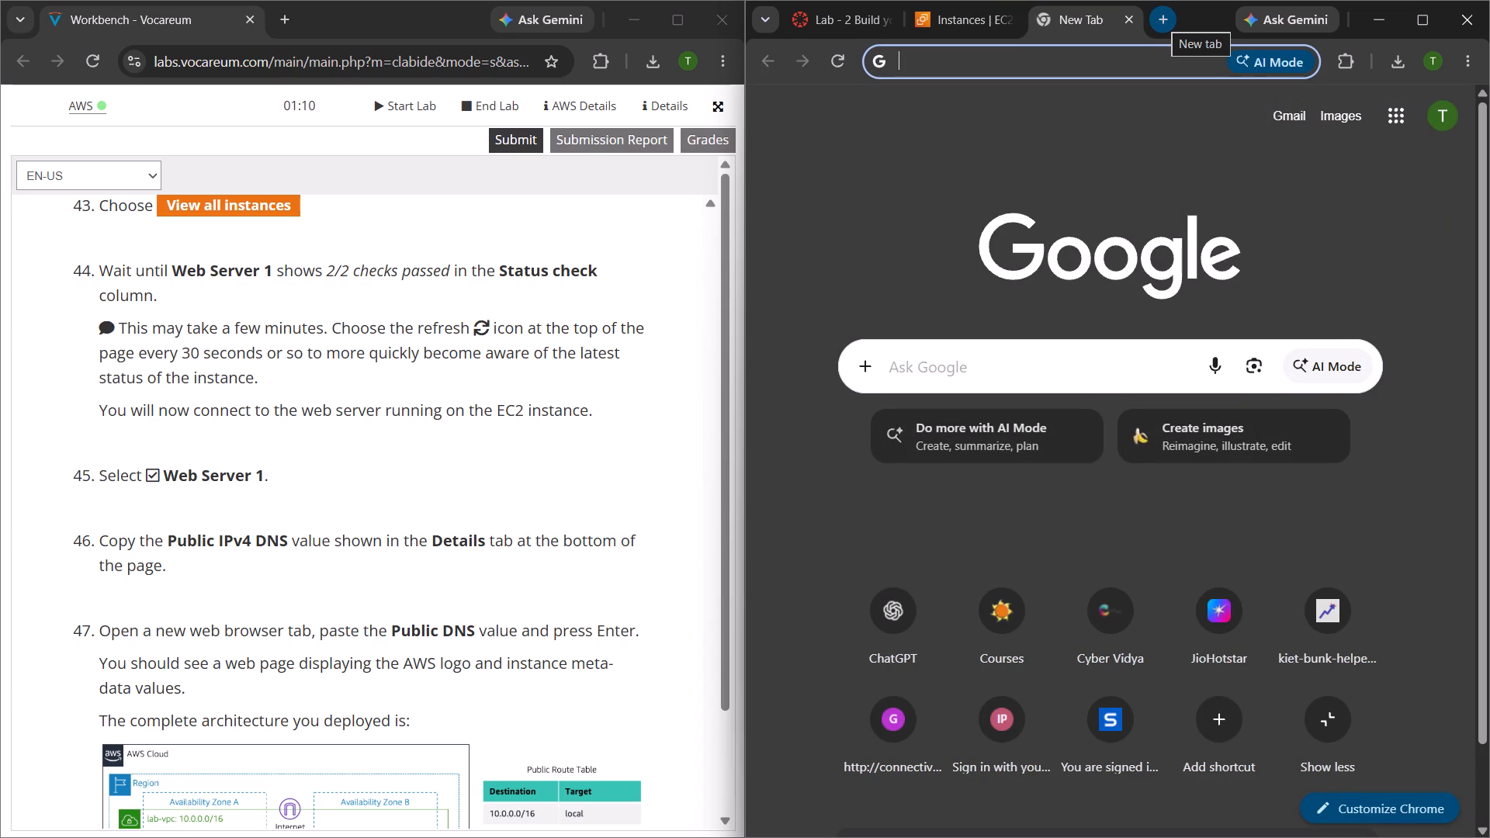
key("ctrl+v")
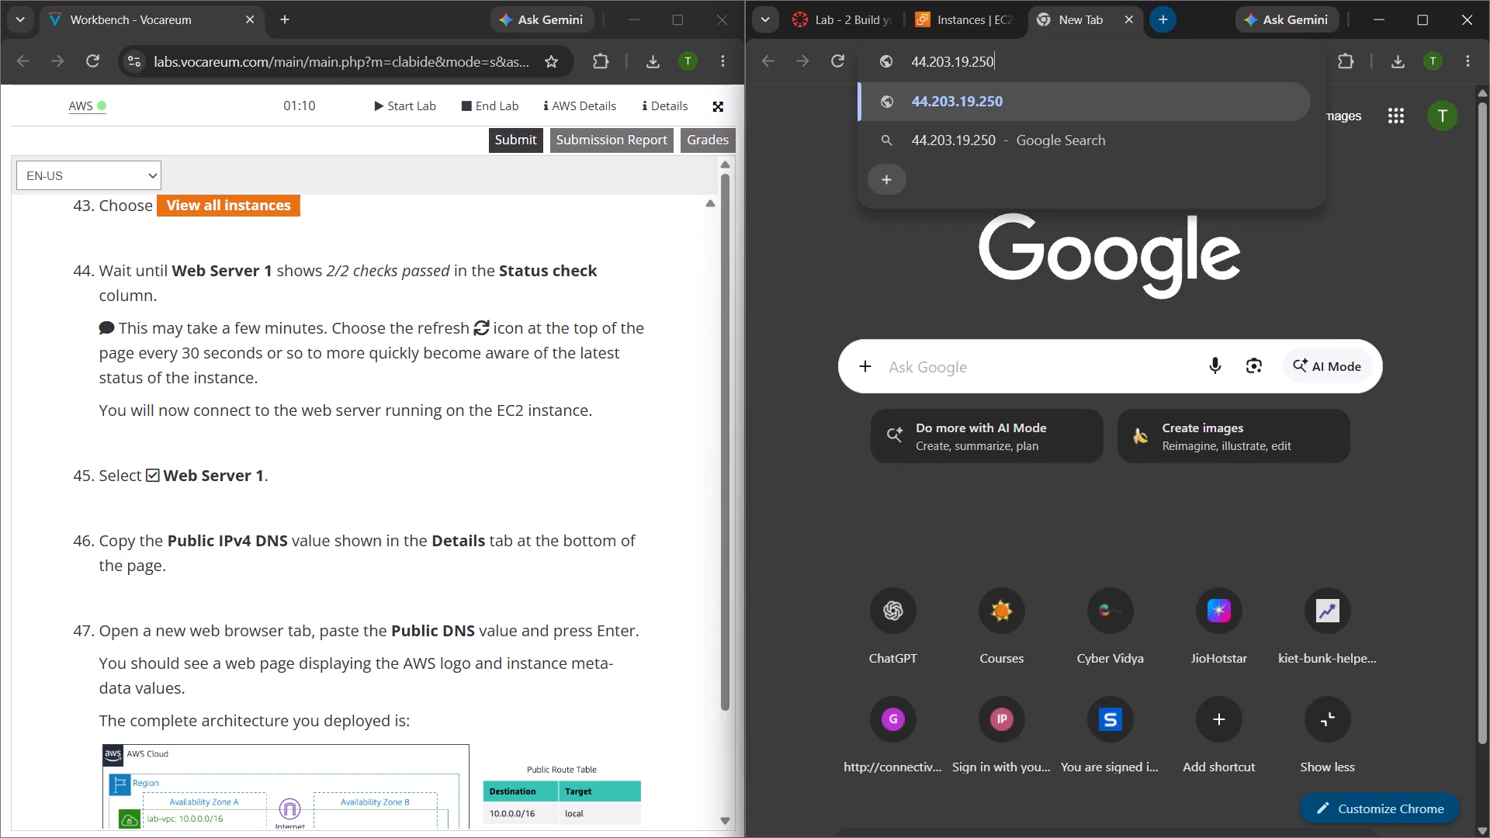
Return to the EC2 instances page and examine Web Server 1's details, including its public DNS and instance attributes.
left_click(947, 12)
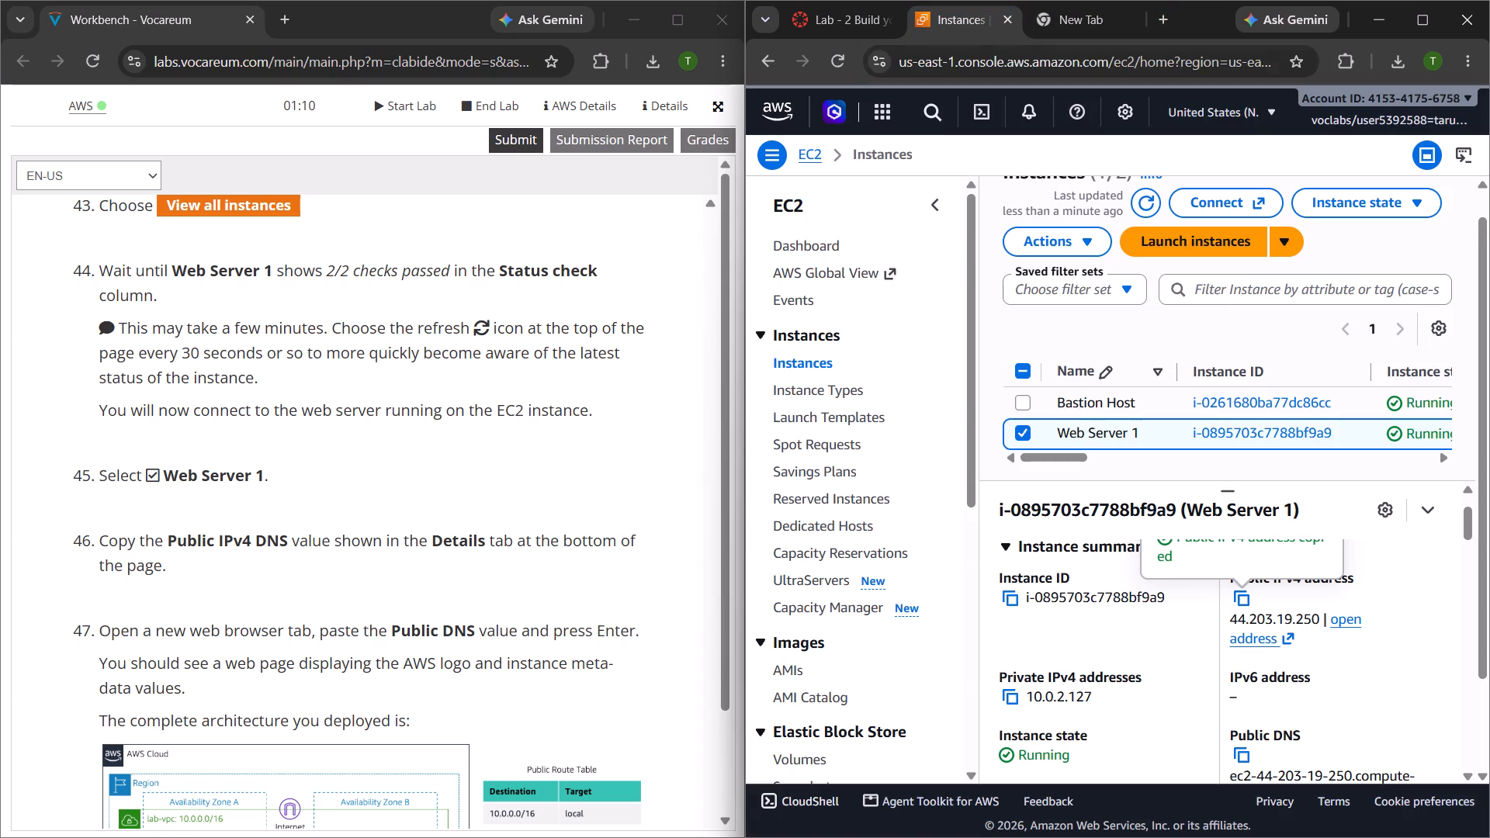
scroll(1246, 672, "down", 1)
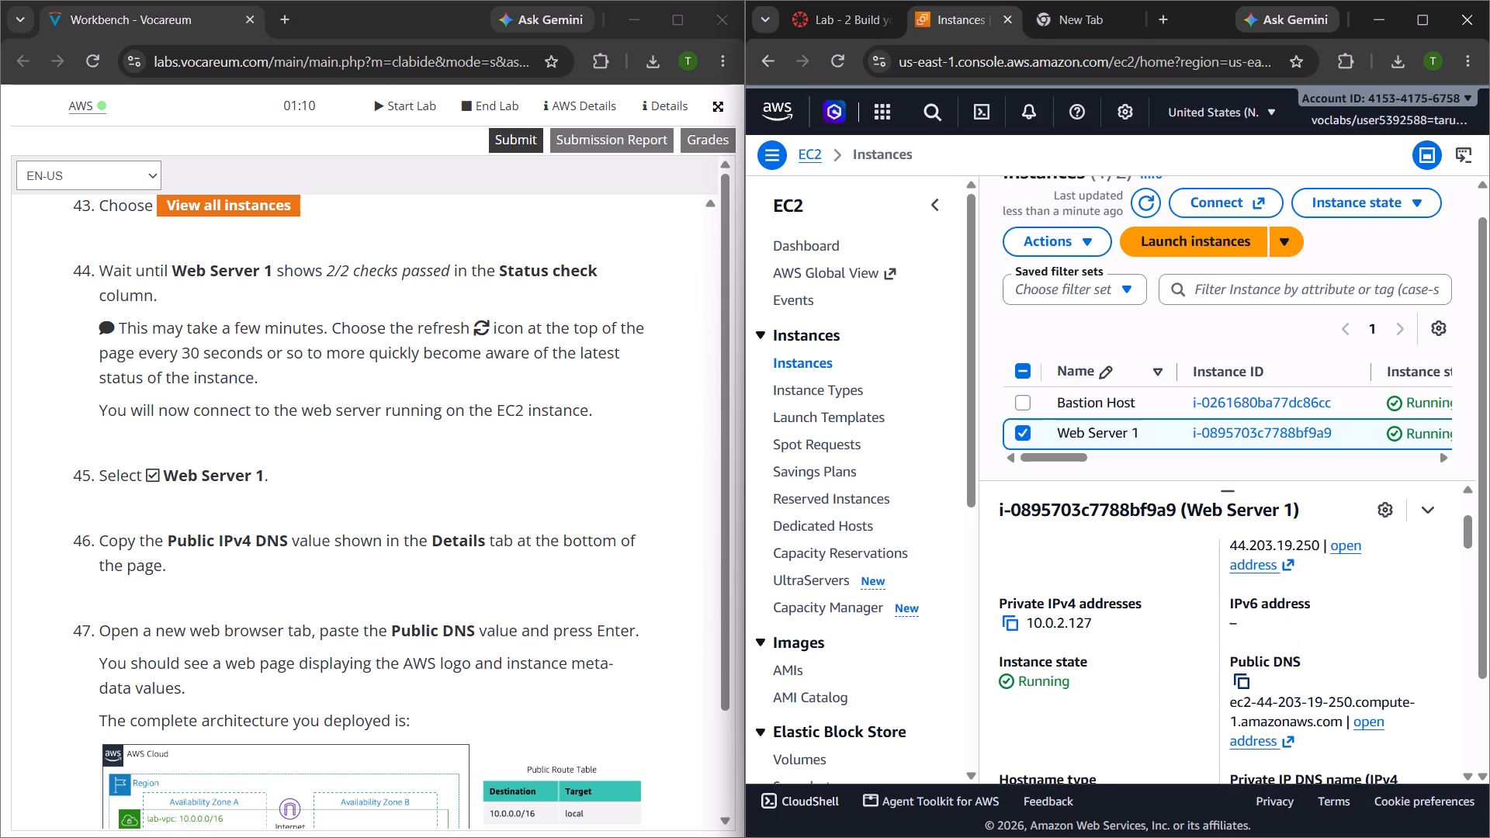
scroll(1246, 672, "down", 1)
scroll(1199, 639, "up", 1)
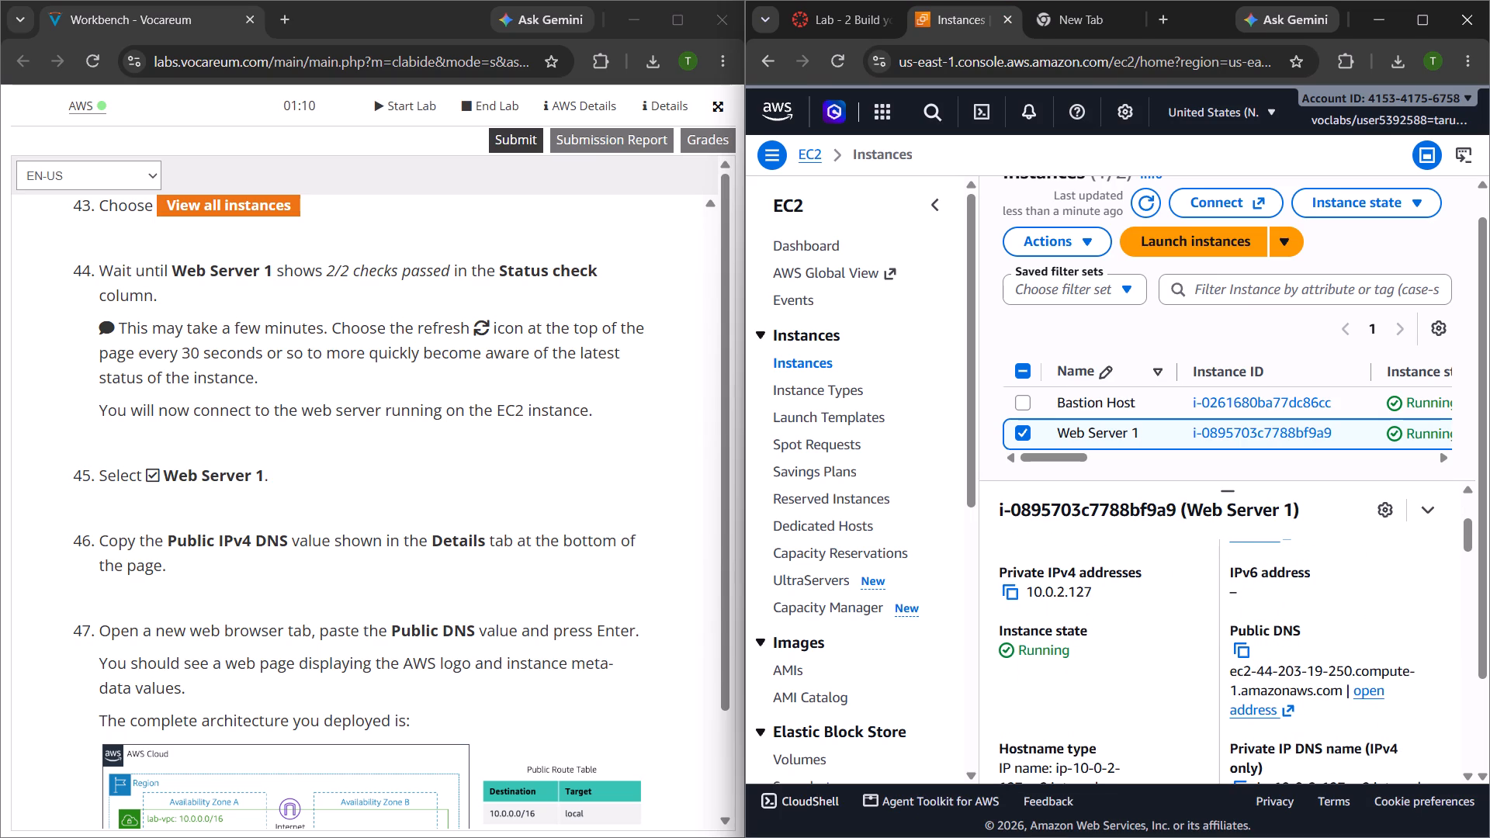
scroll(1199, 639, "up", 1)
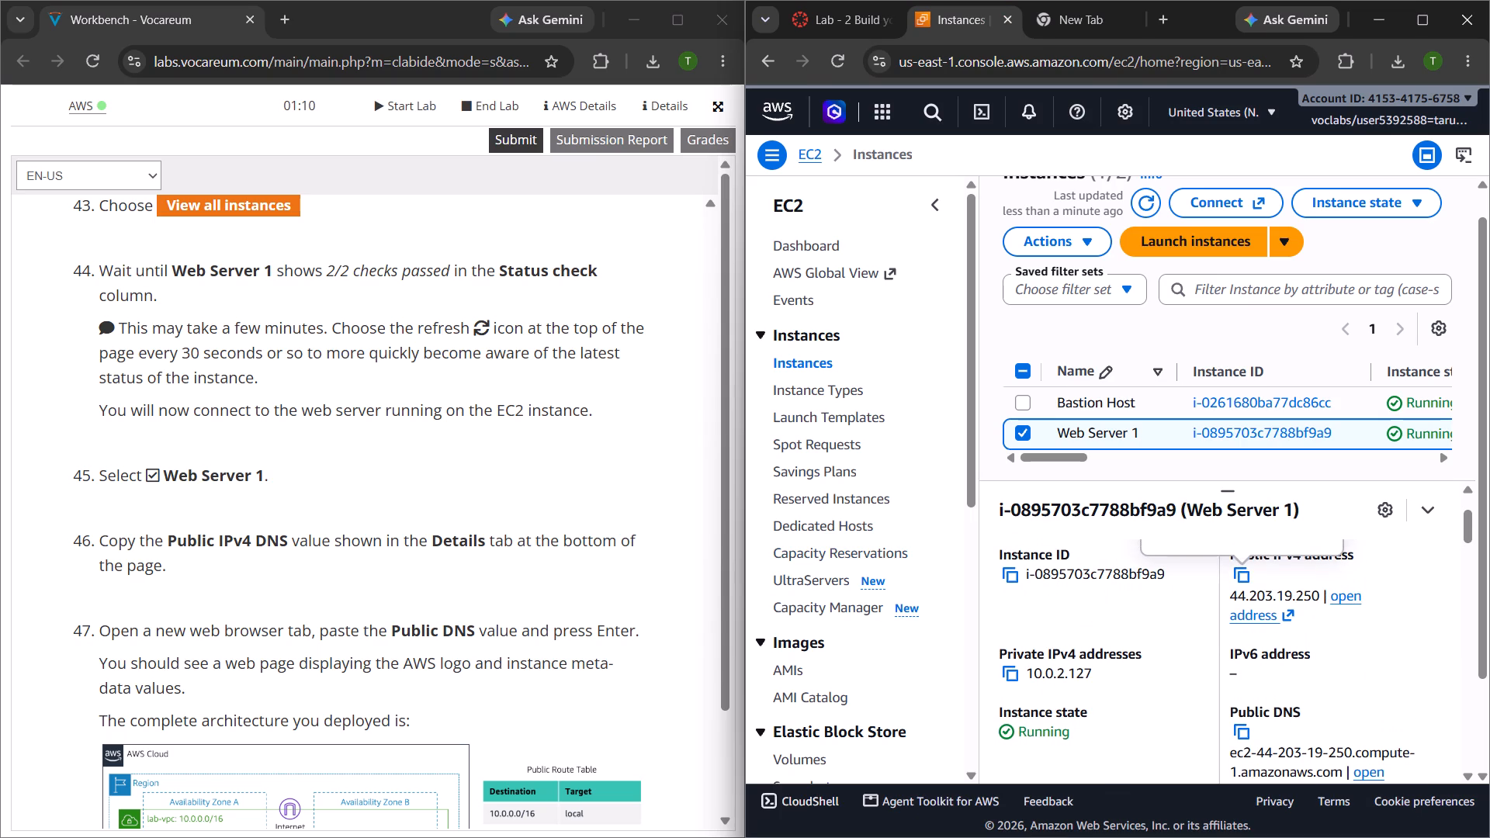
scroll(1235, 628, "up", 2)
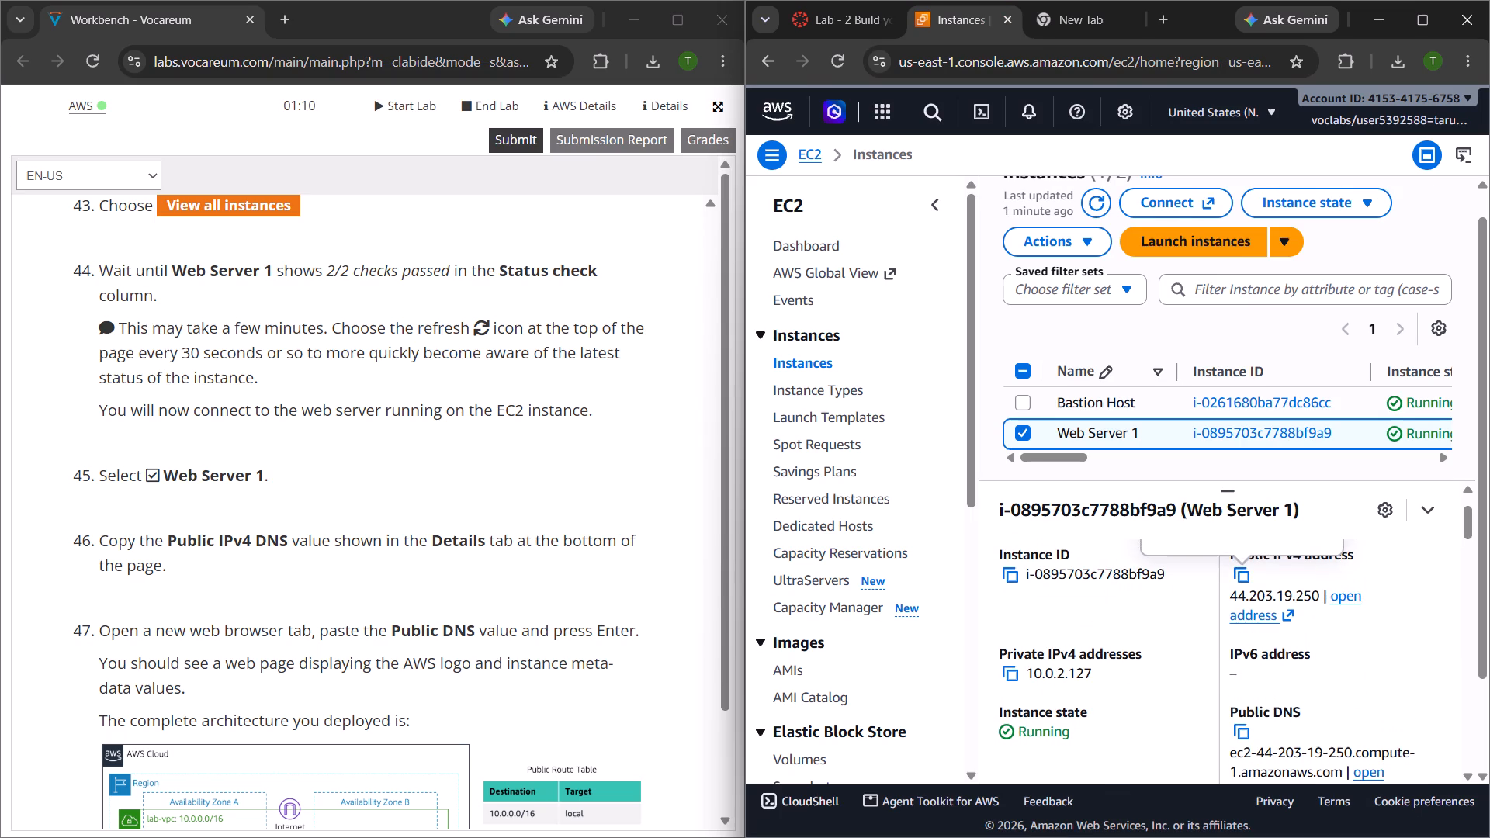
scroll(1235, 628, "up", 2)
scroll(1145, 668, "down", 1)
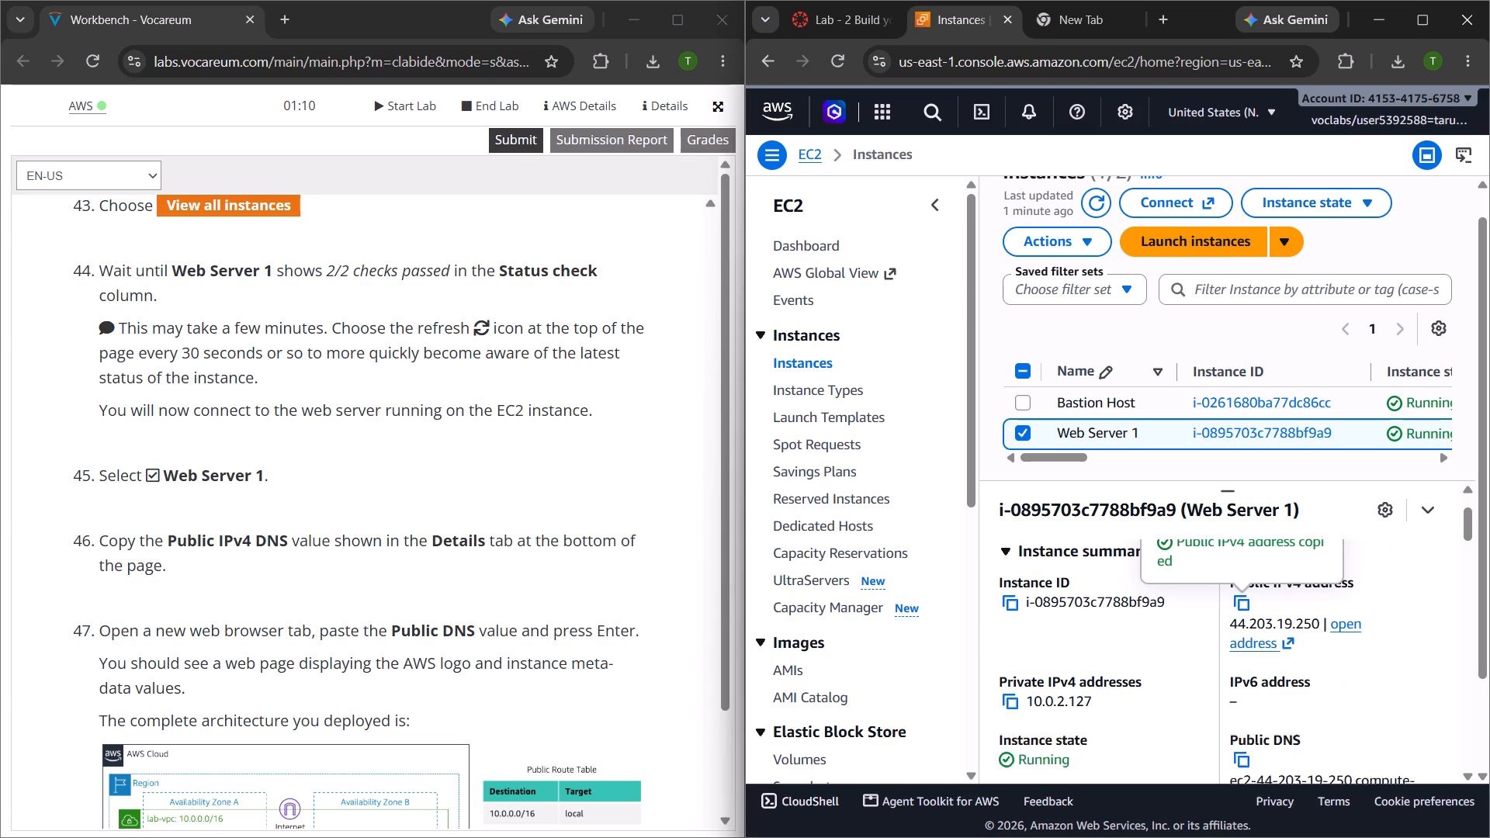
scroll(1145, 668, "down", 4)
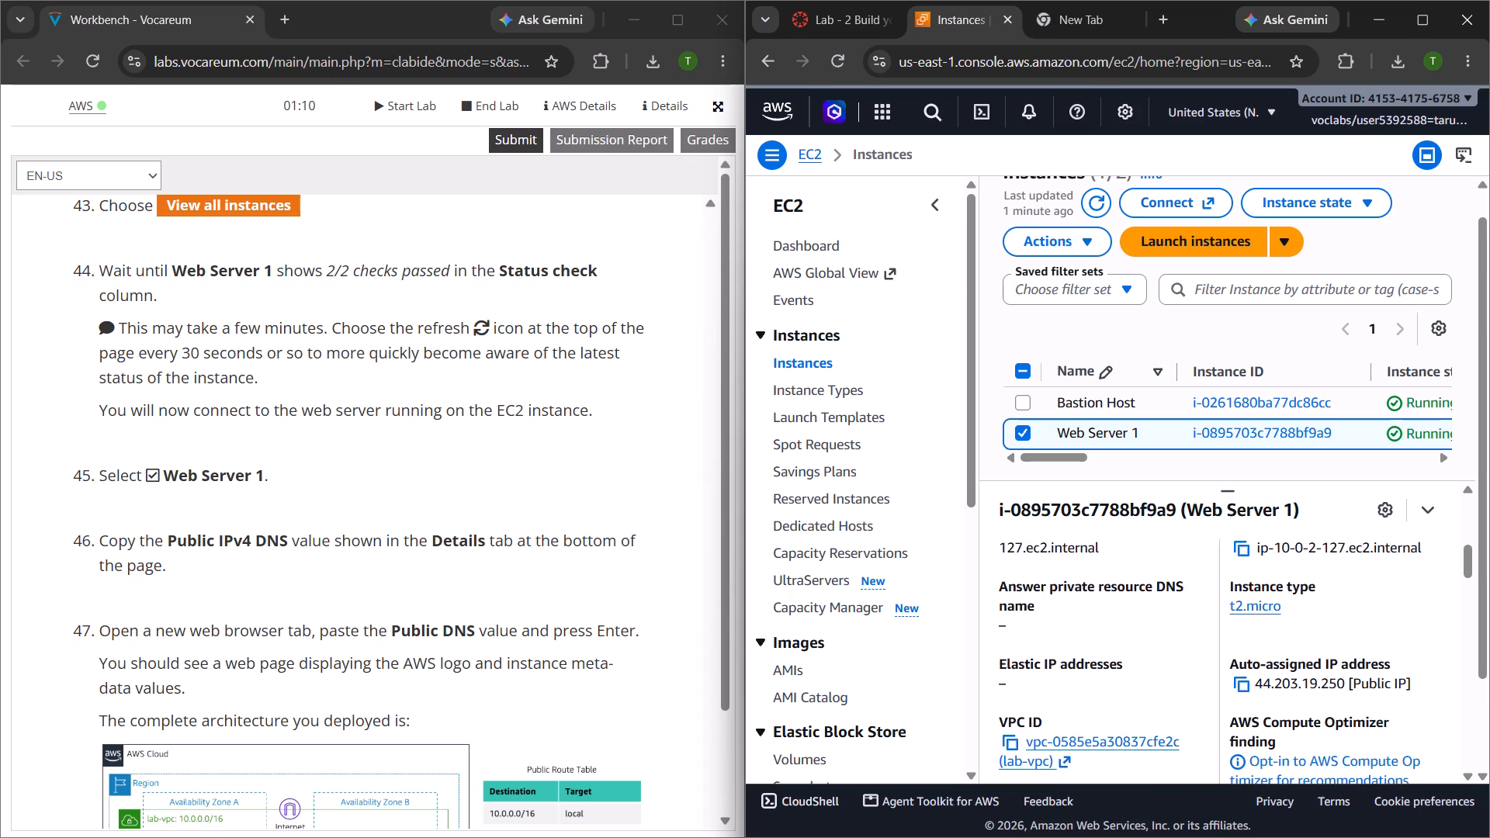
scroll(1145, 668, "down", 12)
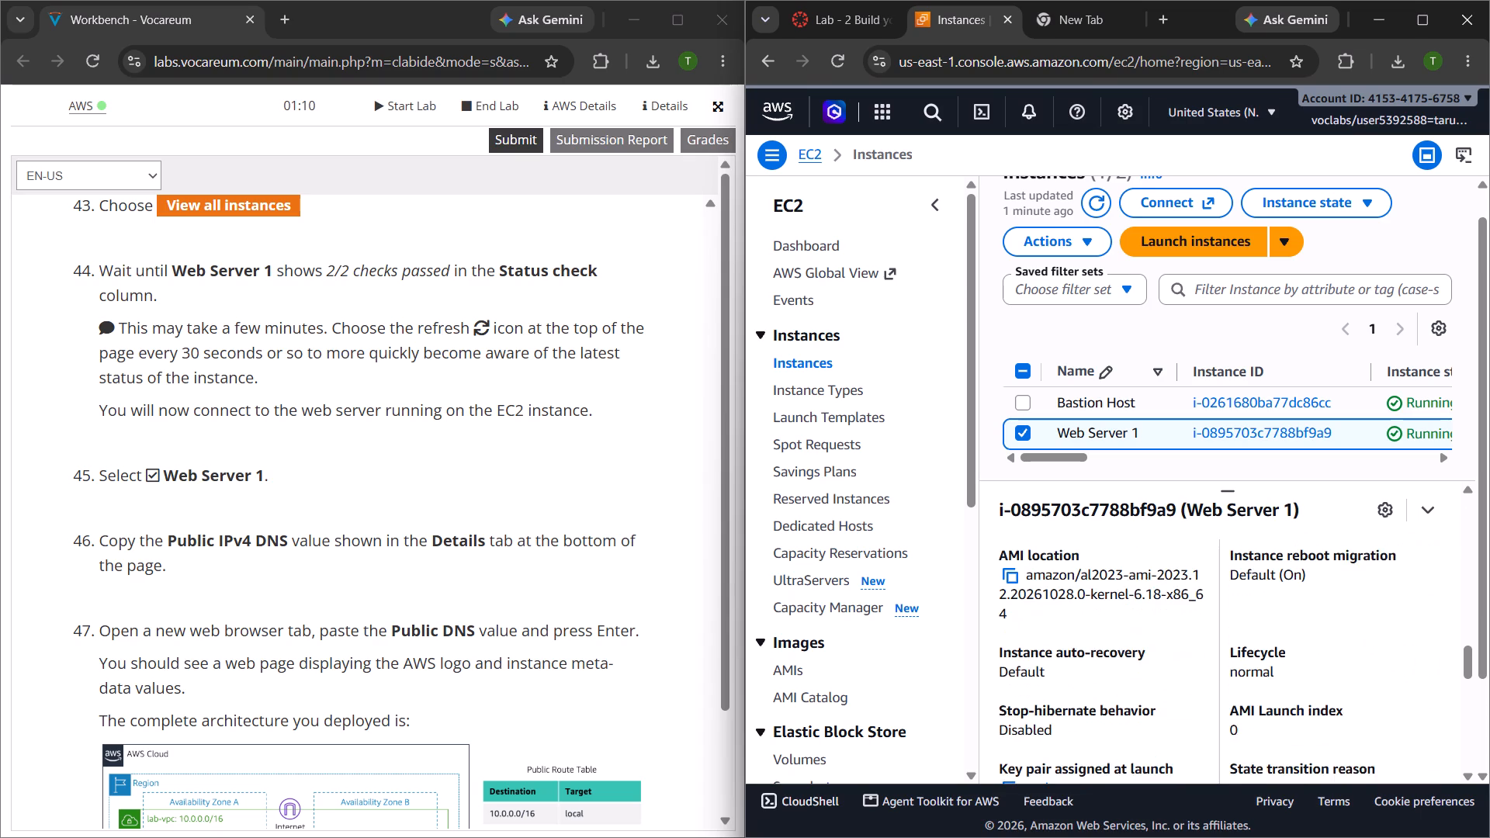
scroll(1145, 668, "down", 5)
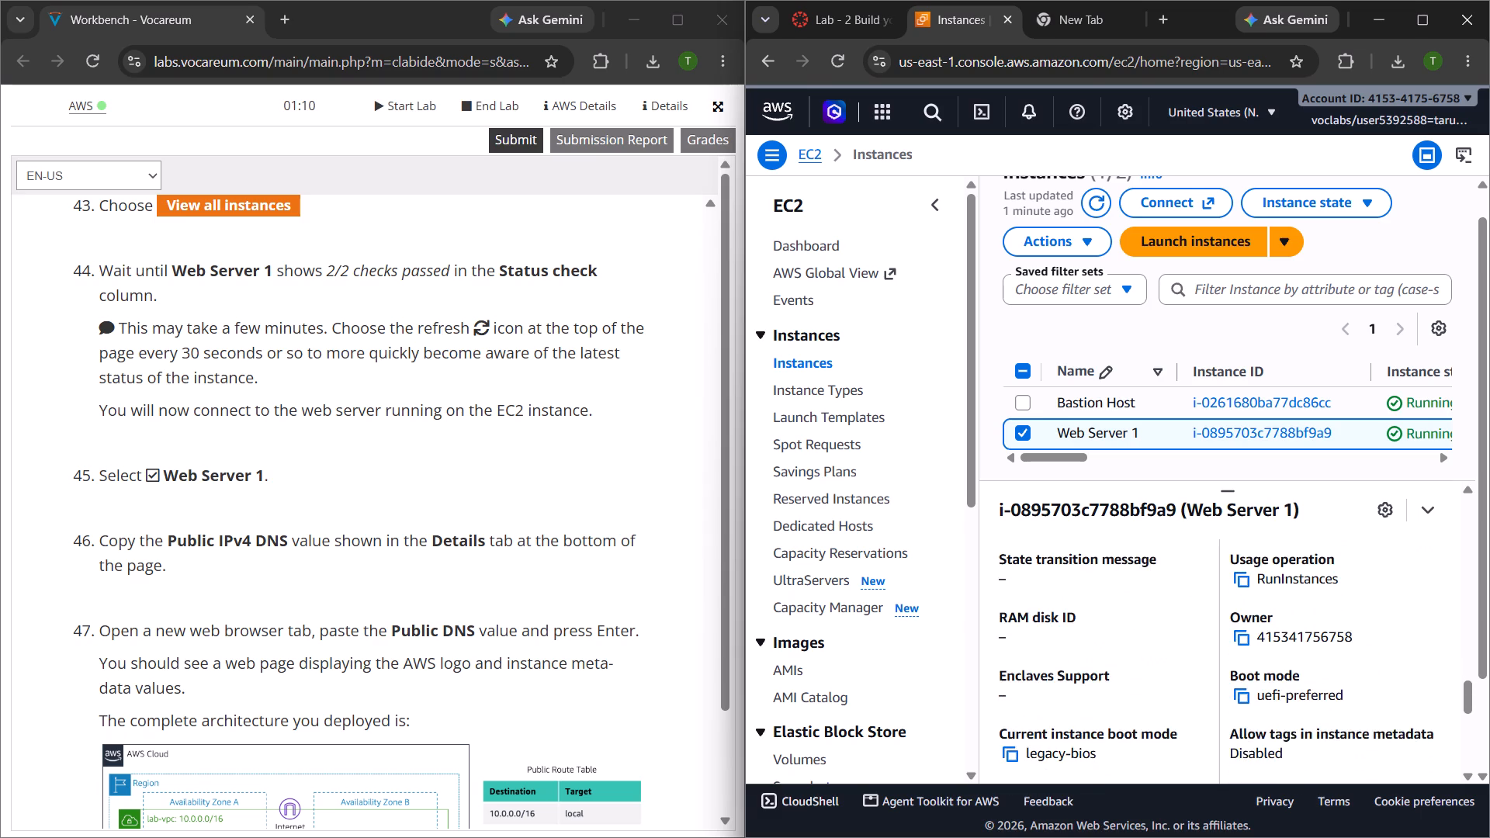
scroll(1145, 668, "down", 6)
scroll(1145, 668, "up", 7)
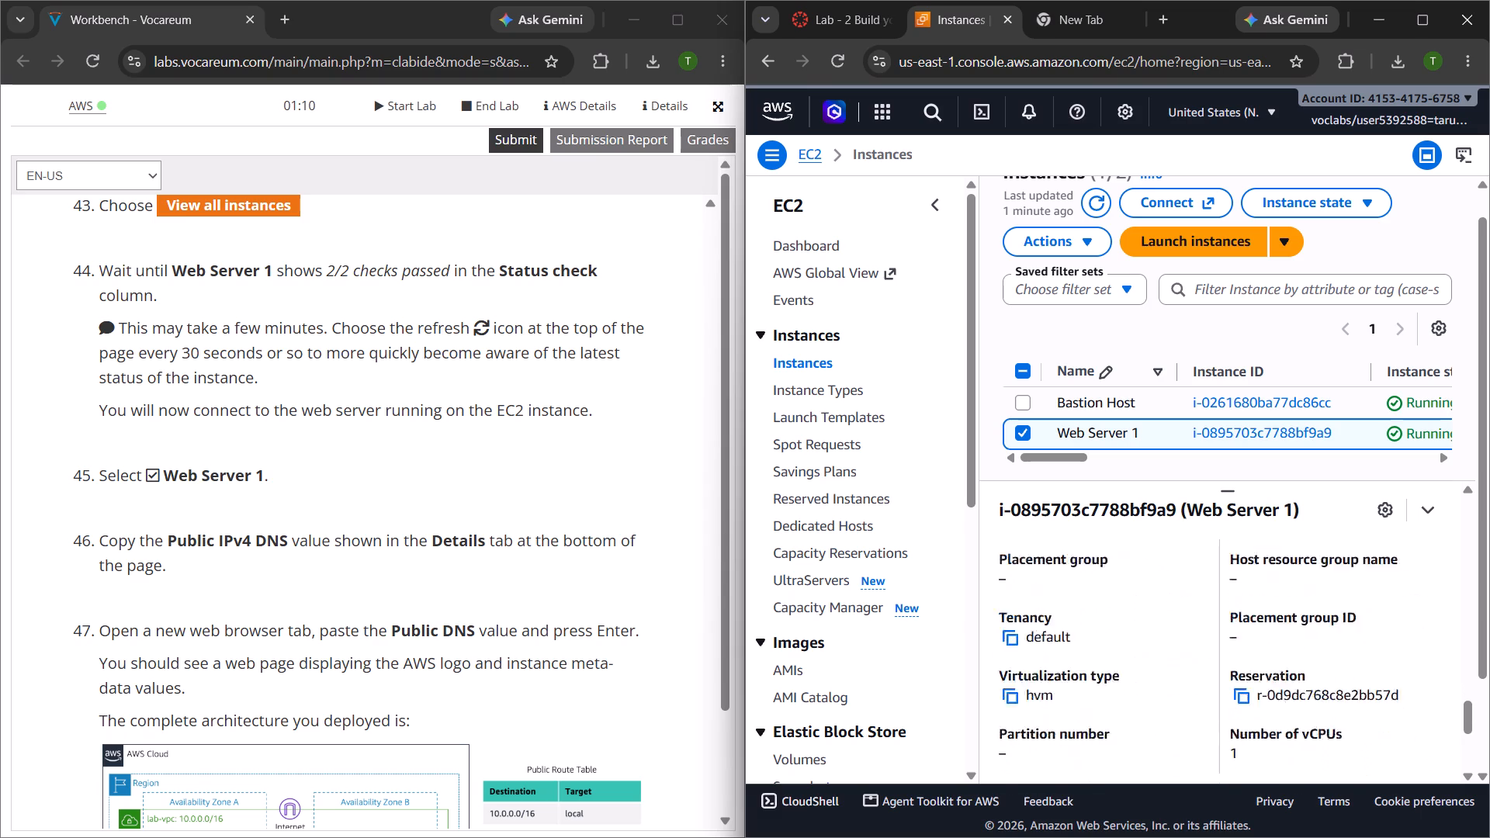
scroll(1145, 668, "up", 2)
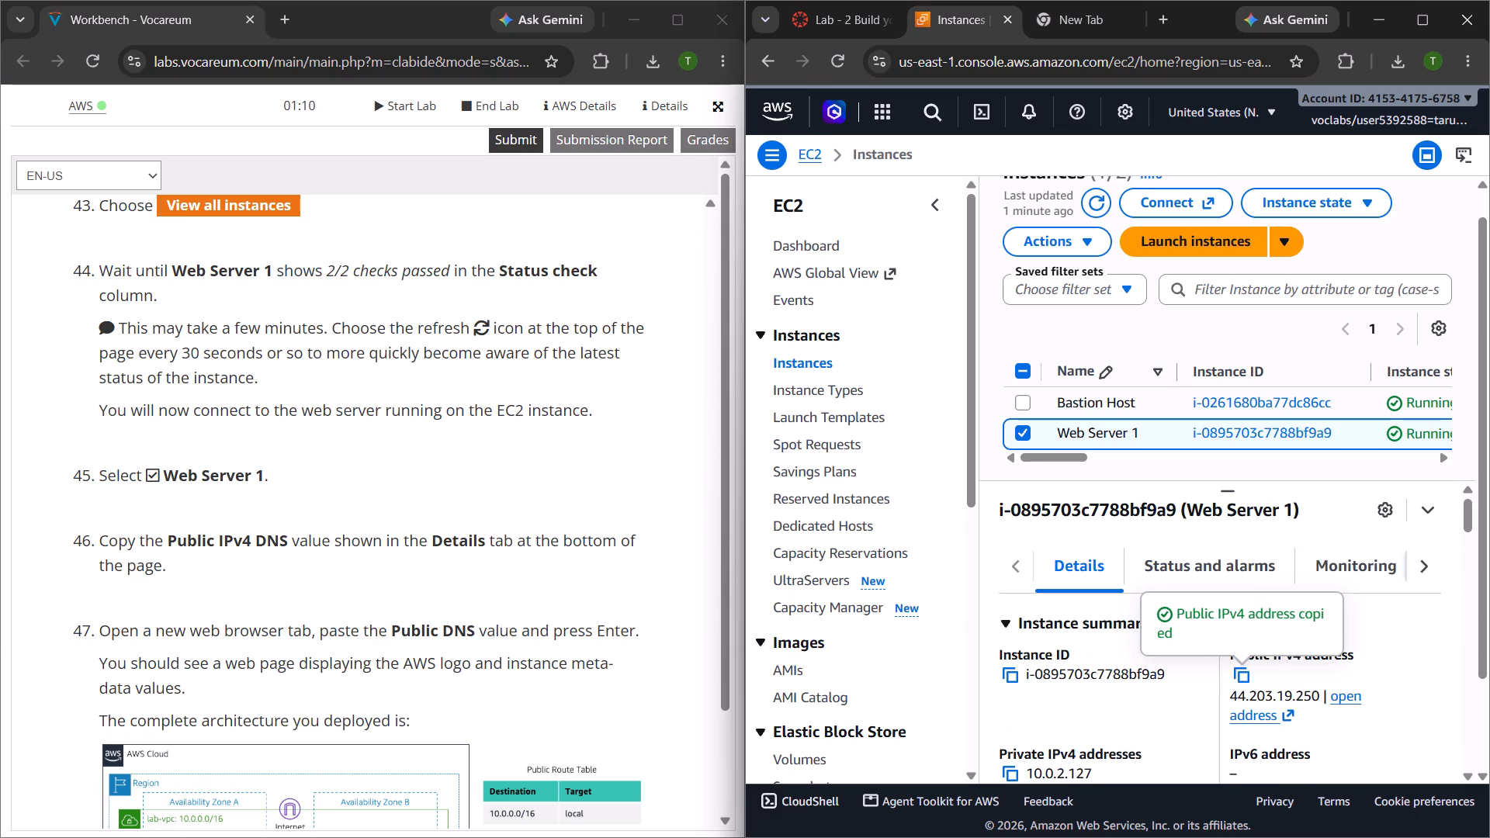
left_click(1163, 690)
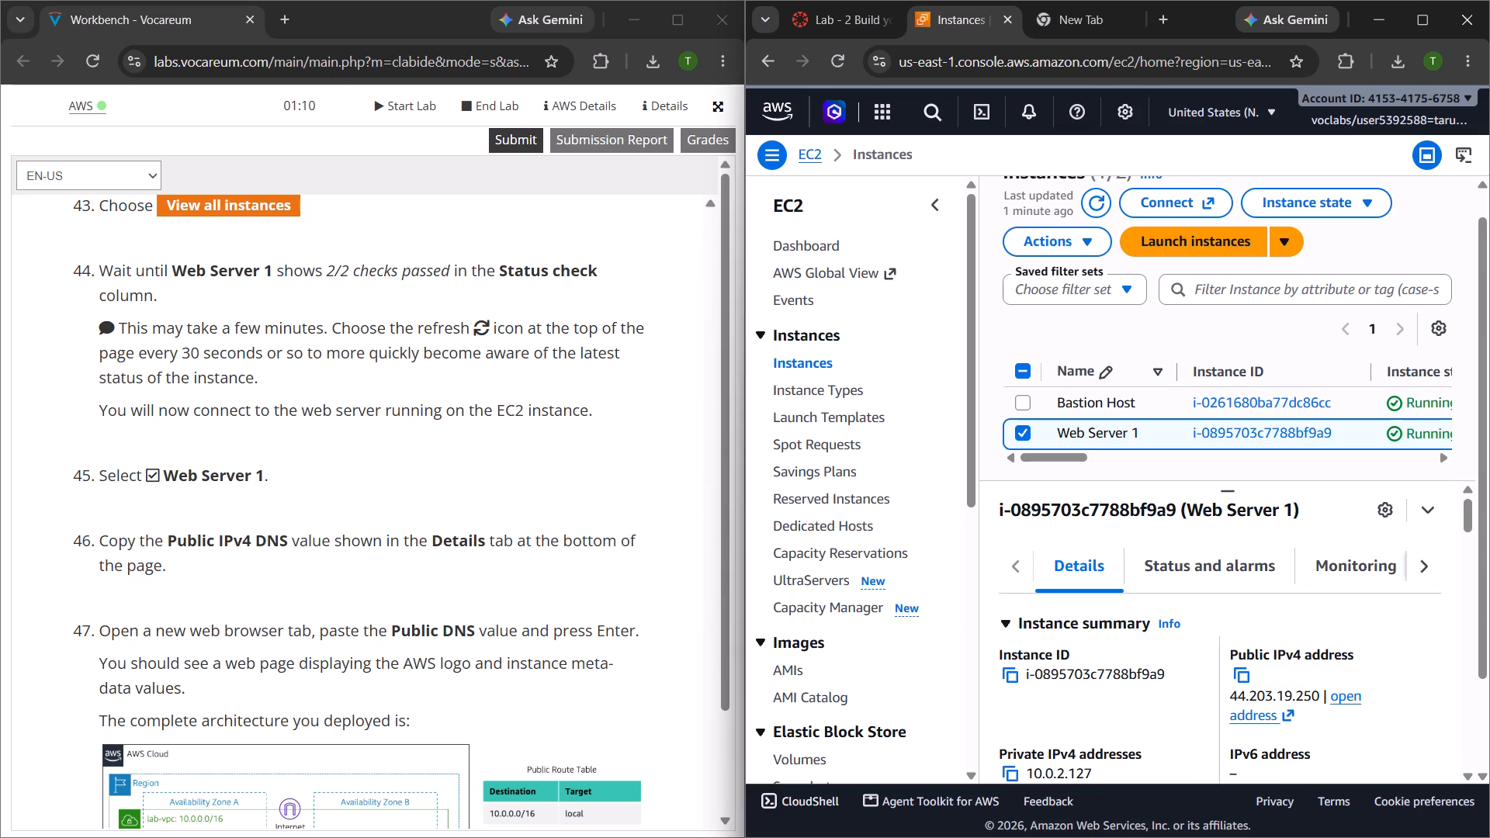
Load Web Server 1's public address 44.203.19.250 in the new tab and check its full URL in the address bar.
left_click(1086, 2)
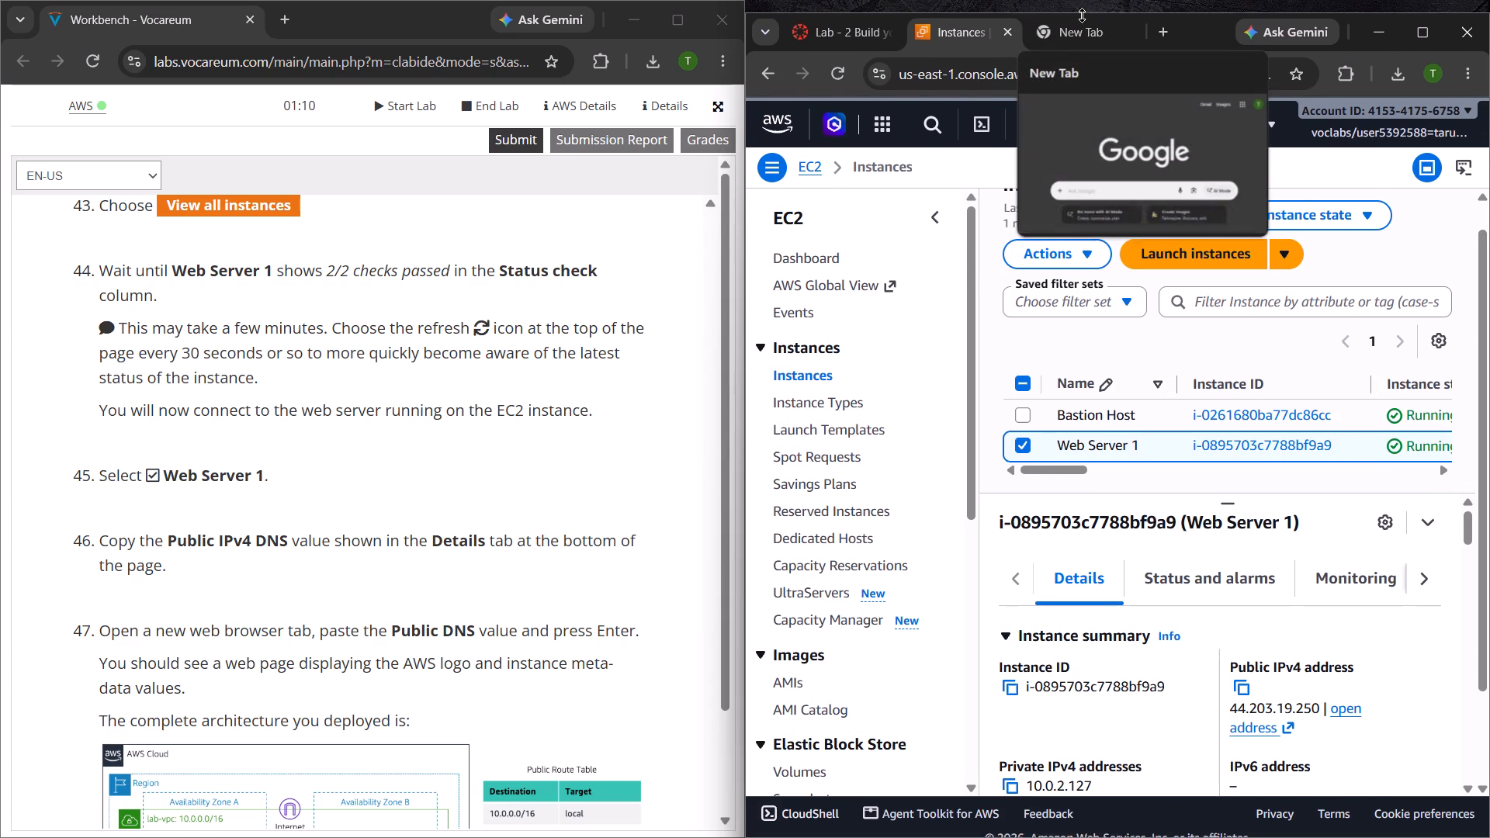
left_click(1081, 25)
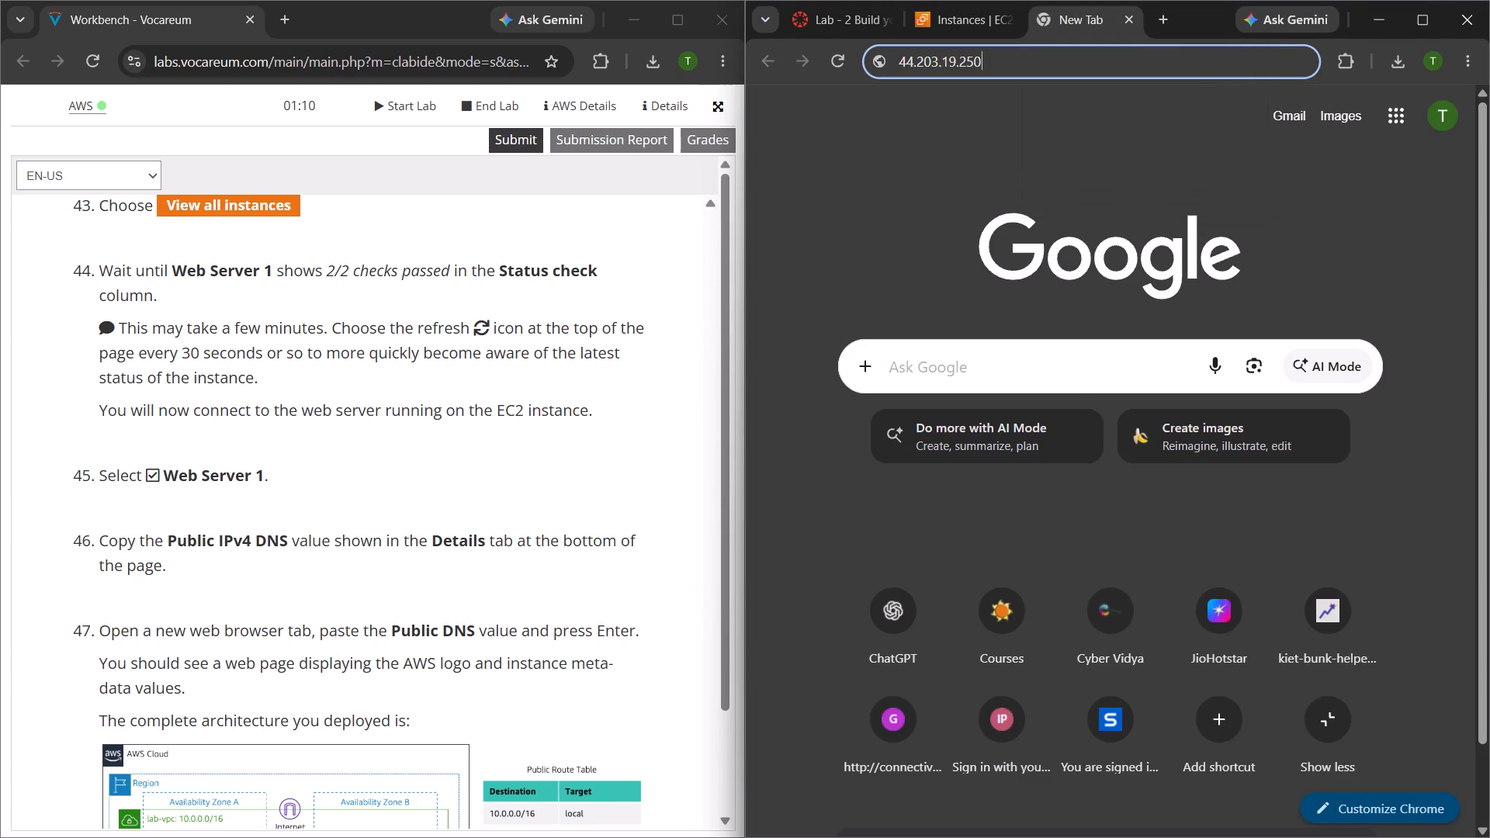
key("Return")
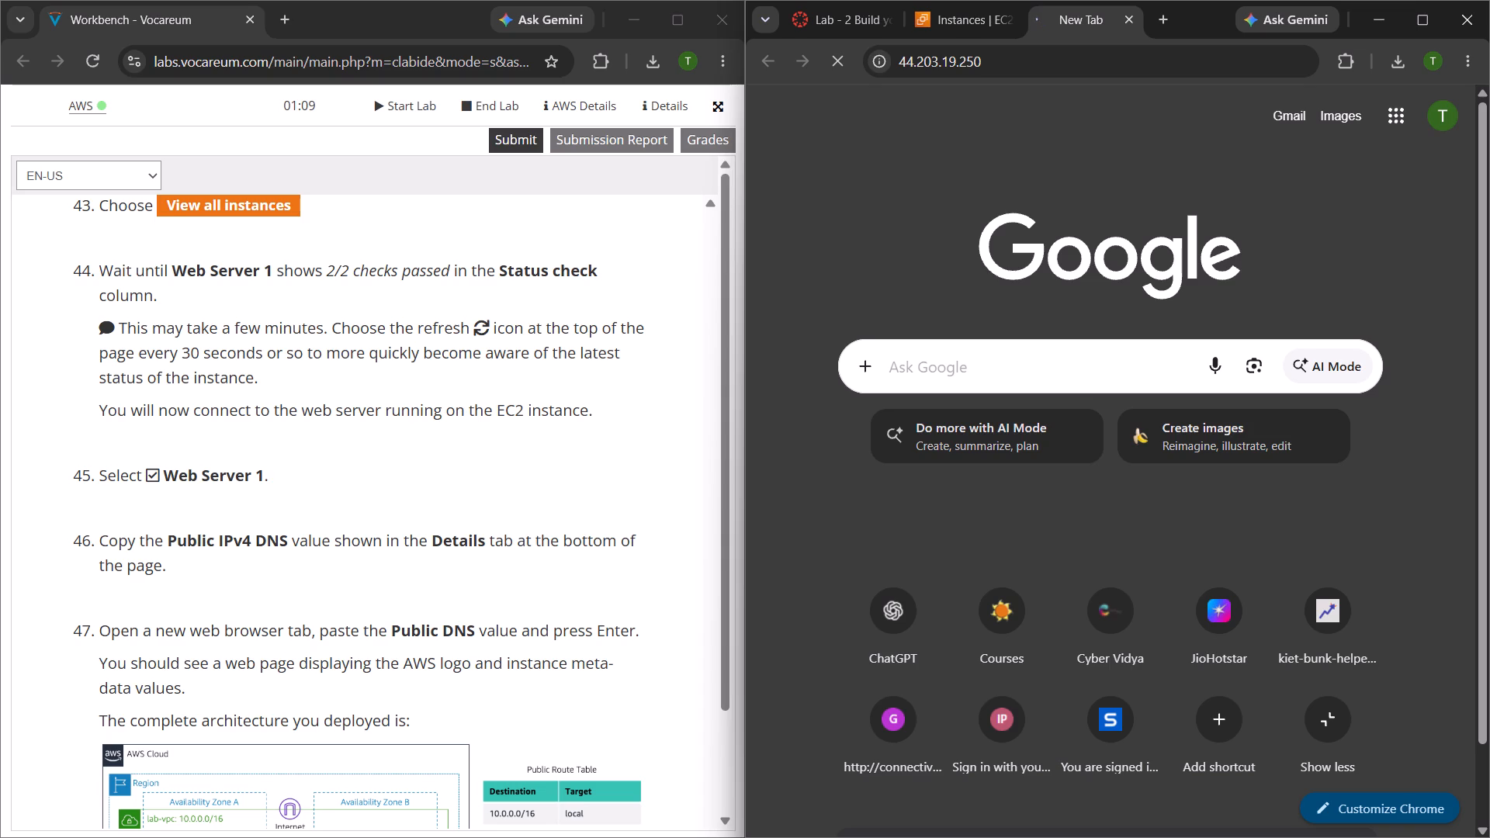
scroll(518, 525, "down", 3)
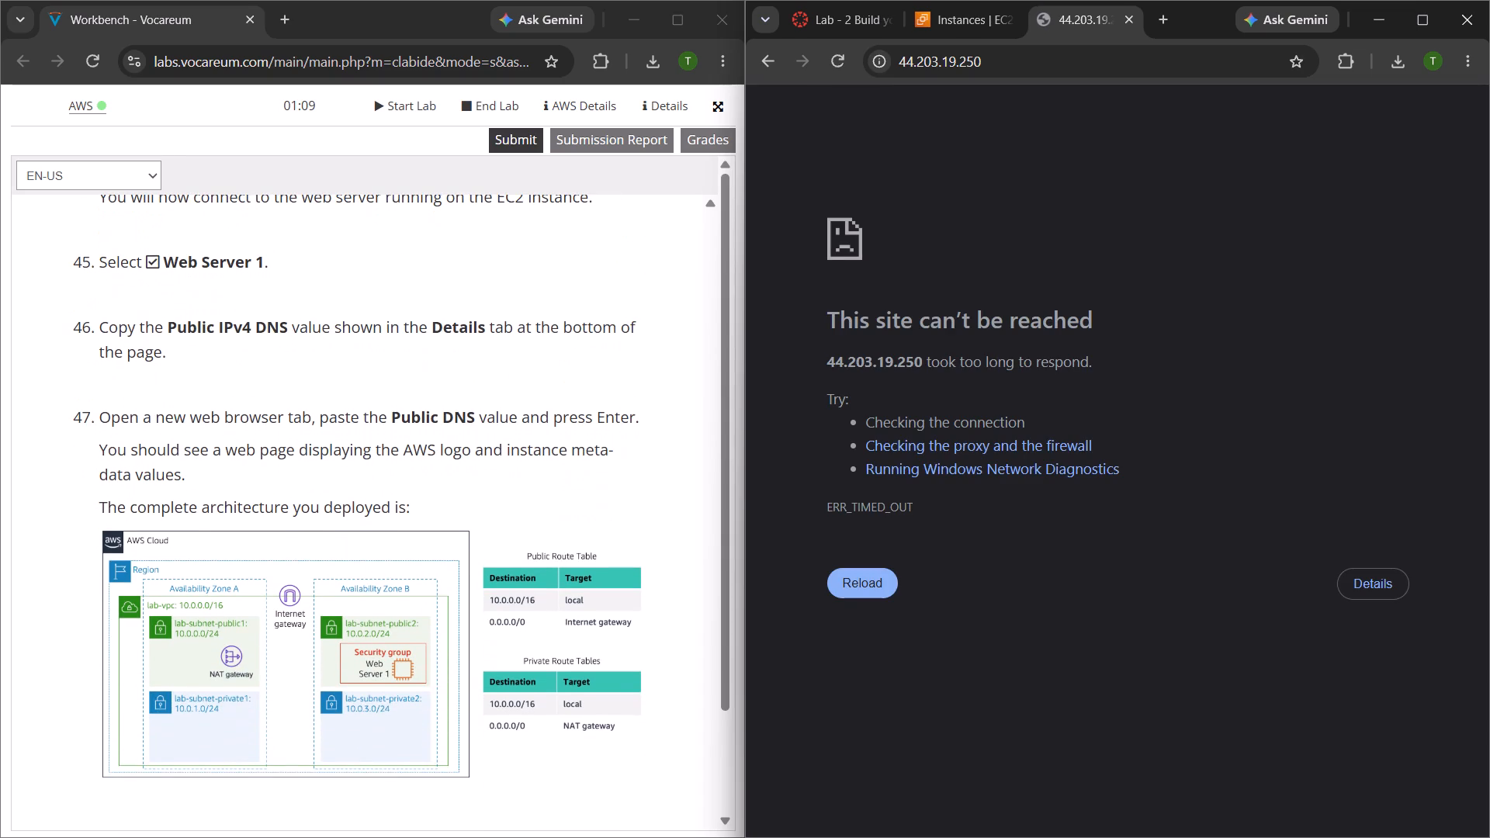
left_click(1003, 59)
left_click(1003, 64)
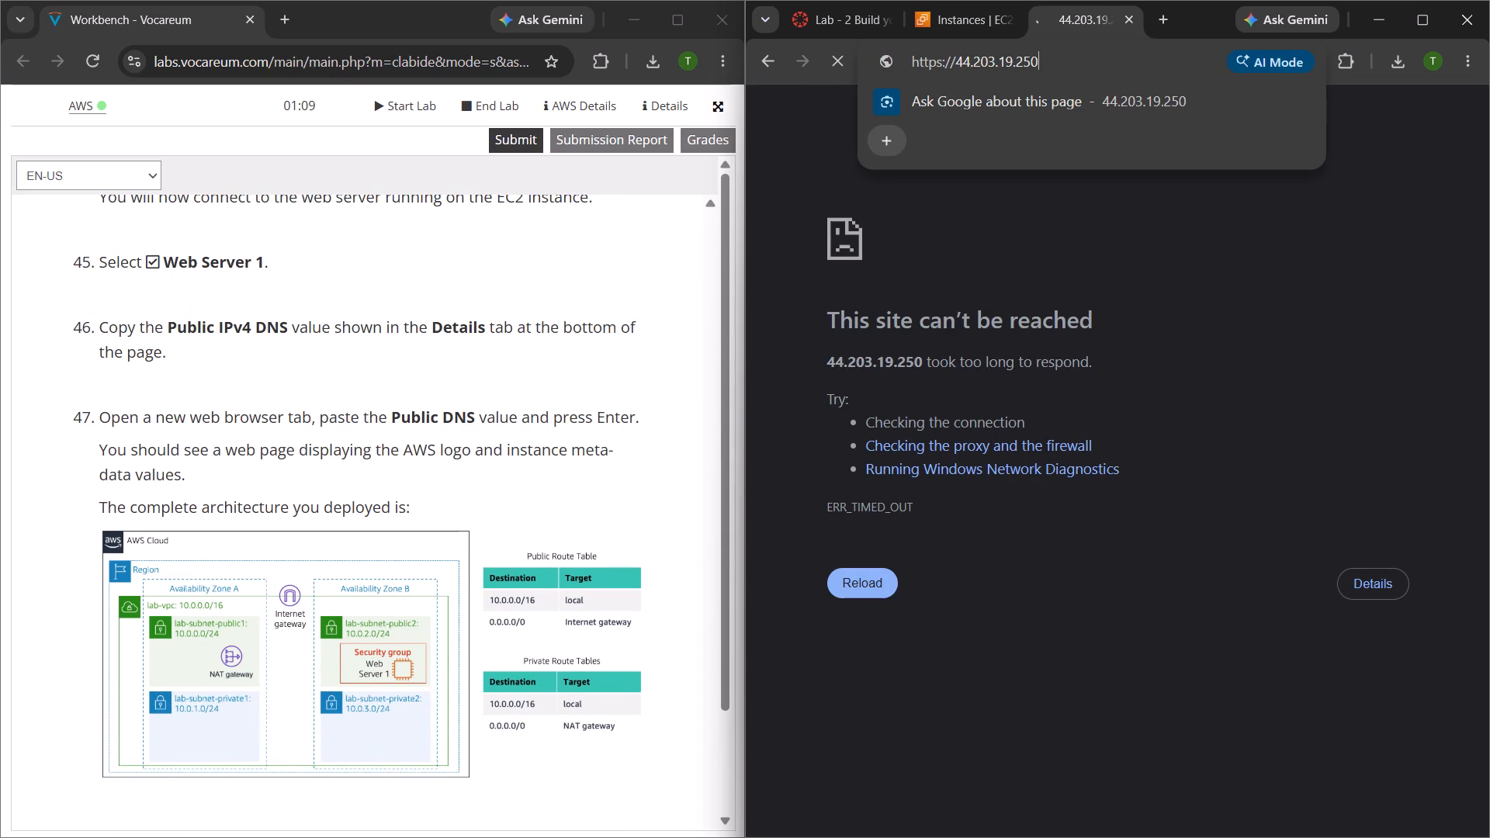
Read the remaining lab instructions and submit the lab work for grading, confirming the submission.
scroll(522, 479, "down", 8)
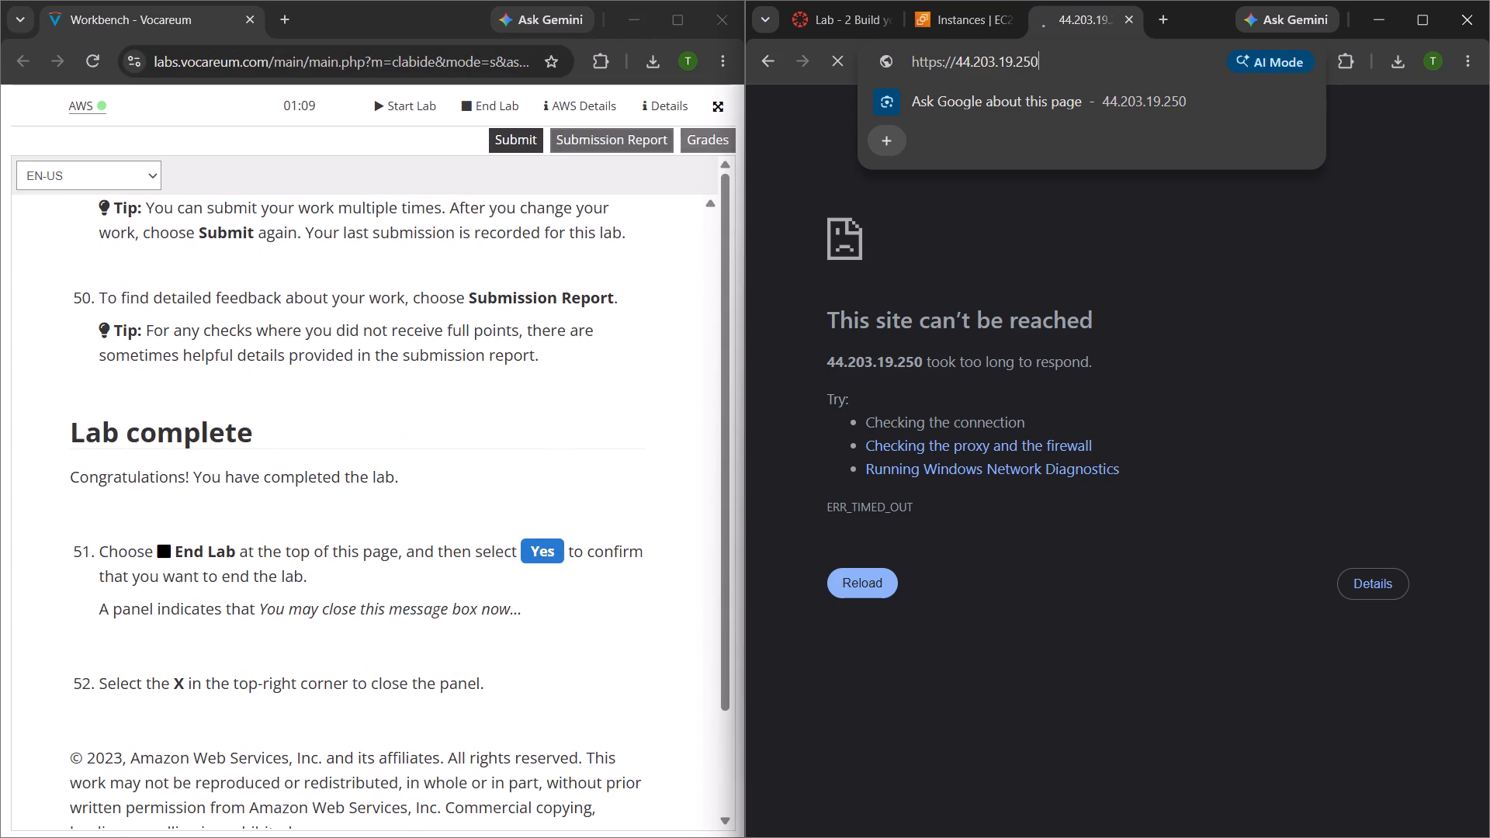
left_click(513, 135)
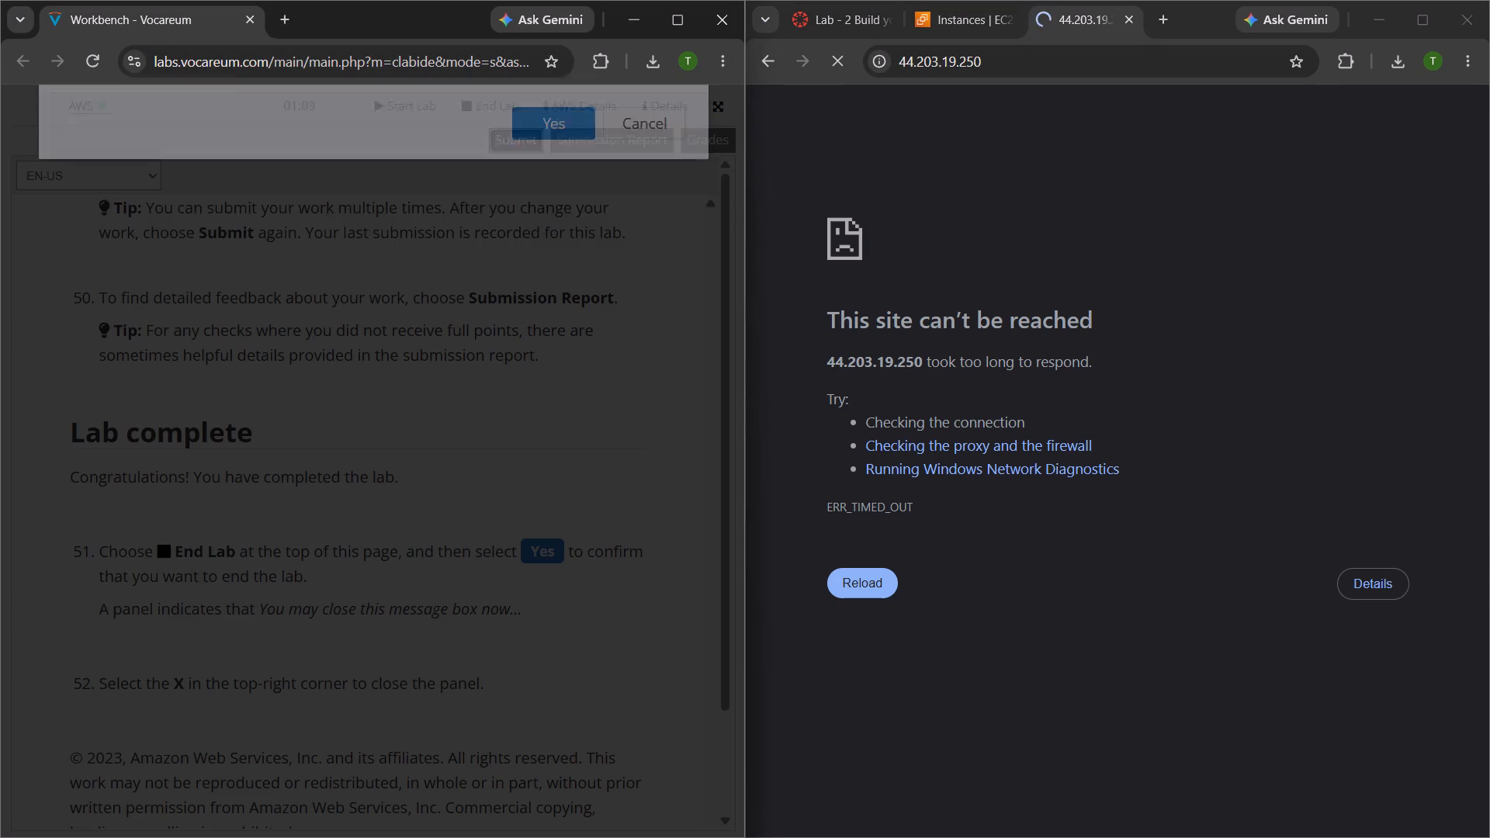
left_click(553, 238)
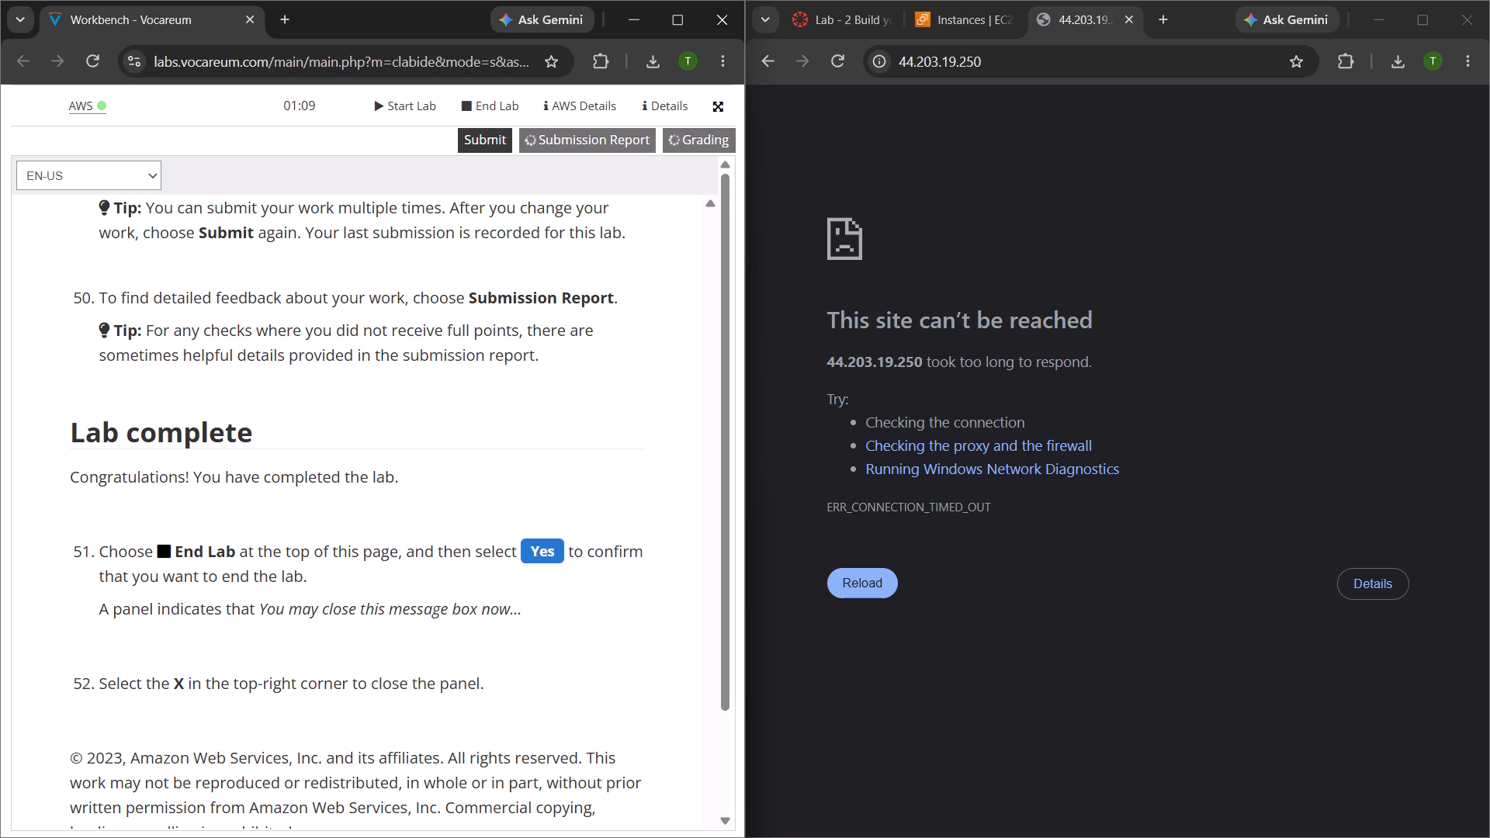
Minimize the AWS console browser window and maximize the lab workbench window.
left_click(1384, 13)
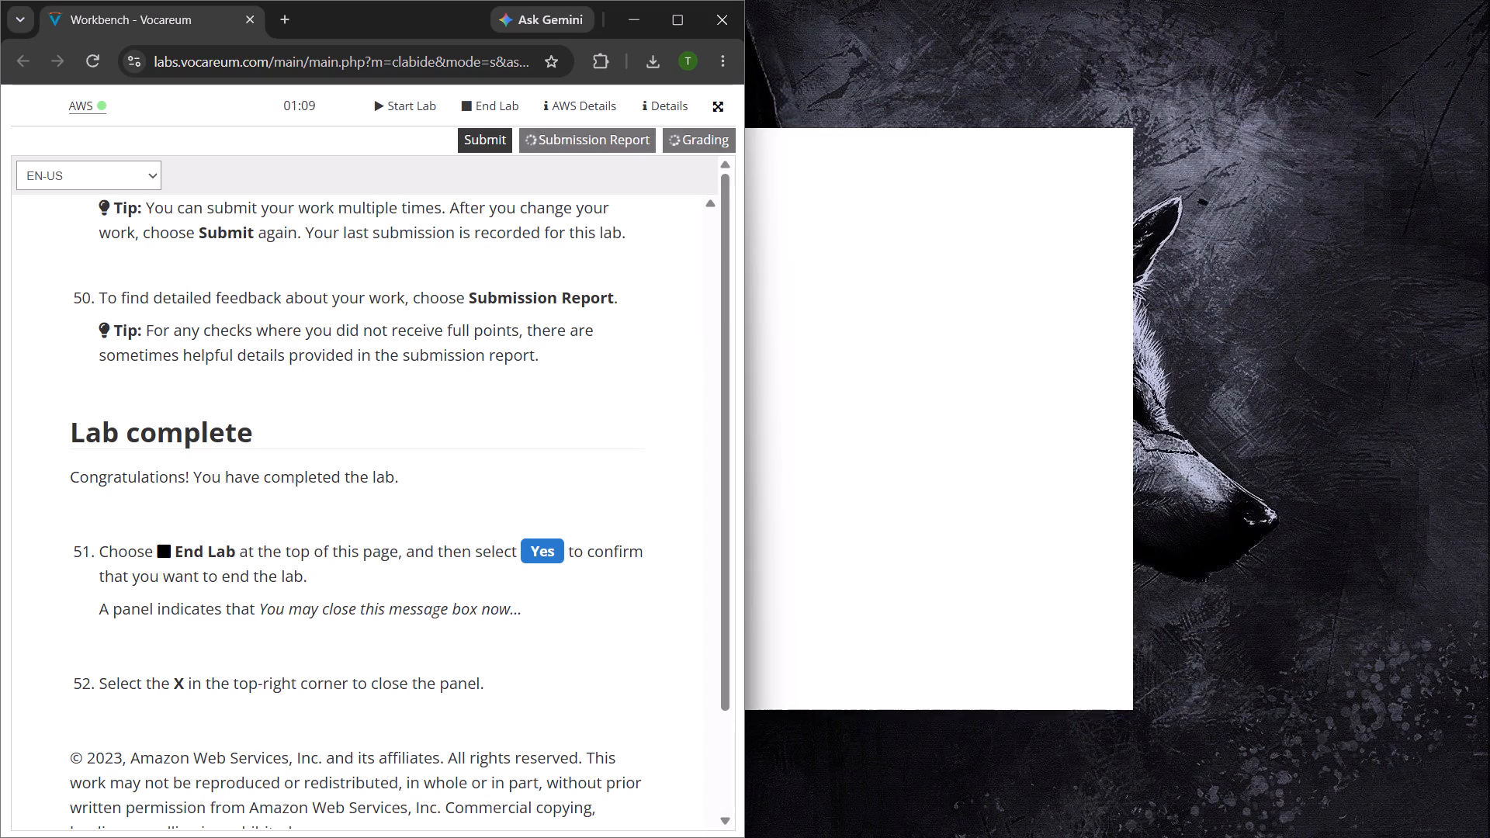
left_click(686, 24)
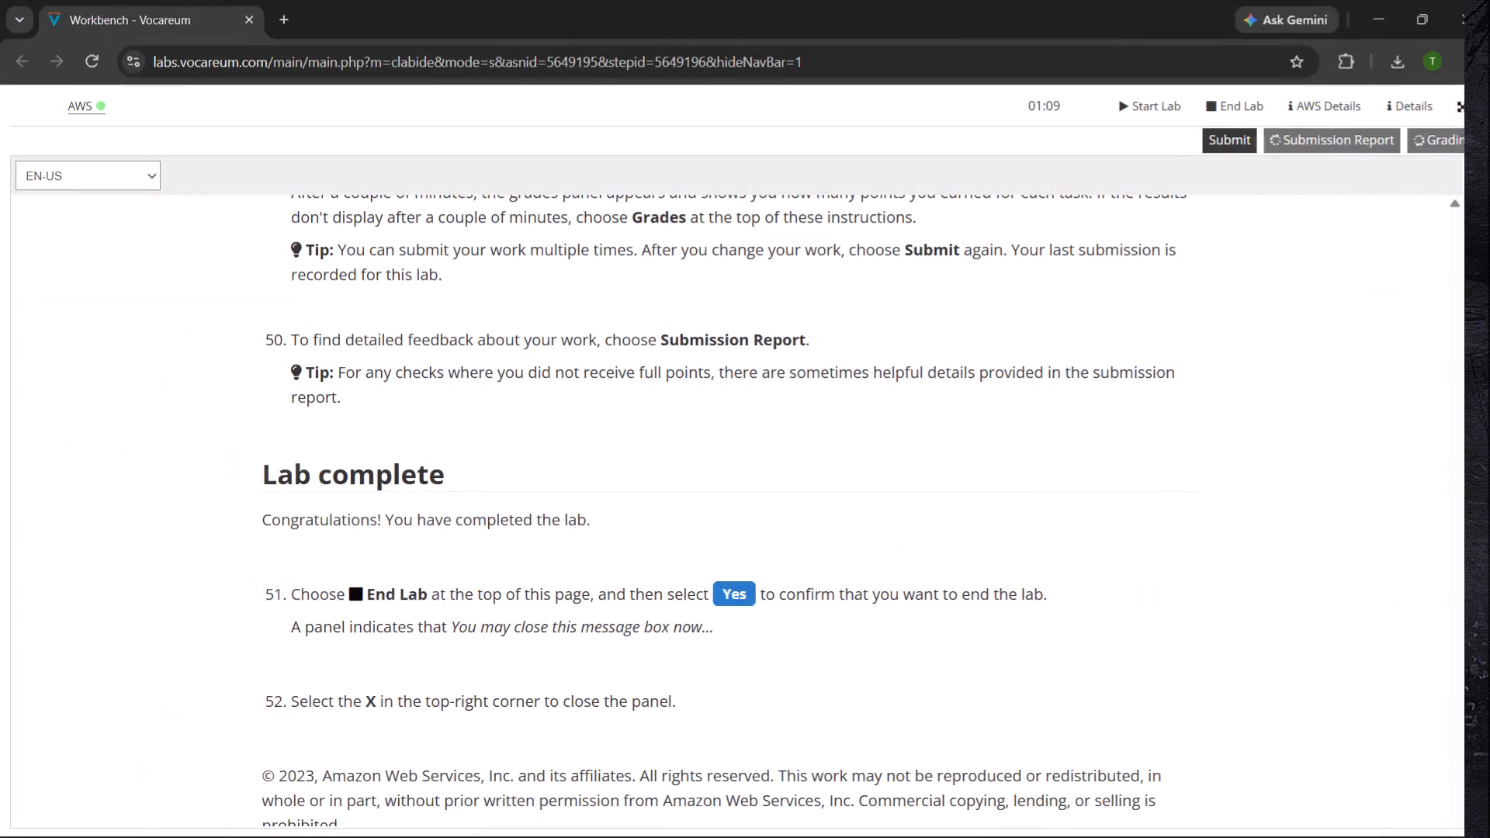
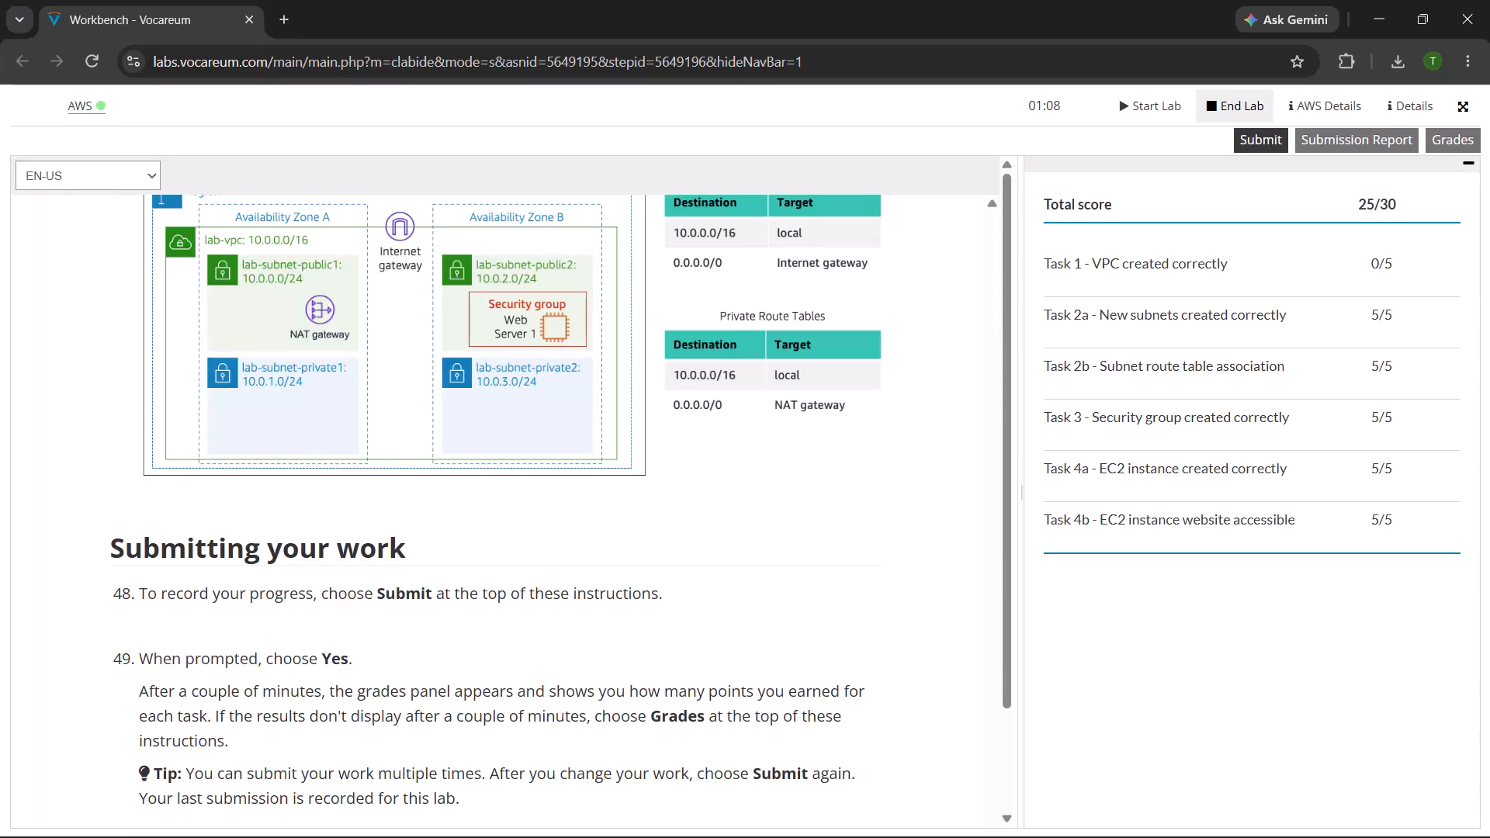
Recheck the lab grades and end the lab session, agreeing to the permanent deletion of its AWS resources and data.
left_click(1218, 110)
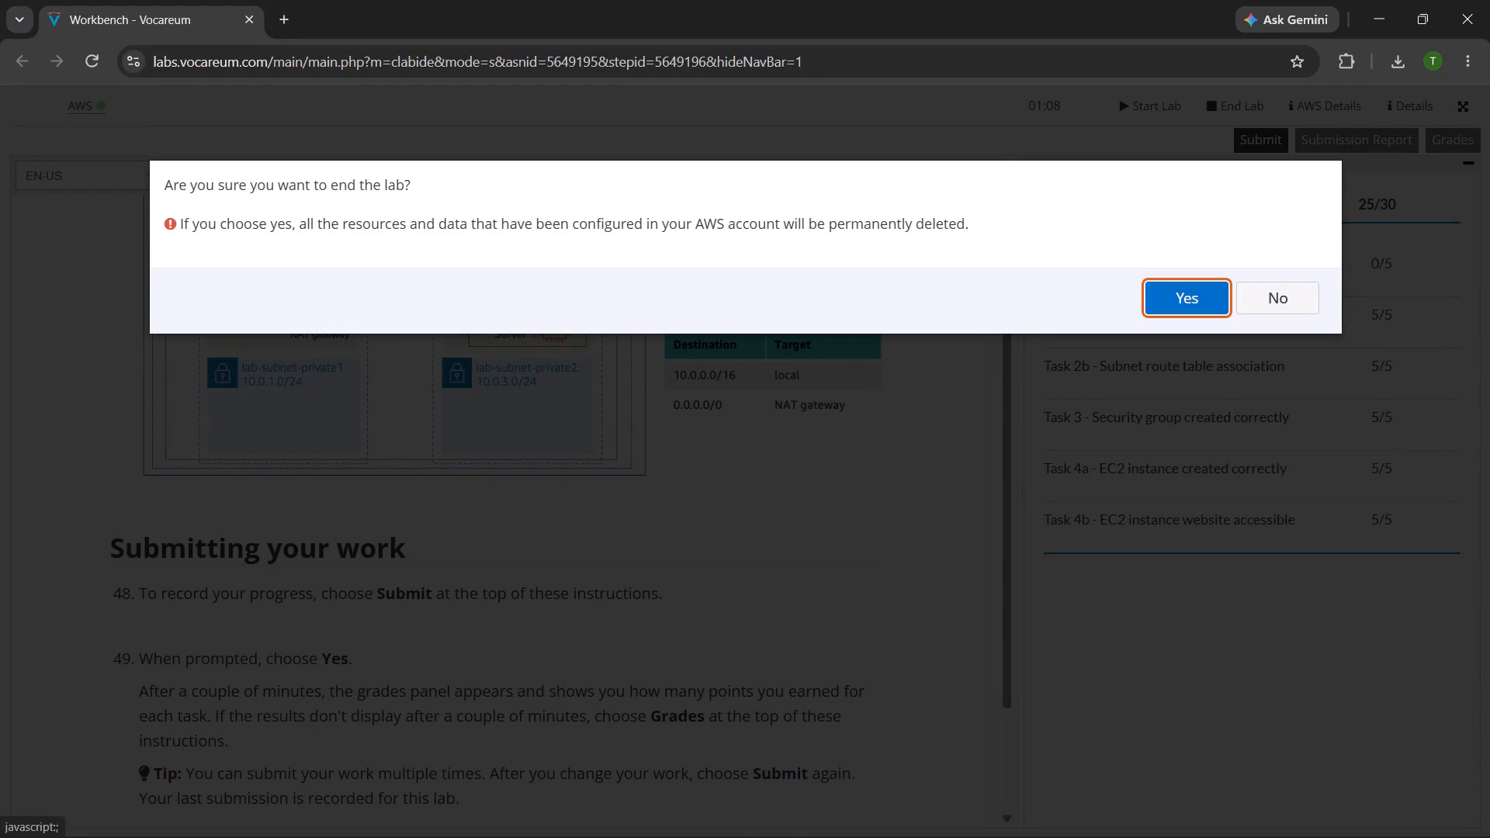
left_click(1267, 295)
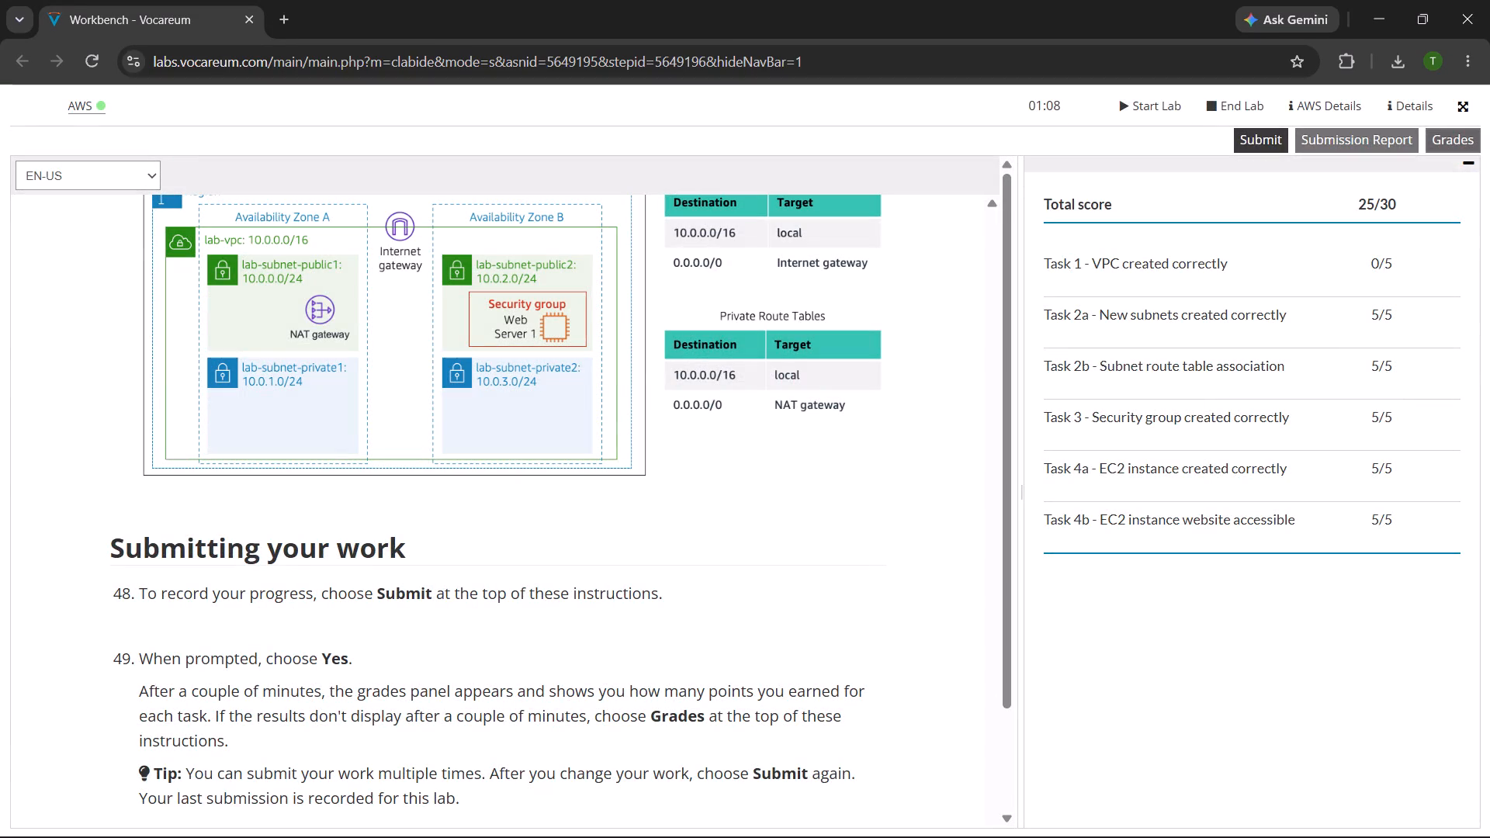
left_click(1466, 139)
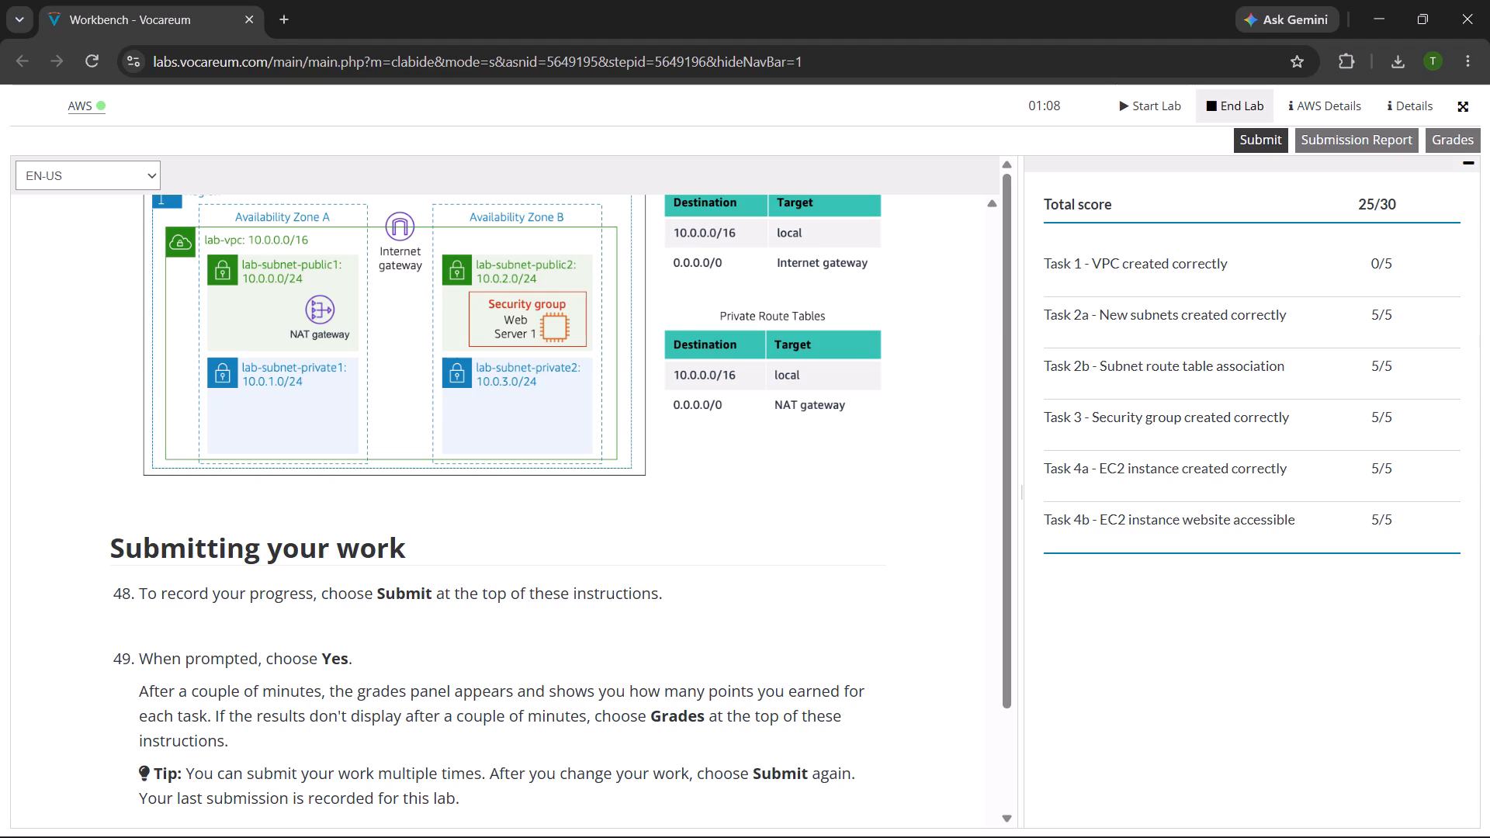
left_click(1230, 102)
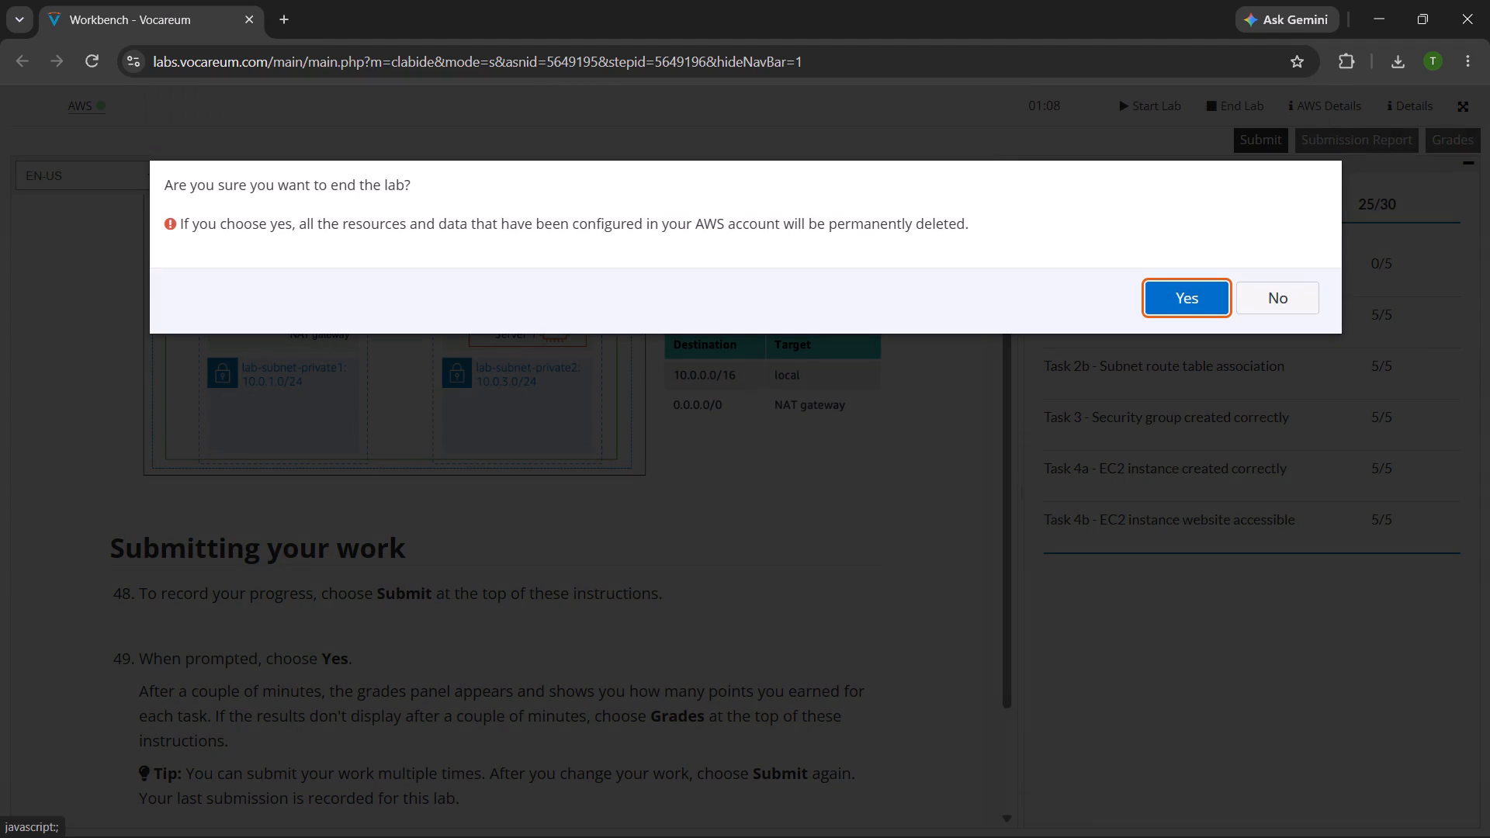
left_click(1203, 300)
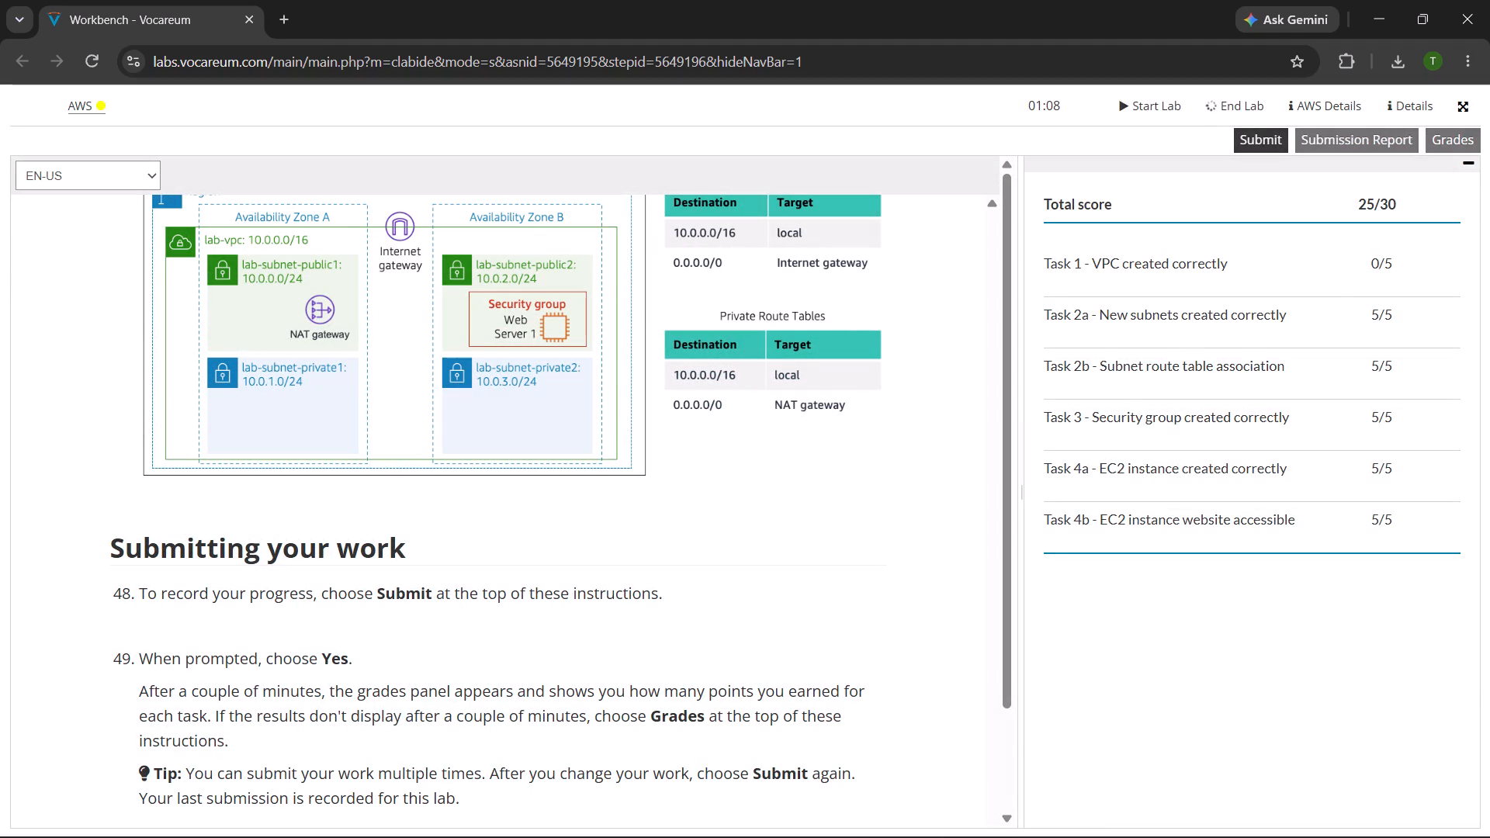